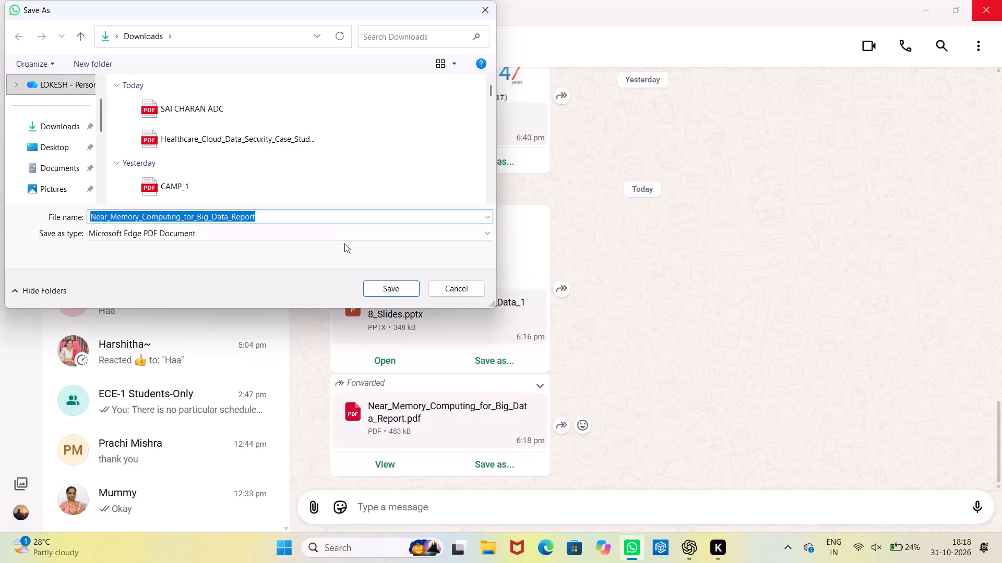
# Save the PDF Near_Memory_Computing_for_Big_Data_Report to the Downloads folder.
pyautogui.click(343, 229)
pyautogui.click(399, 288)
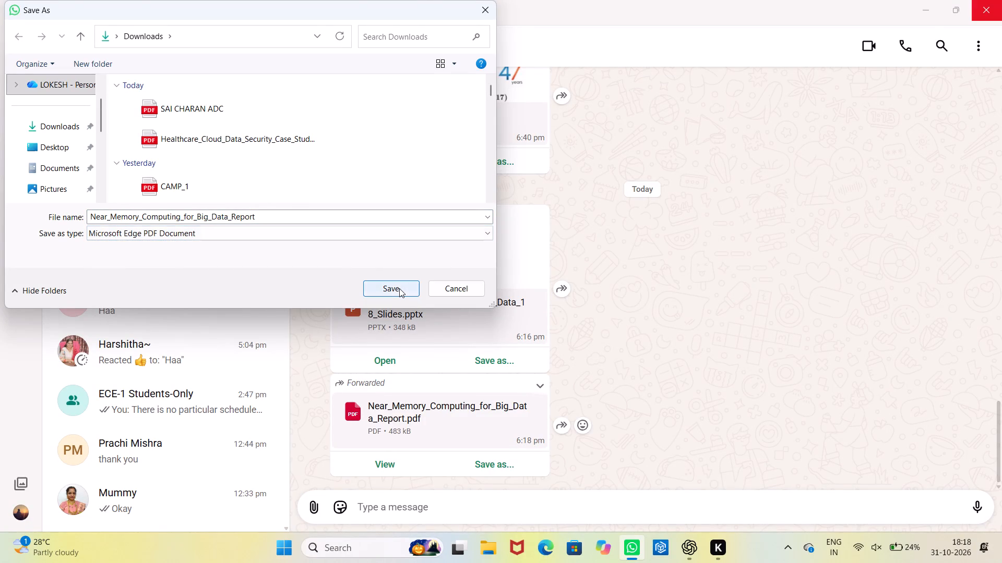
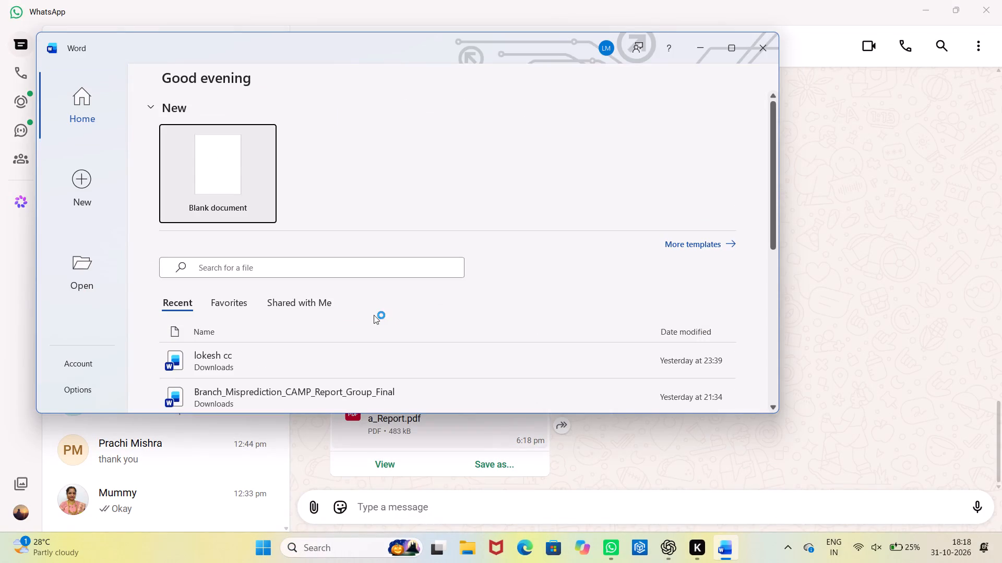
# Open the Near_Memory_Computing_for_Big_Data_Report PDF from Downloads in Word, converting it to an editable document and suppressing the conversion message for future files.
pyautogui.click(723, 41)
pyautogui.click(51, 232)
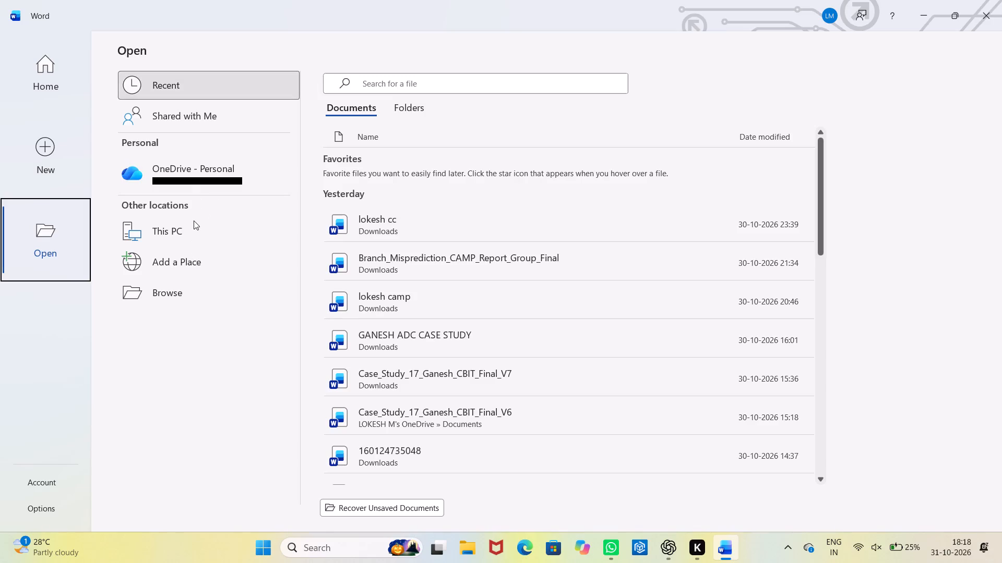
pyautogui.click(193, 290)
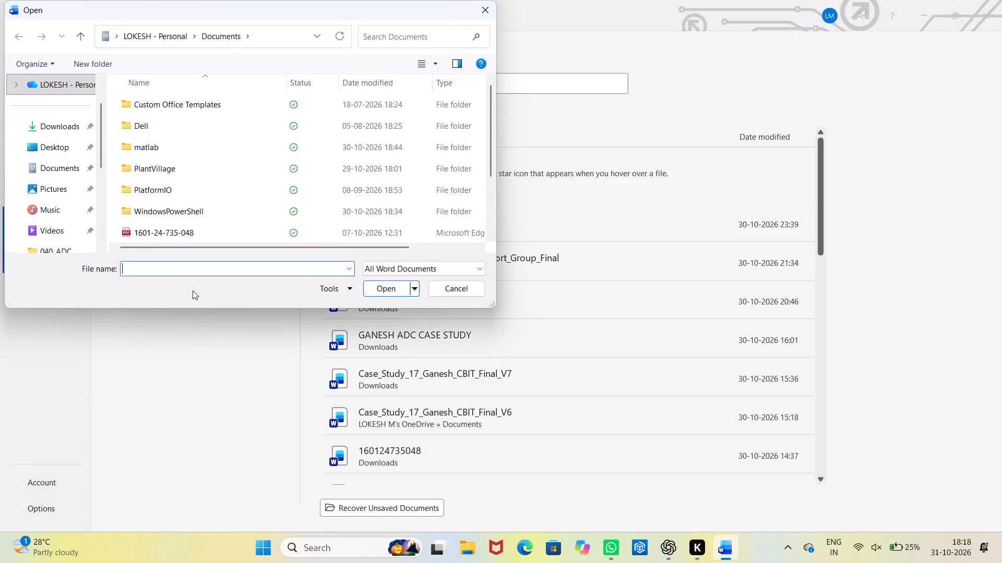
pyautogui.scroll(-1, 187, 223)
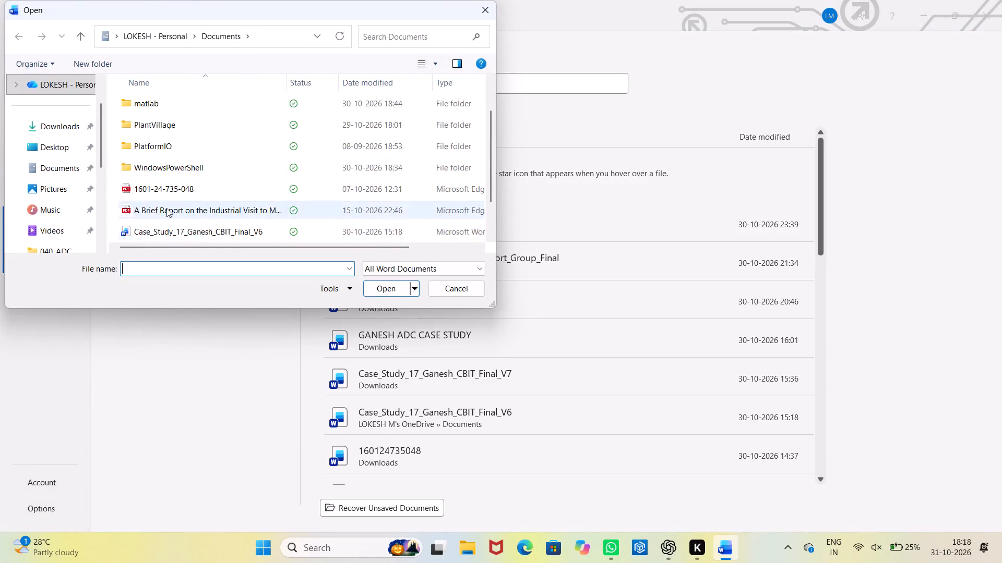
pyautogui.scroll(3, 141, 196)
pyautogui.click(65, 127)
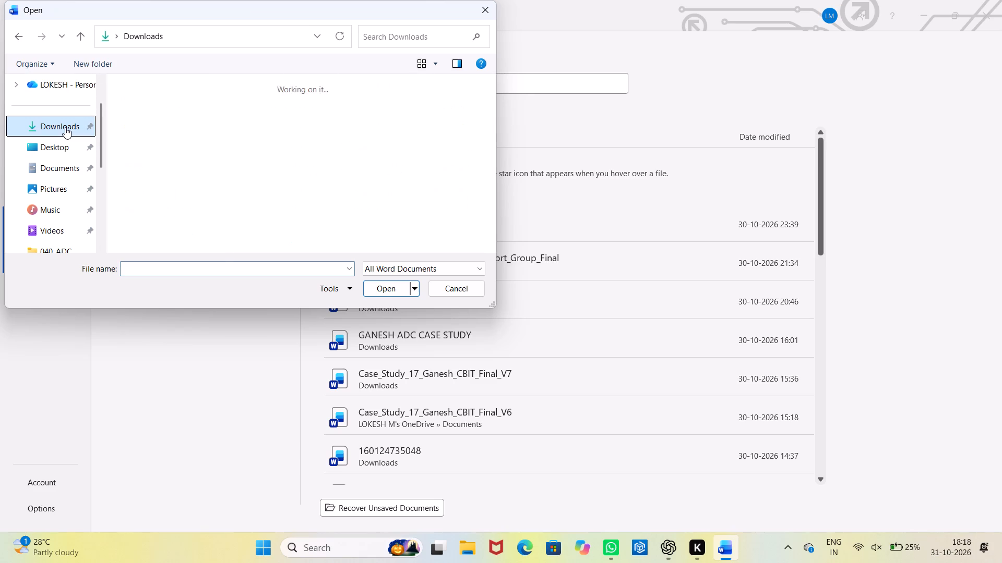
pyautogui.scroll(1, 65, 127)
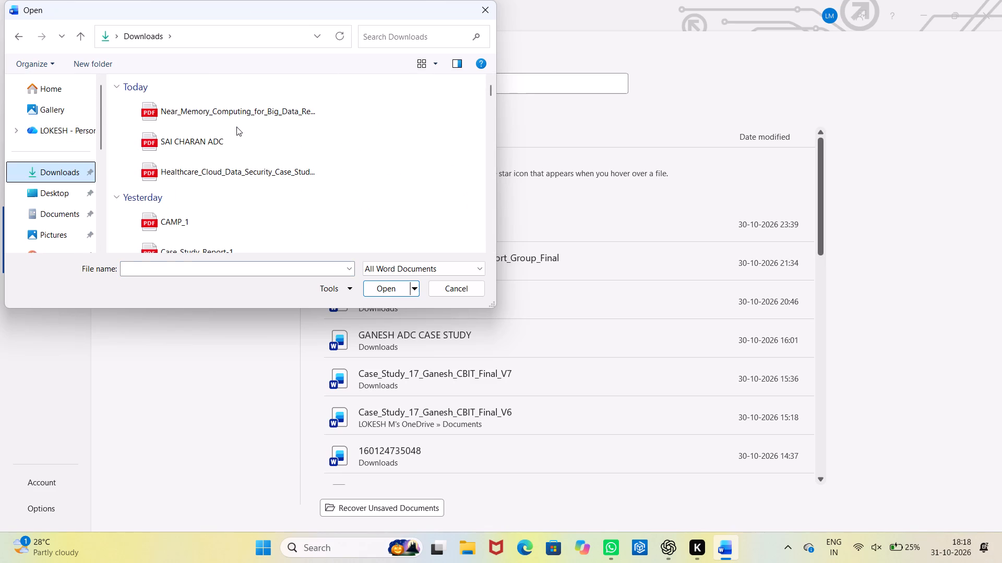
pyautogui.click(236, 127)
pyautogui.click(234, 111)
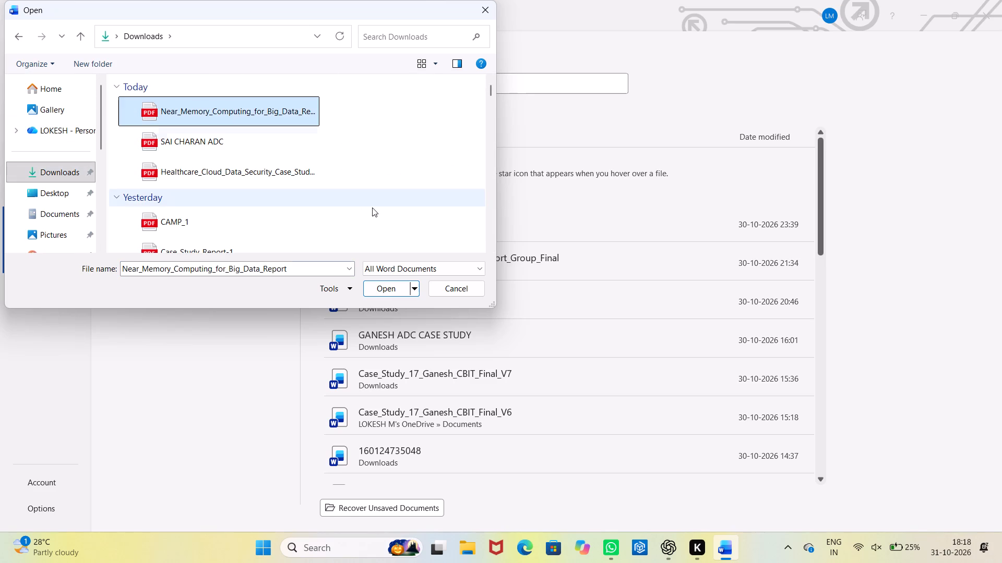
pyautogui.click(383, 287)
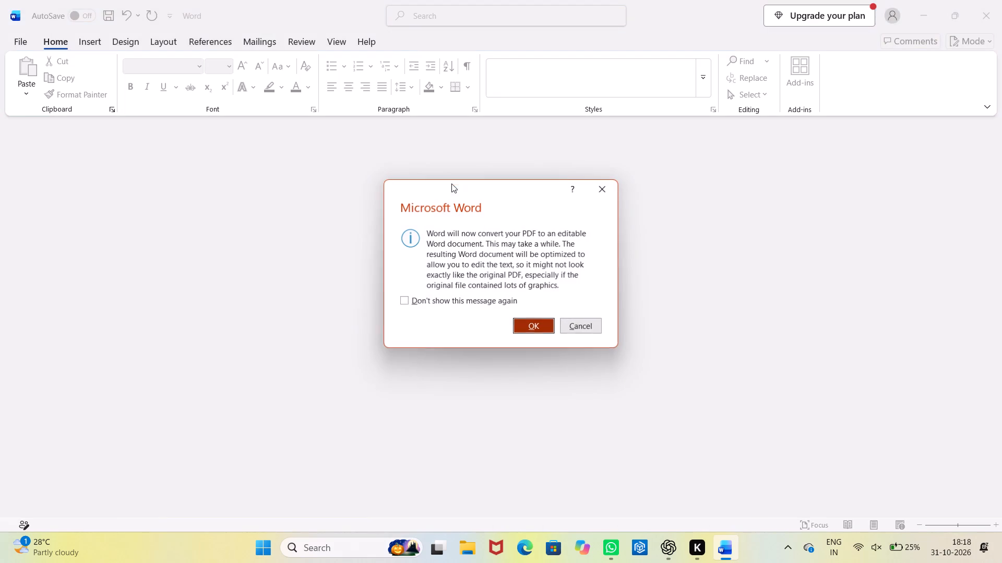
pyautogui.click(409, 303)
pyautogui.click(548, 333)
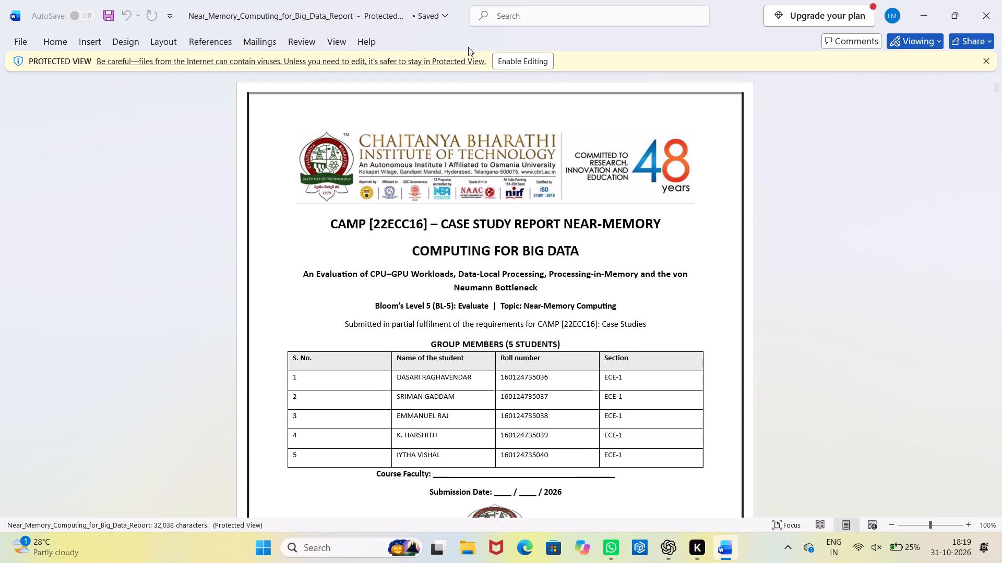
# Enable editing for the converted report.
pyautogui.click(540, 64)
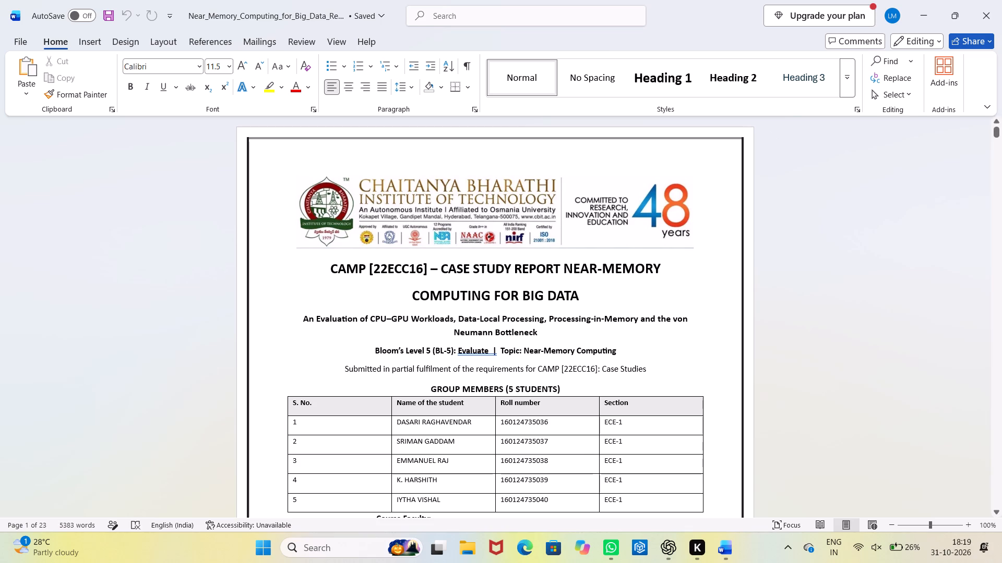
# Replace the Course Faculty blank on the cover page with the faculty member's name, prefixed with "Dr." and followed by ", Professor".
pyautogui.scroll(-1, 474, 189)
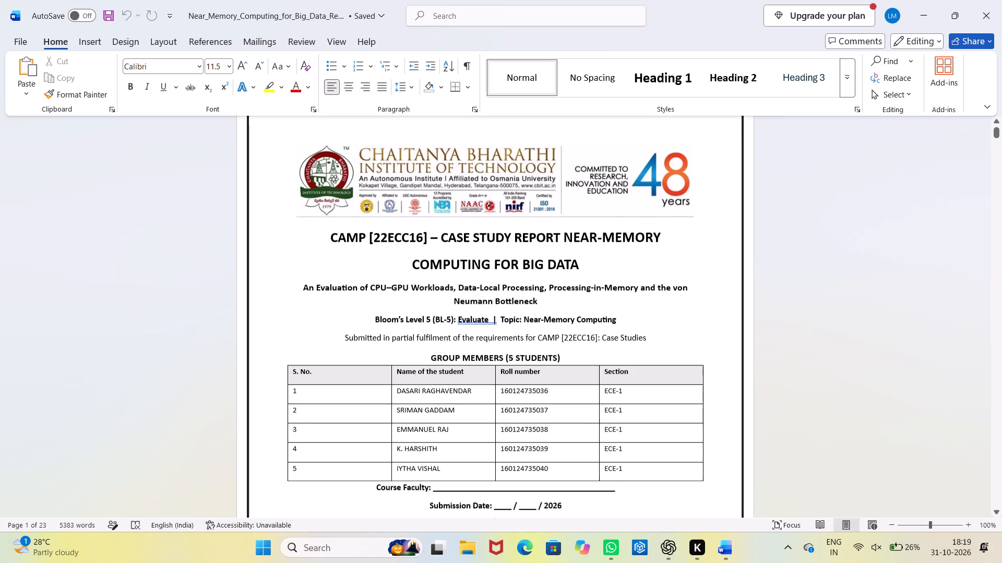
pyautogui.scroll(-4, 474, 189)
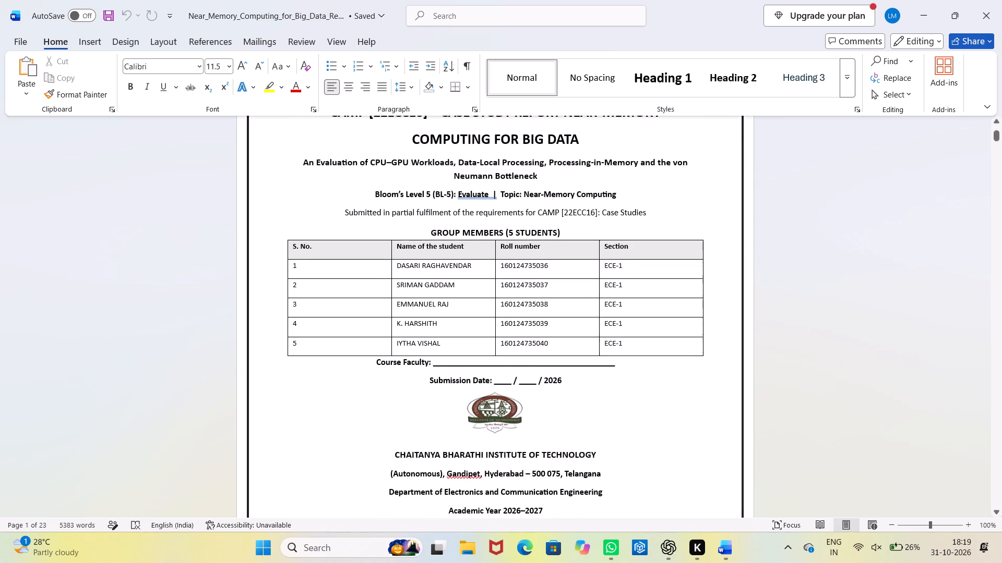
pyautogui.click(639, 363)
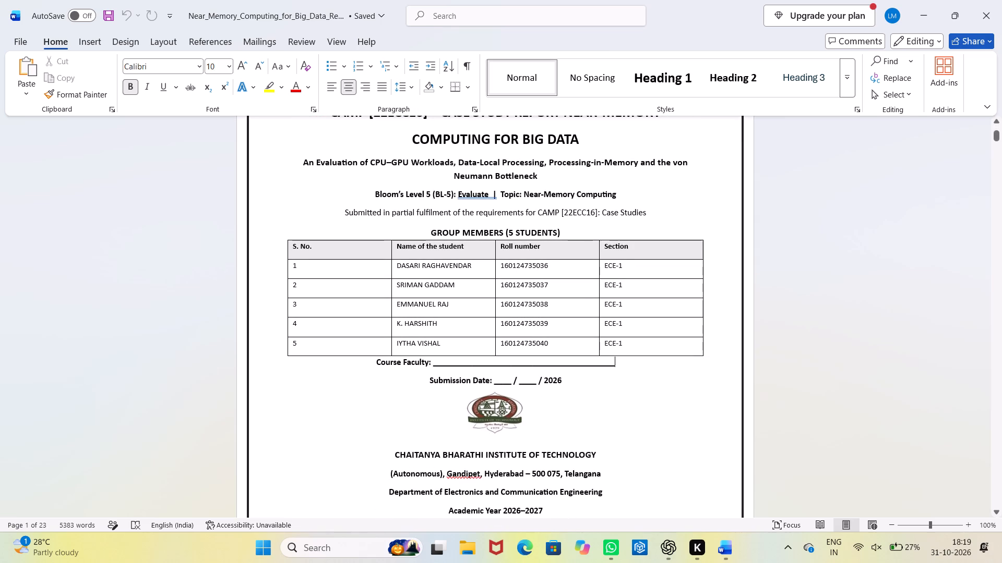
pyautogui.press('BackSpace')
pyautogui.press('BackSpace')
pyautogui.press('BackSpace')
pyautogui.press('BackSpace')
pyautogui.press('BackSpace')
pyautogui.press('BackSpace')
pyautogui.press('BackSpace')
pyautogui.press('BackSpace')
pyautogui.press('BackSpace')
pyautogui.press('BackSpace')
pyautogui.press('BackSpace')
pyautogui.press('BackSpace')
pyautogui.press('BackSpace')
pyautogui.press('BackSpace')
pyautogui.press('BackSpace')
pyautogui.press('BackSpace')
pyautogui.press('BackSpace')
pyautogui.press('BackSpace')
pyautogui.press('BackSpace')
pyautogui.press('BackSpace')
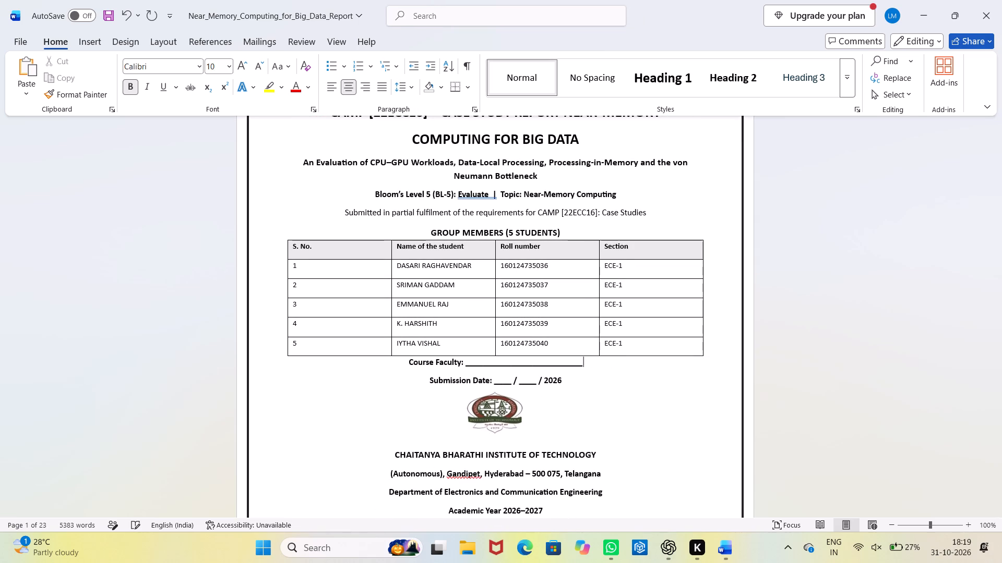
pyautogui.press('BackSpace')
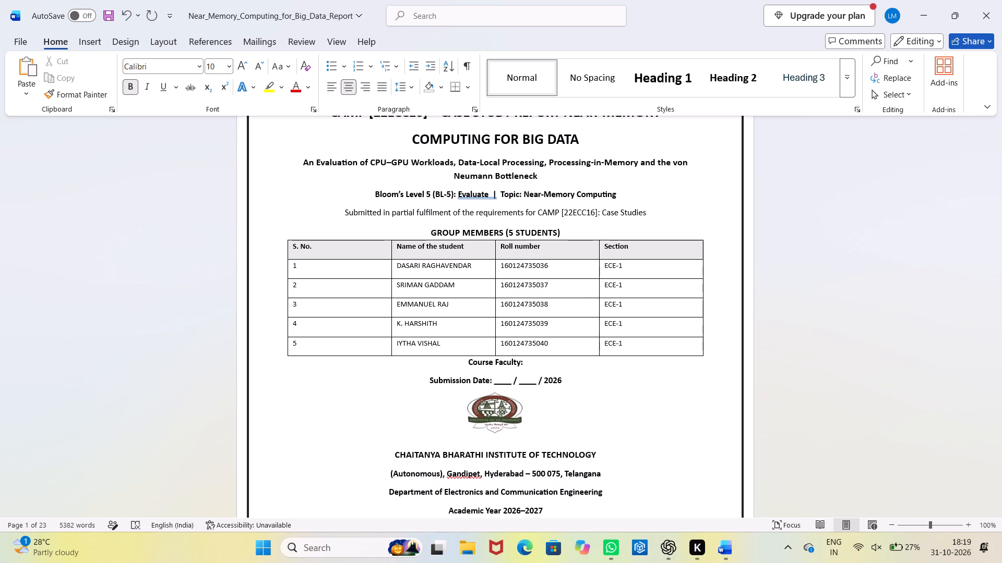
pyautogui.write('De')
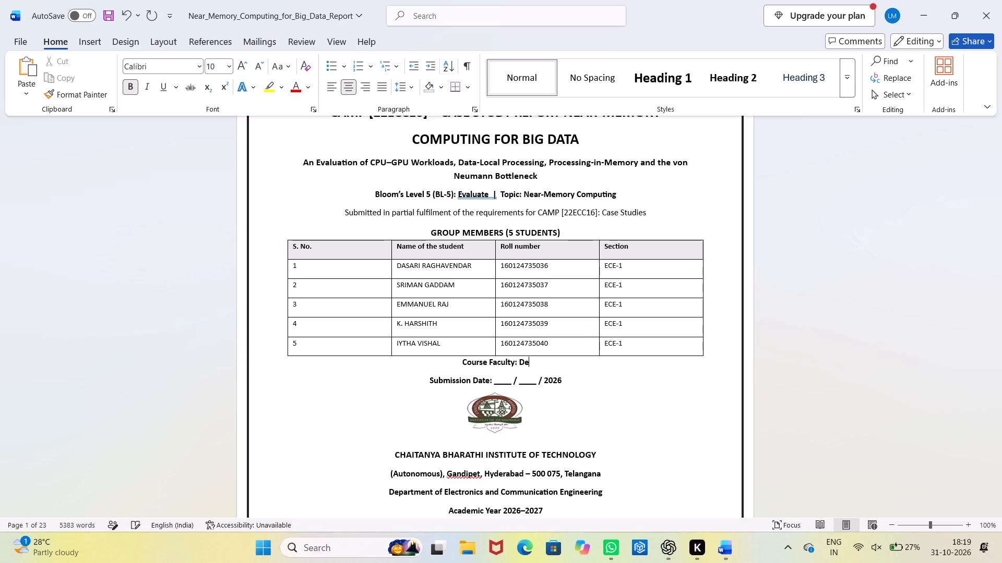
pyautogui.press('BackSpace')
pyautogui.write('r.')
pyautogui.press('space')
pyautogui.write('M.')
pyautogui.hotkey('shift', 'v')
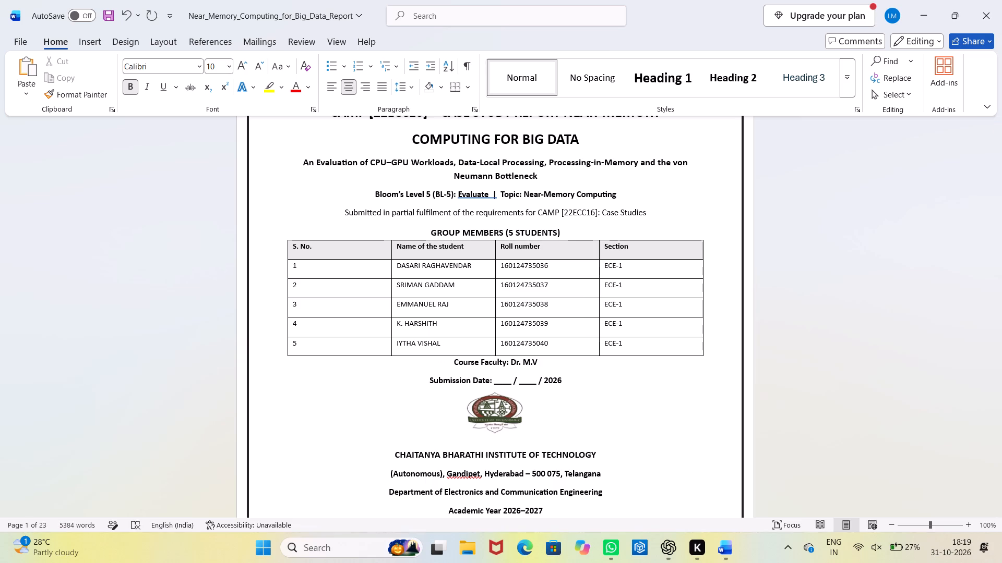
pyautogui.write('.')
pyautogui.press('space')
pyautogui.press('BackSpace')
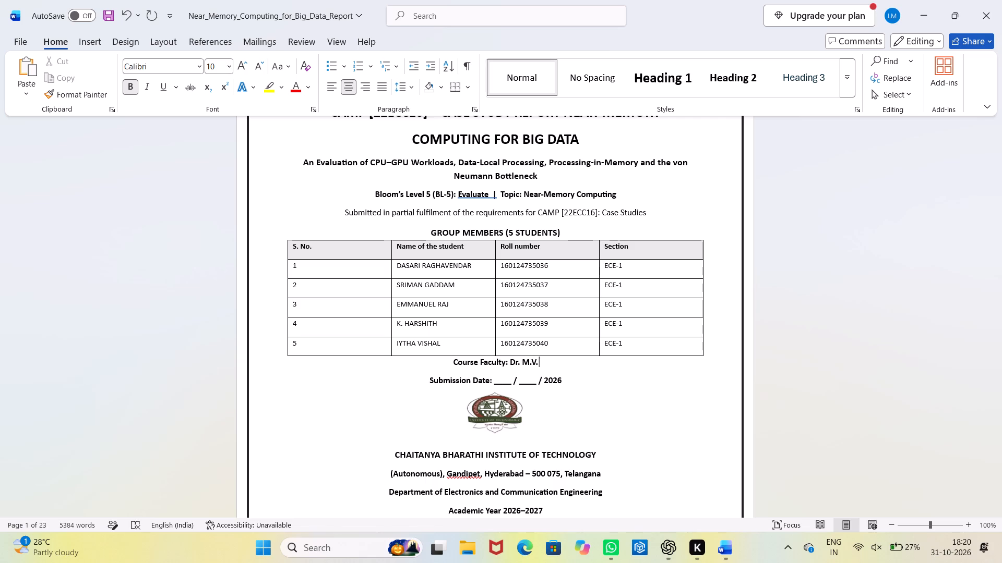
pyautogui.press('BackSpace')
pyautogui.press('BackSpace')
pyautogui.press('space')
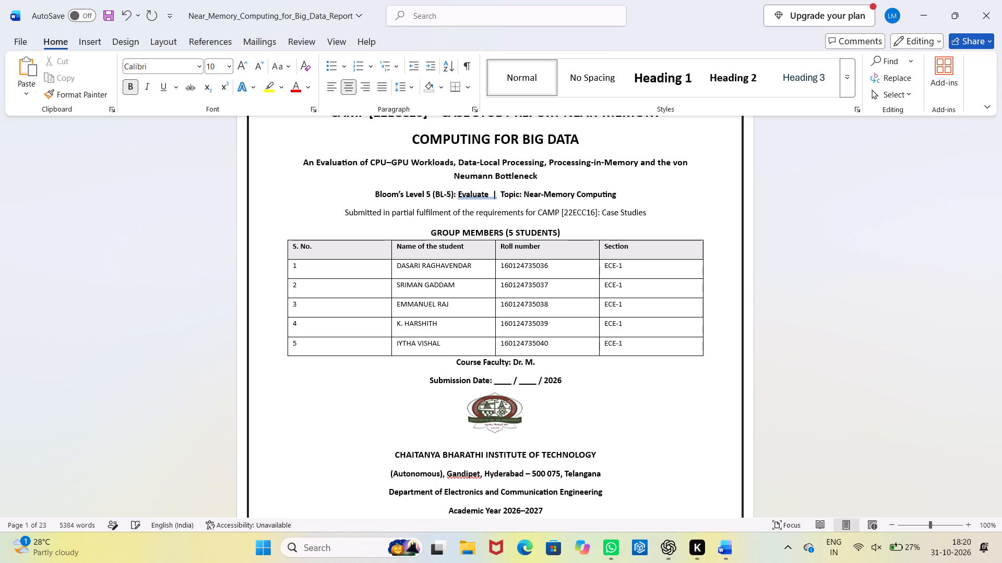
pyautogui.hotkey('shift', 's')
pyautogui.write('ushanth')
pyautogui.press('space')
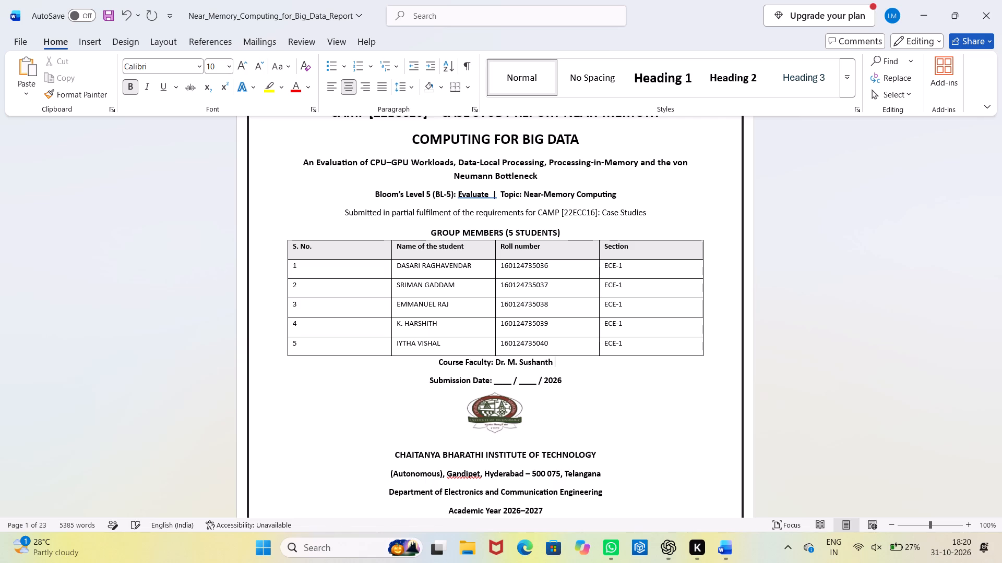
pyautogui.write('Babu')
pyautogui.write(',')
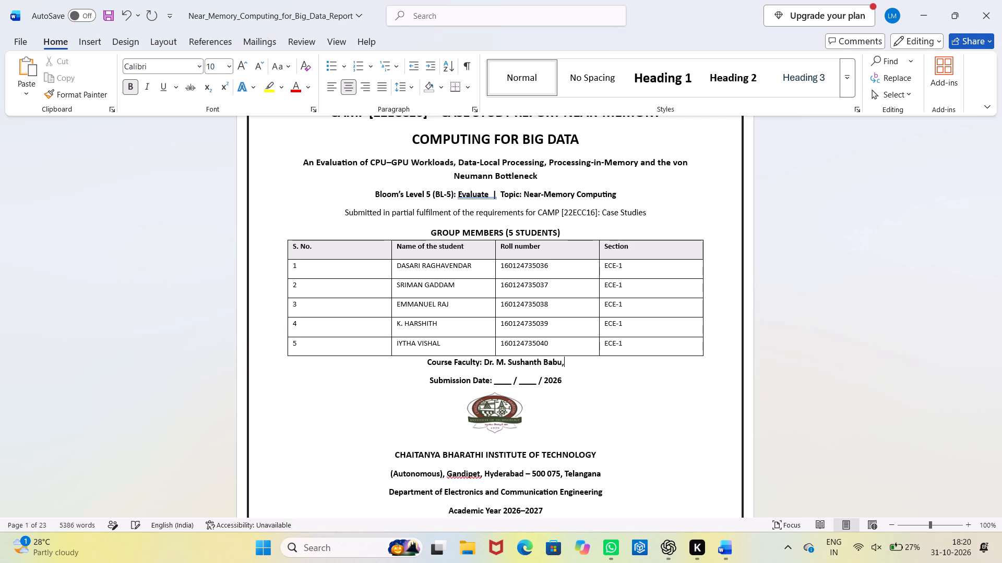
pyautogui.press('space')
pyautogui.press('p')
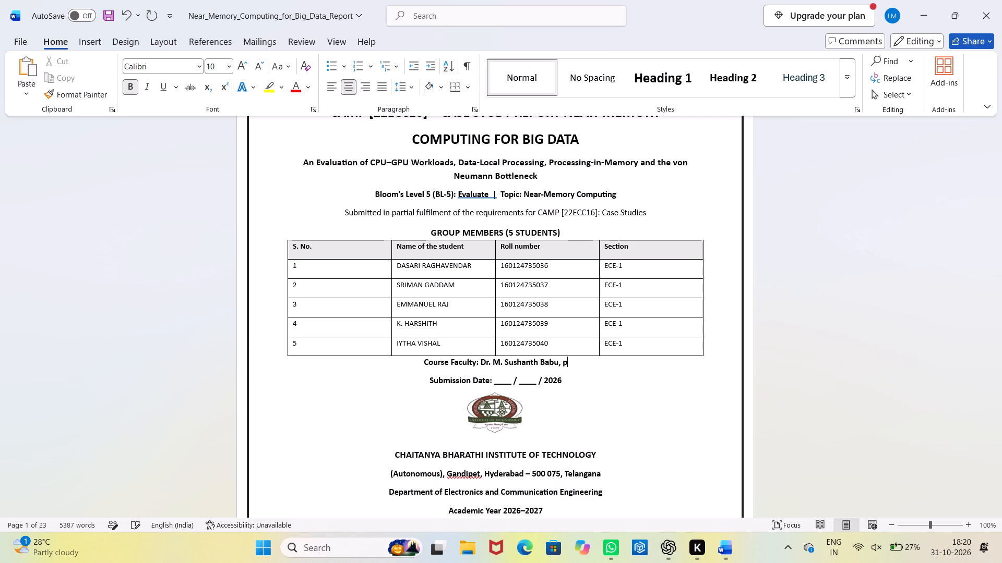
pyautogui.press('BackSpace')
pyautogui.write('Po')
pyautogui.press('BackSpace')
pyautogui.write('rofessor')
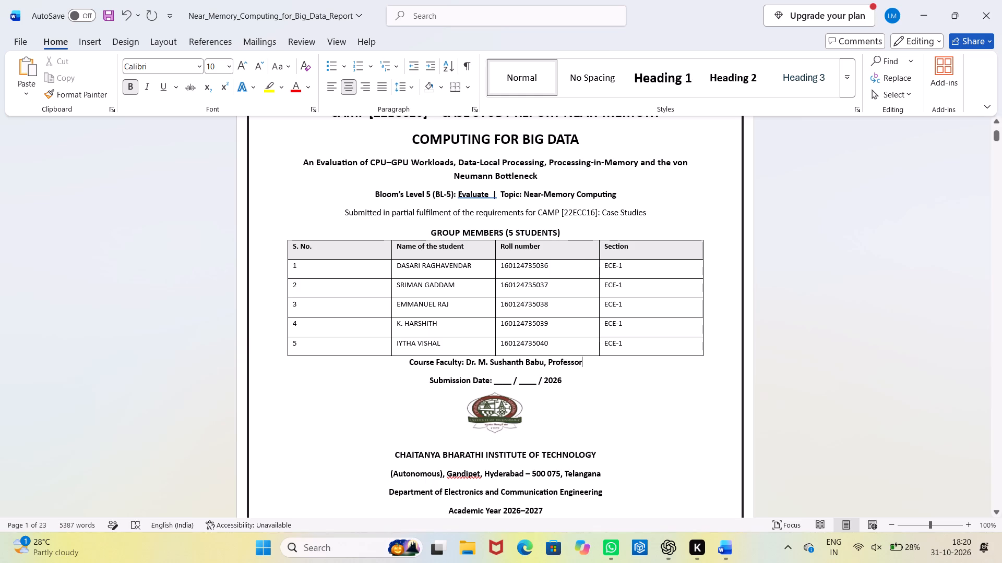
# Replace the day and month blanks in the cover page's Submission Date with 31/10, keeping the year 2026.
pyautogui.click(537, 384)
pyautogui.press('BackSpace')
pyautogui.press('BackSpace')
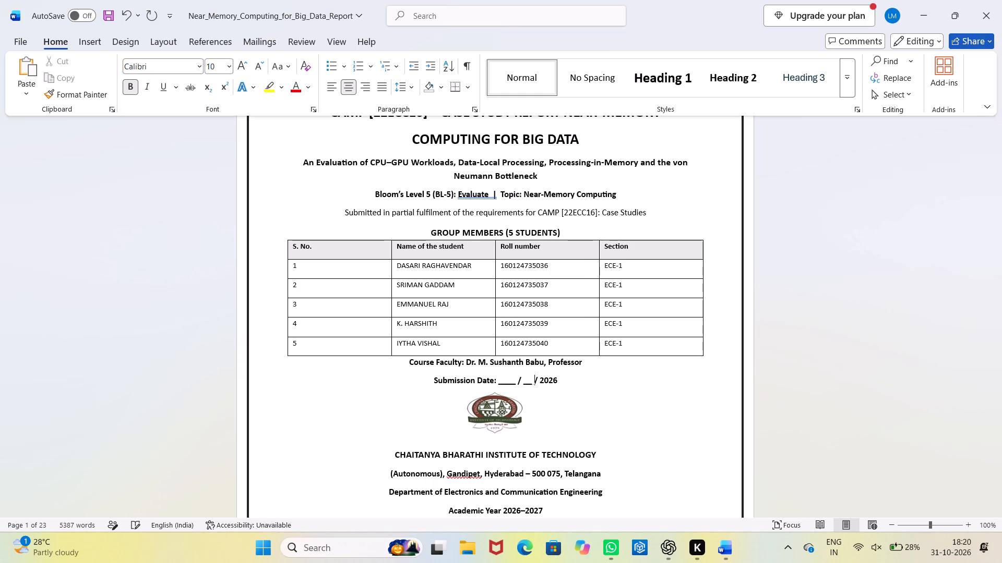
pyautogui.press('BackSpace')
pyautogui.press('BackSpace')
pyautogui.press('BackSpace')
pyautogui.press('BackSpace')
pyautogui.press('BackSpace')
pyautogui.press('BackSpace')
pyautogui.press('BackSpace')
pyautogui.press('BackSpace')
pyautogui.press('BackSpace')
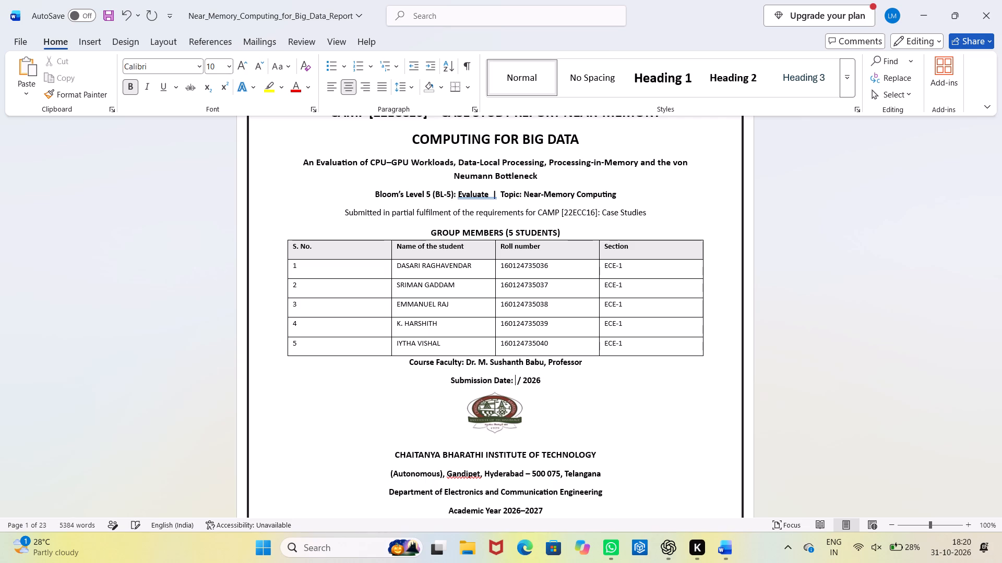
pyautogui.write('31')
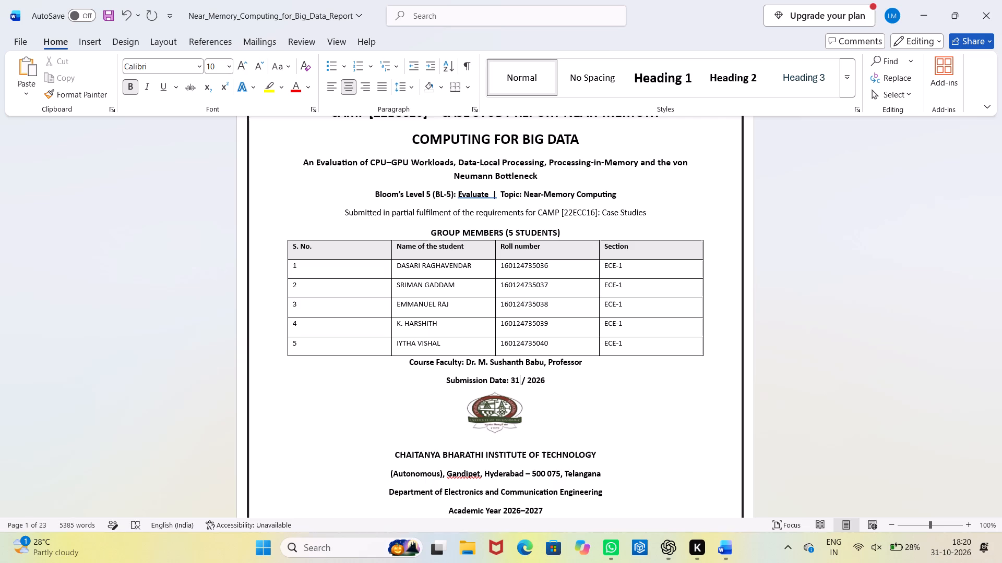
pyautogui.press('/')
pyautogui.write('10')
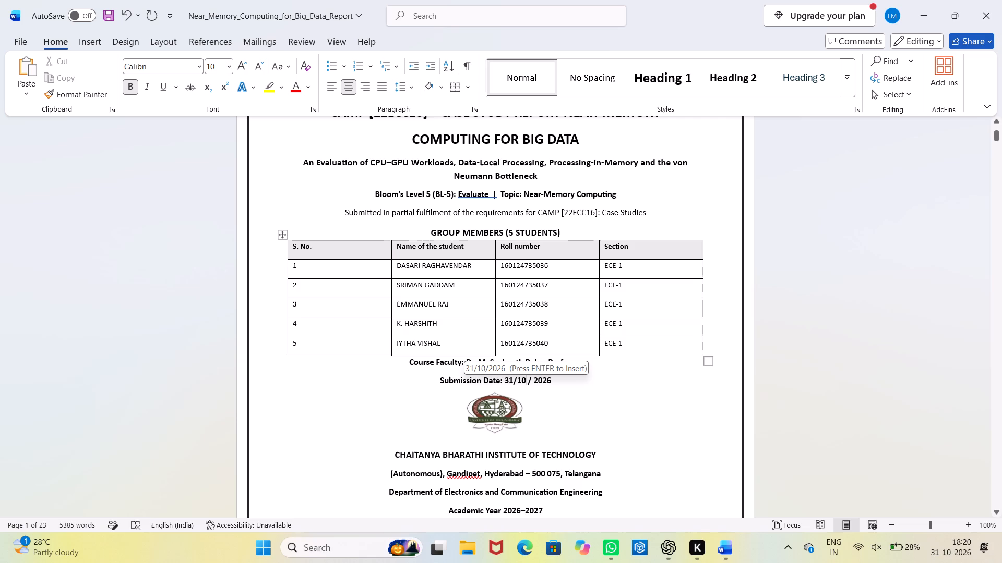
# Narrow the S. No. and Section columns of the group members table, widening the student name and roll number columns.
pyautogui.moveTo(391, 249); pyautogui.dragTo(330, 258)
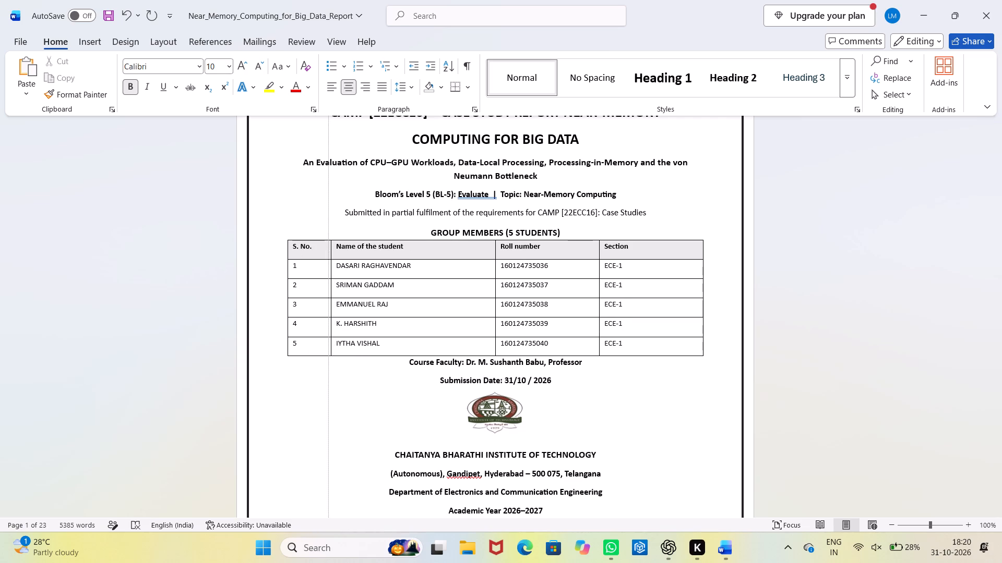
pyautogui.moveTo(330, 258); pyautogui.dragTo(321, 252)
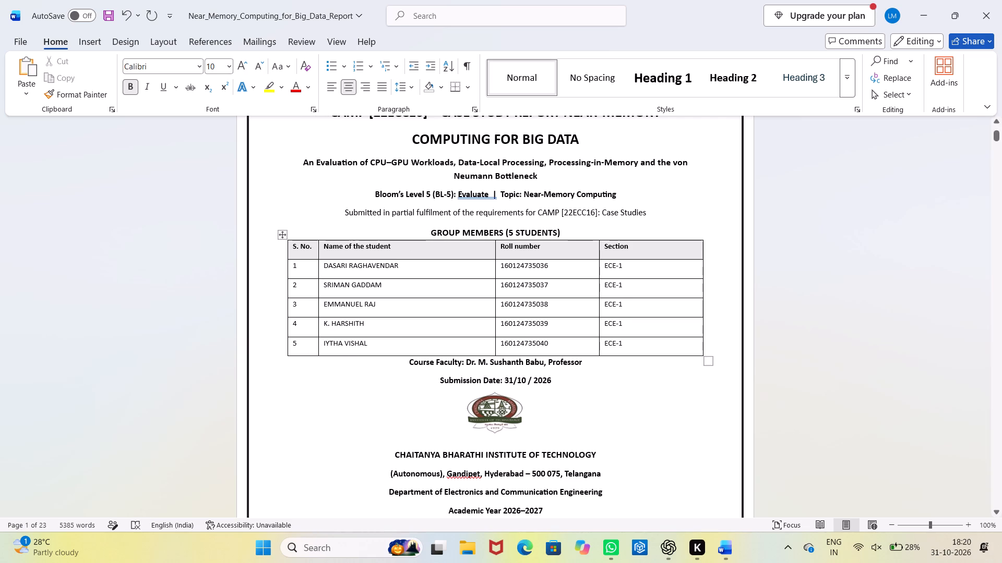
pyautogui.moveTo(599, 252); pyautogui.dragTo(628, 251)
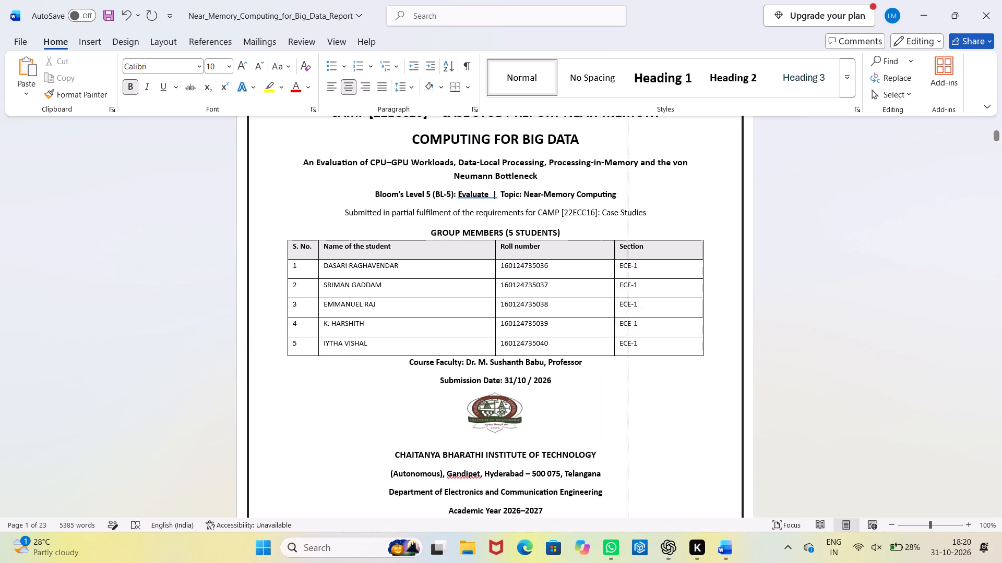
pyautogui.moveTo(628, 251); pyautogui.dragTo(637, 253)
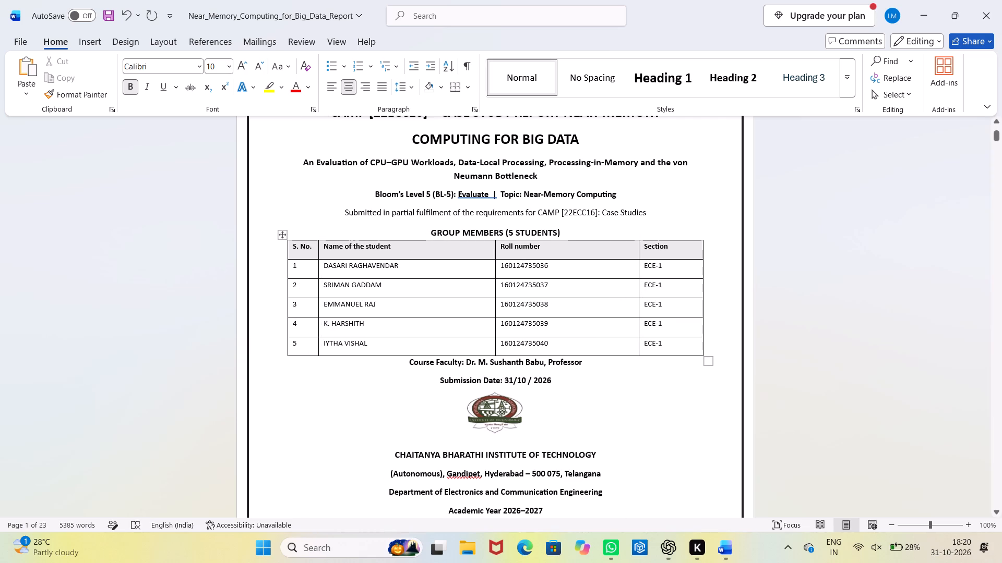
# Set the cover page text from the "An Evaluation of CPU–GPU Workloads" subtitle through the DECLARATION heading to 12 pt.
pyautogui.scroll(-3, 601, 137)
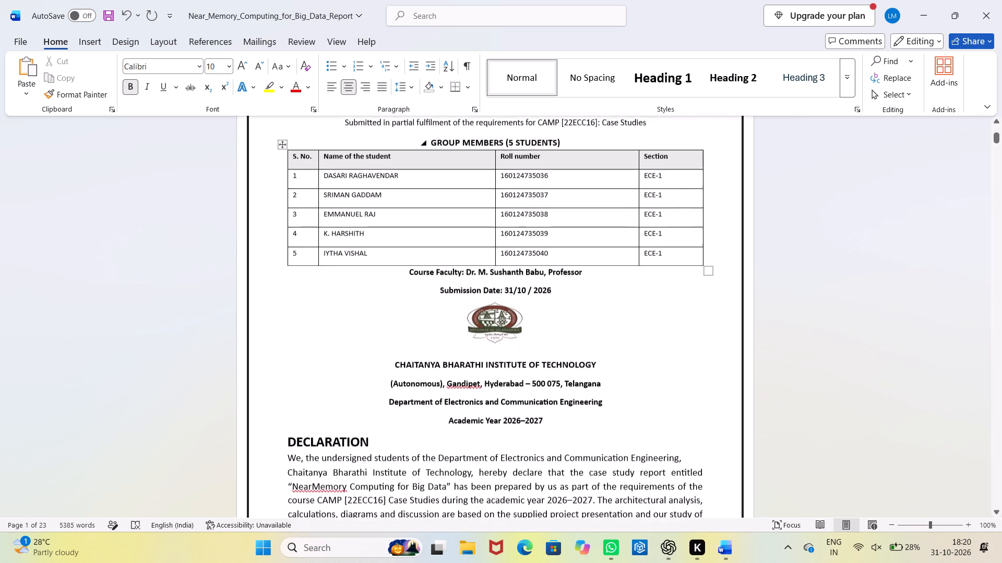
pyautogui.scroll(-2, 654, 303)
pyautogui.scroll(5, 655, 308)
pyautogui.scroll(-8, 655, 308)
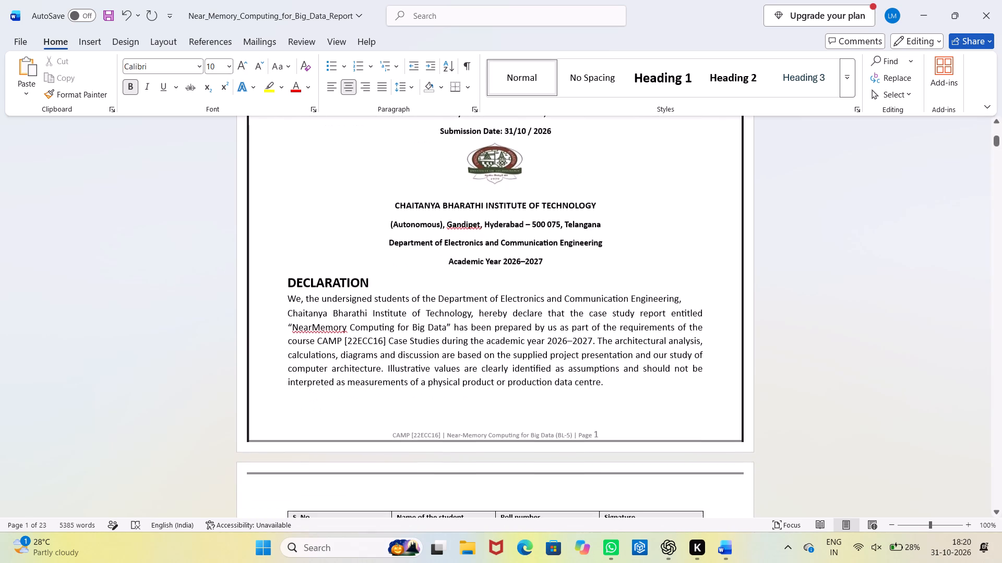
pyautogui.scroll(3, 597, 345)
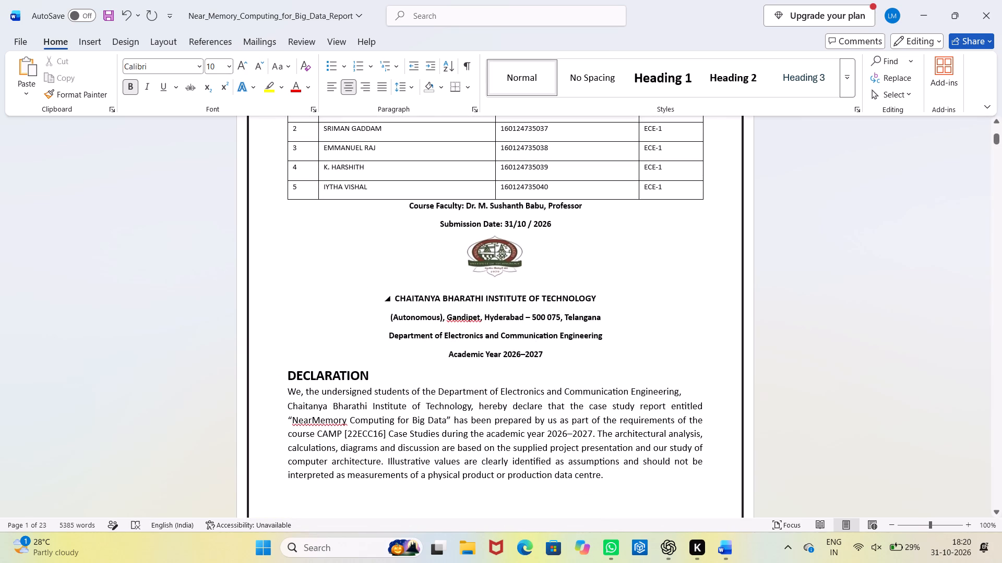
pyautogui.moveTo(577, 369); pyautogui.dragTo(269, 95)
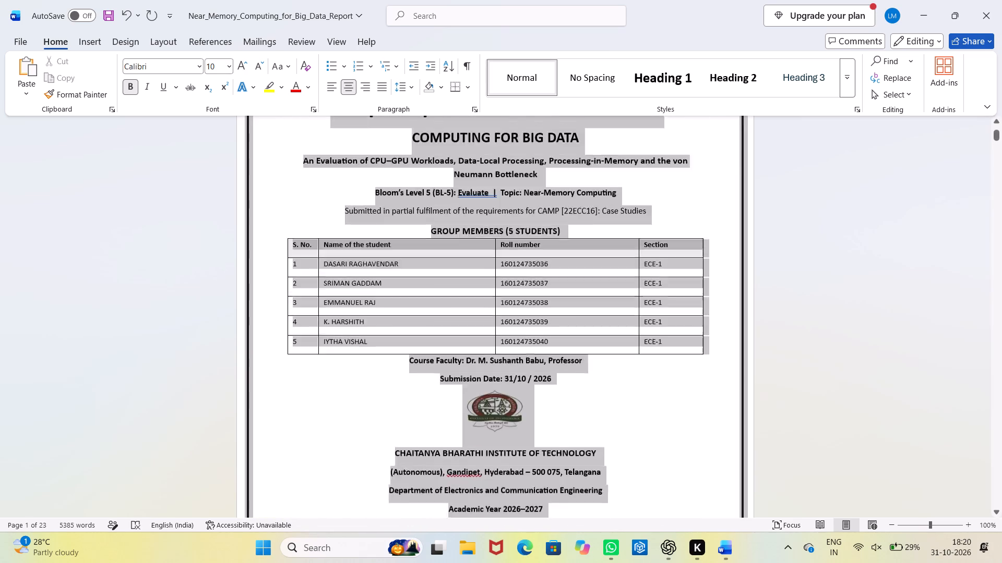
pyautogui.moveTo(269, 95); pyautogui.dragTo(313, 321)
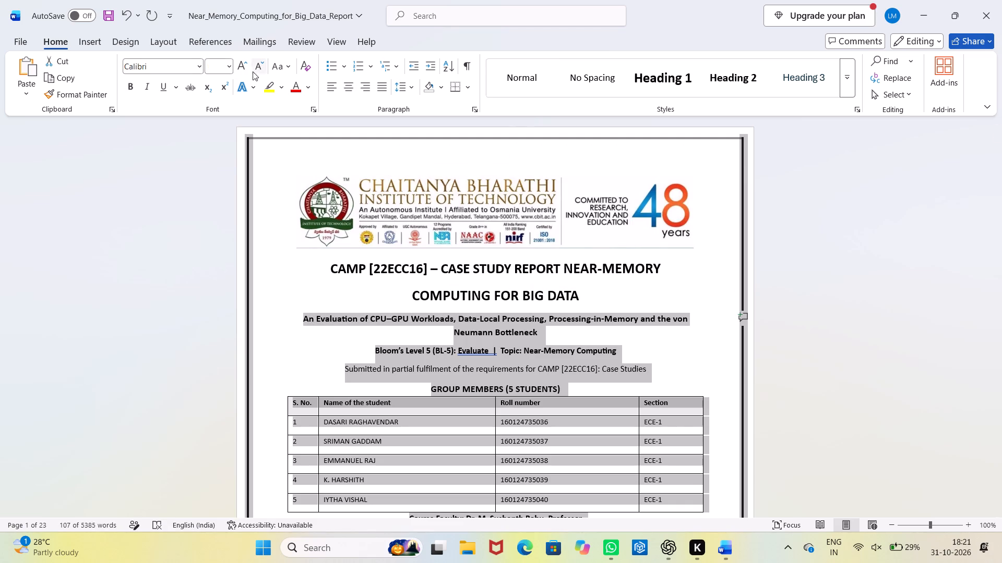
pyautogui.click(225, 69)
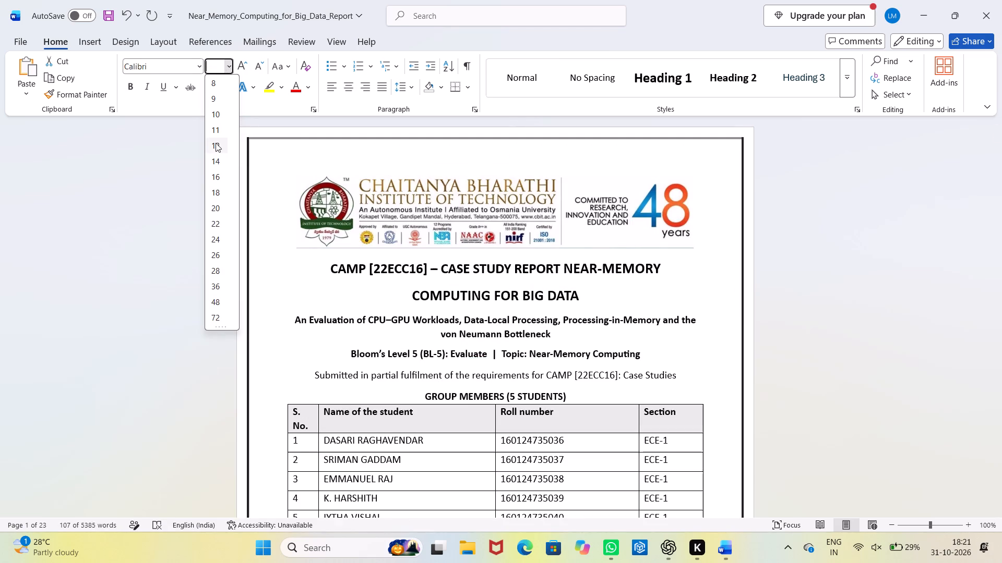
pyautogui.click(216, 143)
pyautogui.click(825, 314)
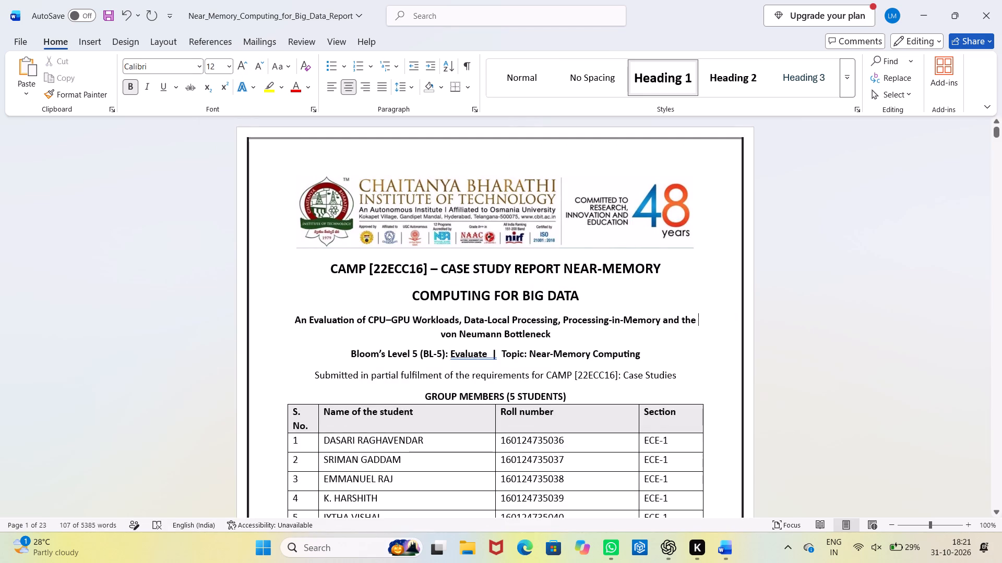
# Add five blank lines between the Academic Year 2026–2027 line and the DECLARATION heading.
pyautogui.scroll(-3, 757, 342)
pyautogui.scroll(-9, 559, 275)
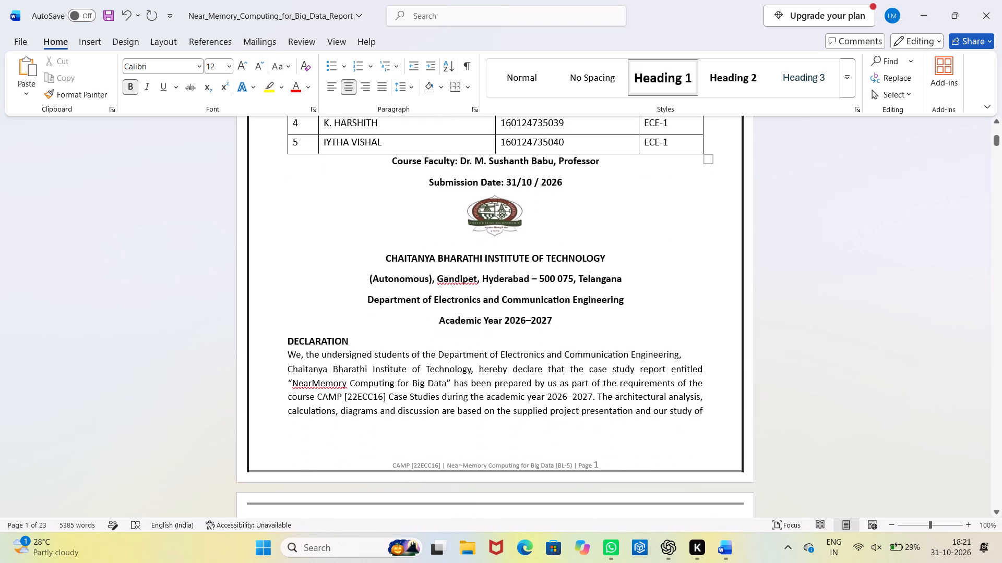
pyautogui.click(283, 311)
pyautogui.press('Down')
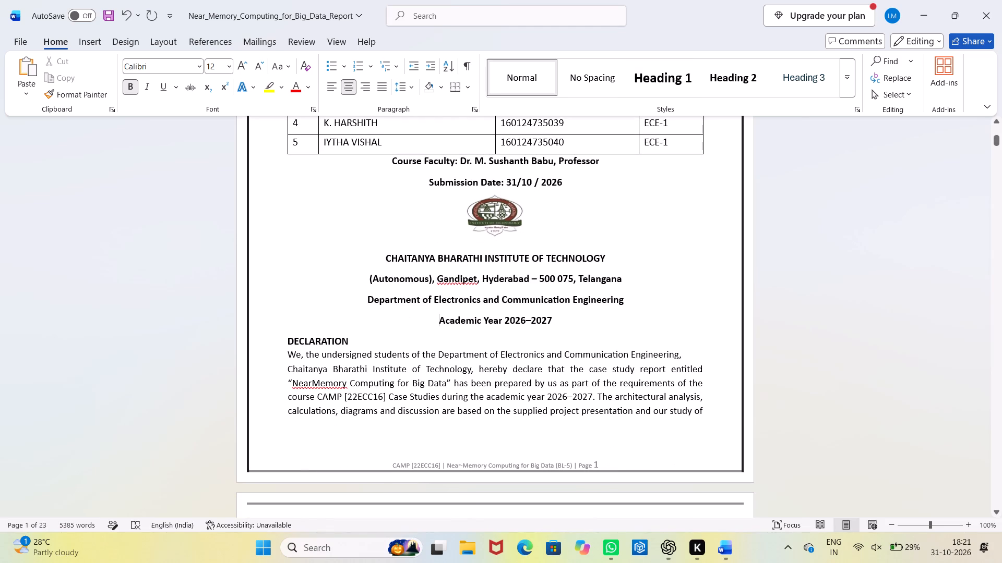
pyautogui.press('Right')
pyautogui.press('Right')
pyautogui.press('Right')
pyautogui.press('Right')
pyautogui.press('Right')
pyautogui.press('Right')
pyautogui.press('Right')
pyautogui.press('Right')
pyautogui.press('Right')
pyautogui.press('Right')
pyautogui.press('Right')
pyautogui.press('Right')
pyautogui.press('Right')
pyautogui.press('Right')
pyautogui.press('Right')
pyautogui.press('Right')
pyautogui.press('Right')
pyautogui.press('Right')
pyautogui.press('Right')
pyautogui.press('Right')
pyautogui.press('Right')
pyautogui.press('Right')
pyautogui.press('Right')
pyautogui.press('Right')
pyautogui.press('Return')
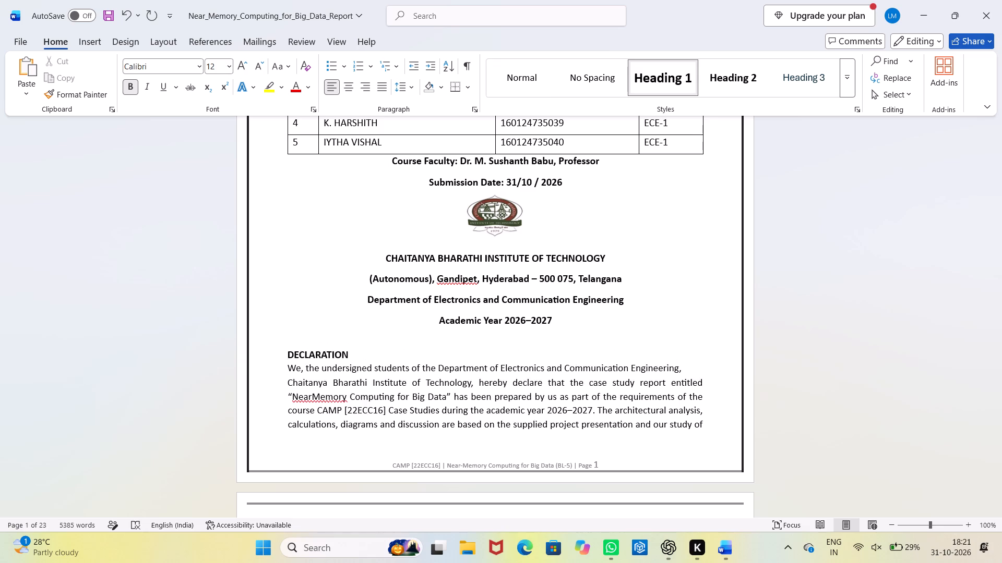
pyautogui.press('Return')
pyautogui.press('Return')
pyautogui.press('Return')
pyautogui.press('Return')
pyautogui.press('Return')
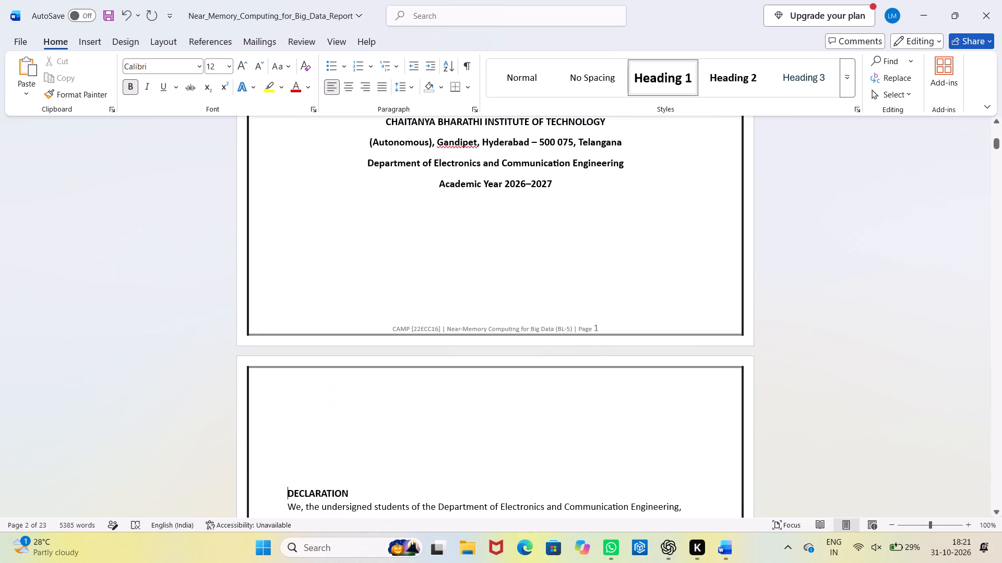
pyautogui.press('BackSpace')
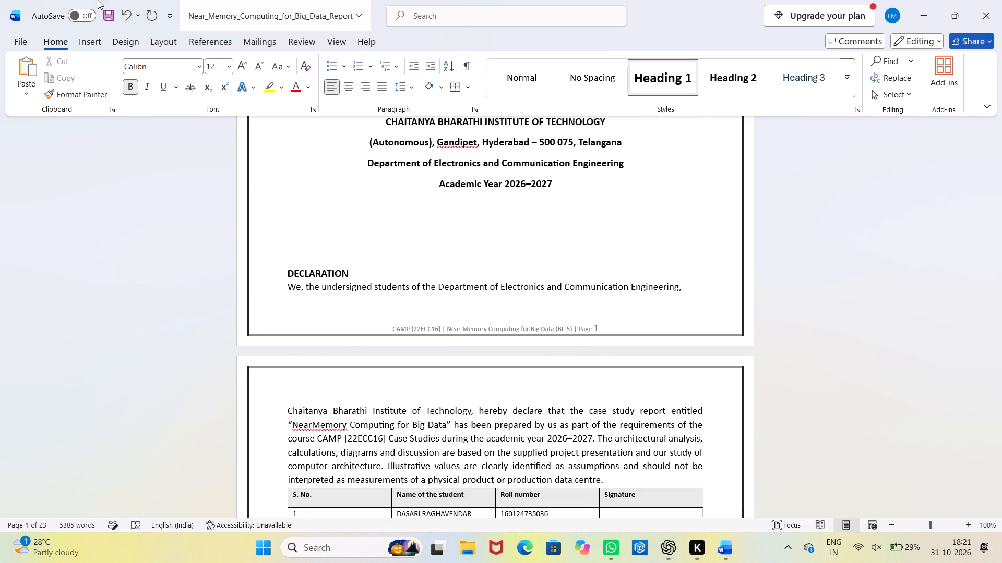
# Insert a page break directly before the DECLARATION heading.
pyautogui.moveTo(95, 36); pyautogui.dragTo(96, 31)
pyautogui.click(51, 94)
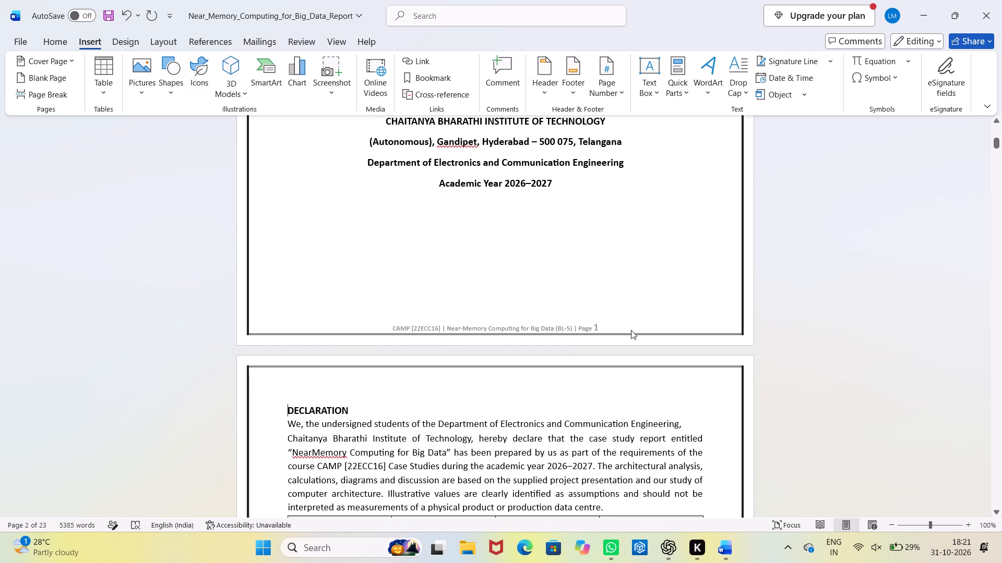
# Enlarge the college emblem below the Submission Date to roughly one and a half times its size.
pyautogui.scroll(9, 630, 329)
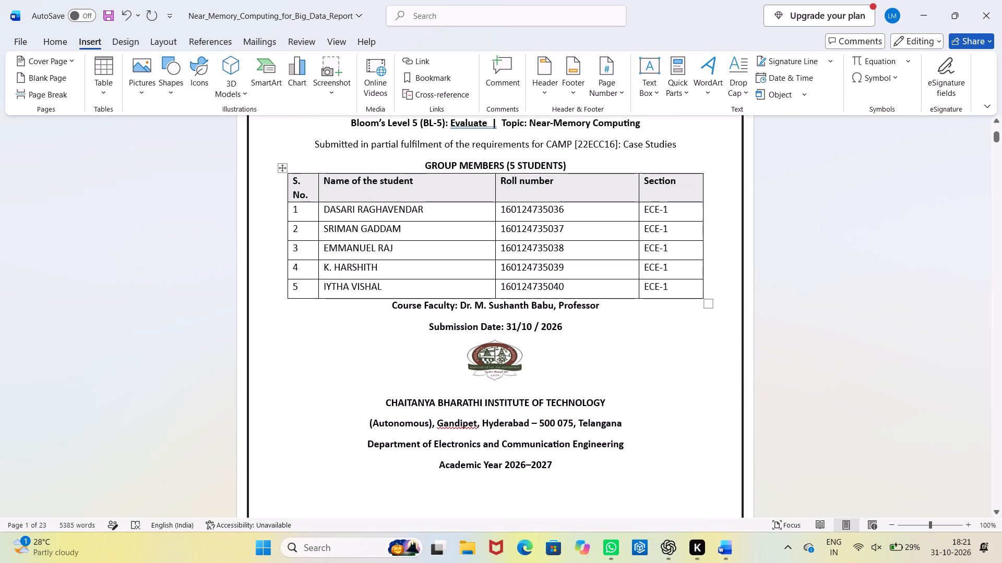
pyautogui.click(503, 349)
pyautogui.moveTo(530, 386); pyautogui.dragTo(538, 410)
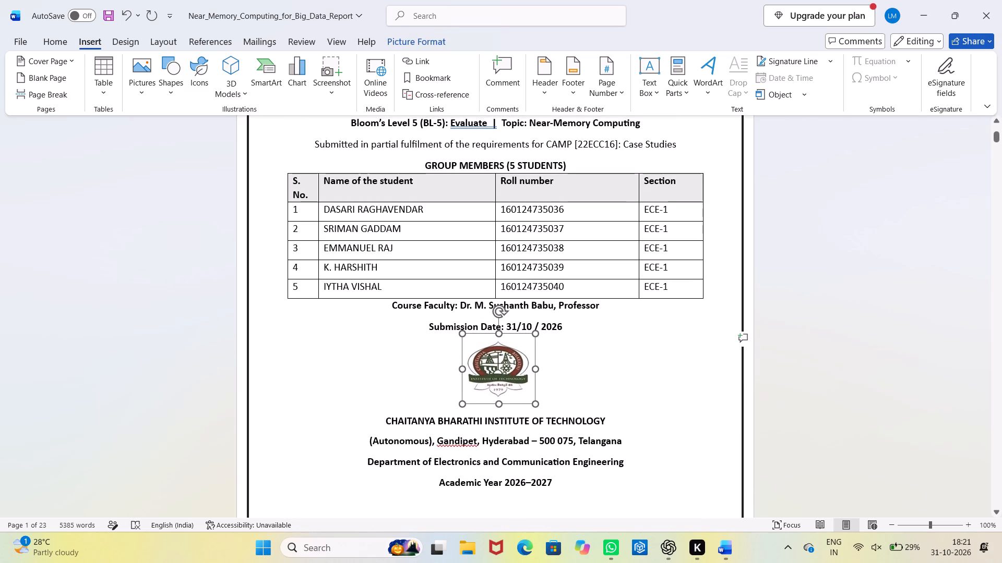
pyautogui.moveTo(538, 410); pyautogui.dragTo(573, 439)
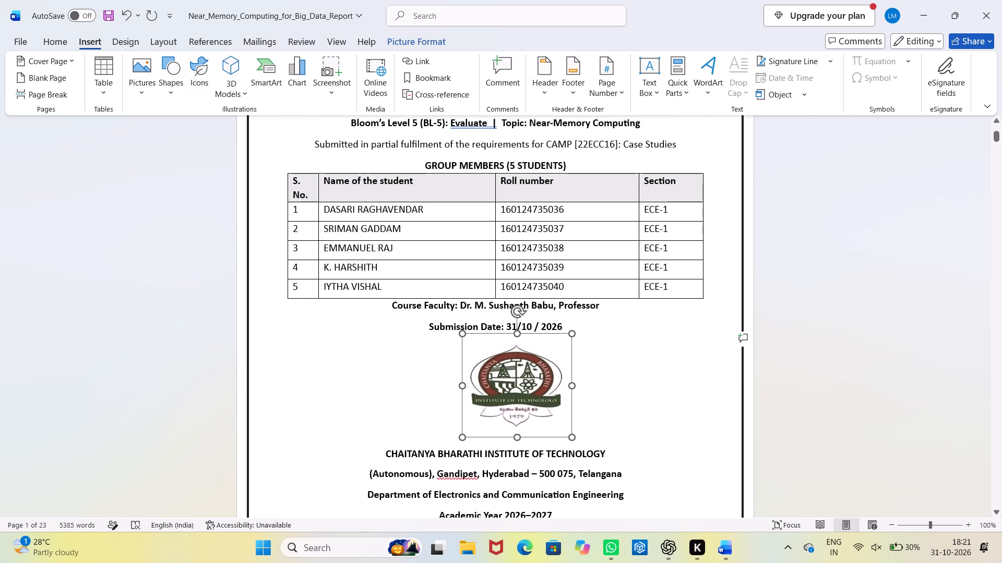
pyautogui.moveTo(573, 439); pyautogui.dragTo(574, 439)
# Remove the indent in front of the enlarged college emblem and centre it on the cover page.
pyautogui.moveTo(543, 399); pyautogui.dragTo(529, 407)
pyautogui.moveTo(532, 402); pyautogui.dragTo(505, 406)
pyautogui.moveTo(517, 394); pyautogui.dragTo(487, 385)
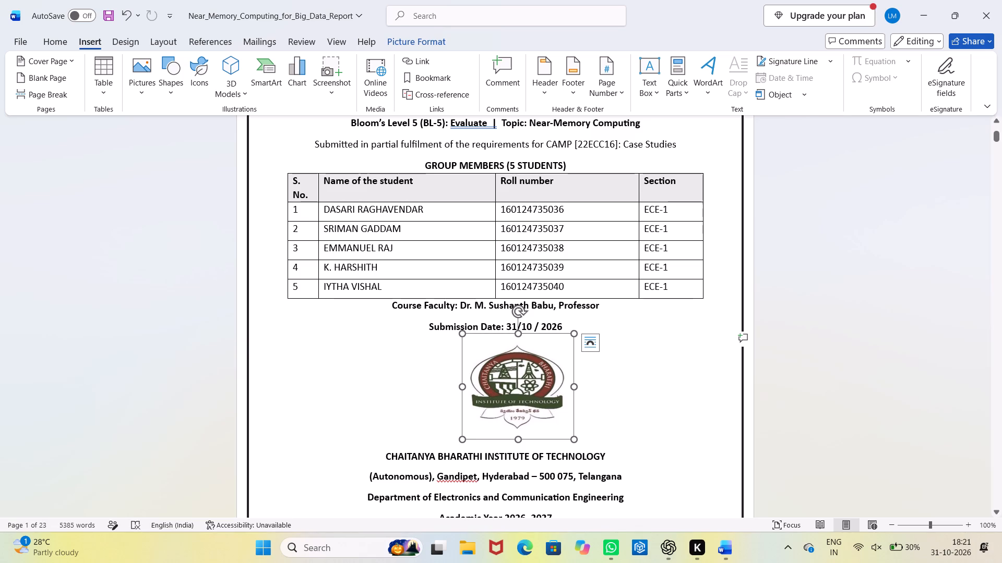
pyautogui.moveTo(463, 440); pyautogui.dragTo(461, 446)
pyautogui.scroll(8, 511, 402)
pyautogui.moveTo(486, 144); pyautogui.dragTo(483, 156)
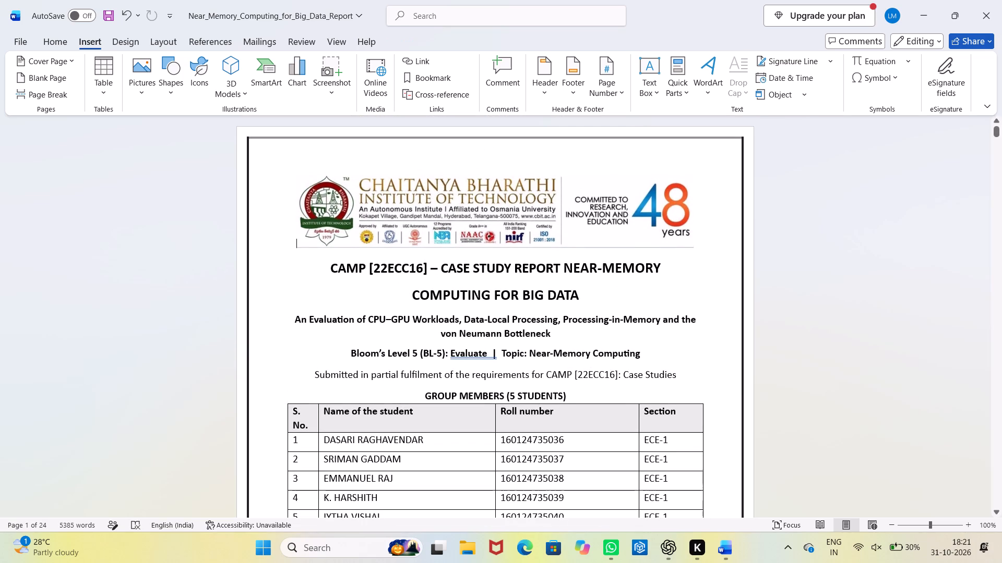
pyautogui.click(473, 211)
pyautogui.scroll(-1, 848, 351)
pyautogui.scroll(-3, 800, 335)
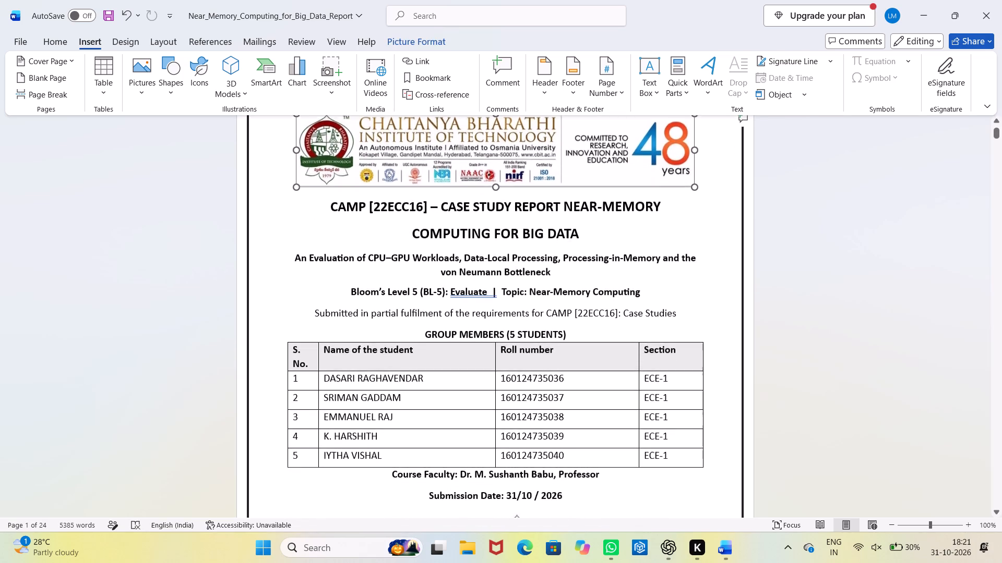
pyautogui.scroll(-3, 800, 335)
pyautogui.click(458, 389)
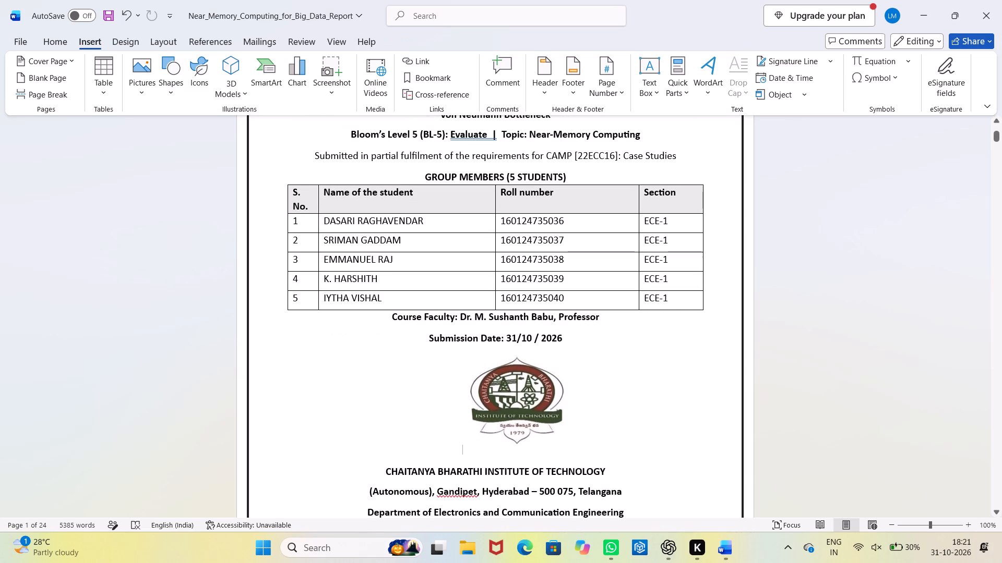
pyautogui.press('BackSpace')
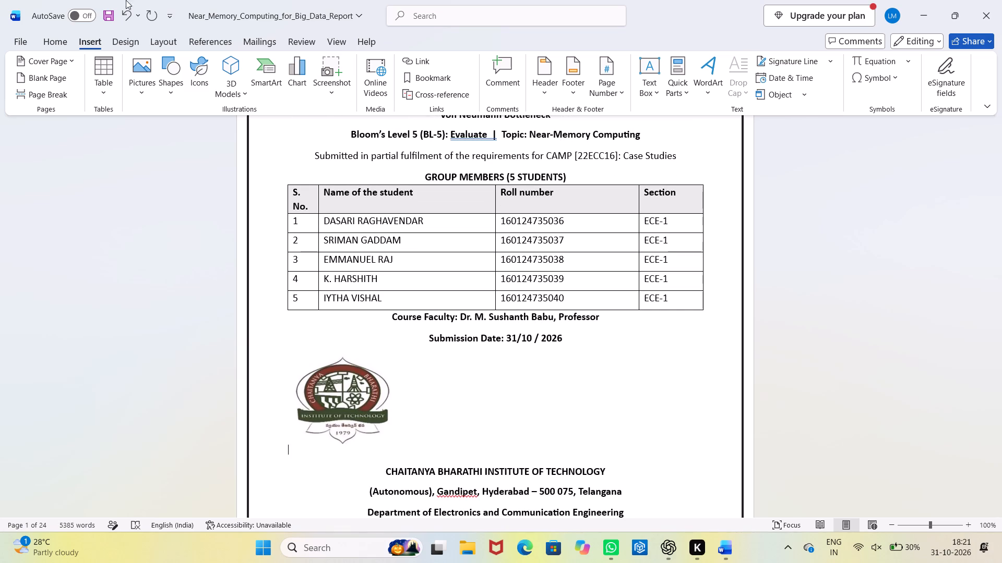
pyautogui.click(58, 40)
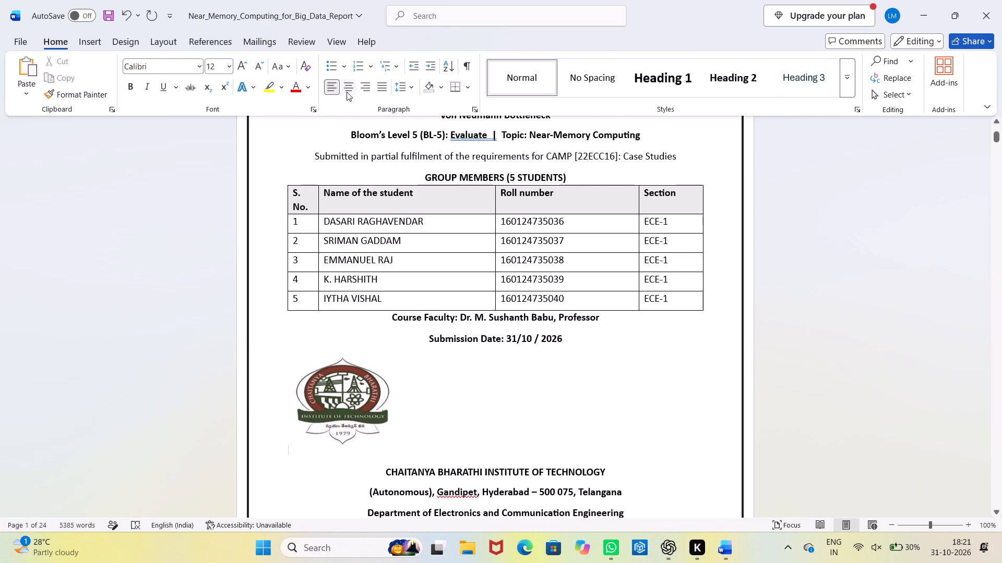
pyautogui.click(347, 92)
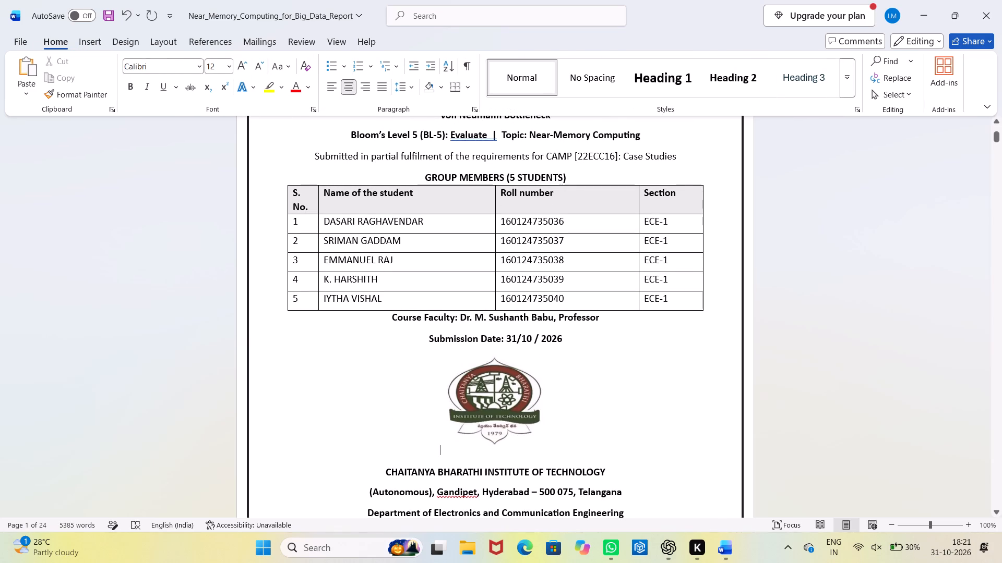
# Set the title line "CAMP [22ECC16] – CASE STUDY REPORT NEAR-MEMORY" to 16 pt.
pyautogui.scroll(-3, 689, 393)
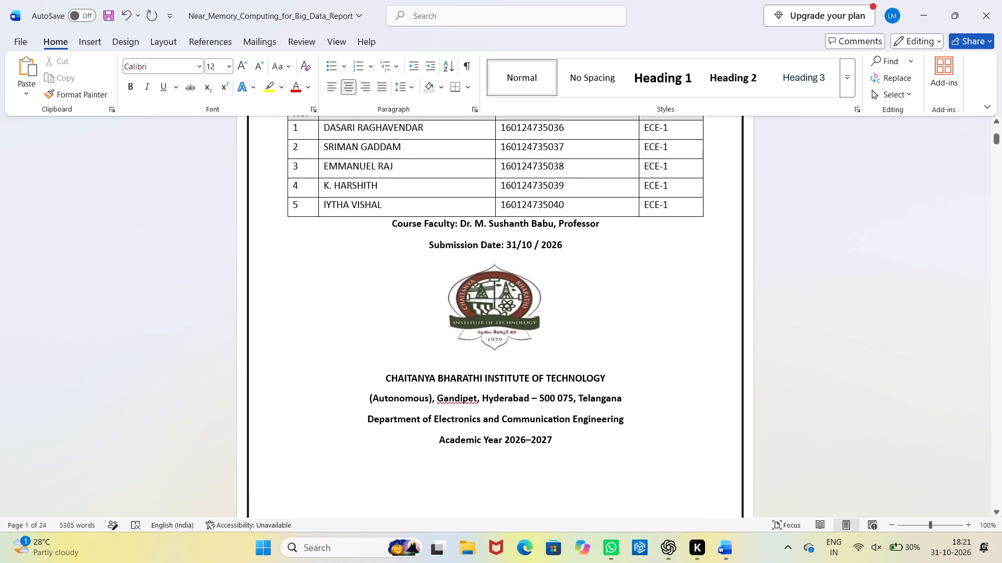
pyautogui.scroll(-4, 688, 393)
pyautogui.scroll(11, 688, 393)
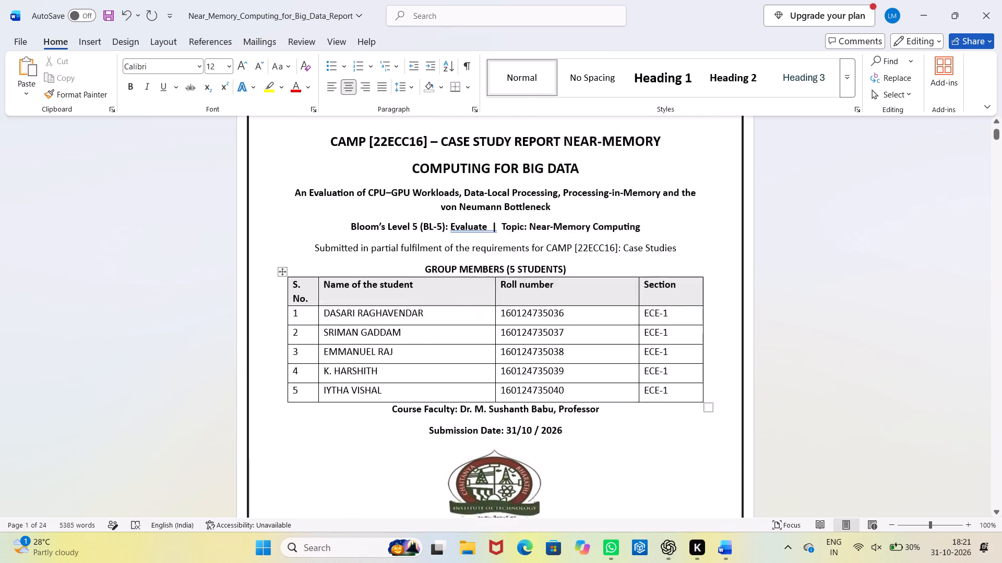
pyautogui.moveTo(665, 174); pyautogui.dragTo(292, 157)
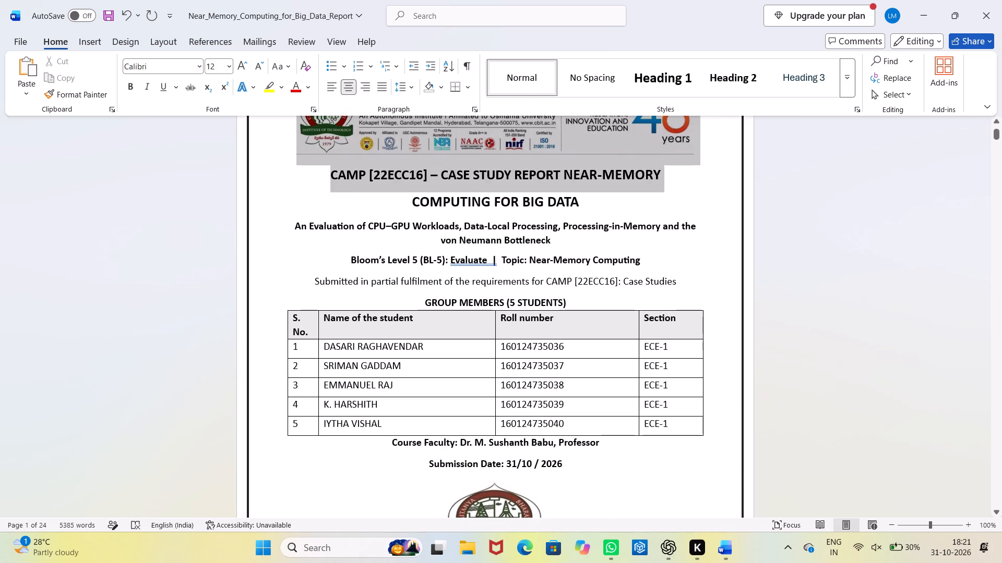
pyautogui.moveTo(292, 157); pyautogui.dragTo(152, 181)
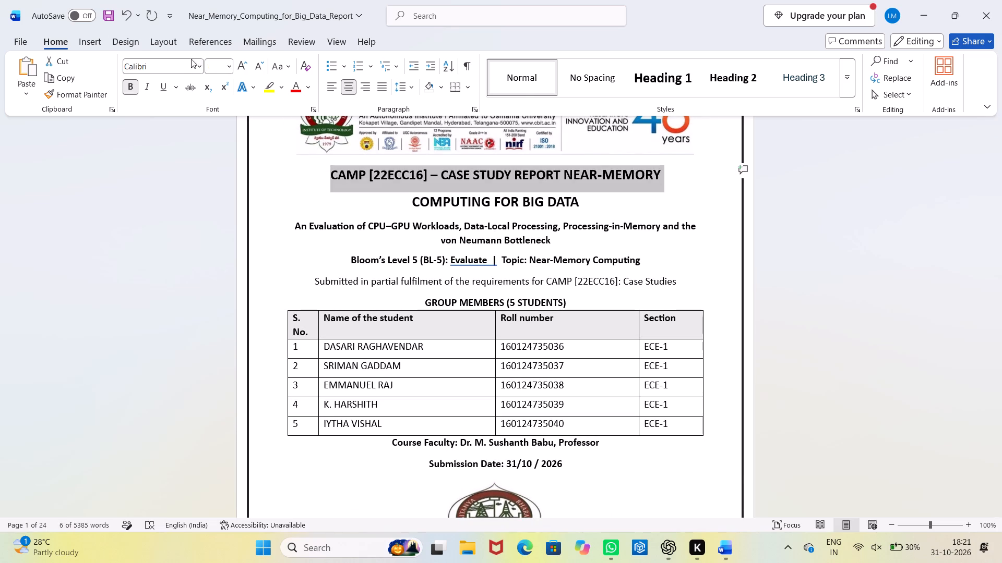
pyautogui.click(217, 67)
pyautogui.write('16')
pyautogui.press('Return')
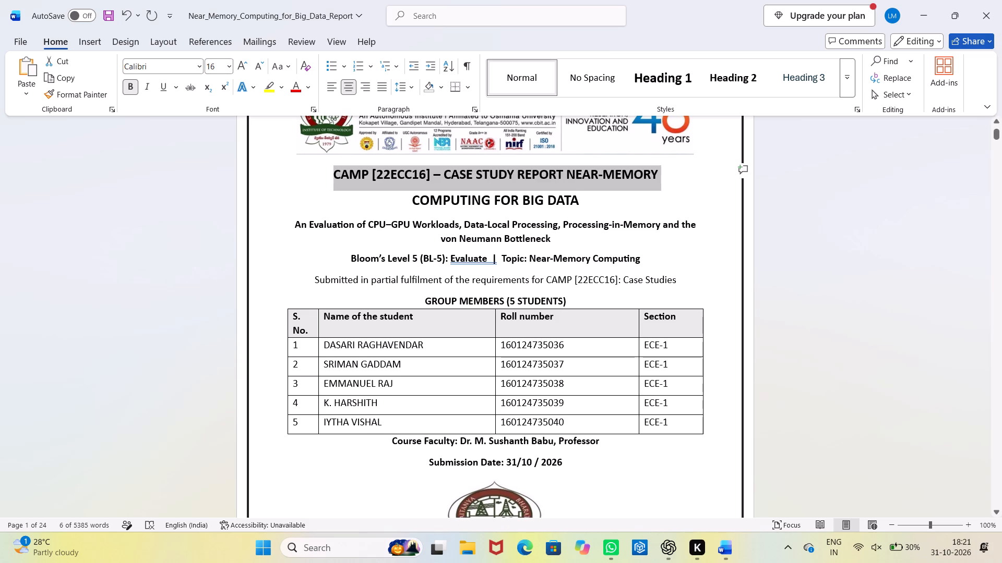
pyautogui.click(599, 205)
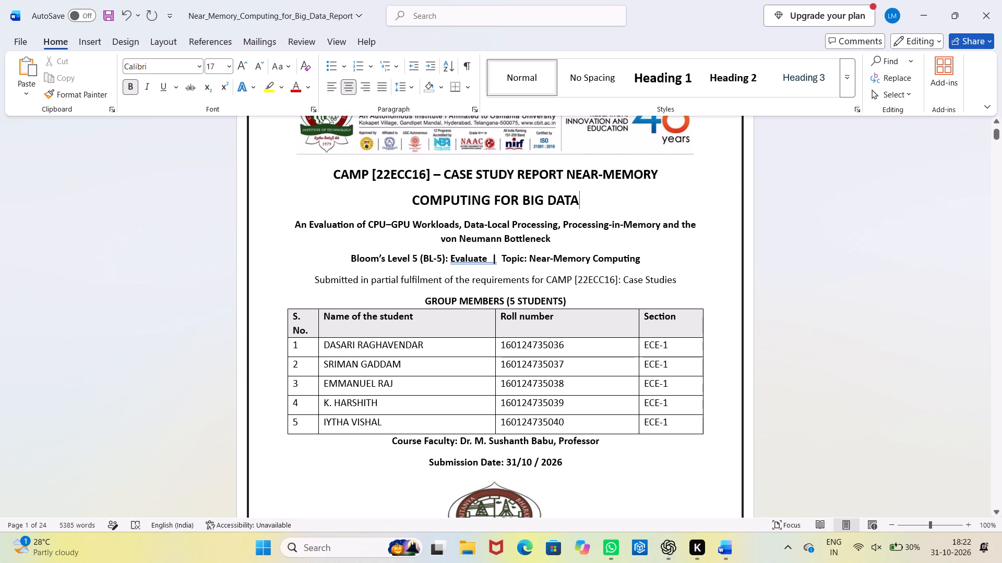
# Change the font of the entire document to Times New Roman.
pyautogui.hotkey('ctrl', 'a')
pyautogui.click(149, 66)
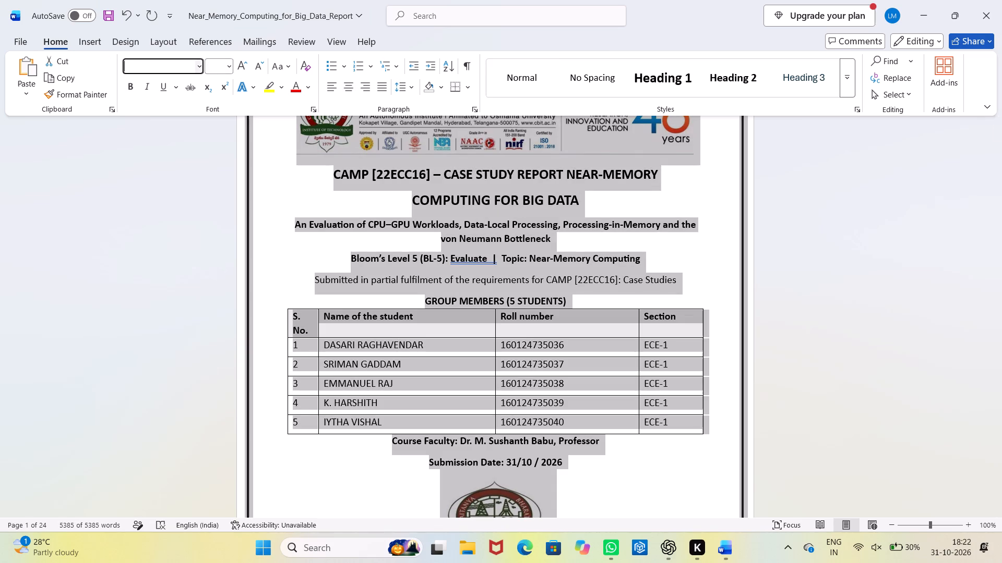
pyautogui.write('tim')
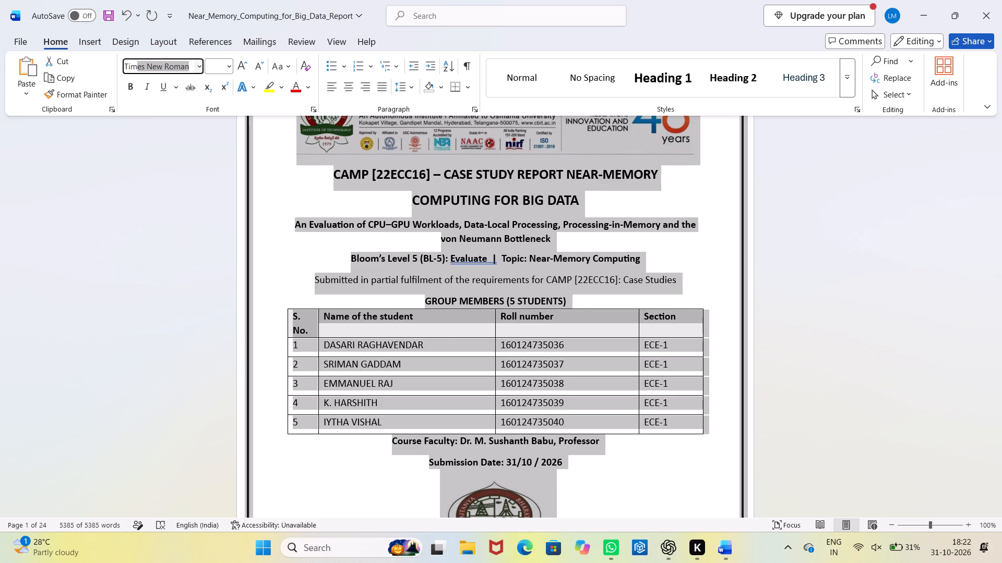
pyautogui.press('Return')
pyautogui.click(816, 329)
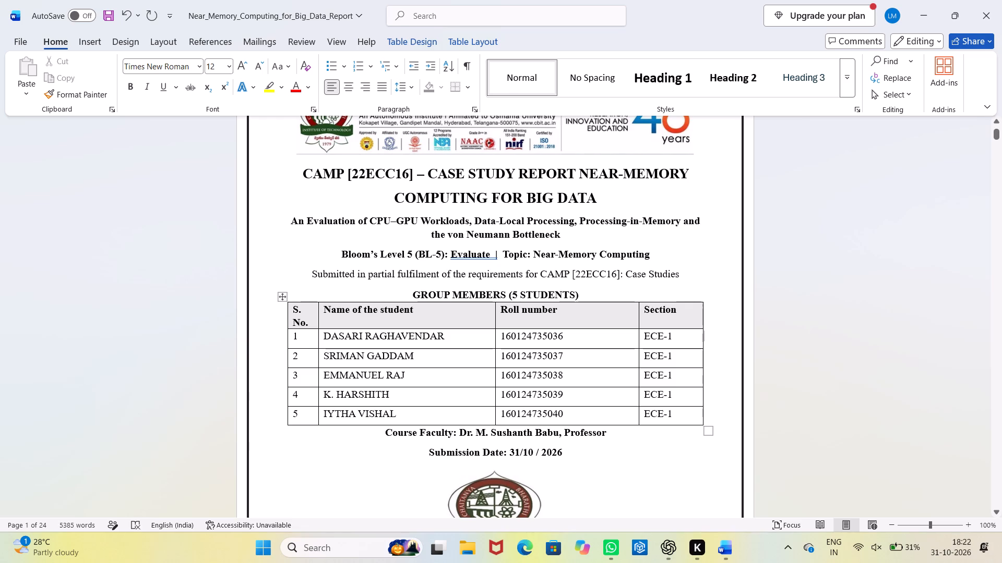
pyautogui.scroll(-7, 757, 386)
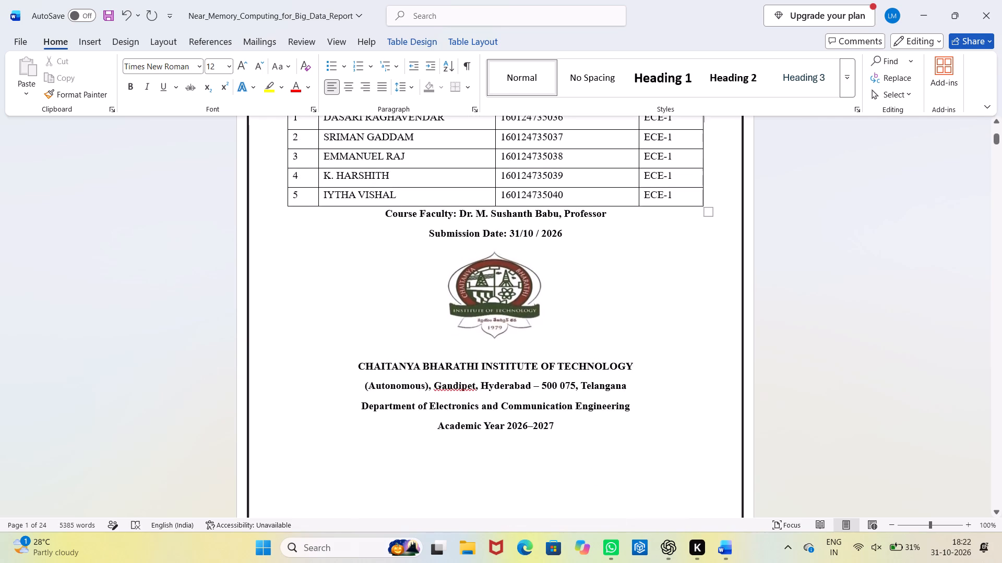
# Insert a line break before "NEAR-MEMORY" in the cover title so it starts the second title line.
pyautogui.scroll(-10, 745, 390)
pyautogui.scroll(15, 745, 390)
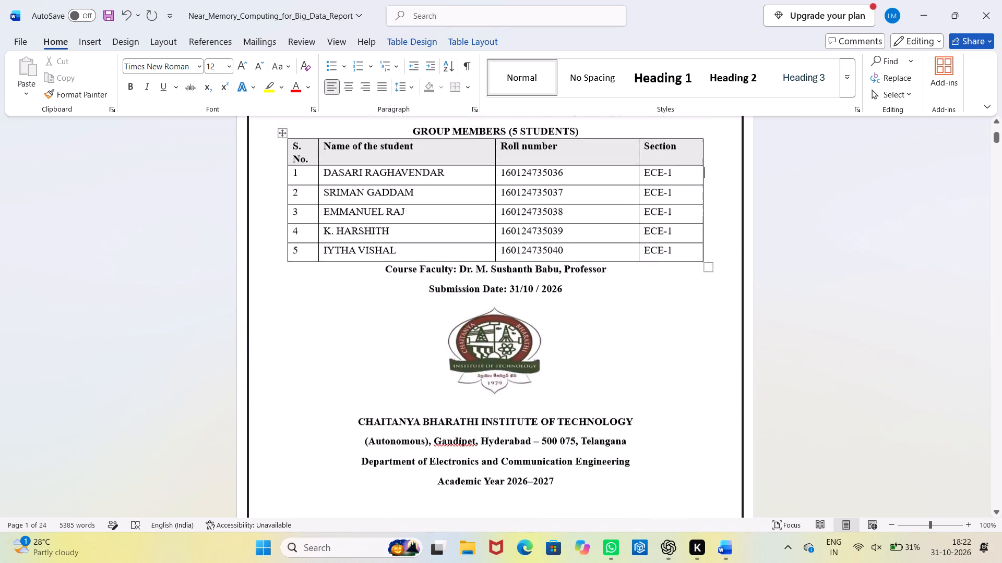
pyautogui.scroll(8, 745, 390)
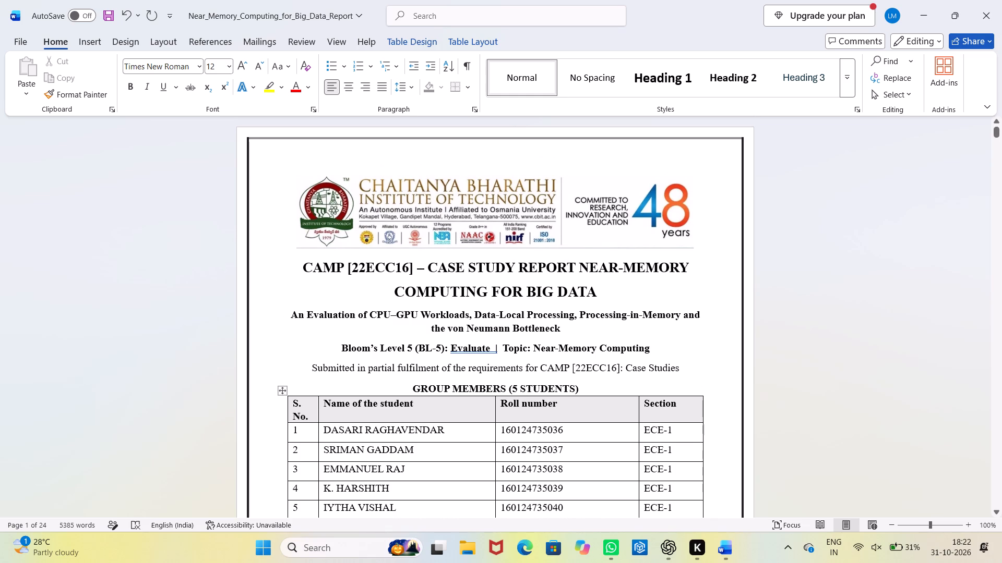
pyautogui.click(578, 265)
pyautogui.hotkey('shift', 'Return')
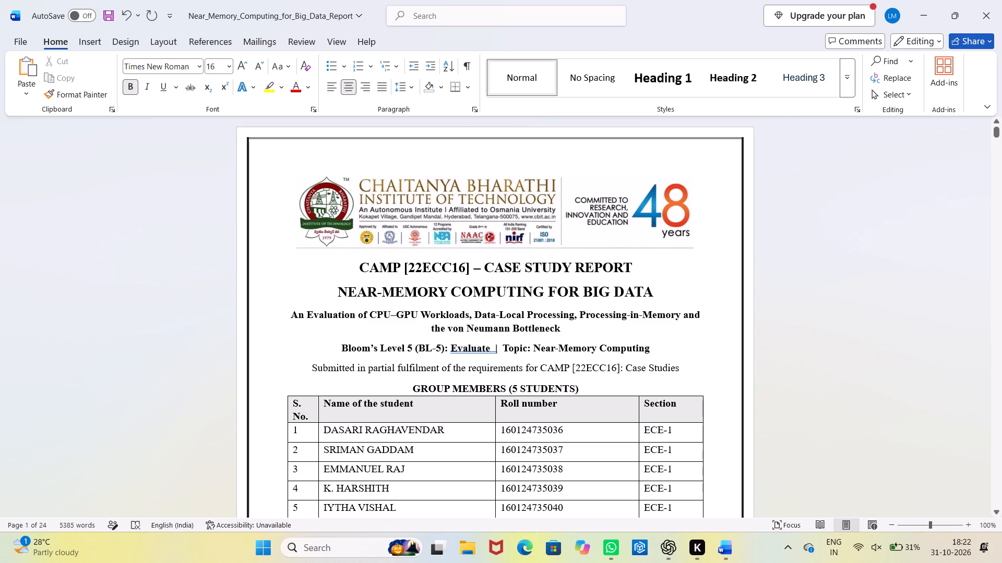
# Move "NEAR-MEMORY COMPUTING FOR BIG DATA" above "CAMP [22ECC16] – CASE STUDY REPORT" in the cover title, keeping each on its own line.
pyautogui.moveTo(658, 297); pyautogui.dragTo(366, 284)
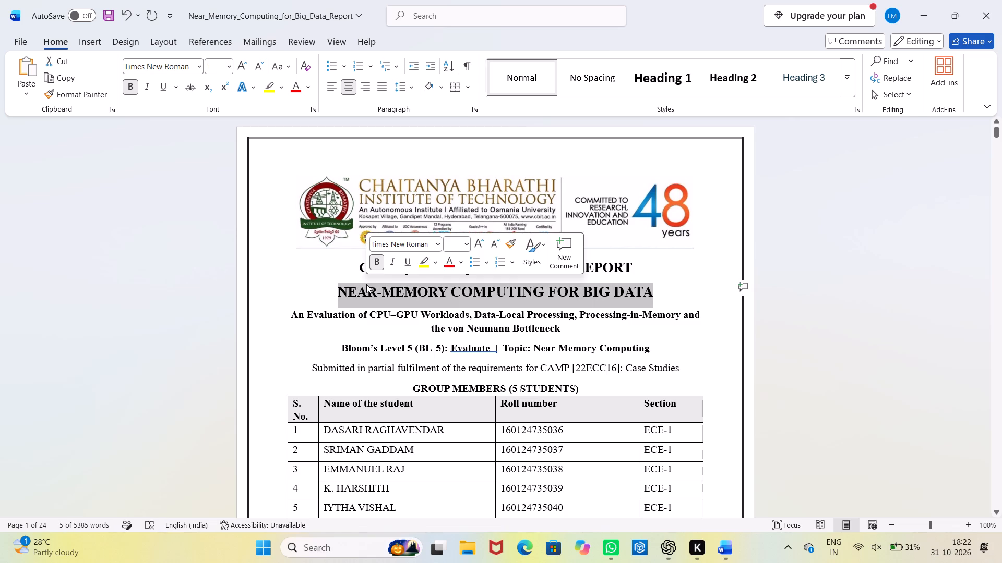
pyautogui.hotkey('ctrl', 'c')
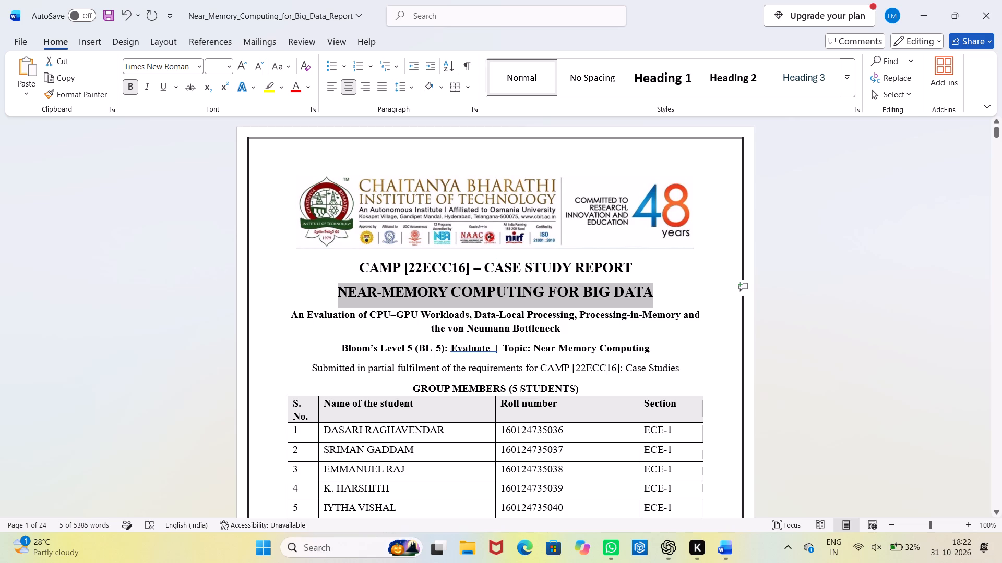
pyautogui.click(360, 260)
pyautogui.hotkey('ctrl', 'v')
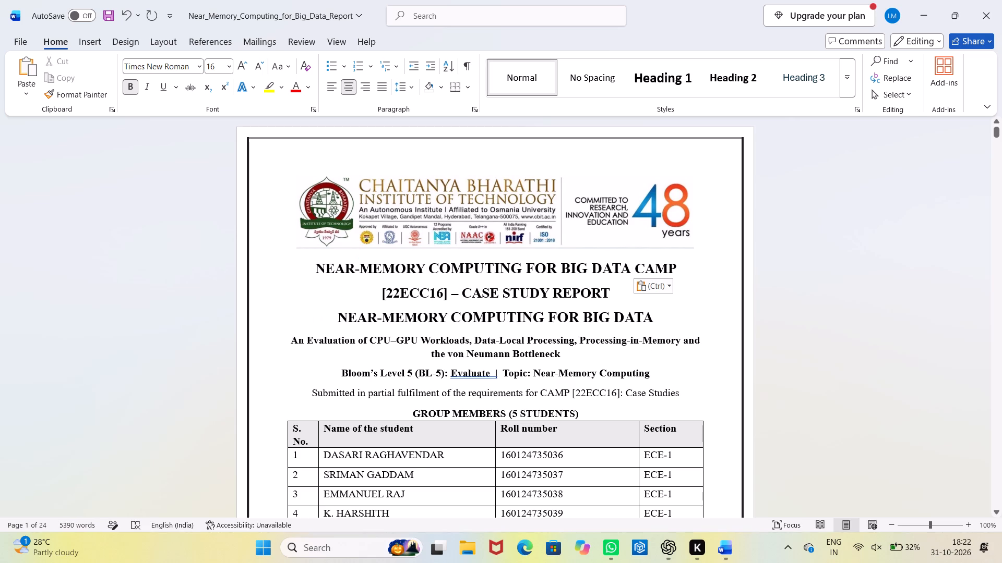
pyautogui.moveTo(663, 320); pyautogui.dragTo(321, 314)
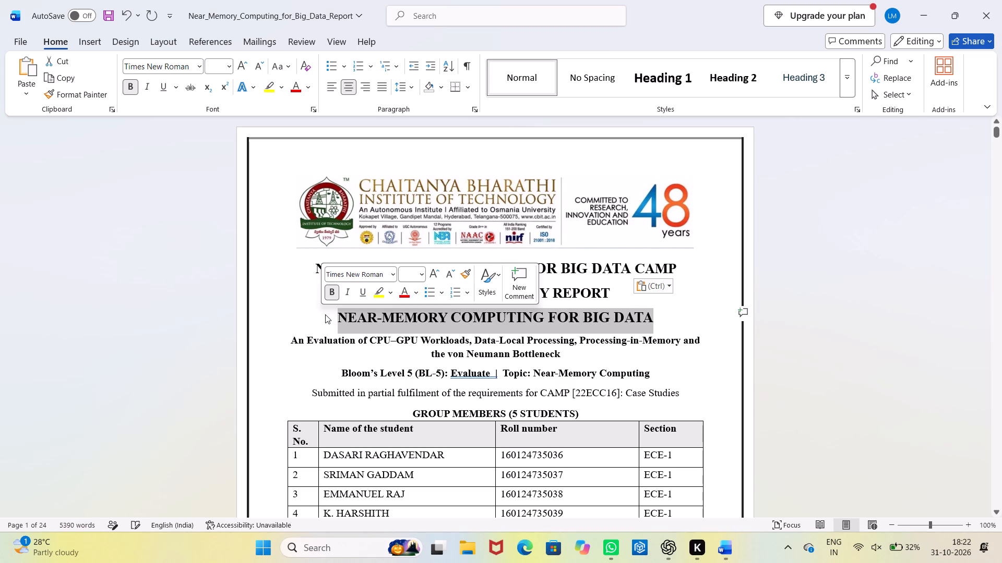
pyautogui.press('BackSpace')
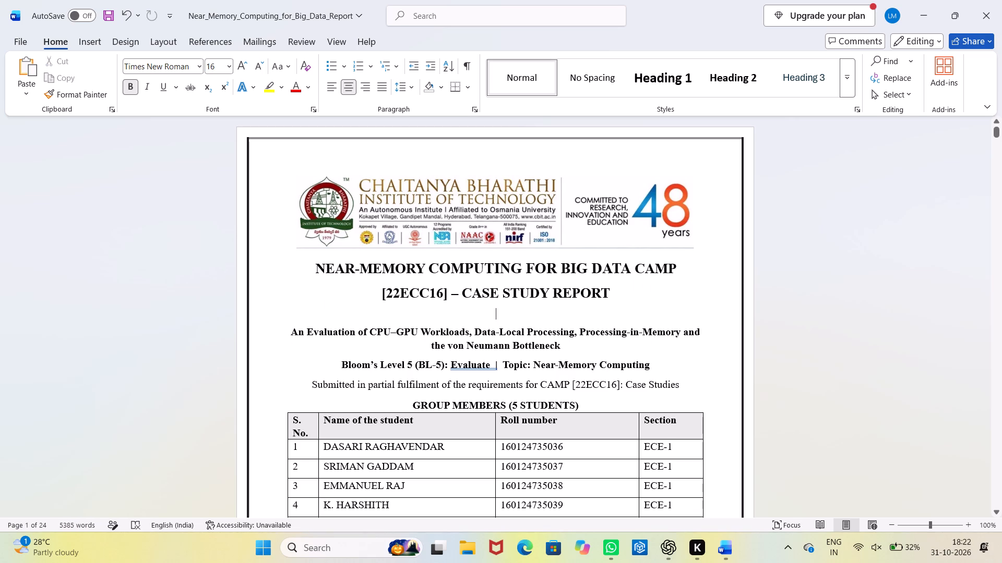
pyautogui.click(634, 270)
pyautogui.hotkey('shift', 'Return')
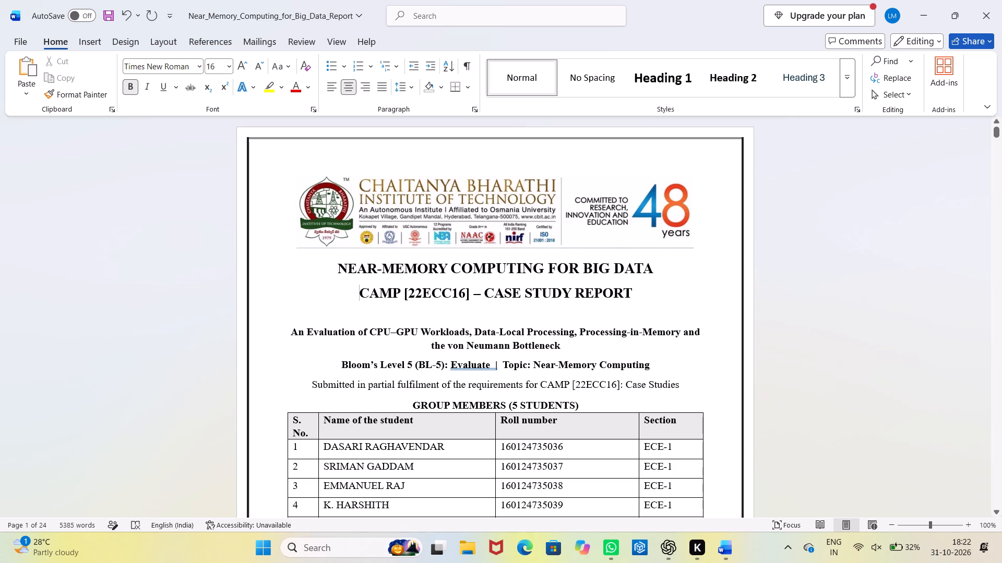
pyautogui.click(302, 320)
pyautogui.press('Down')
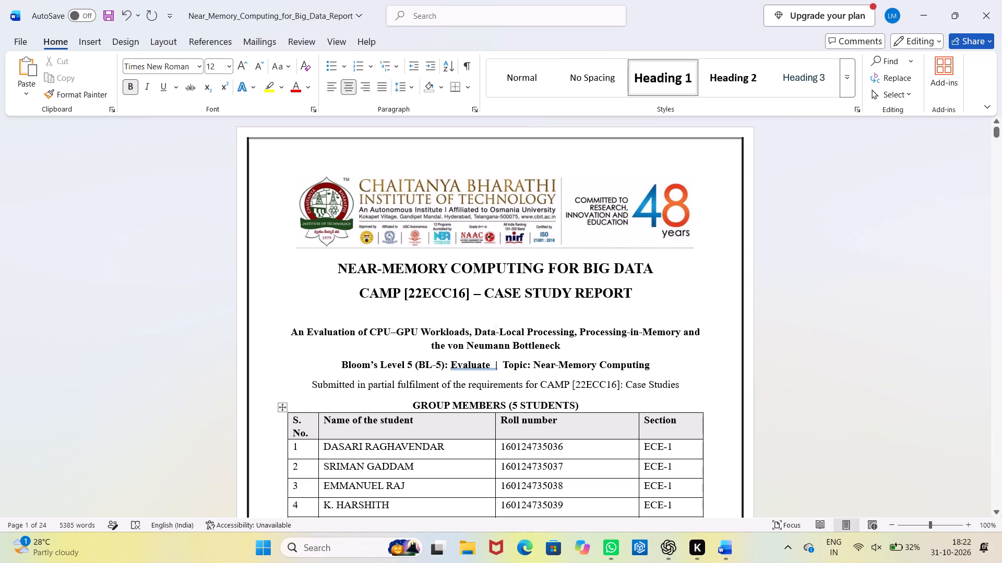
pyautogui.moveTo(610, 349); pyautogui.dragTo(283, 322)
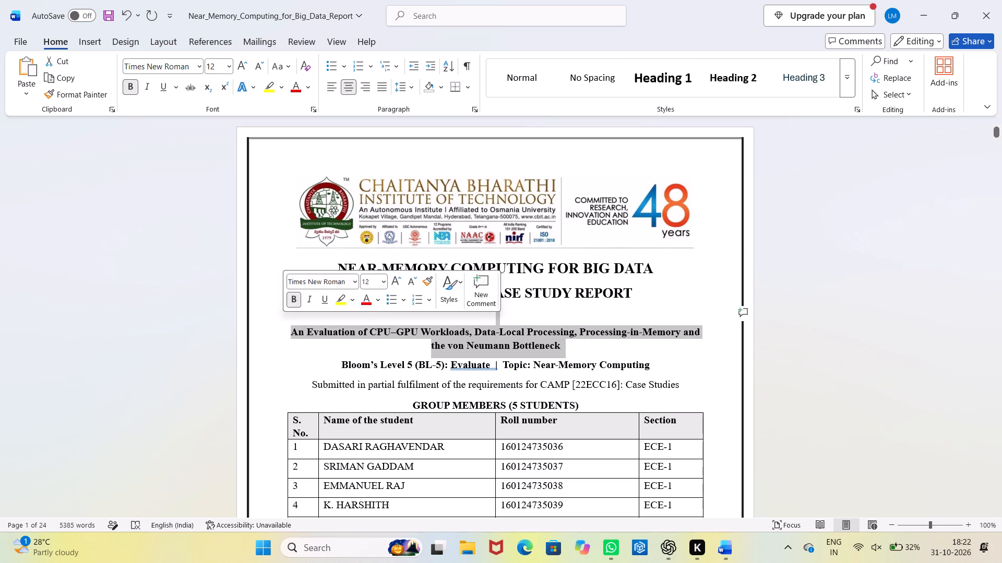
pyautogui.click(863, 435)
# Review the cover page and the page after it, down to the start of the Declaration.
pyautogui.scroll(-4, 636, 344)
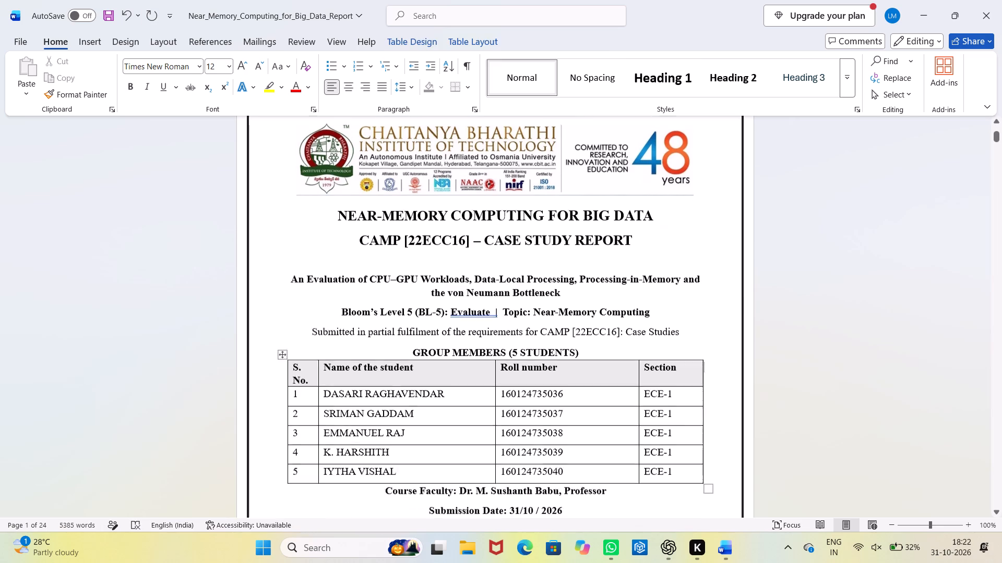
pyautogui.scroll(-9, 636, 343)
pyautogui.scroll(-20, 637, 343)
pyautogui.scroll(-2, 637, 343)
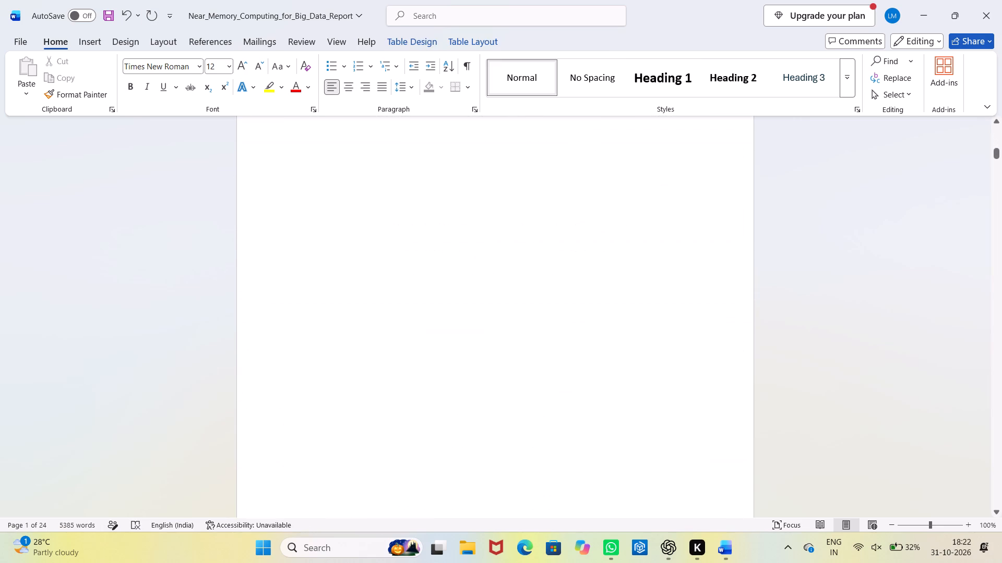
pyautogui.scroll(-9, 637, 343)
pyautogui.scroll(4, 607, 323)
pyautogui.moveTo(641, 318); pyautogui.dragTo(600, 301)
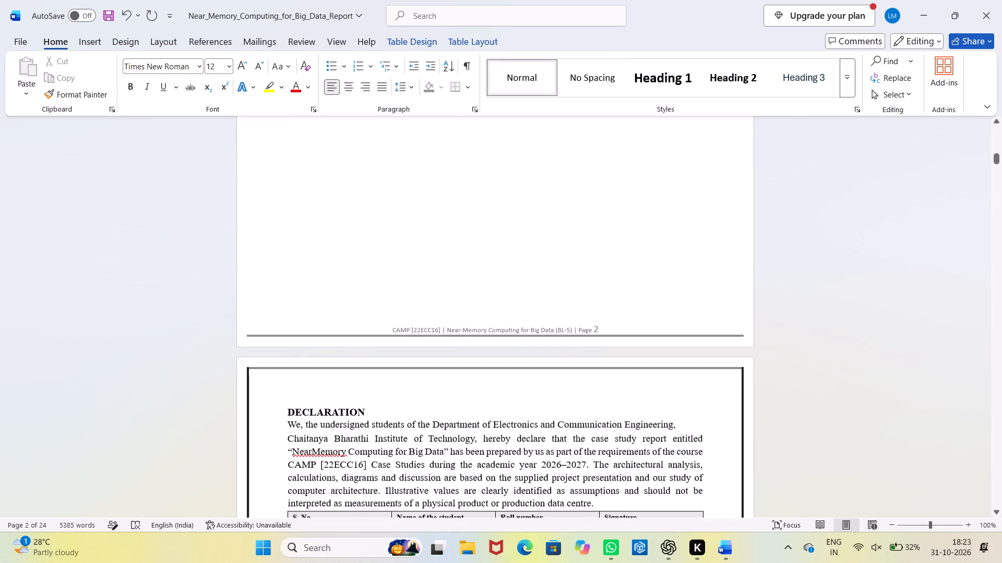
pyautogui.moveTo(600, 301); pyautogui.dragTo(369, 234)
pyautogui.scroll(4, 369, 233)
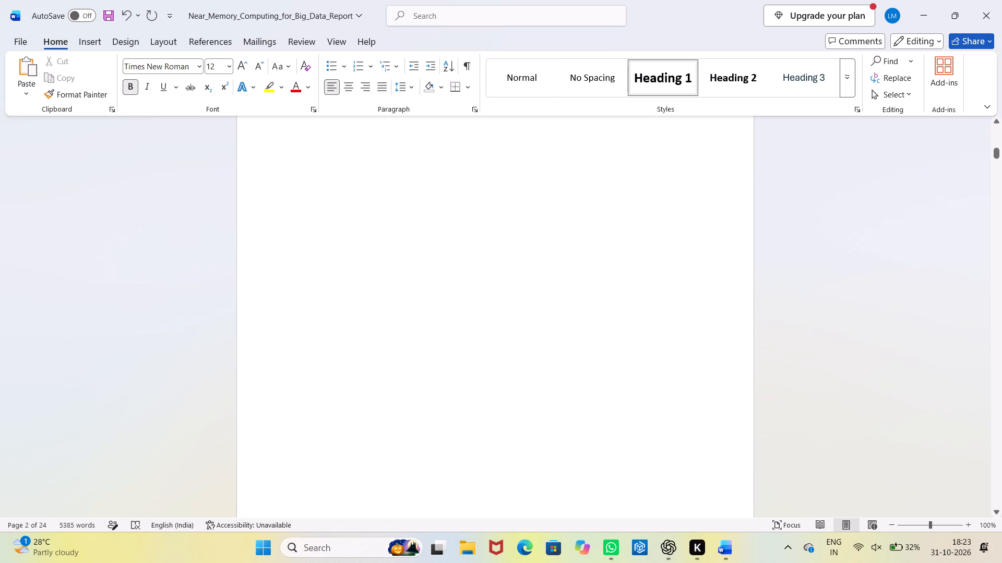
pyautogui.scroll(15, 369, 233)
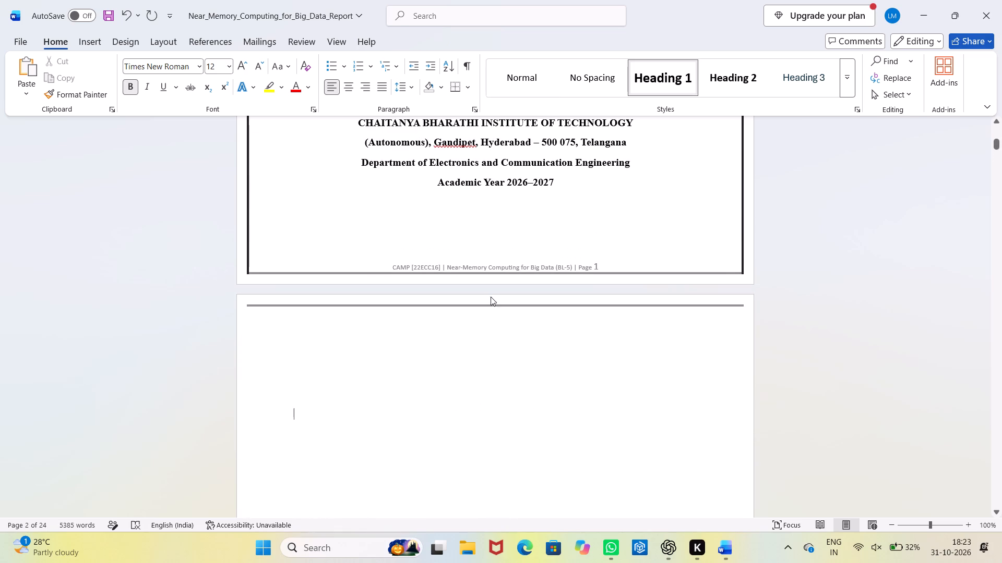
pyautogui.scroll(16, 493, 295)
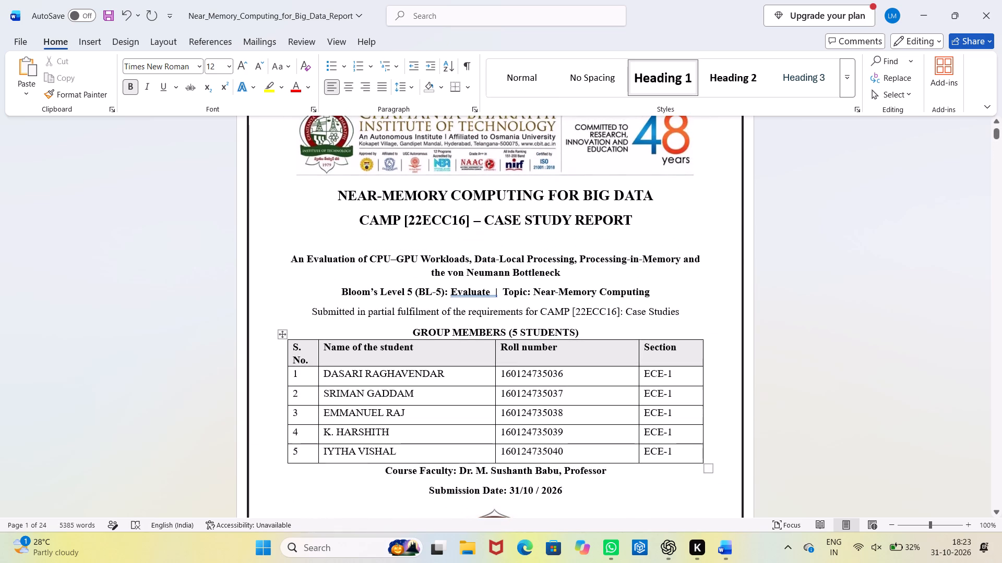
pyautogui.scroll(6, 493, 294)
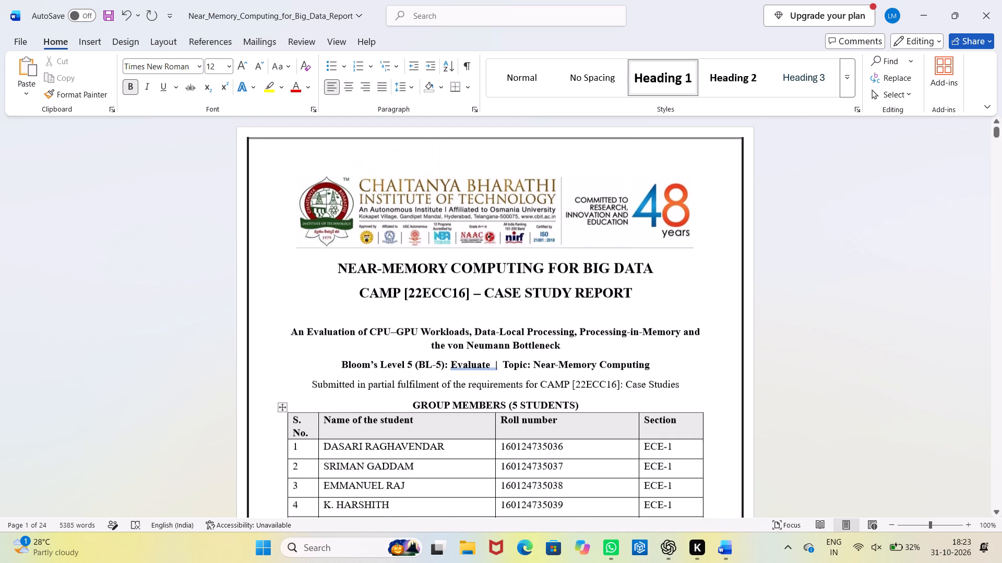
# Delete the "An Evaluation of CPU–GPU Workloads…" subtitle and the "Bloom’s Level 5 (BL-5)" line from the cover page.
pyautogui.moveTo(570, 347); pyautogui.dragTo(459, 346)
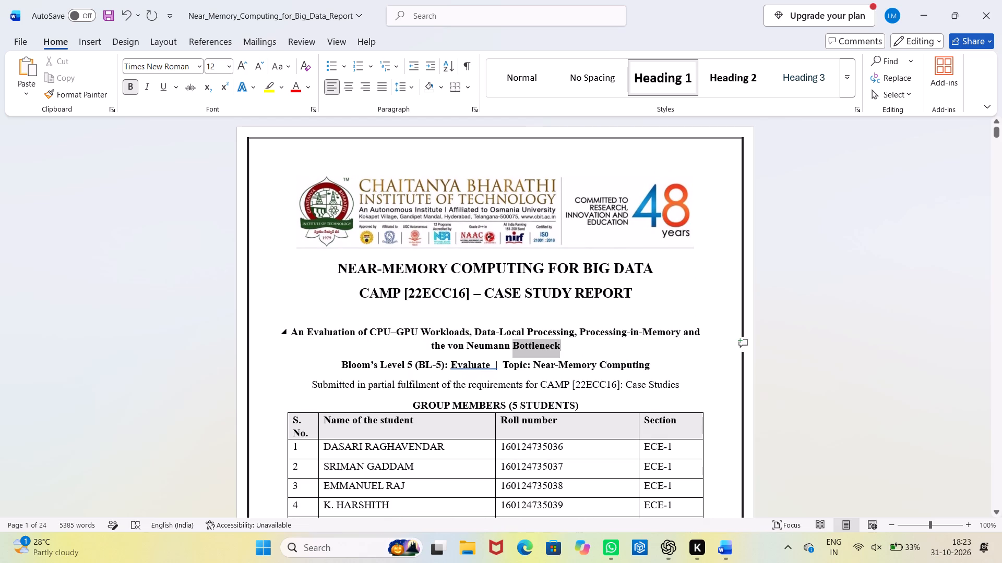
pyautogui.moveTo(459, 346); pyautogui.dragTo(286, 331)
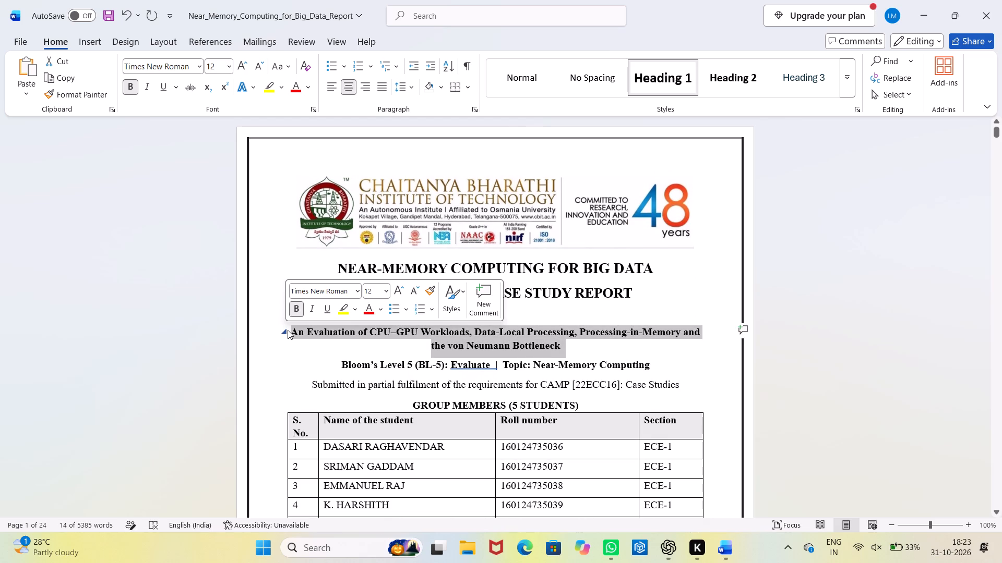
pyautogui.press('BackSpace')
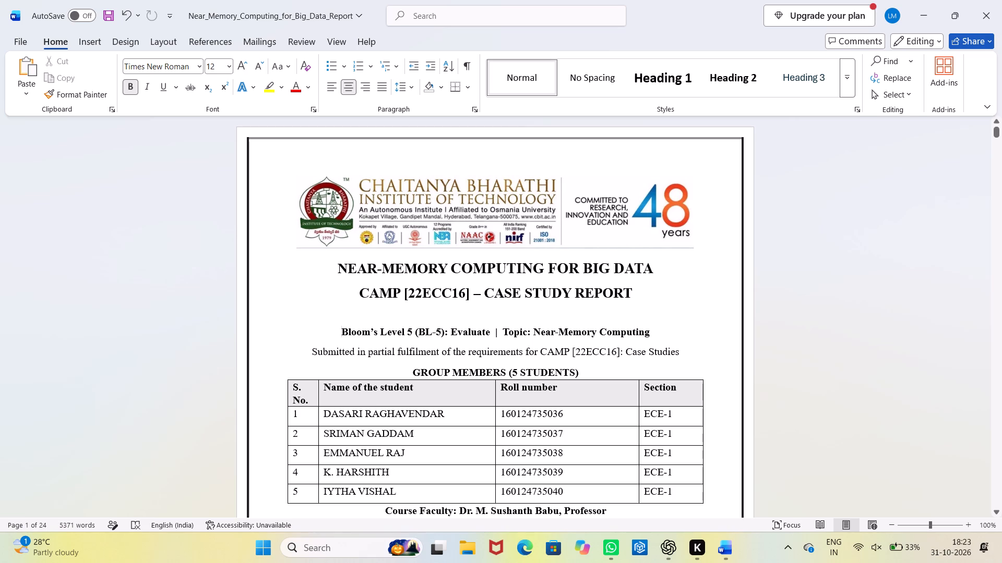
pyautogui.moveTo(662, 331); pyautogui.dragTo(331, 336)
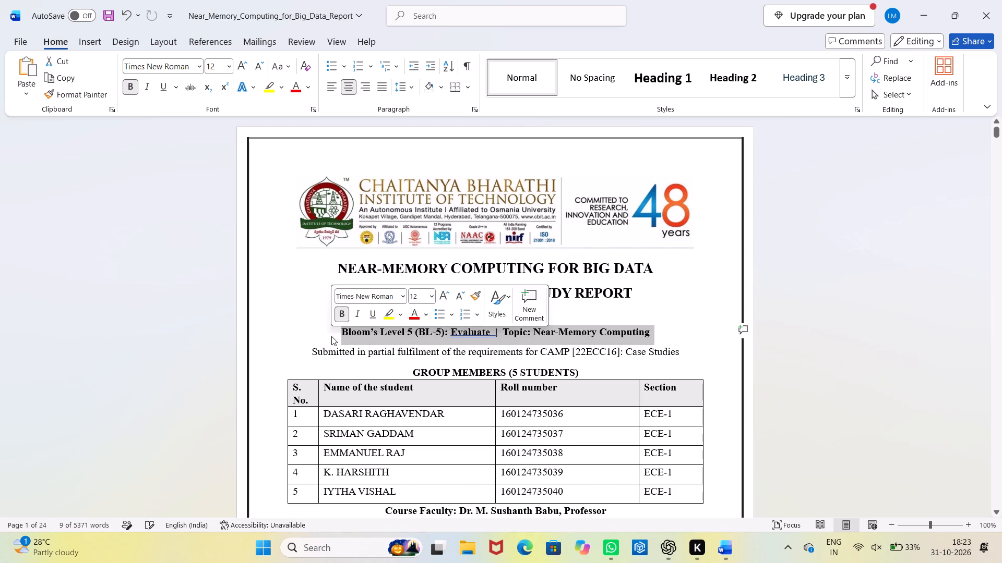
pyautogui.press('BackSpace')
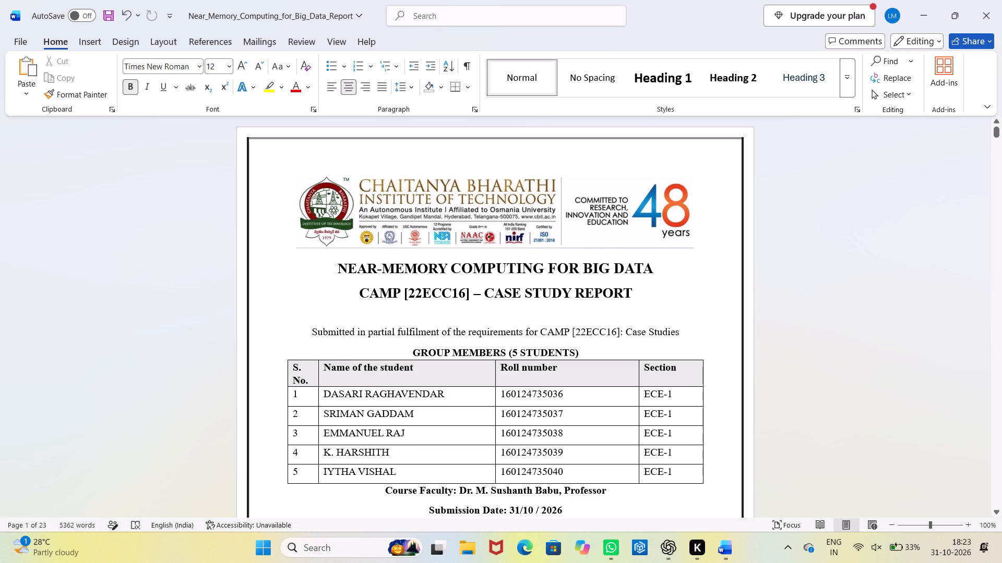
# Split the "Submitted in partial fulfilment" sentence with a line break before "CAMP [22ECC16]: Case Studies".
pyautogui.click(541, 332)
pyautogui.hotkey('shift', 'Return')
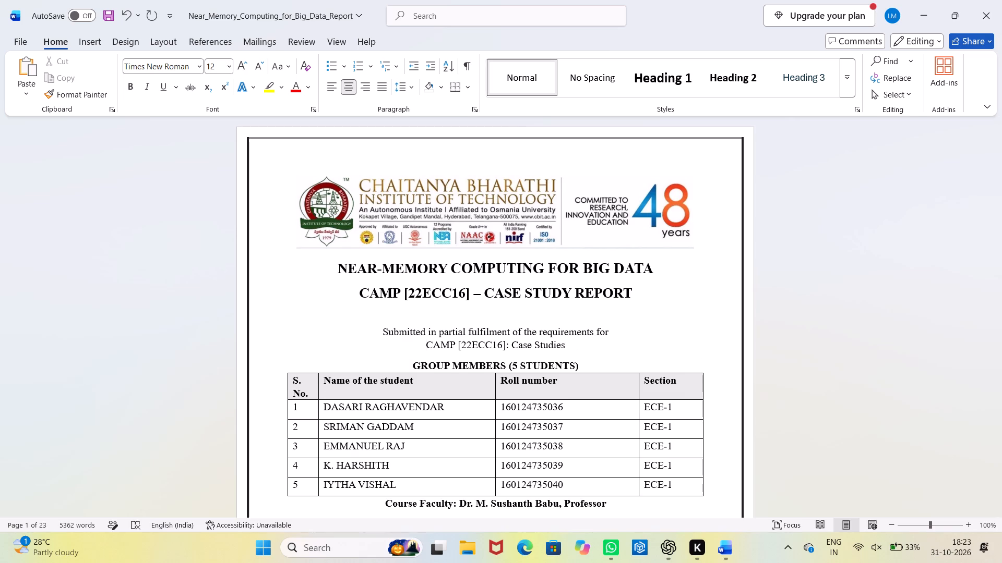
# Enlarge the college emblem below the Submission Date slightly, to about 4.7 cm high and 4.55 cm wide.
pyautogui.scroll(1, 543, 338)
pyautogui.scroll(-4, 543, 338)
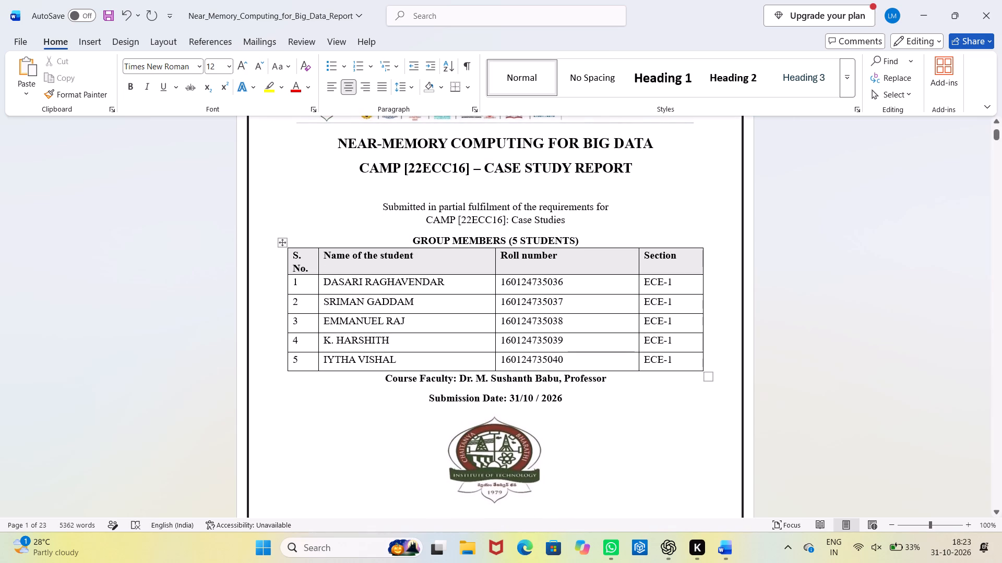
pyautogui.scroll(-7, 543, 338)
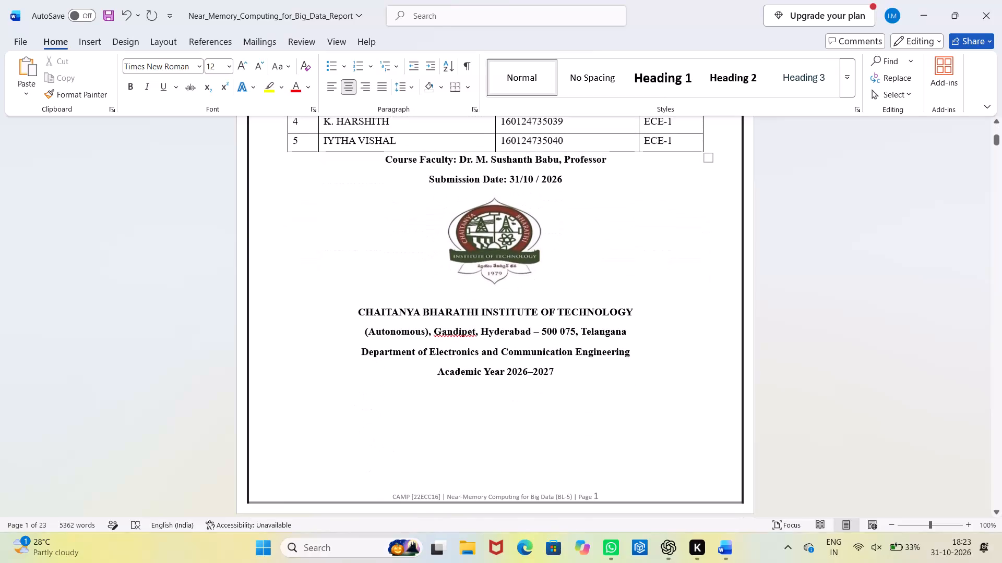
pyautogui.click(475, 231)
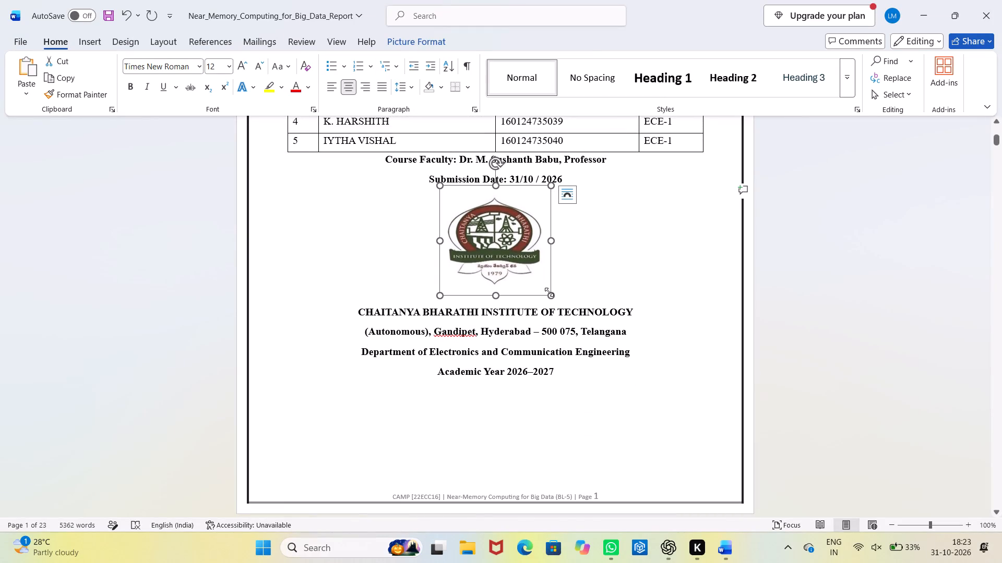
pyautogui.moveTo(549, 292); pyautogui.dragTo(552, 302)
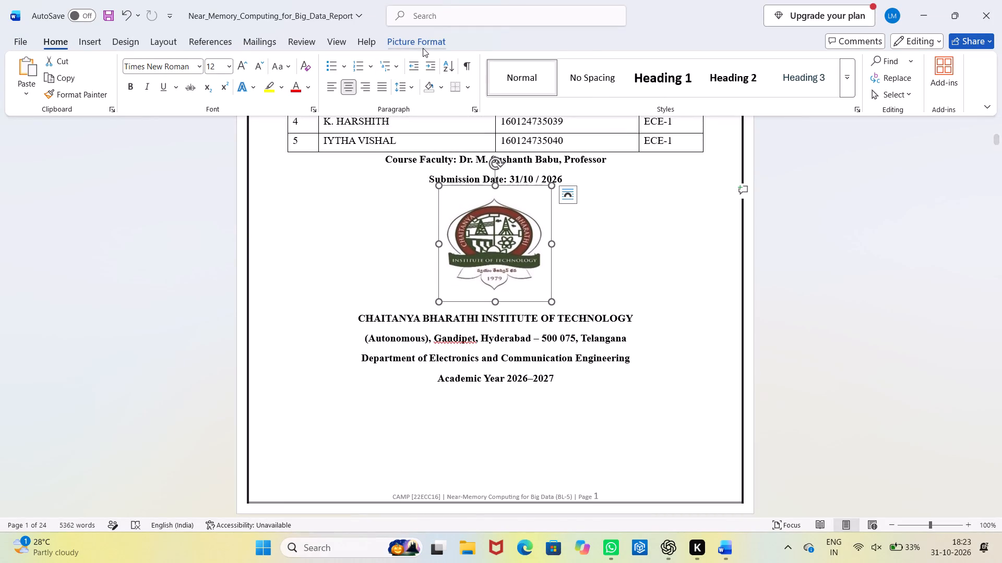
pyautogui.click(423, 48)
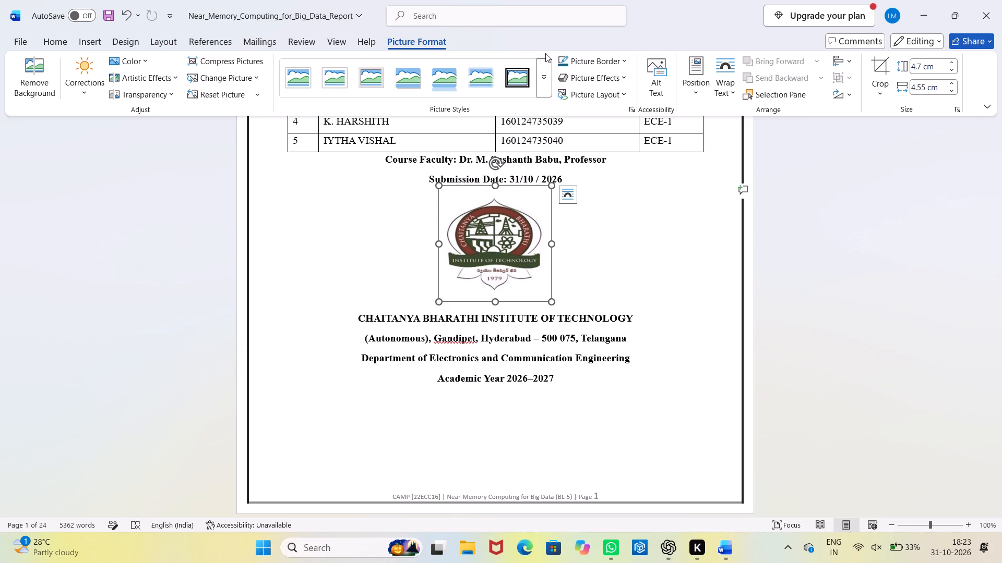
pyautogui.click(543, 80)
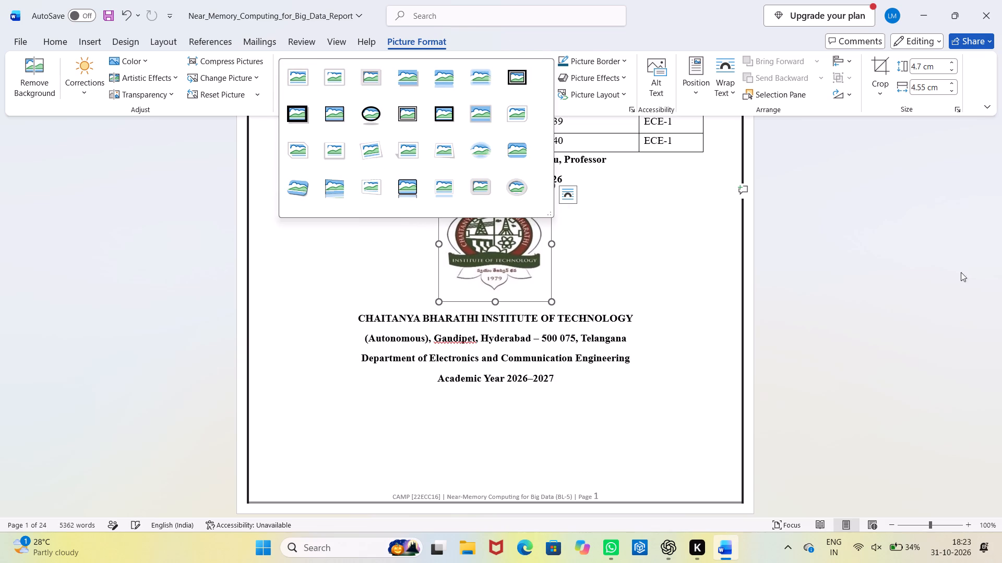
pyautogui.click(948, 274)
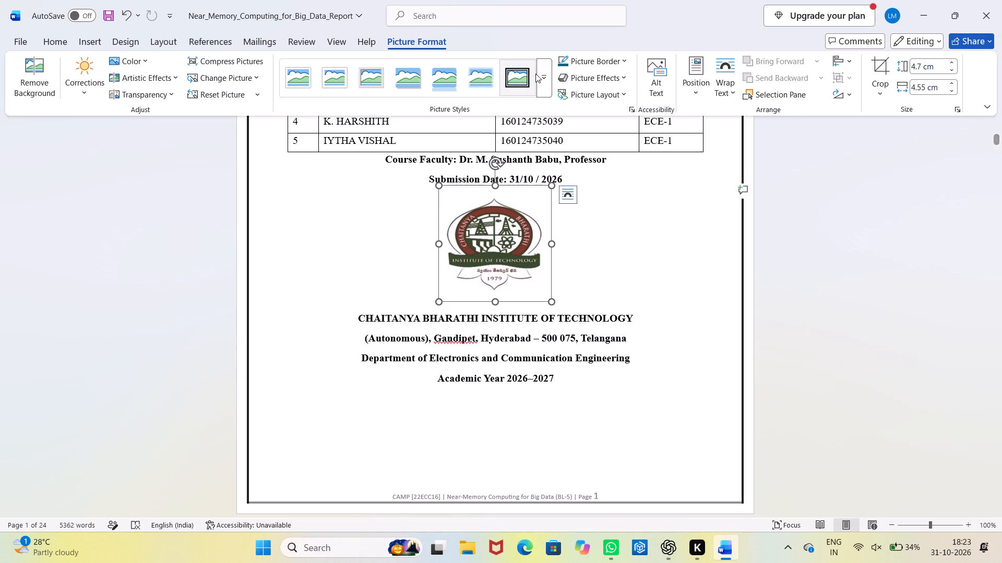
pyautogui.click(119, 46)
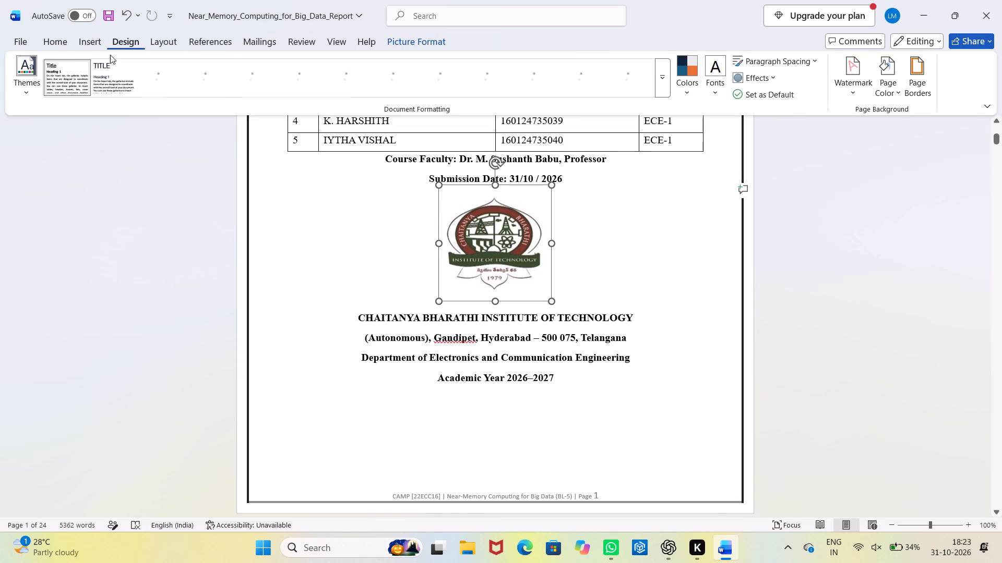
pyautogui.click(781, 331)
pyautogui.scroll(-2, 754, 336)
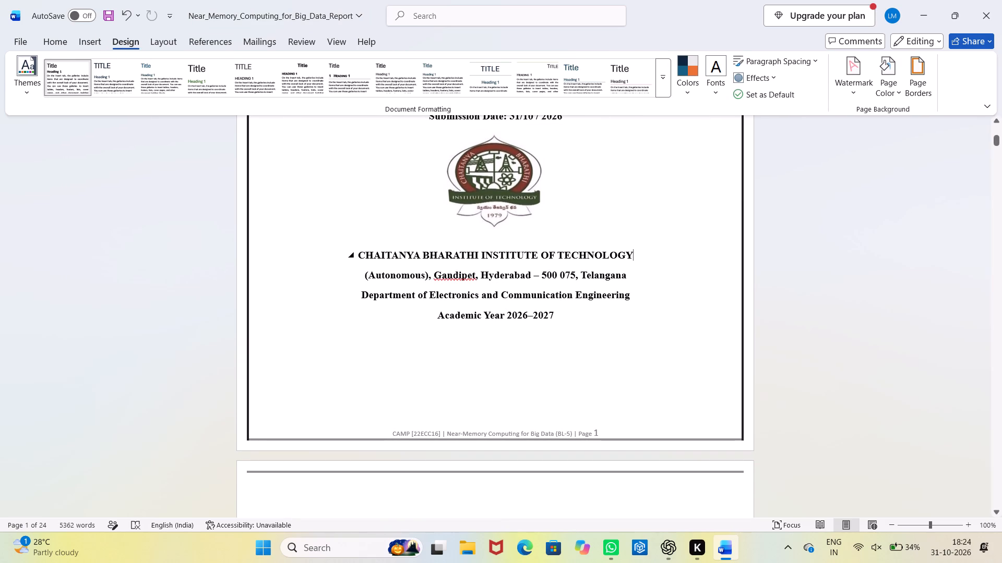
# Delete the footer text “CAMP [22ECC16] | Near-Memory Computing for Big Data (BL-5) | Page” with its page number and leave footer editing.
pyautogui.click(473, 274)
pyautogui.click(63, 40)
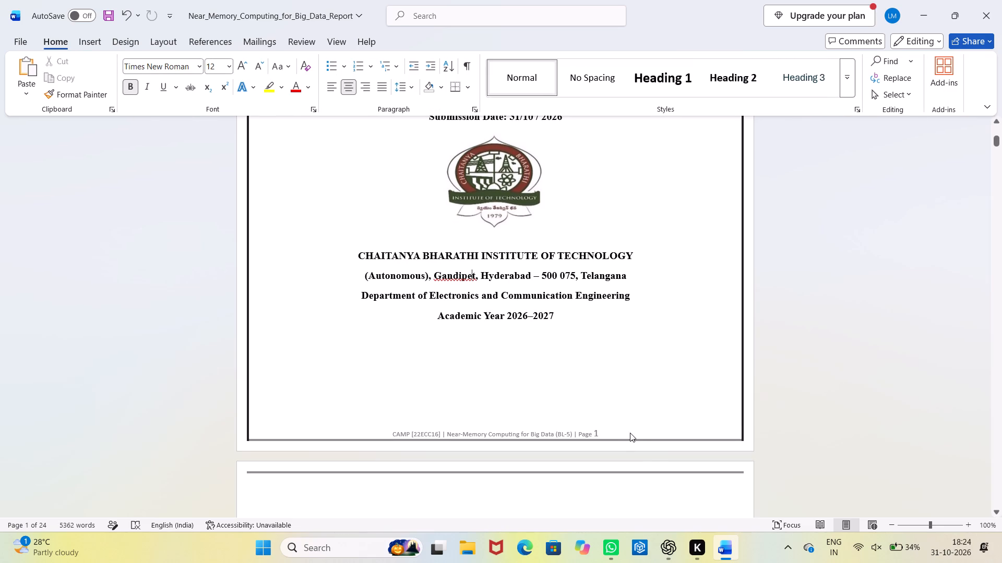
pyautogui.doubleClick(607, 432)
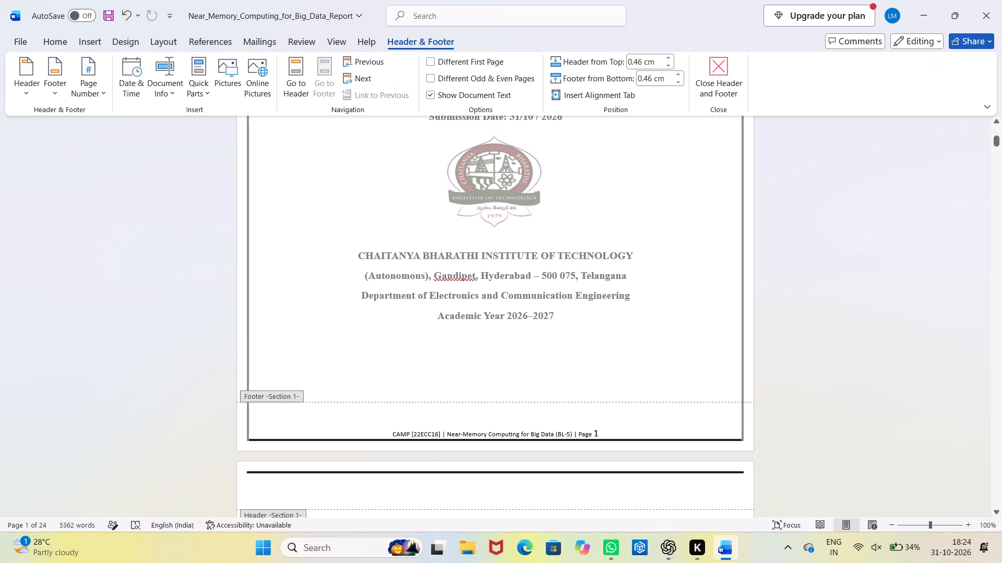
pyautogui.moveTo(611, 432); pyautogui.dragTo(338, 409)
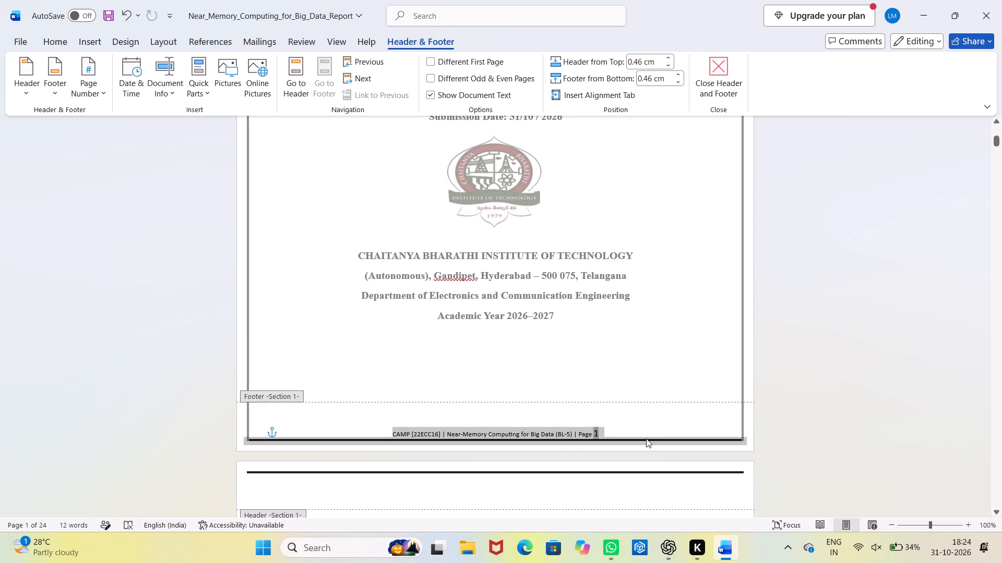
pyautogui.click(649, 431)
pyautogui.moveTo(636, 431); pyautogui.dragTo(398, 436)
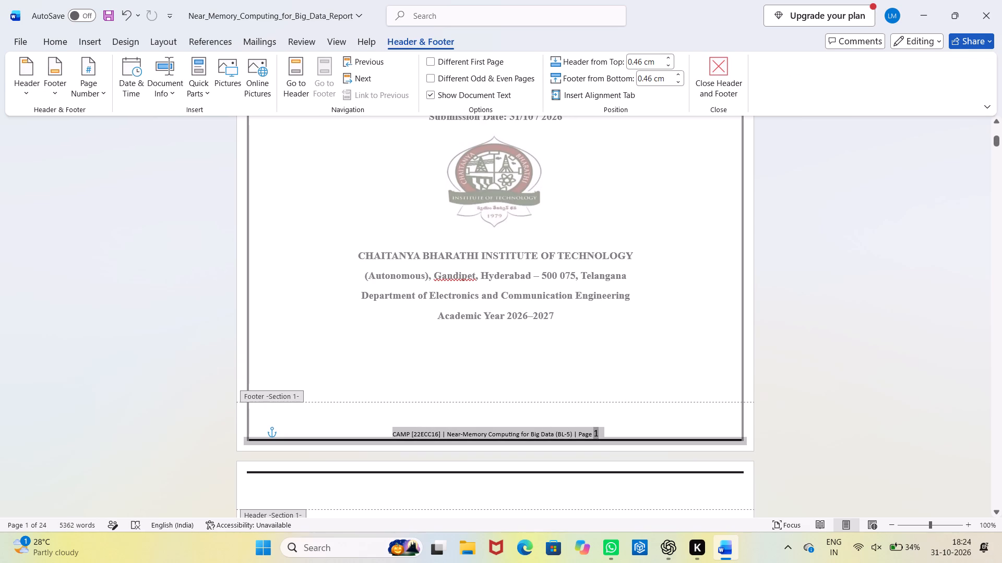
pyautogui.moveTo(398, 436); pyautogui.dragTo(397, 431)
pyautogui.press('BackSpace')
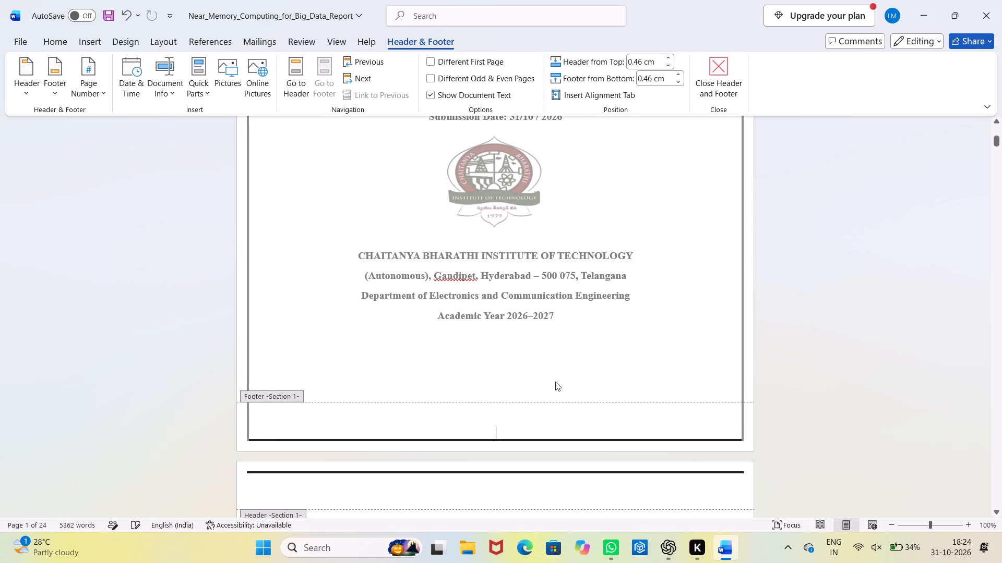
pyautogui.scroll(-13, 555, 382)
pyautogui.scroll(20, 555, 381)
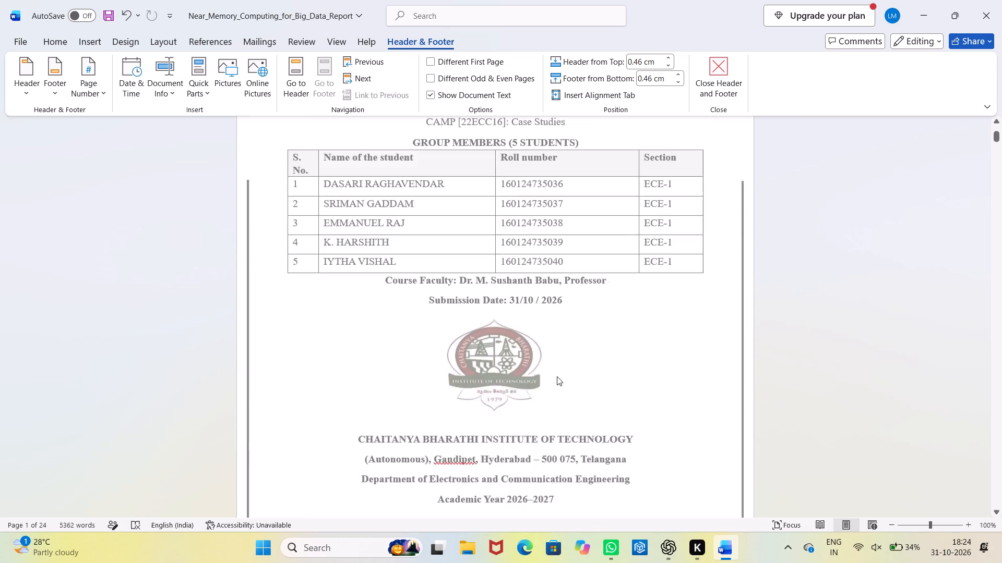
pyautogui.scroll(9, 557, 376)
pyautogui.click(850, 276)
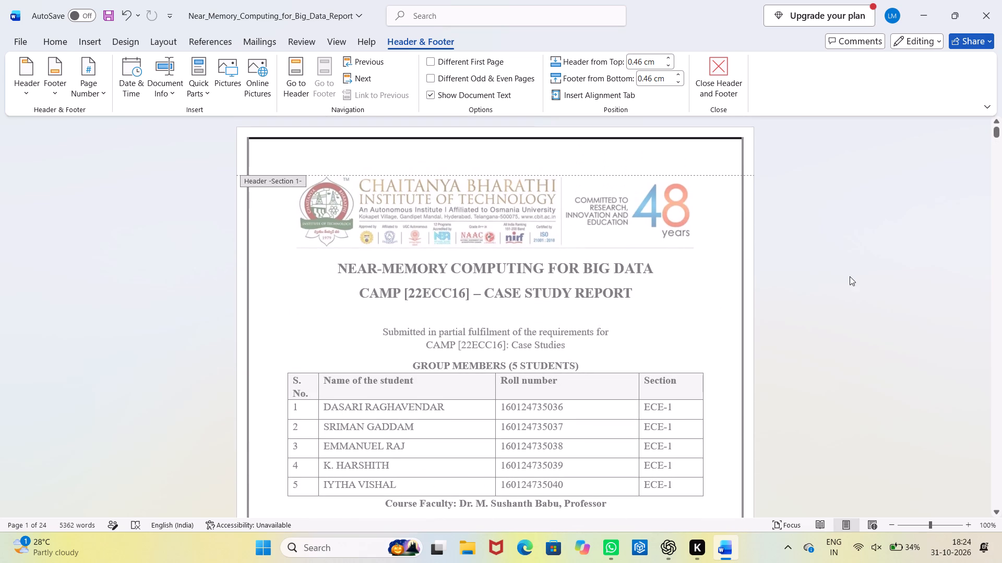
pyautogui.click(696, 73)
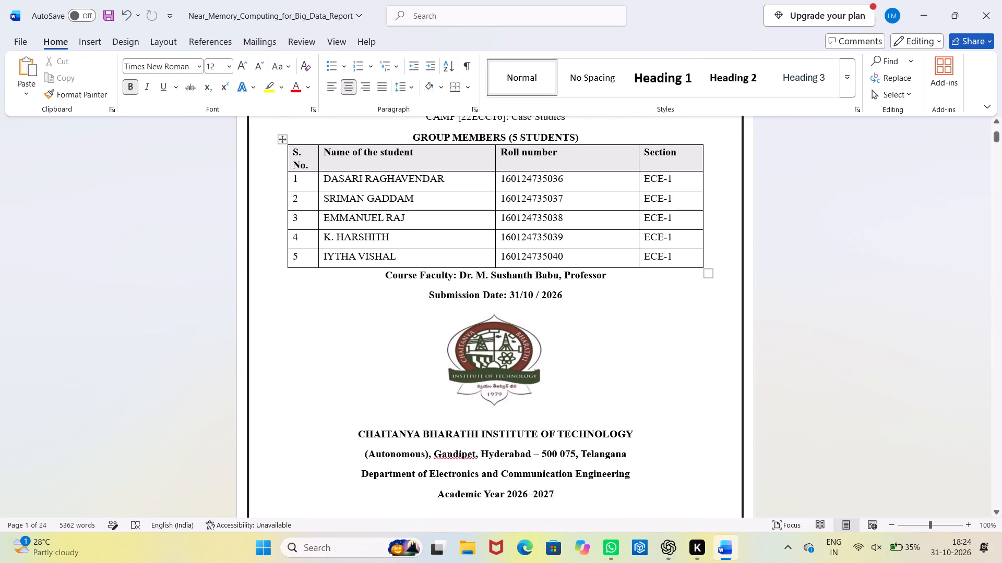
# Remove the blank page and the empty paragraphs between the cover page and the DECLARATION heading.
pyautogui.scroll(-20, 509, 219)
pyautogui.scroll(-6, 509, 219)
pyautogui.tripleClick(513, 266)
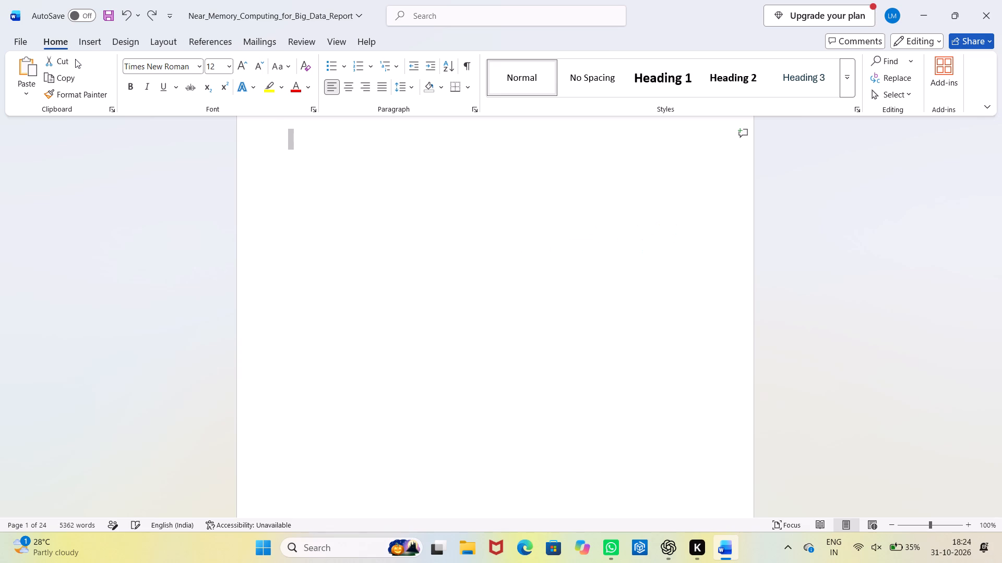
pyautogui.click(62, 60)
pyautogui.scroll(5, 456, 202)
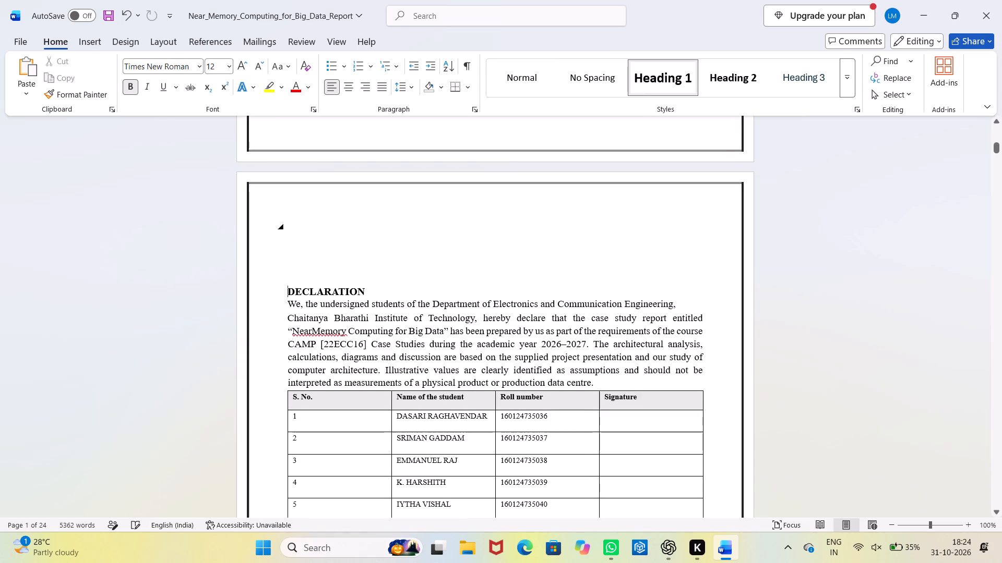
pyautogui.press('BackSpace')
pyautogui.press('BackSpace')
pyautogui.press('BackSpace')
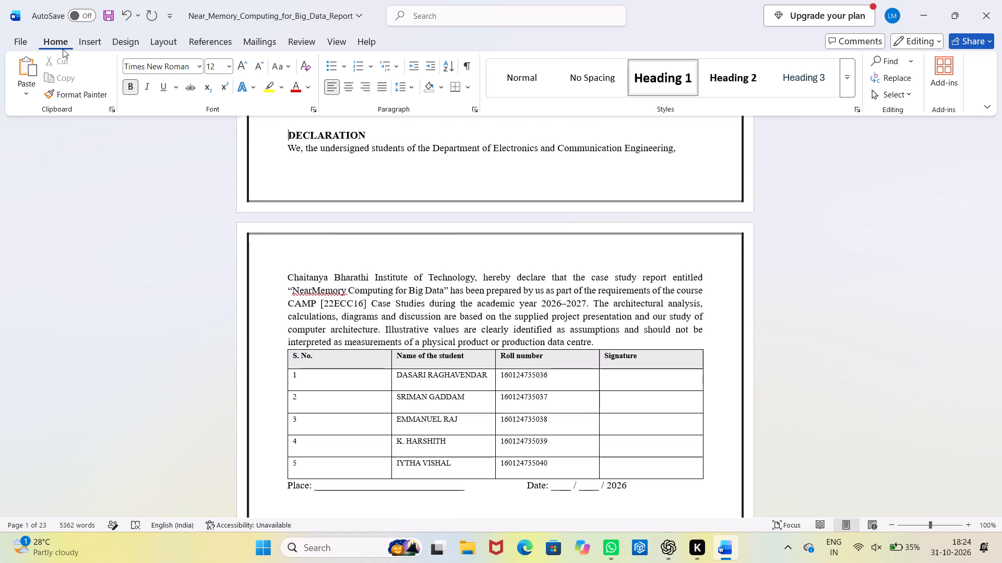
# Insert a page break before the DECLARATION heading.
pyautogui.click(79, 43)
pyautogui.click(49, 90)
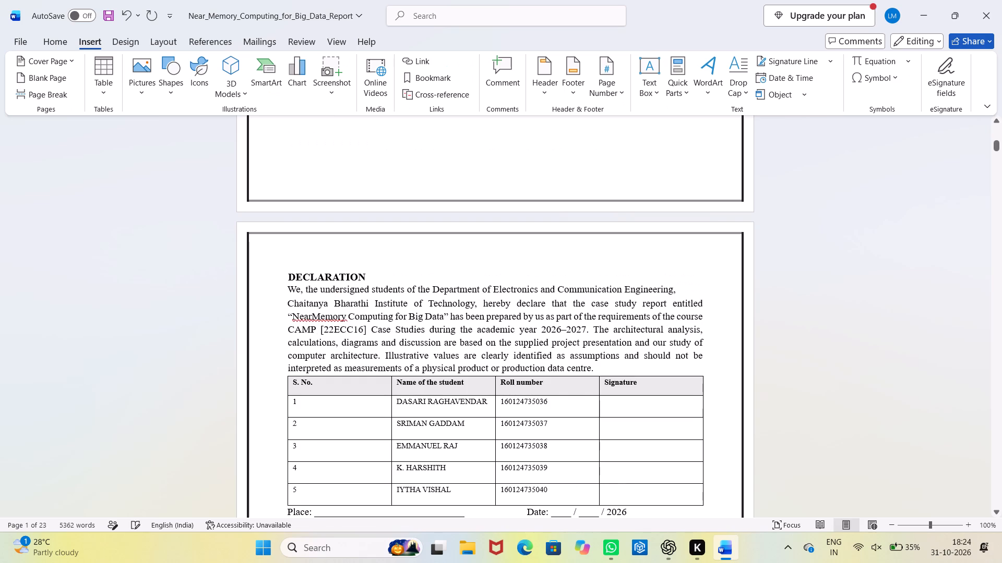
# Enlarge the DECLARATION heading to 16 pt.
pyautogui.moveTo(370, 272); pyautogui.dragTo(284, 276)
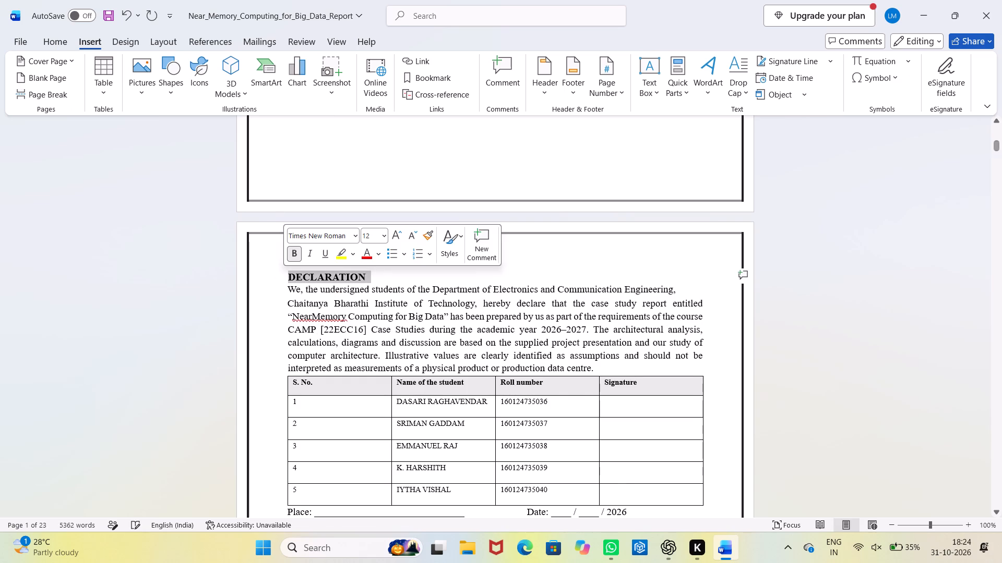
pyautogui.click(62, 38)
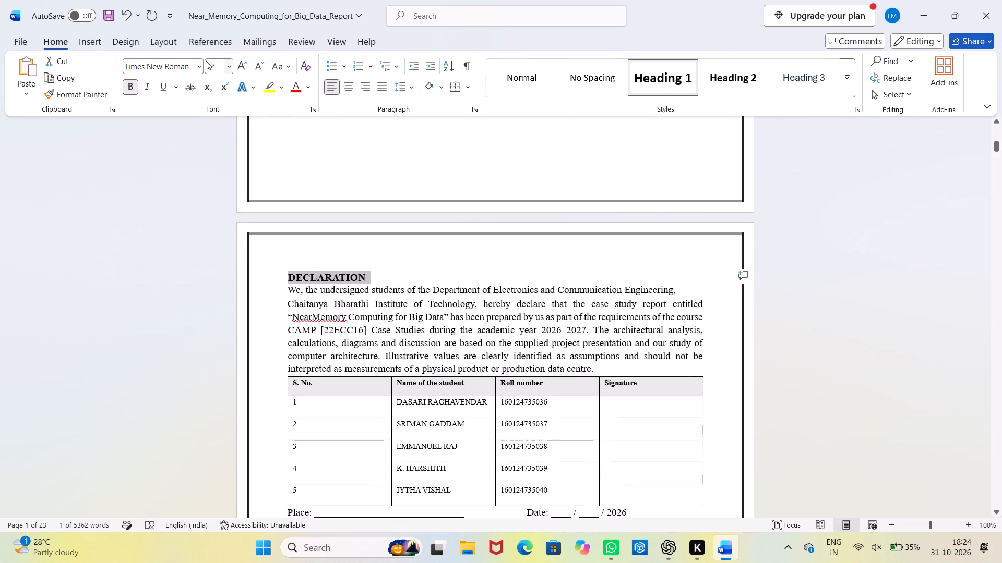
pyautogui.doubleClick(246, 62)
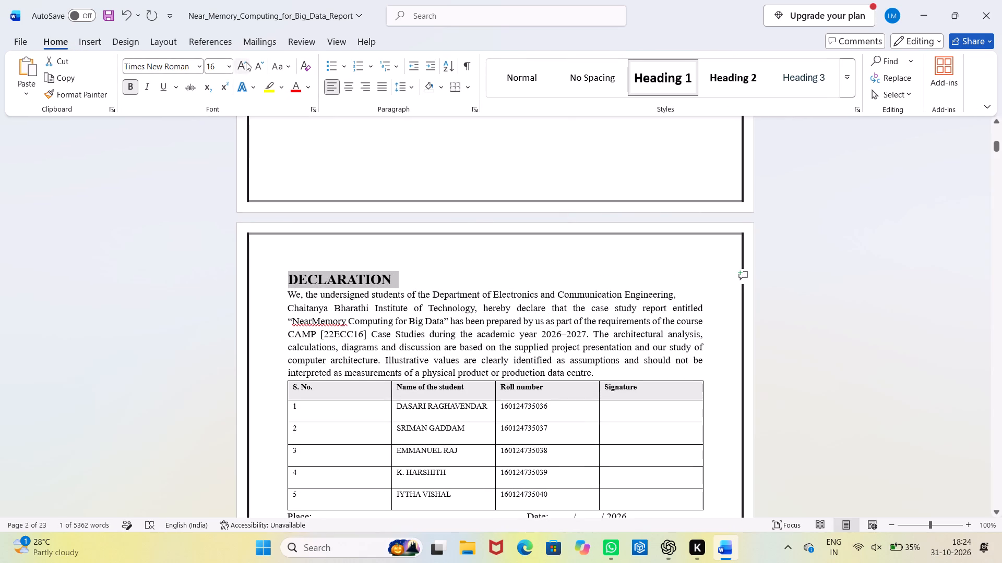
pyautogui.click(822, 332)
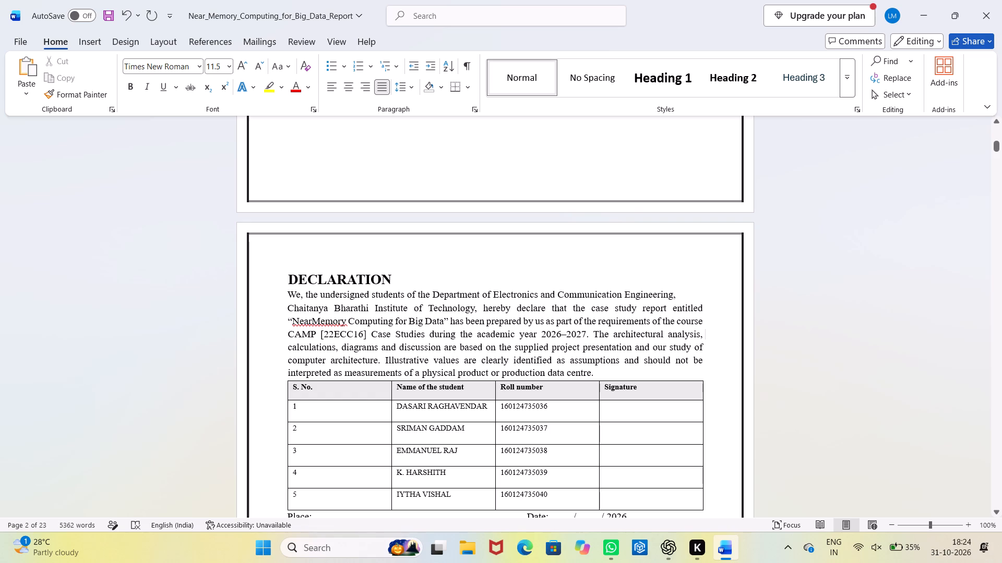
# Insert the missing space in “NearMemory” in the Declaration paragraph so it reads “Near Memory”.
pyautogui.click(312, 322)
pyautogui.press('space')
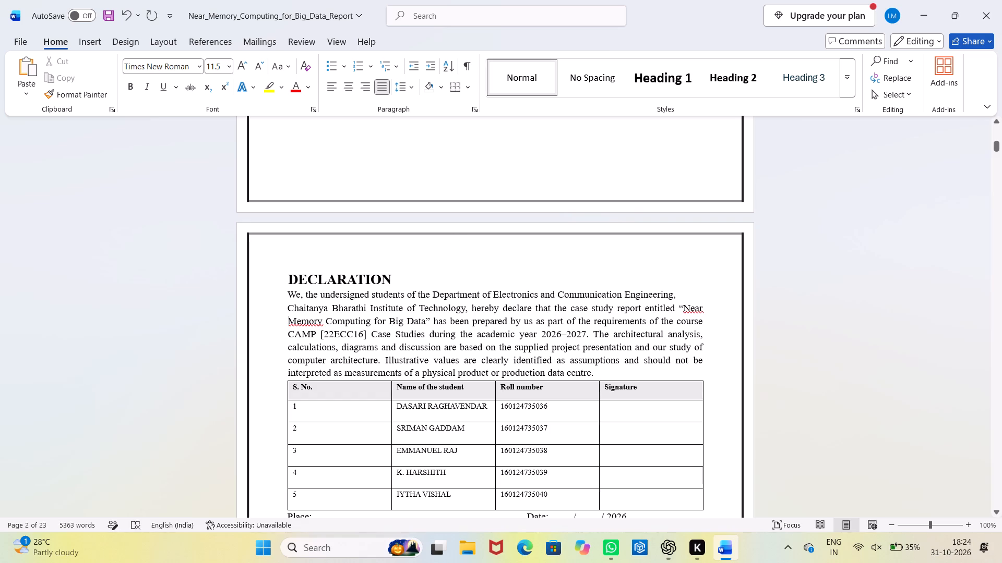
# Set the line spacing of the DECLARATION heading and the paragraph below it to 1.5.
pyautogui.scroll(20, 601, 310)
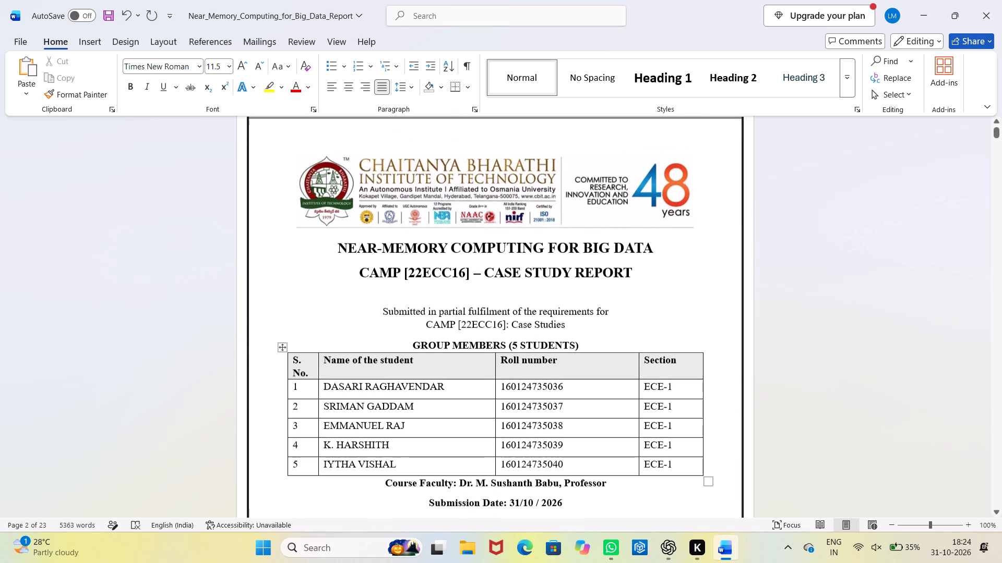
pyautogui.scroll(4, 605, 368)
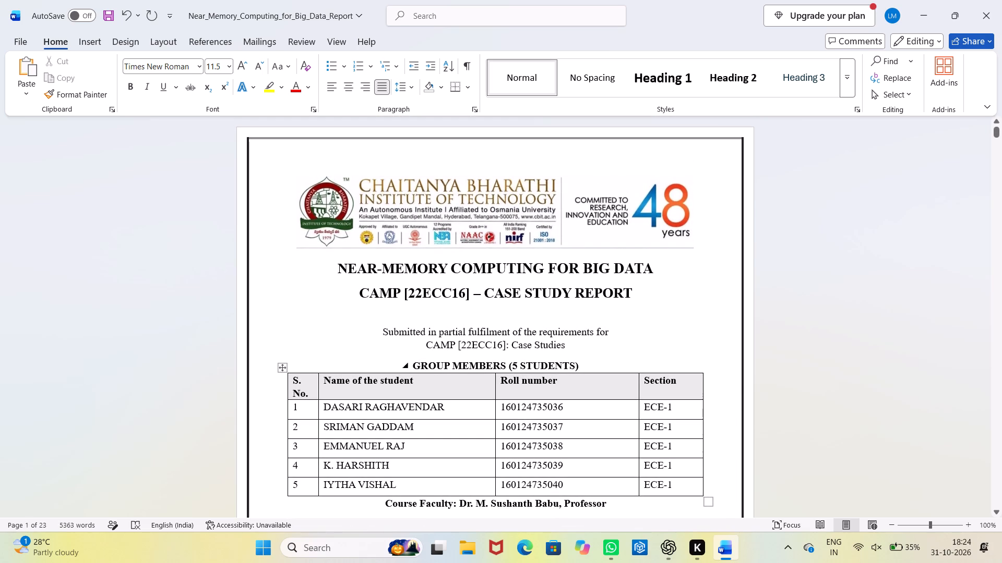
pyautogui.scroll(-13, 605, 368)
pyautogui.scroll(-6, 718, 384)
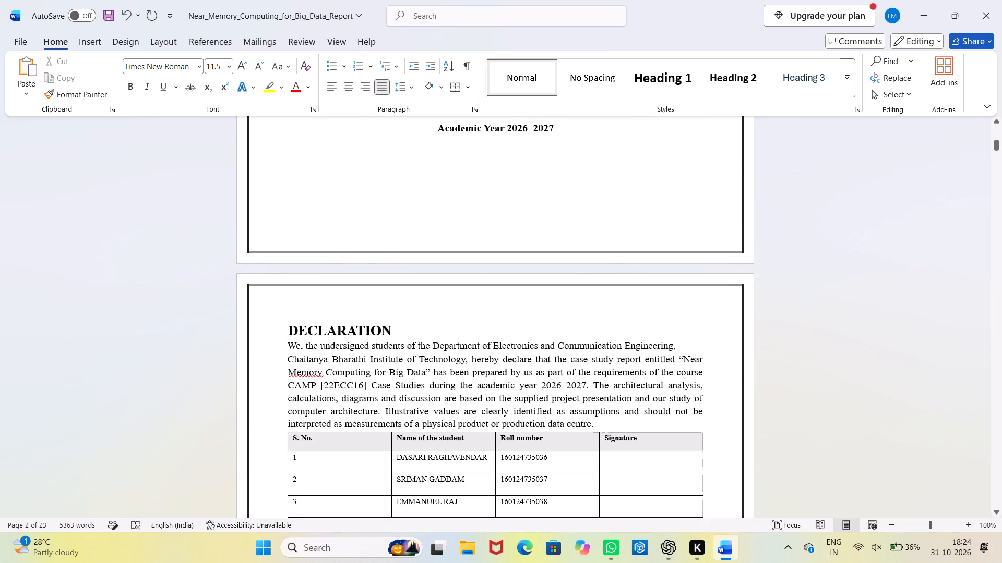
pyautogui.moveTo(286, 344); pyautogui.dragTo(597, 427)
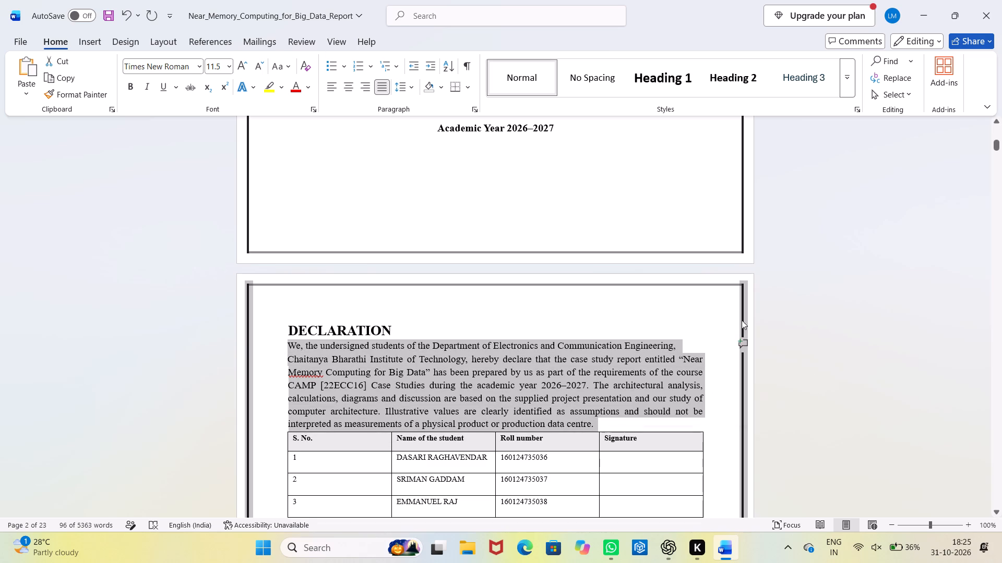
pyautogui.click(413, 88)
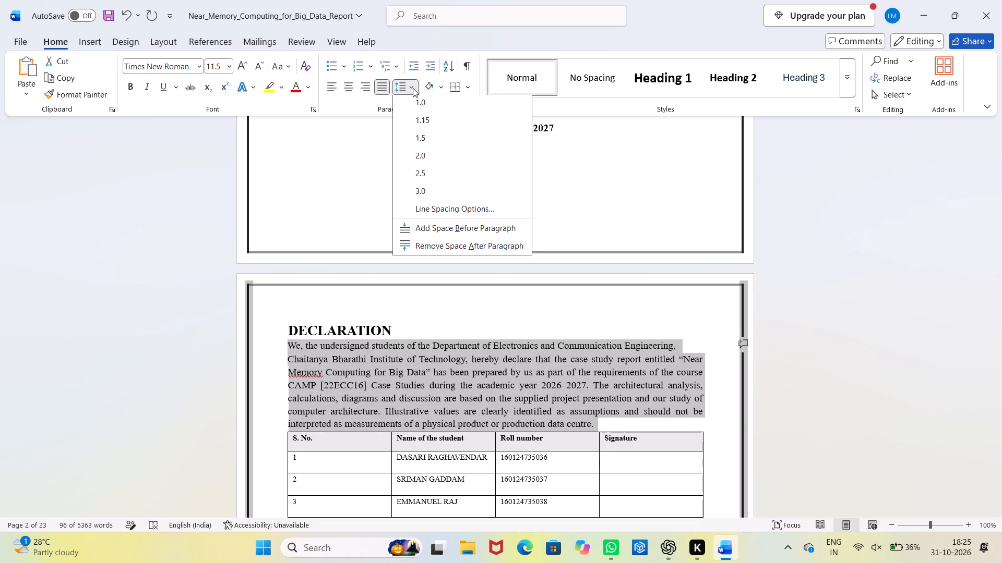
pyautogui.click(430, 143)
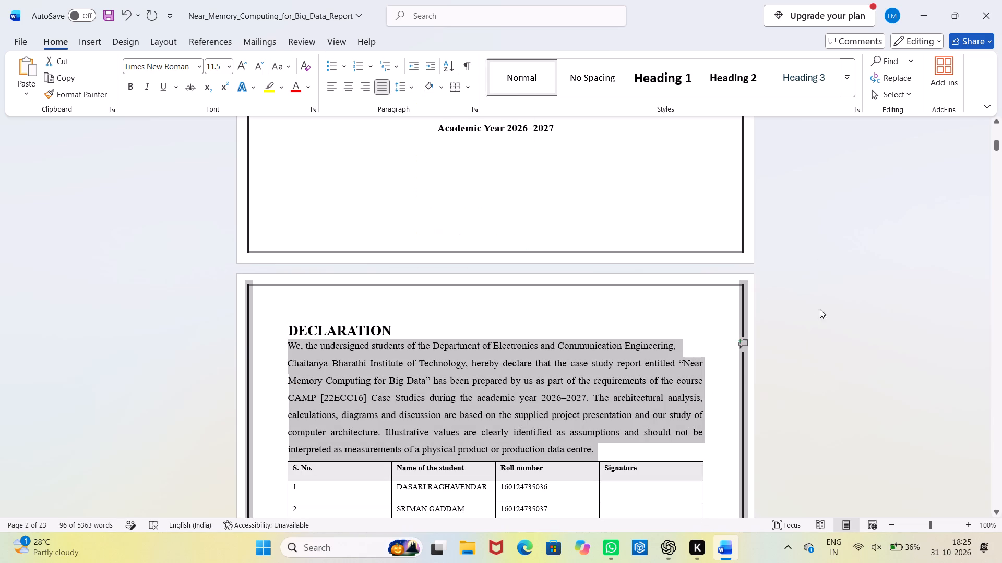
pyautogui.click(836, 323)
pyautogui.scroll(-3, 631, 400)
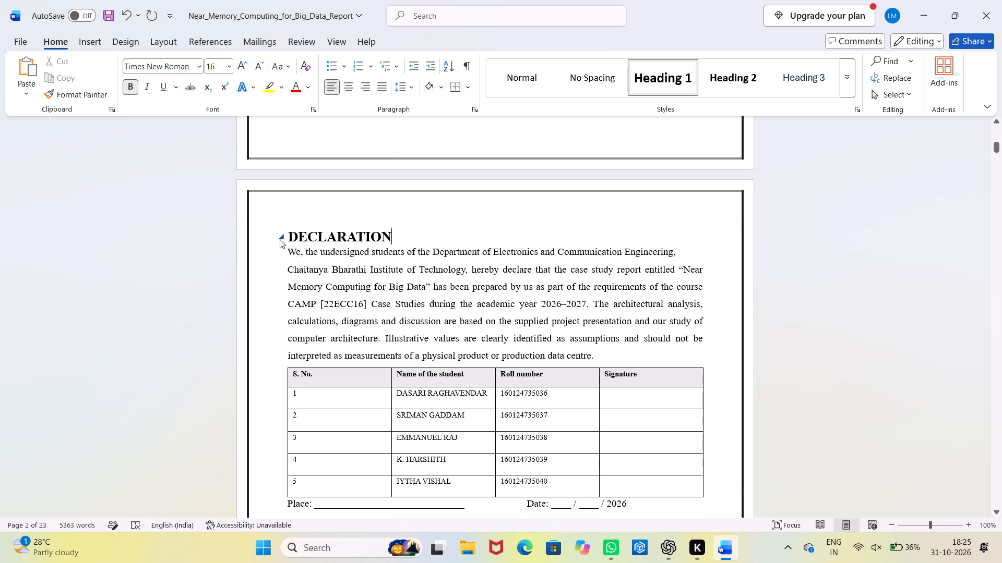
pyautogui.moveTo(289, 229); pyautogui.dragTo(409, 257)
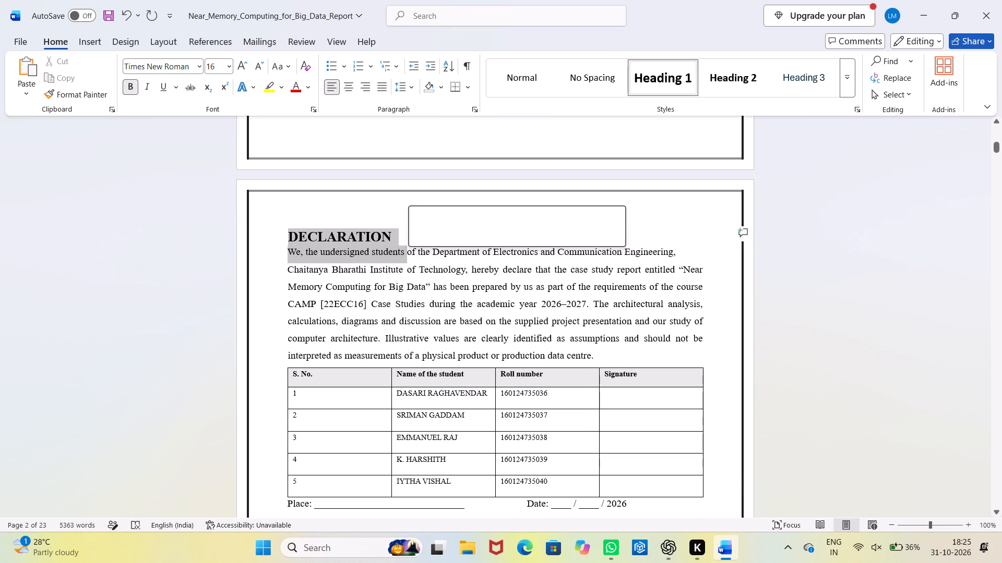
pyautogui.click(412, 85)
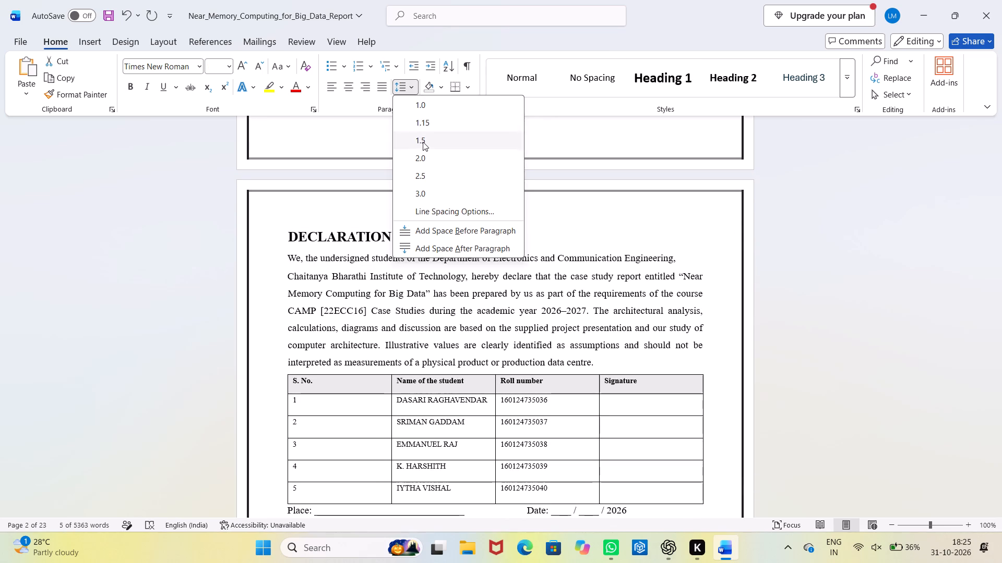
pyautogui.click(423, 142)
pyautogui.click(772, 238)
# Copy the college banner image from the top of the cover page and paste it above the DECLARATION heading.
pyautogui.scroll(6, 412, 314)
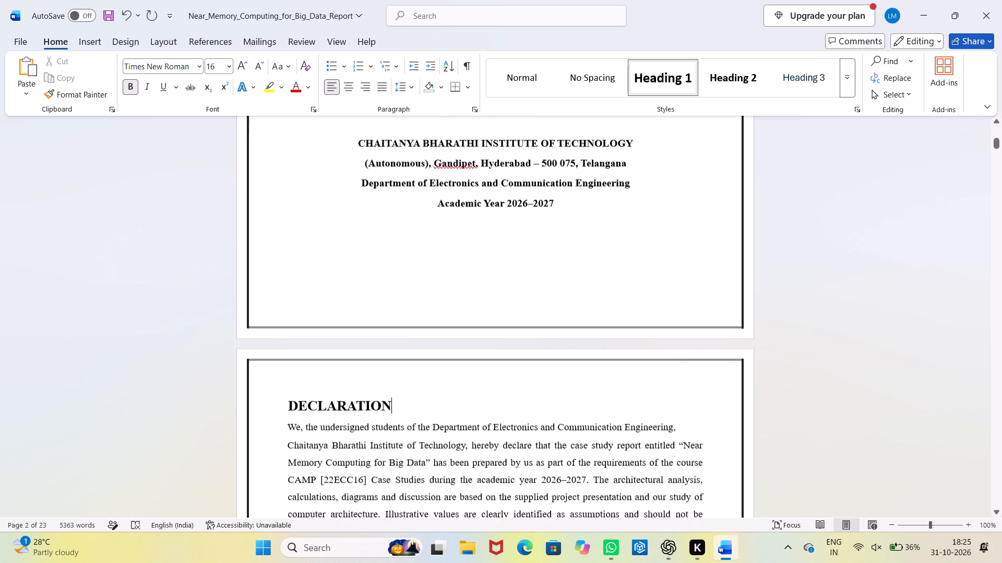
pyautogui.scroll(20, 412, 314)
pyautogui.scroll(3, 412, 314)
pyautogui.click(434, 221)
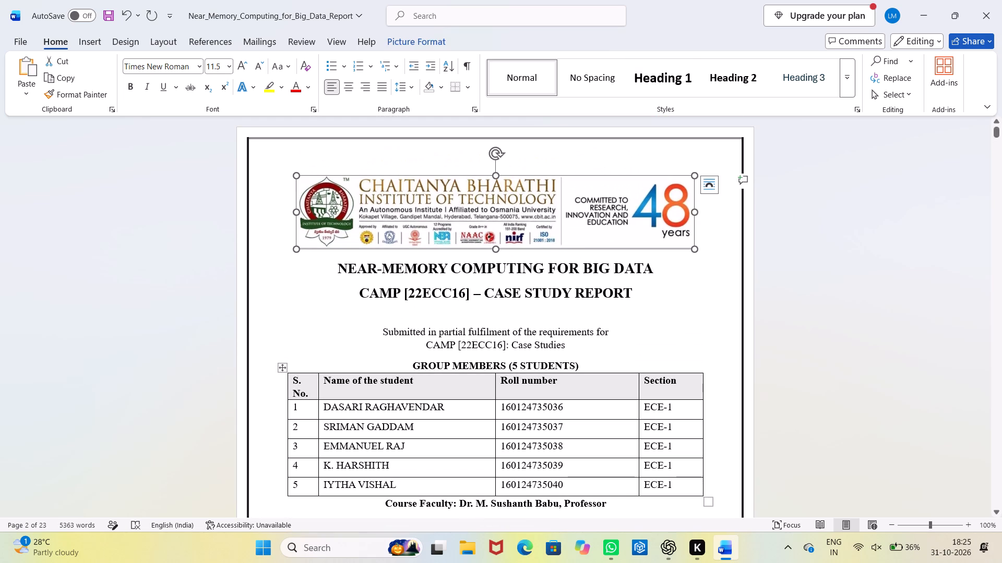
pyautogui.hotkey('ctrl', 'c')
pyautogui.scroll(-9, 485, 486)
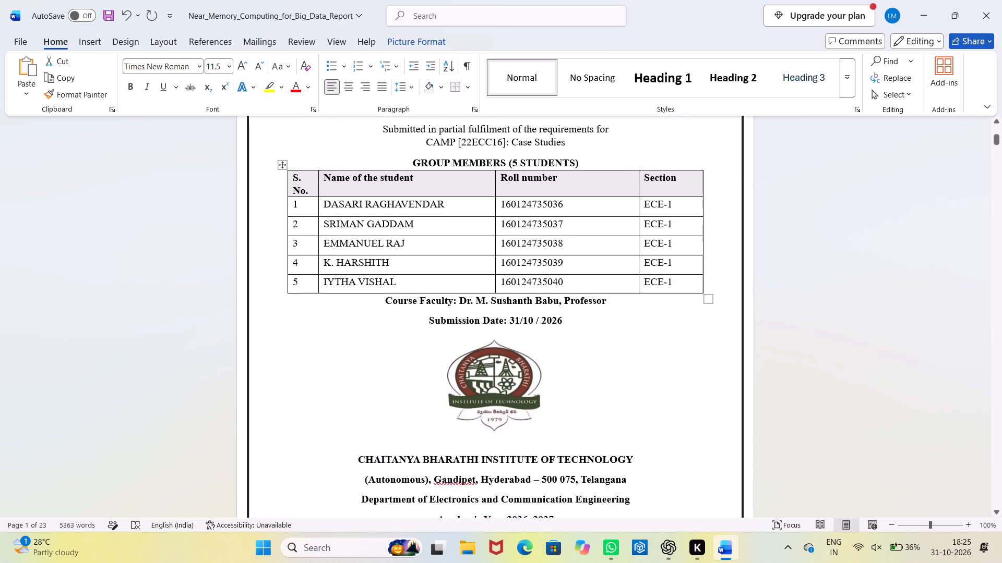
pyautogui.scroll(-12, 485, 486)
pyautogui.click(288, 258)
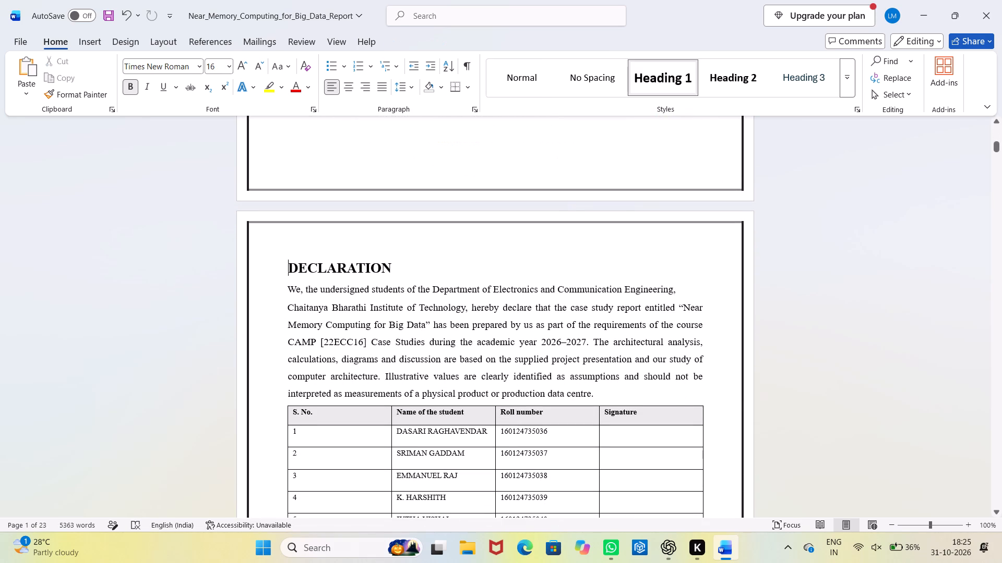
pyautogui.hotkey('ctrl', 'v')
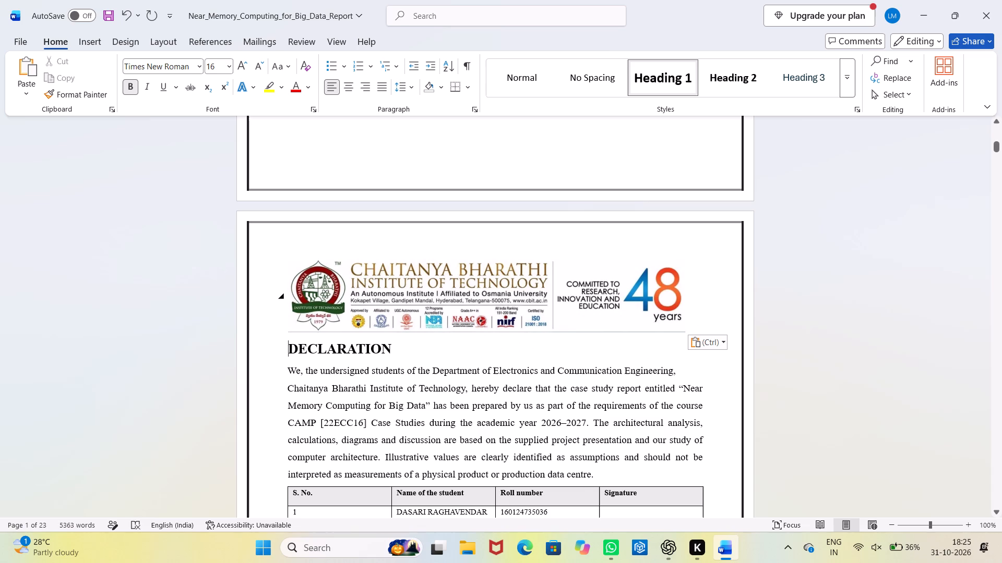
# Centre the pasted banner and the DECLARATION heading.
pyautogui.click(348, 89)
pyautogui.click(840, 324)
# Set the text of the whole student table on the Declaration page to 12 pt.
pyautogui.scroll(-4, 598, 395)
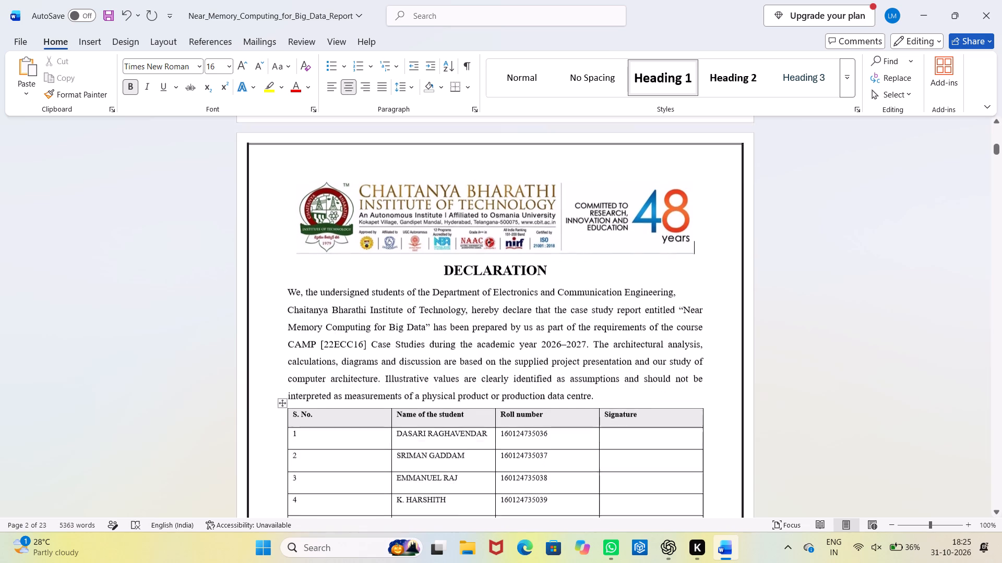
pyautogui.scroll(-5, 598, 395)
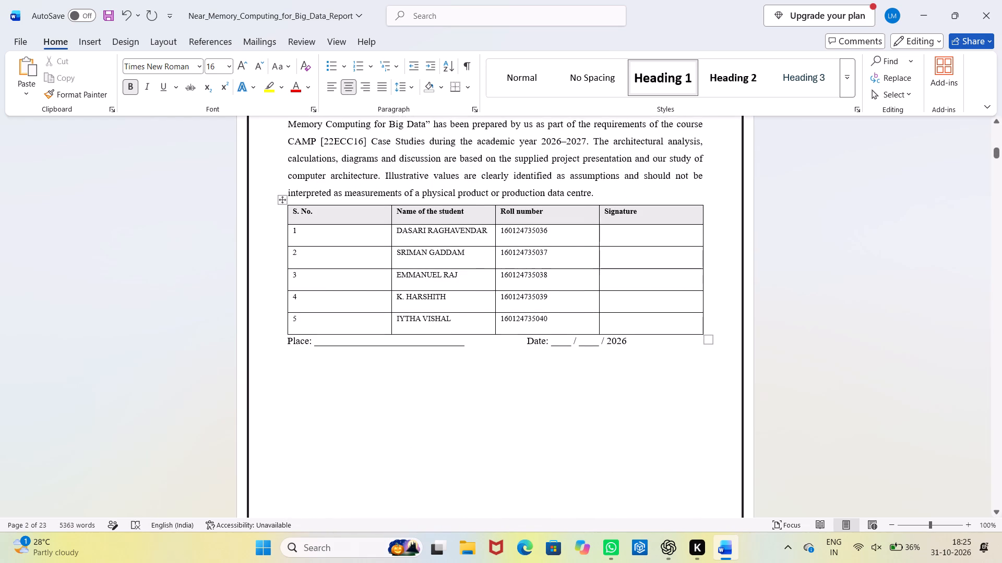
pyautogui.moveTo(699, 329); pyautogui.dragTo(509, 297)
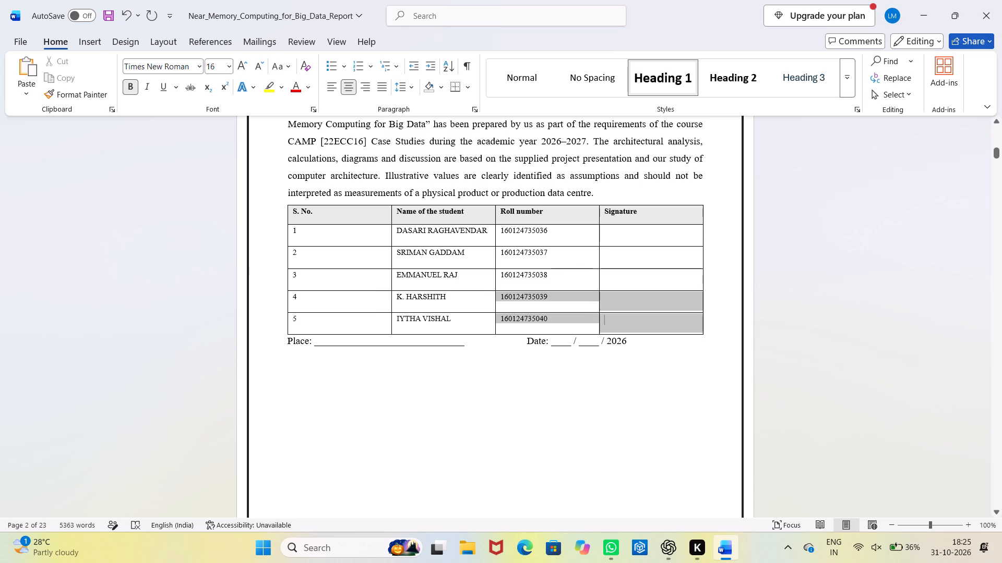
pyautogui.moveTo(509, 297); pyautogui.dragTo(332, 213)
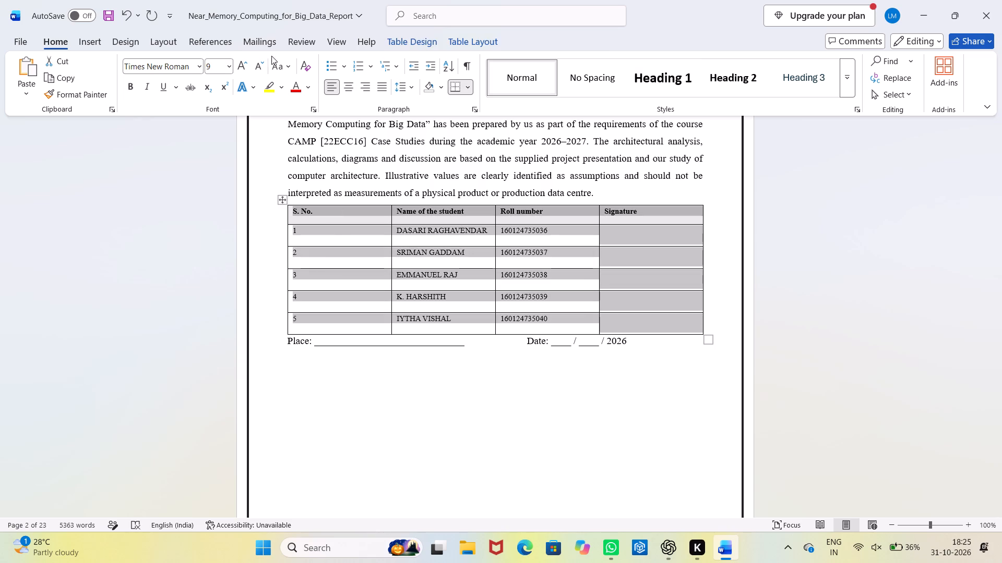
pyautogui.tripleClick(240, 69)
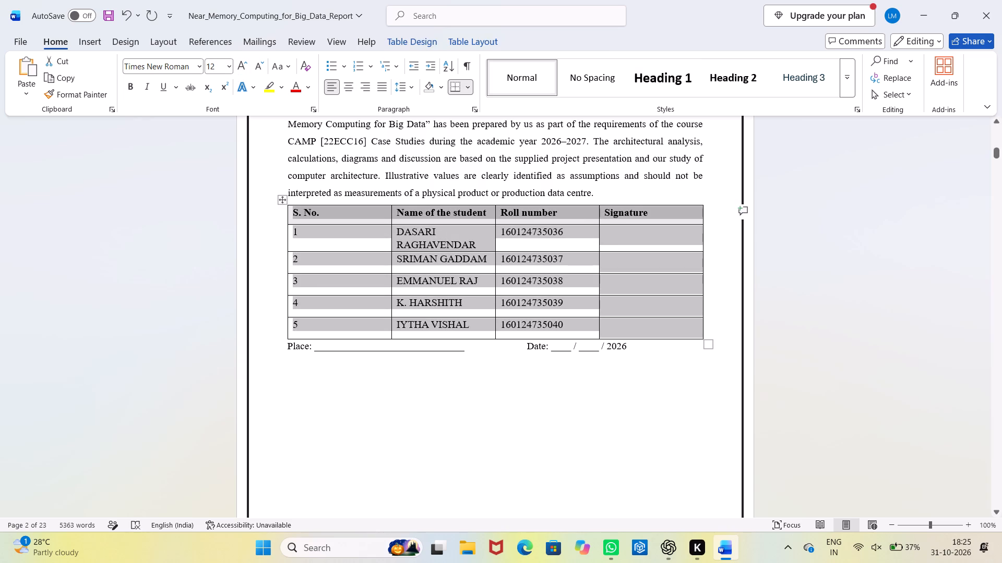
pyautogui.click(842, 264)
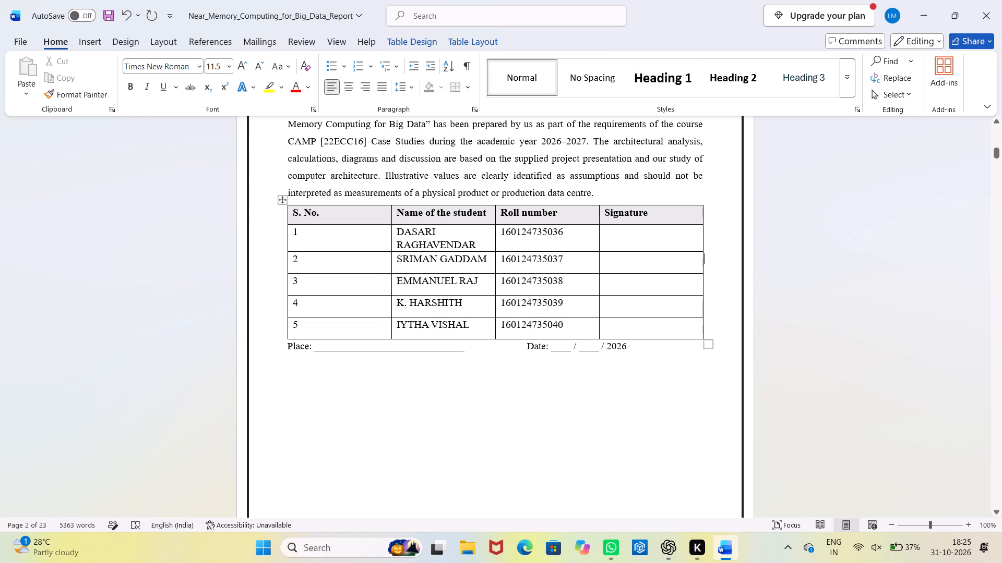
# Narrow the S. No. column of the Declaration table so its heading just fits on one line, widening the student name column.
pyautogui.click(392, 217)
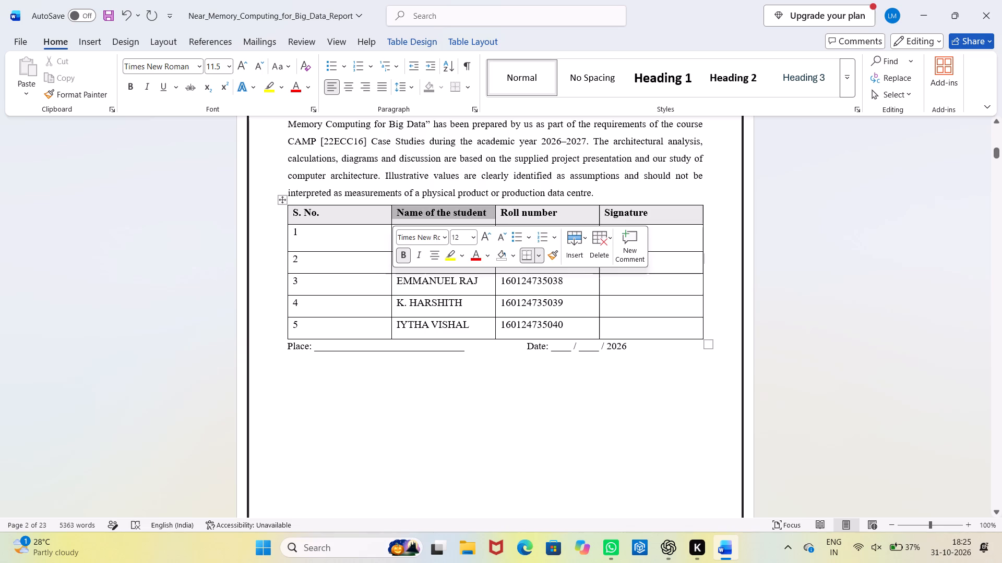
pyautogui.click(385, 217)
pyautogui.moveTo(391, 215); pyautogui.dragTo(294, 240)
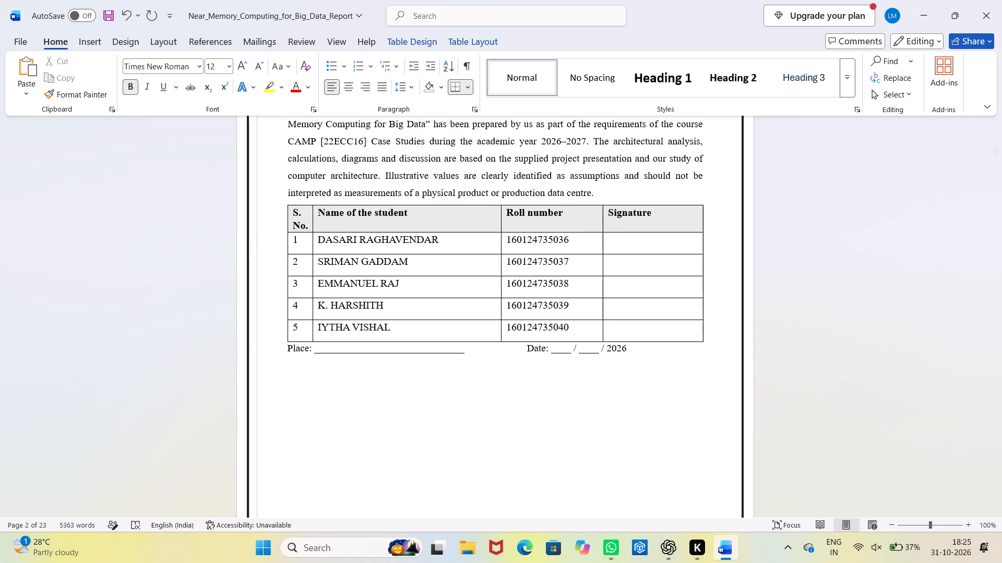
pyautogui.moveTo(294, 240); pyautogui.dragTo(329, 227)
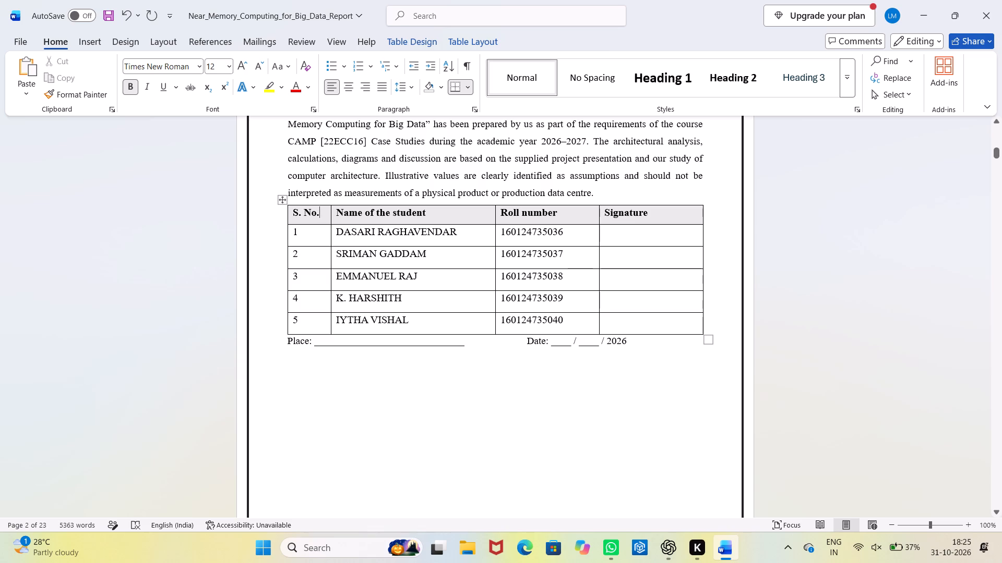
# Enlarge the Declaration student table so its rows are taller and the table is slightly wider than the paragraph above.
pyautogui.moveTo(705, 336); pyautogui.dragTo(704, 359)
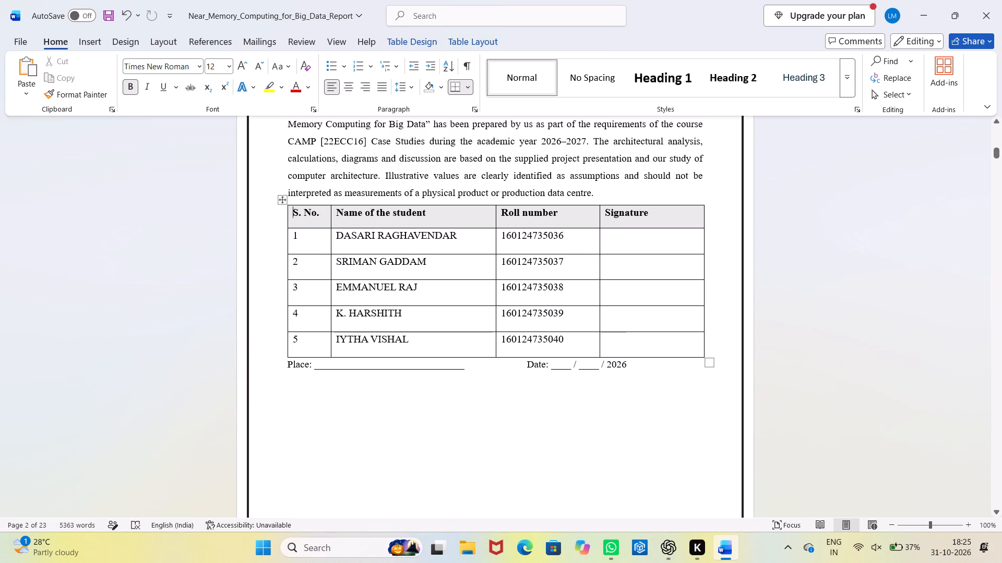
pyautogui.moveTo(706, 358); pyautogui.dragTo(711, 376)
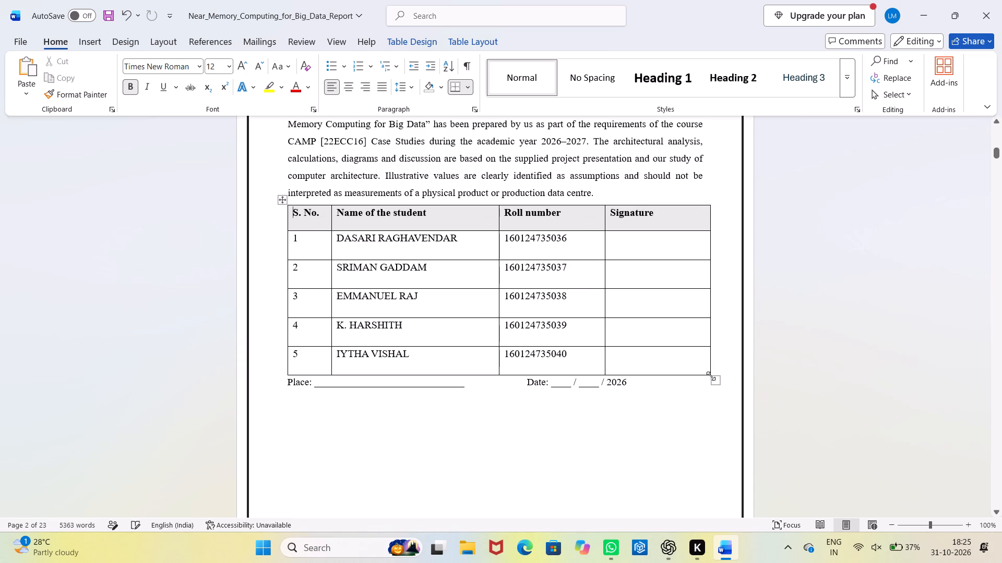
pyautogui.click(724, 368)
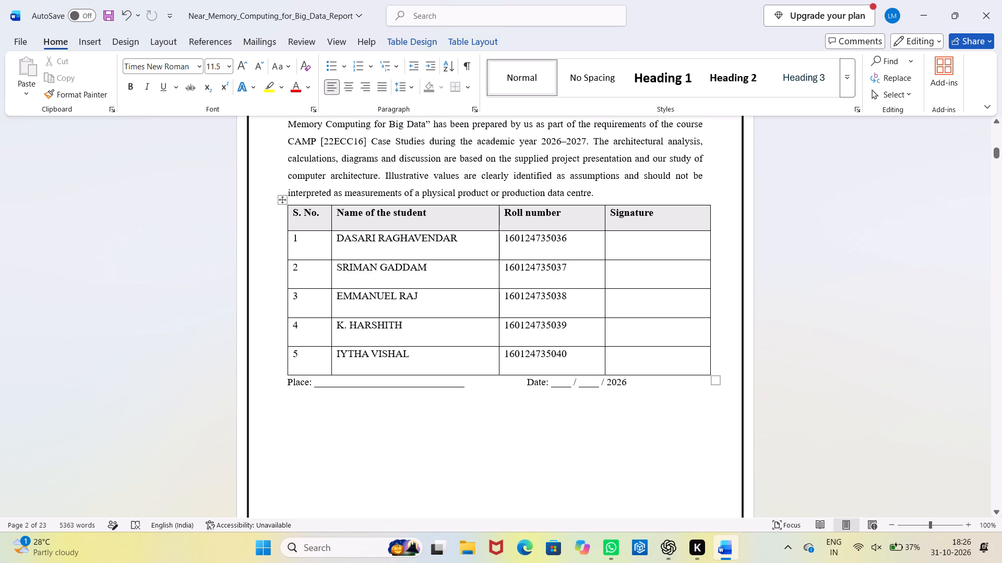
# Add one blank line between the student table and the Place and Date line.
pyautogui.hotkey('shift', 'Return')
pyautogui.hotkey('shift', 'Return')
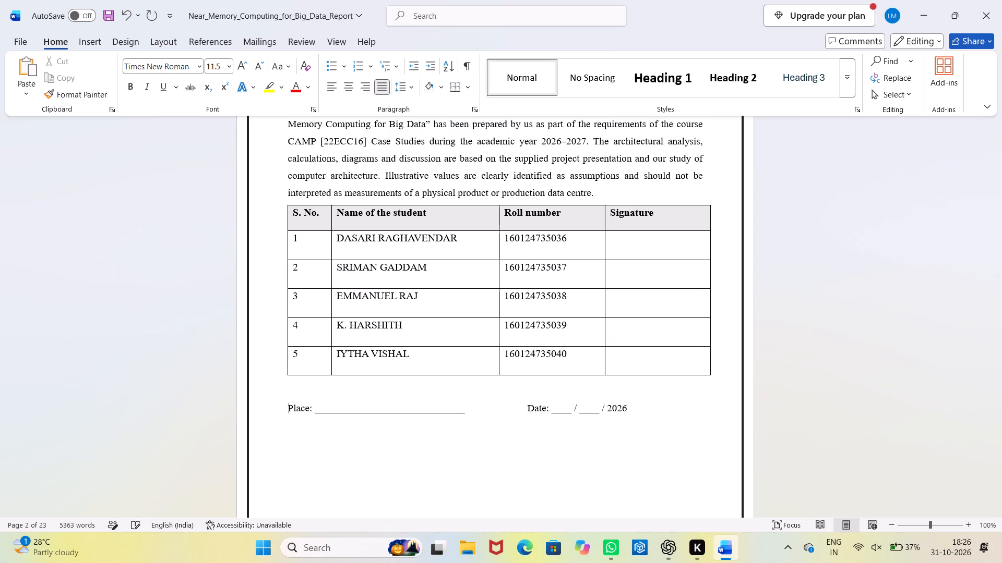
pyautogui.press('BackSpace')
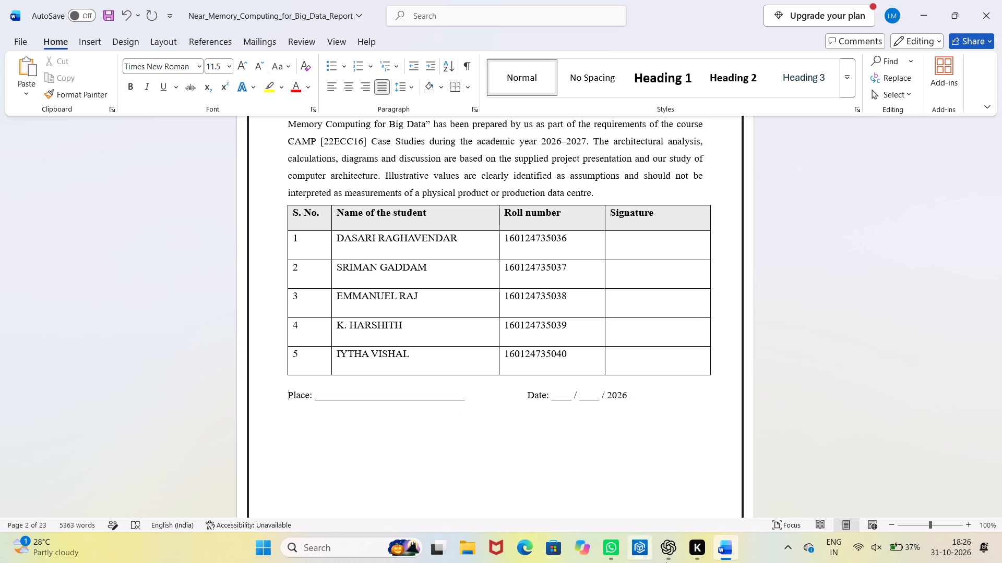
# Replace the blank underline after “Place:” with HYDERABAD.
pyautogui.moveTo(481, 396); pyautogui.dragTo(304, 401)
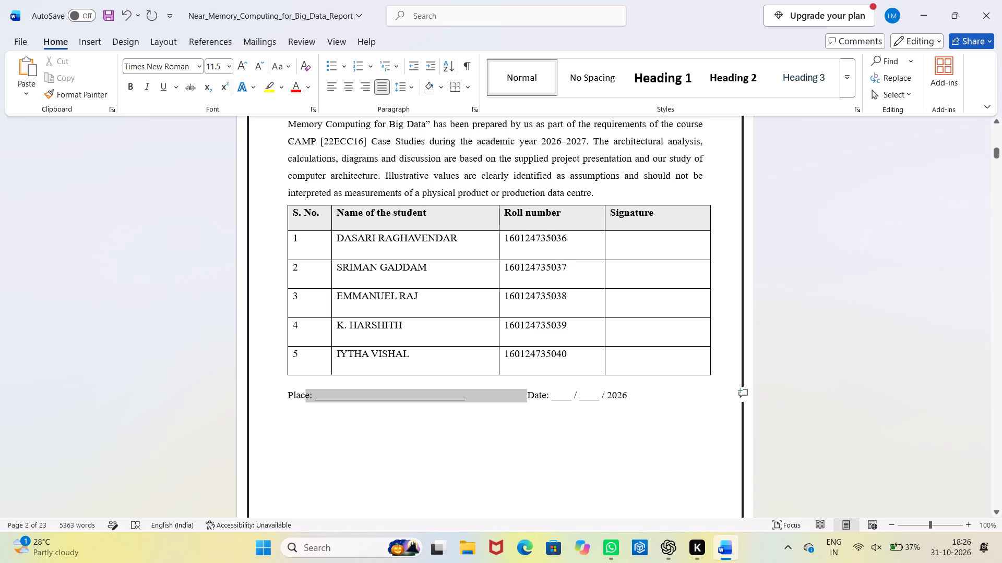
pyautogui.moveTo(304, 401); pyautogui.dragTo(316, 398)
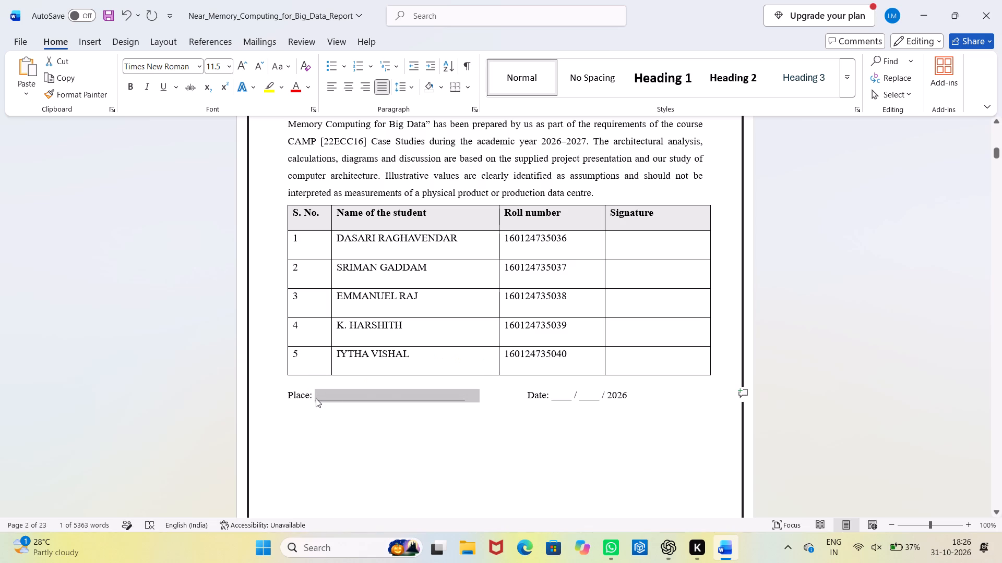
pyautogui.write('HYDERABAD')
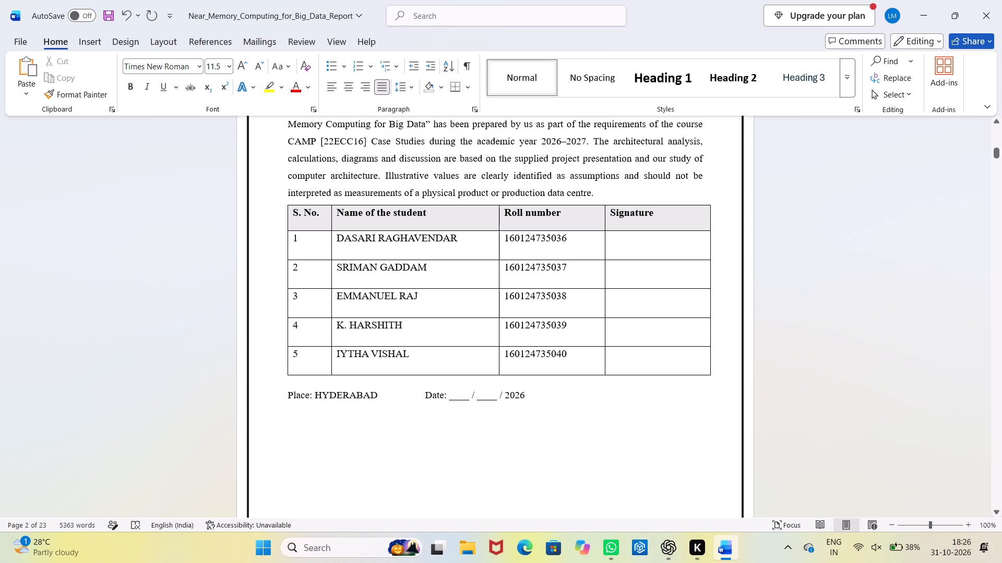
# Replace the spaces between HYDERABAD and “Date:” with eight tabs so the date sits near the page's right margin.
pyautogui.click(424, 396)
pyautogui.press('BackSpace')
pyautogui.press('BackSpace')
pyautogui.press('BackSpace')
pyautogui.press('BackSpace')
pyautogui.press('BackSpace')
pyautogui.press('BackSpace')
pyautogui.press('BackSpace')
pyautogui.press('BackSpace')
pyautogui.press('BackSpace')
pyautogui.press('BackSpace')
pyautogui.press('BackSpace')
pyautogui.press('BackSpace')
pyautogui.press('BackSpace')
pyautogui.press('BackSpace')
pyautogui.press('BackSpace')
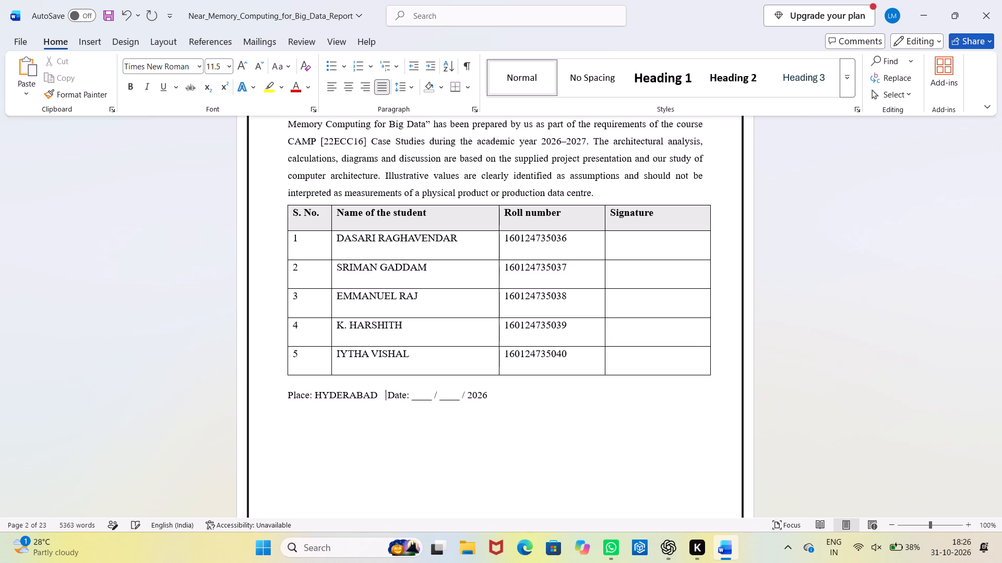
pyautogui.press('BackSpace')
pyautogui.press('BackSpace')
pyautogui.press('Right')
pyautogui.press('BackSpace')
pyautogui.press('BackSpace')
pyautogui.press('Tab')
pyautogui.press('Tab')
pyautogui.press('Tab')
pyautogui.press('Tab')
pyautogui.press('Tab')
pyautogui.press('Tab')
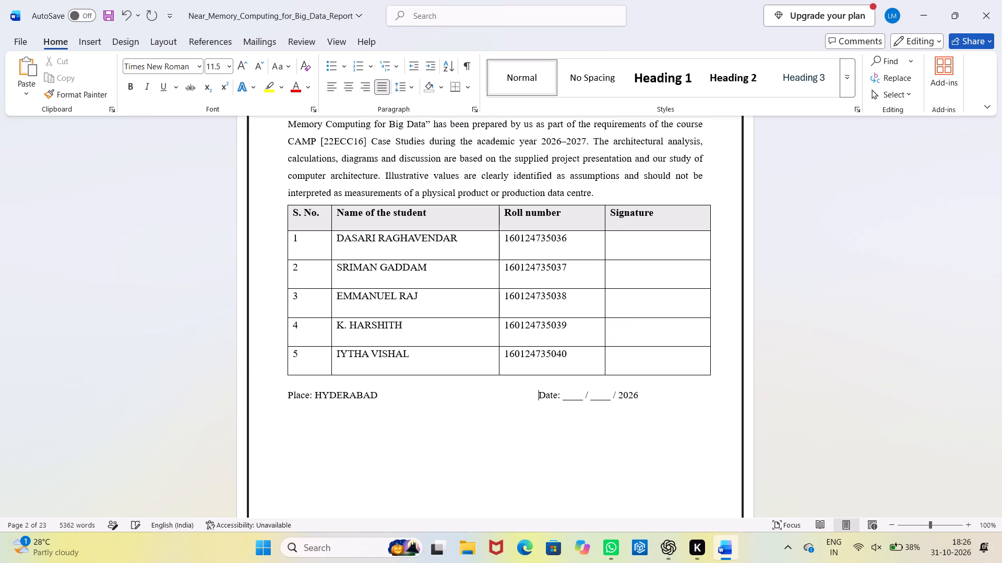
pyautogui.press('Tab')
pyautogui.press('Tab')
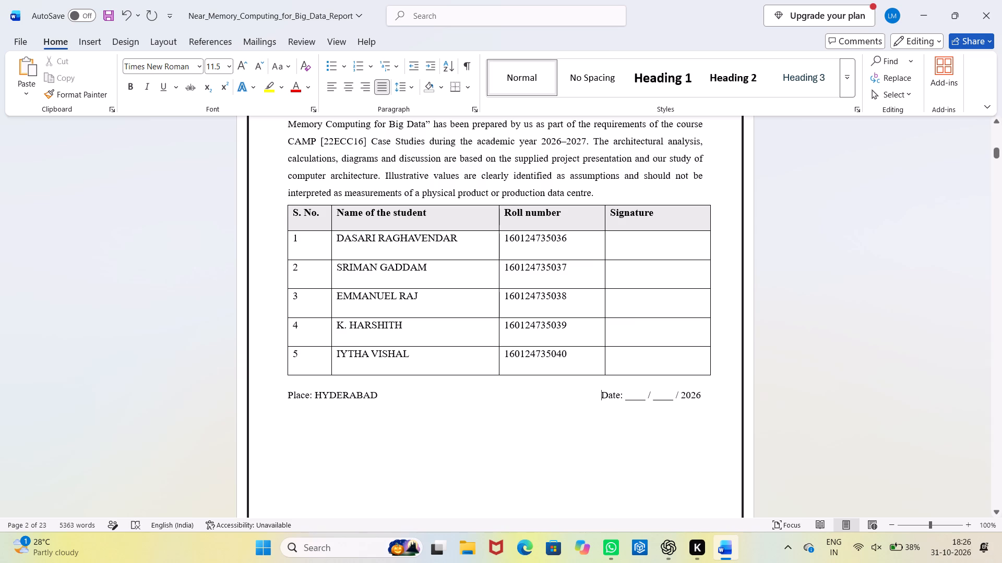
# Replace the day and month blanks after “Date:” with 31/10, keeping the year 2026.
pyautogui.moveTo(674, 398); pyautogui.dragTo(630, 393)
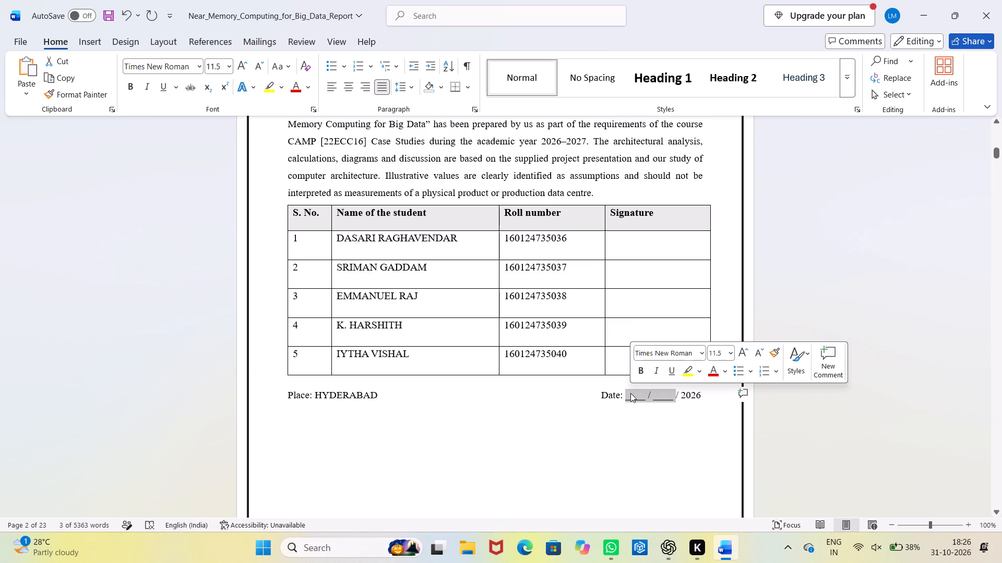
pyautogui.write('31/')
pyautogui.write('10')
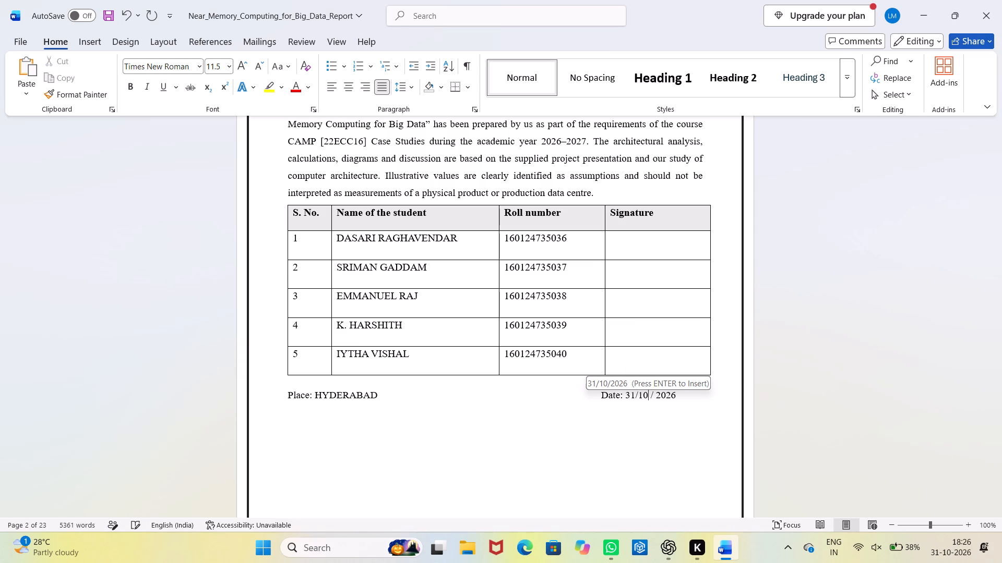
pyautogui.click(802, 353)
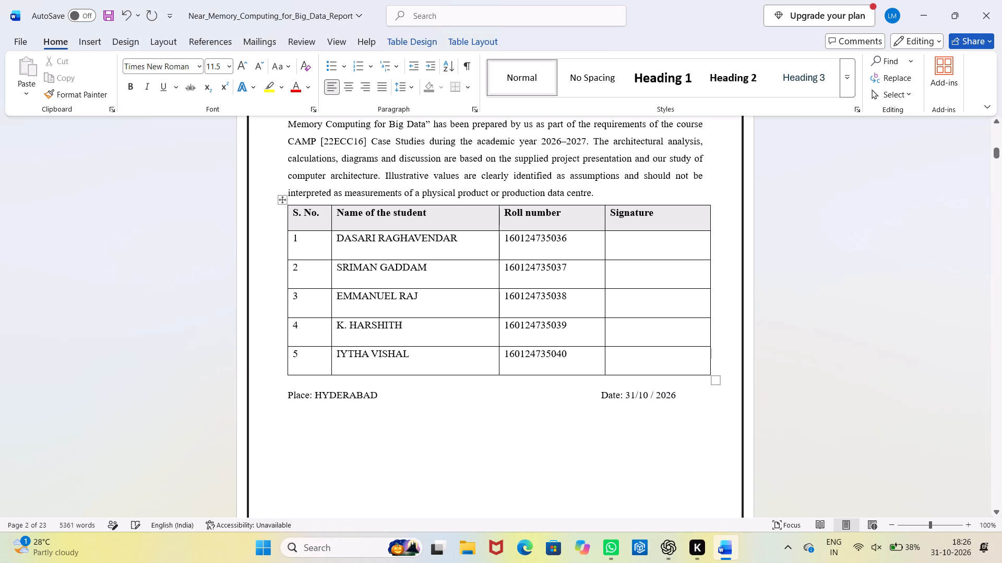
# Increase the font size of the Place and Date line by one increment.
pyautogui.scroll(-4, 675, 405)
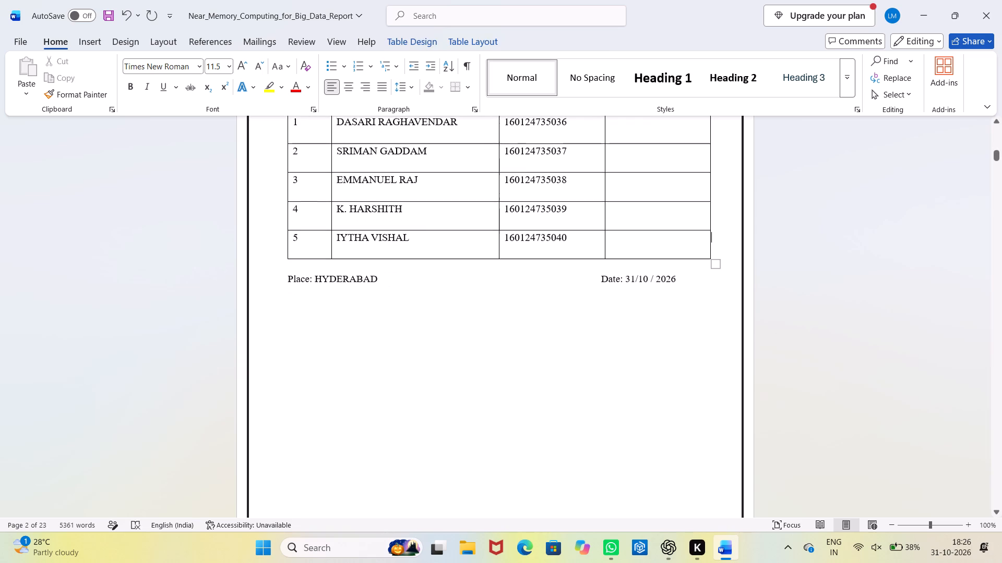
pyautogui.scroll(-6, 690, 415)
pyautogui.scroll(6, 690, 414)
pyautogui.moveTo(700, 270); pyautogui.dragTo(701, 270)
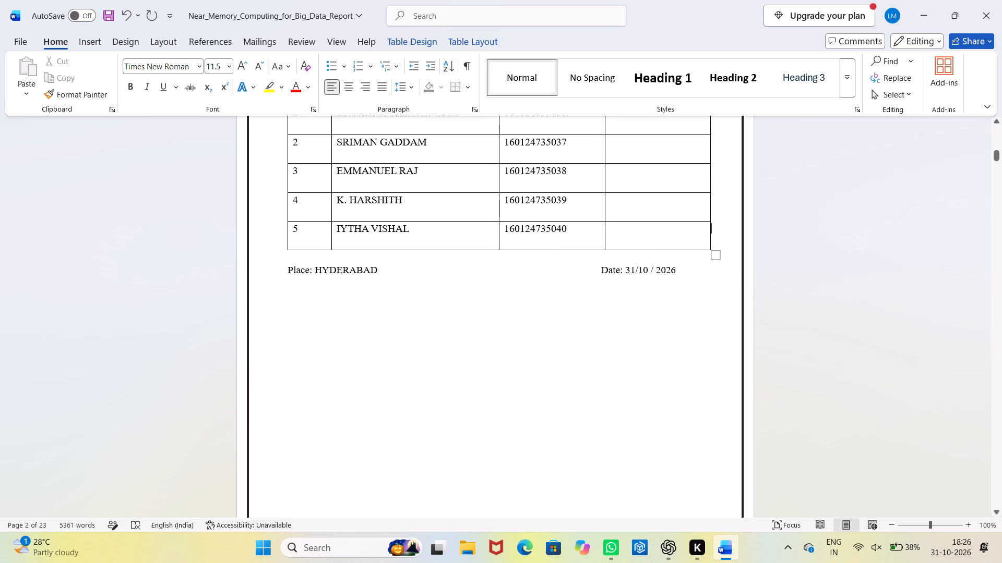
pyautogui.moveTo(701, 270); pyautogui.dragTo(284, 279)
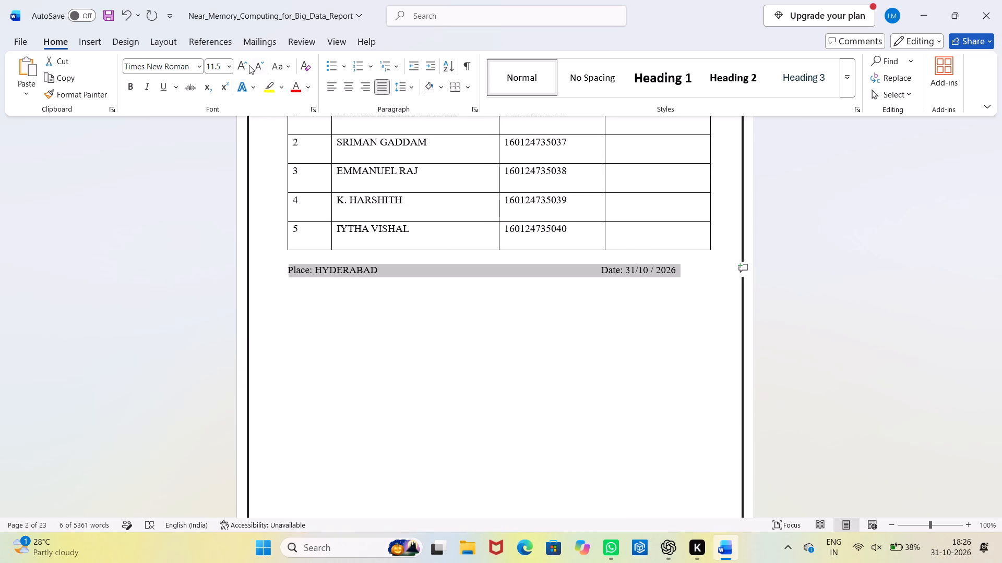
pyautogui.click(242, 62)
pyautogui.click(815, 336)
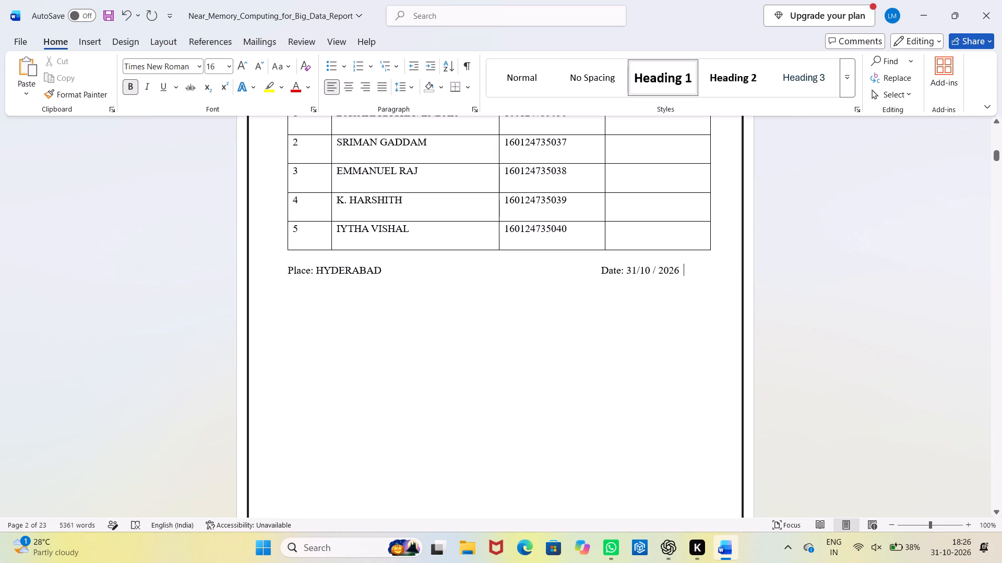
# Centre the ACKNOWLEDGEMENT heading on the page after the Declaration.
pyautogui.scroll(-14, 736, 292)
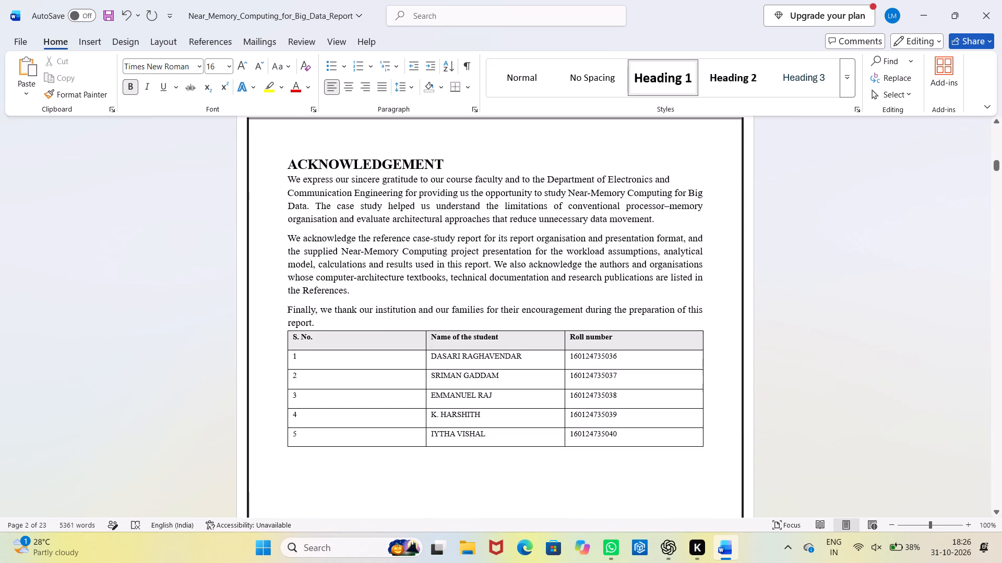
pyautogui.scroll(5, 737, 293)
pyautogui.moveTo(481, 321); pyautogui.dragTo(203, 310)
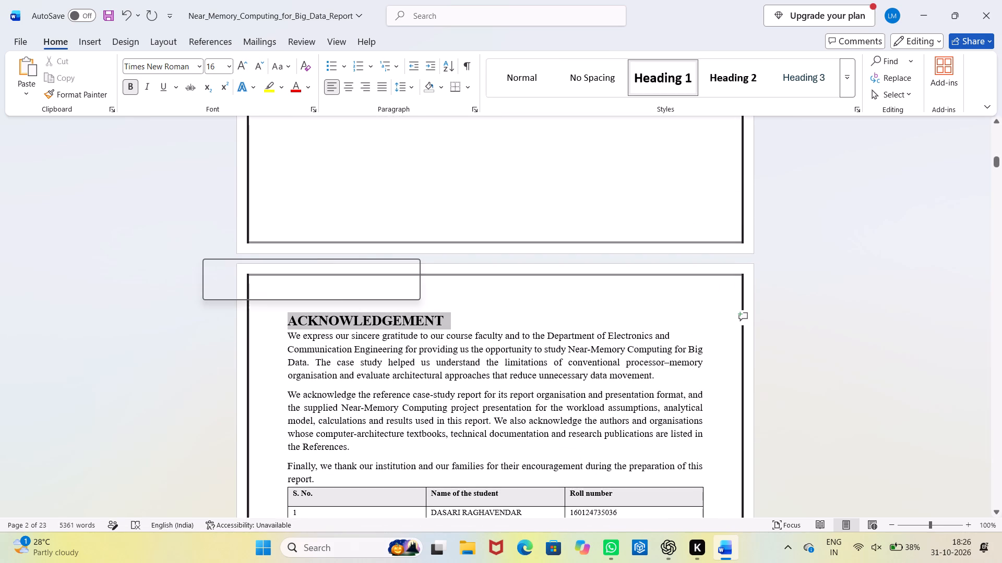
pyautogui.click(348, 79)
pyautogui.click(869, 359)
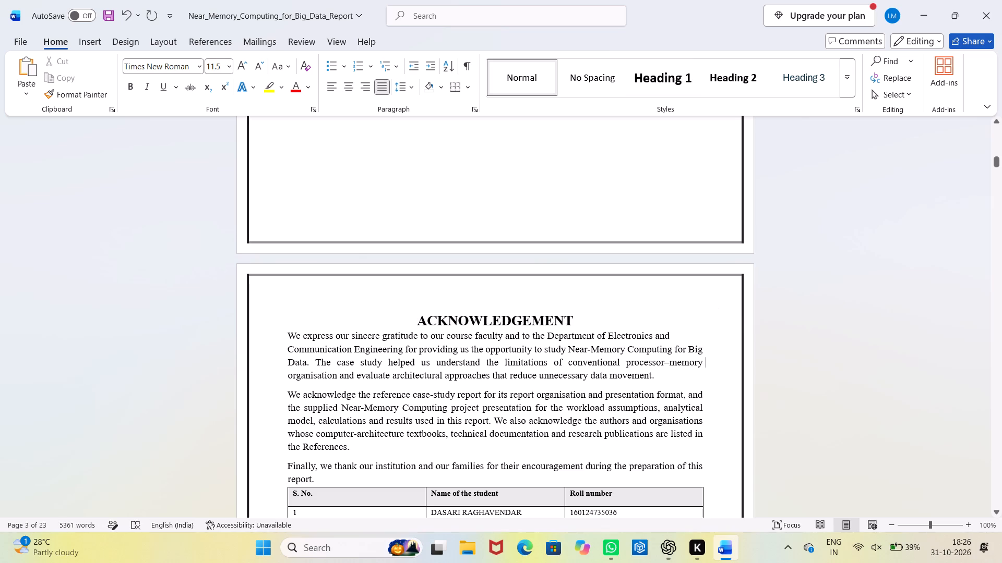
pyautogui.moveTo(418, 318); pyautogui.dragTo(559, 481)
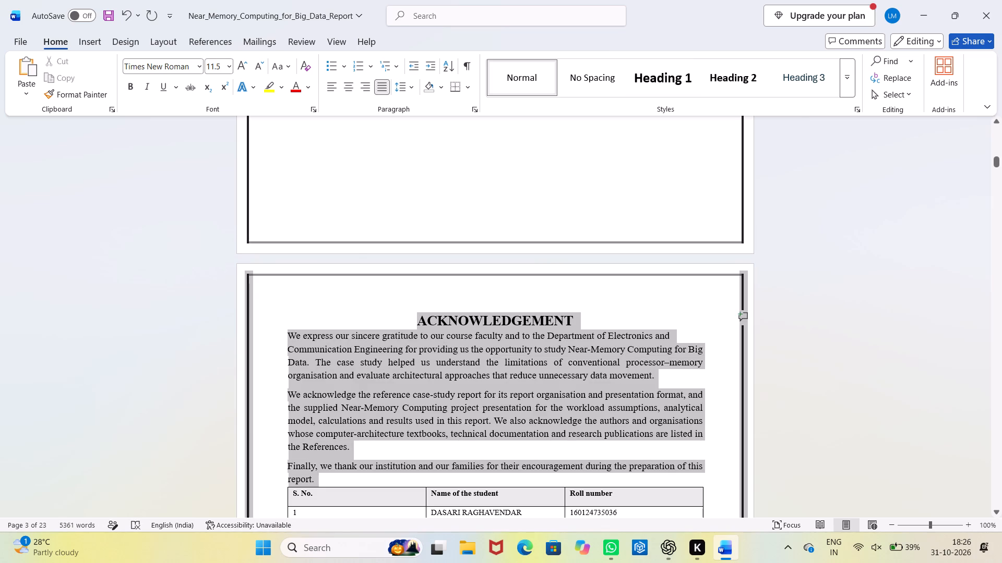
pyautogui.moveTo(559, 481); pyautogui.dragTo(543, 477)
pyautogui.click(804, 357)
# Increase the line spacing of all the text in the report.
pyautogui.click(560, 373)
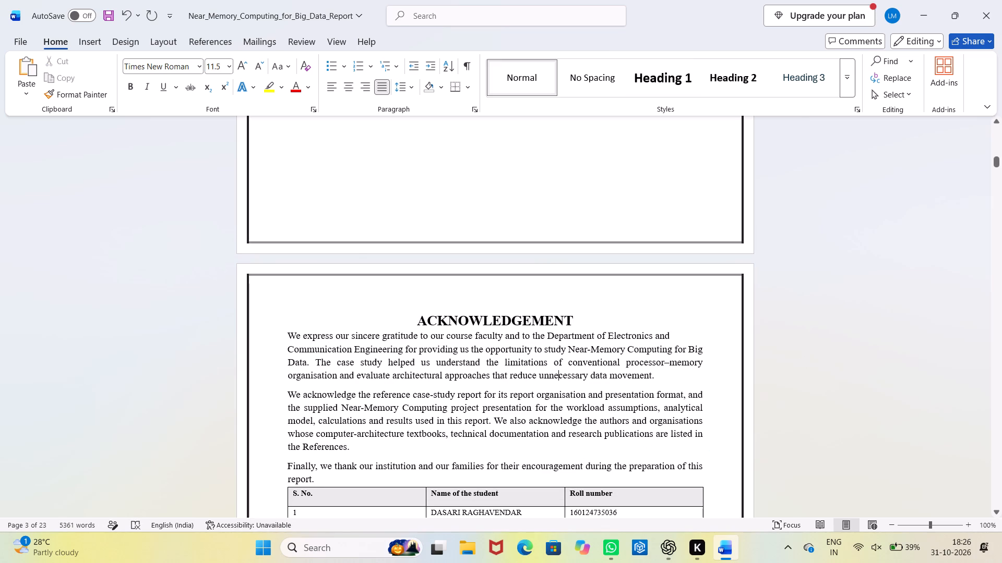
pyautogui.hotkey('ctrl', 'a')
pyautogui.click(403, 87)
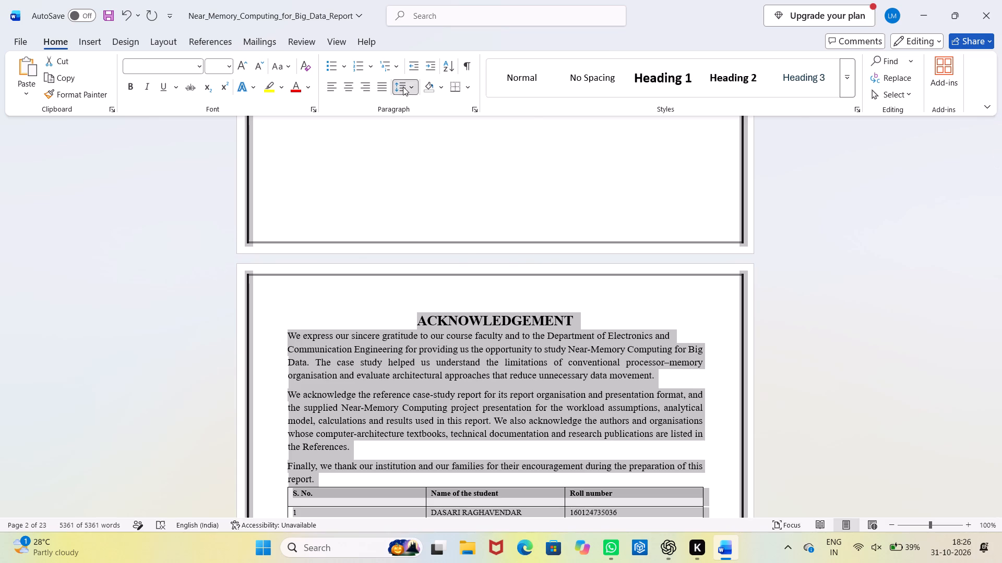
pyautogui.click(419, 138)
pyautogui.click(855, 324)
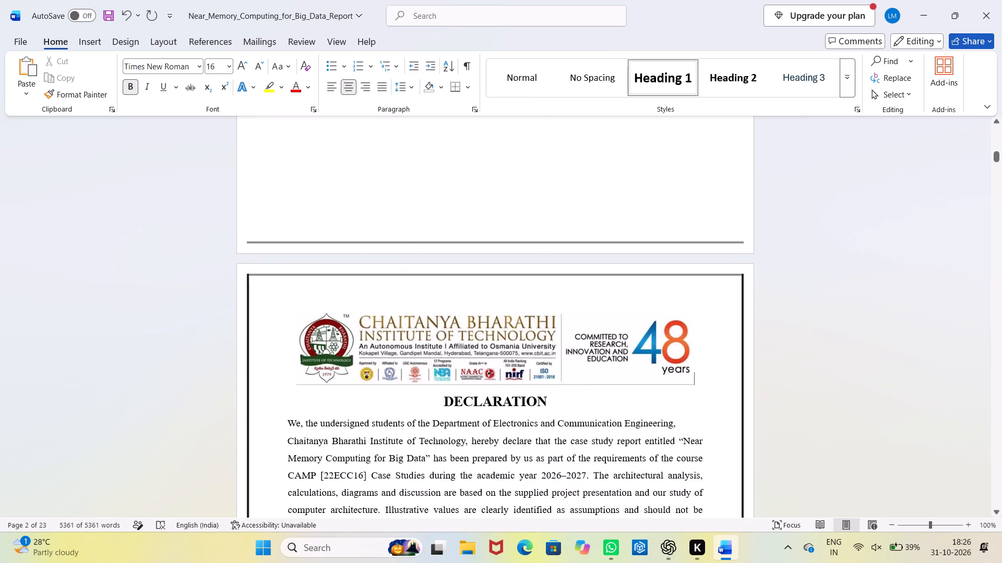
# Remove the blank page between the cover and the Declaration by cutting its empty paragraphs.
pyautogui.scroll(20, 730, 357)
pyautogui.scroll(12, 730, 357)
pyautogui.scroll(20, 730, 356)
pyautogui.scroll(-20, 730, 356)
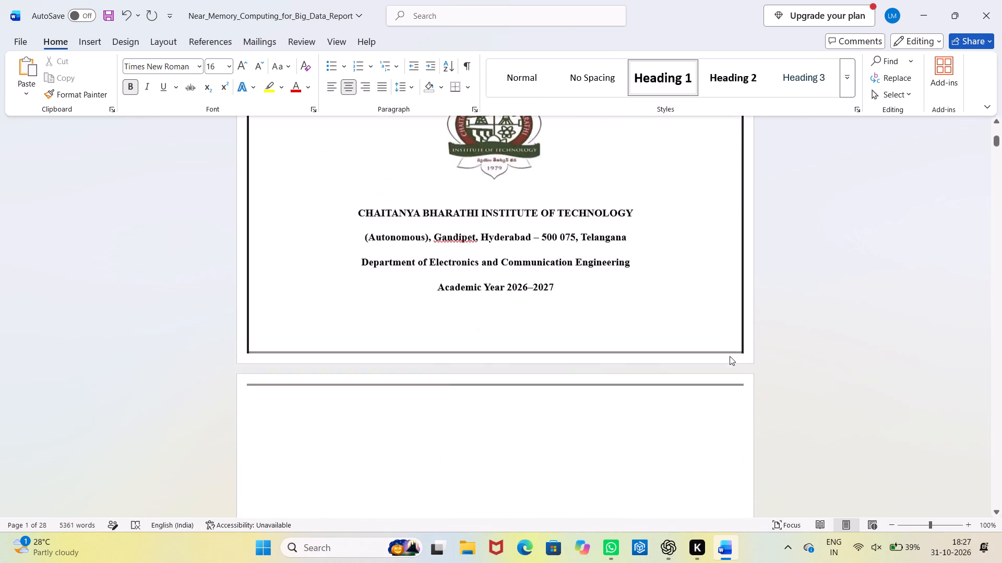
pyautogui.scroll(-3, 730, 356)
pyautogui.moveTo(626, 412); pyautogui.dragTo(618, 394)
pyautogui.click(614, 387)
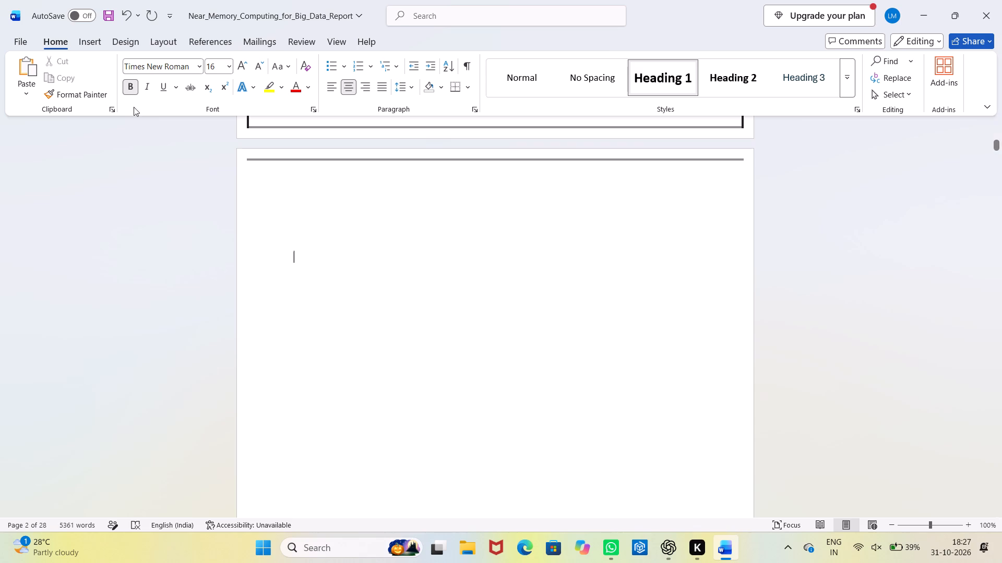
pyautogui.moveTo(343, 277); pyautogui.dragTo(265, 226)
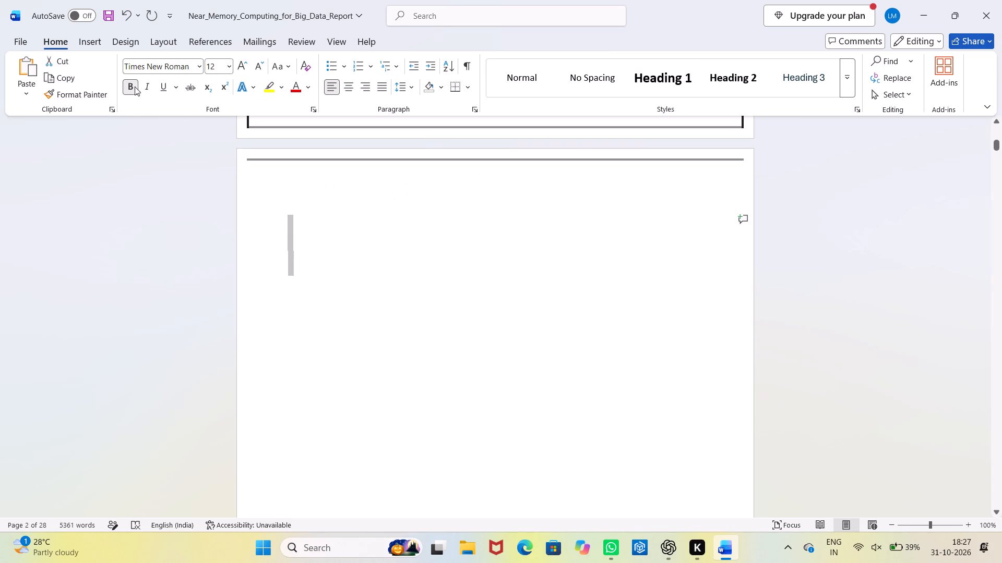
pyautogui.click(67, 61)
# Review the layout of the cover, Declaration and Acknowledgement pages with the new line spacing.
pyautogui.scroll(5, 435, 326)
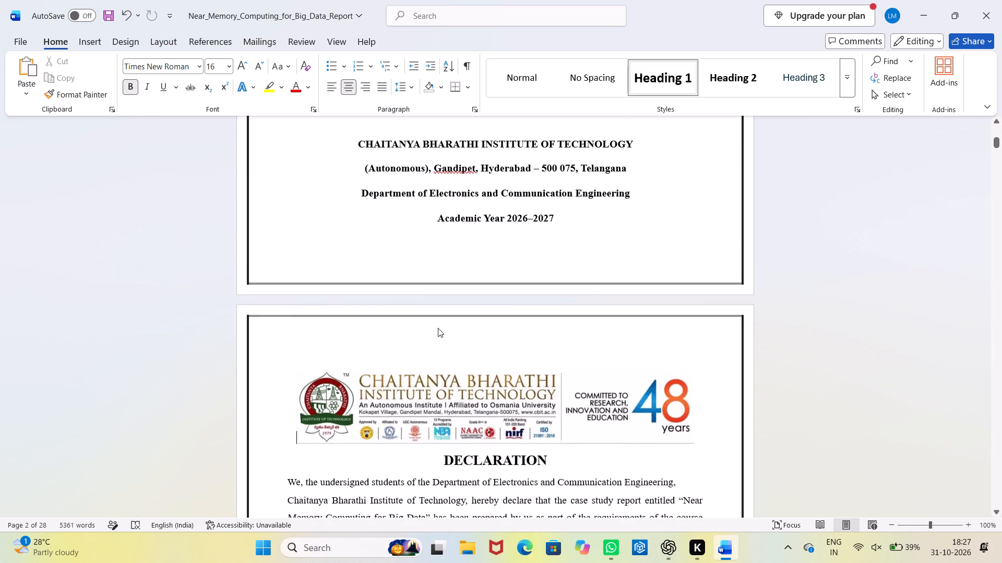
pyautogui.scroll(20, 438, 328)
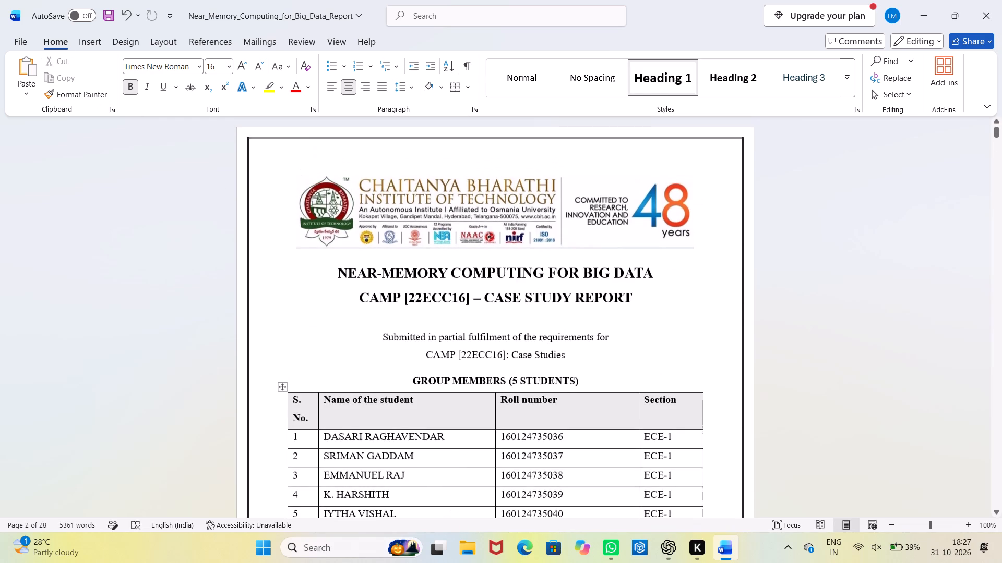
pyautogui.scroll(-13, 438, 328)
pyautogui.scroll(-14, 438, 328)
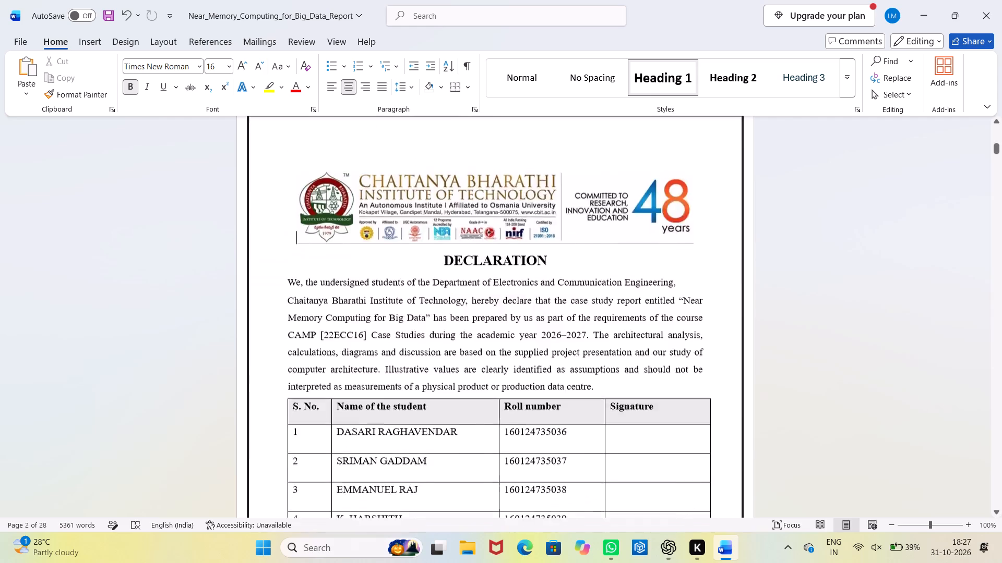
pyautogui.scroll(-20, 438, 328)
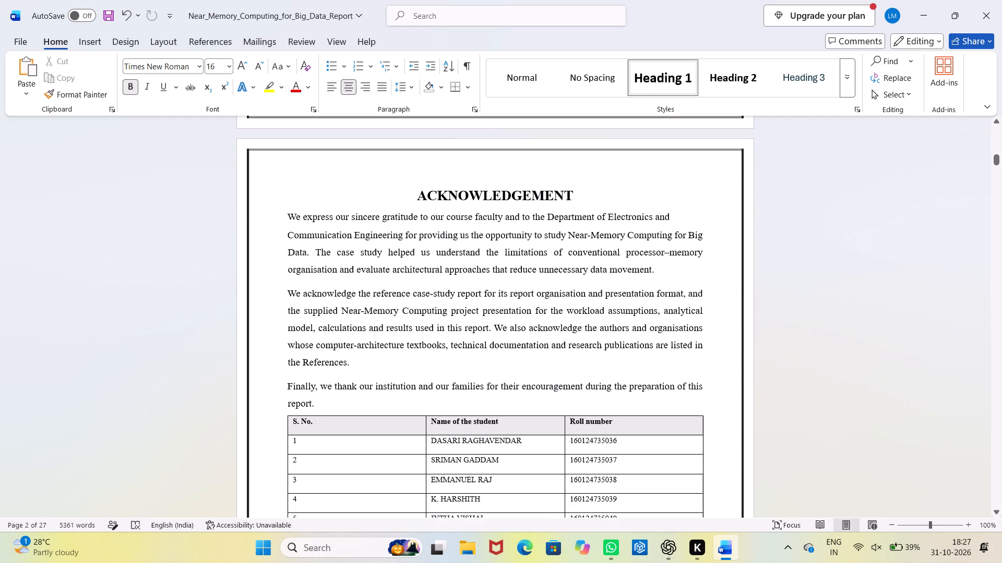
pyautogui.scroll(-4, 438, 328)
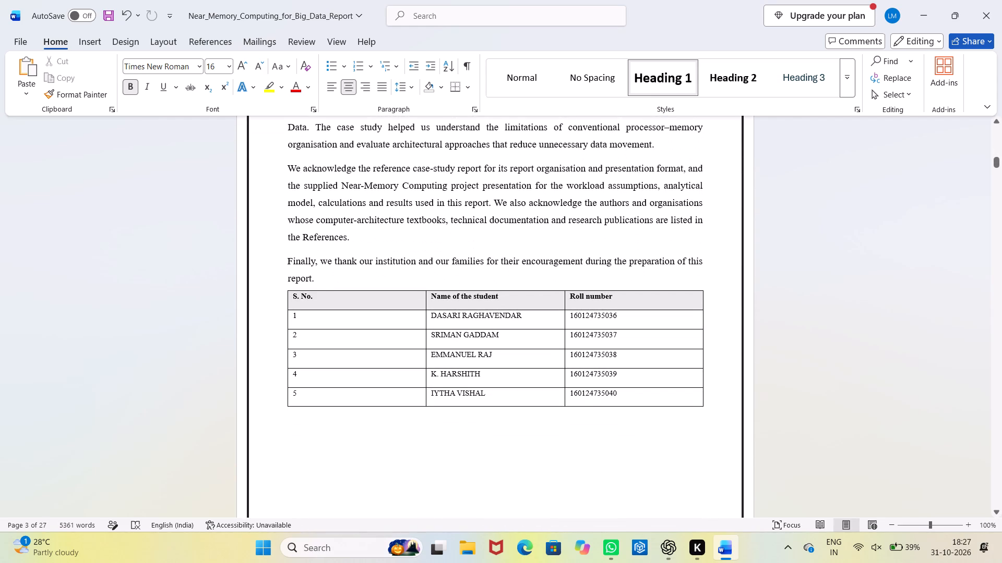
# Increase the font size of the three Acknowledgement paragraphs to 12.
pyautogui.scroll(4, 438, 328)
pyautogui.moveTo(287, 209); pyautogui.dragTo(399, 378)
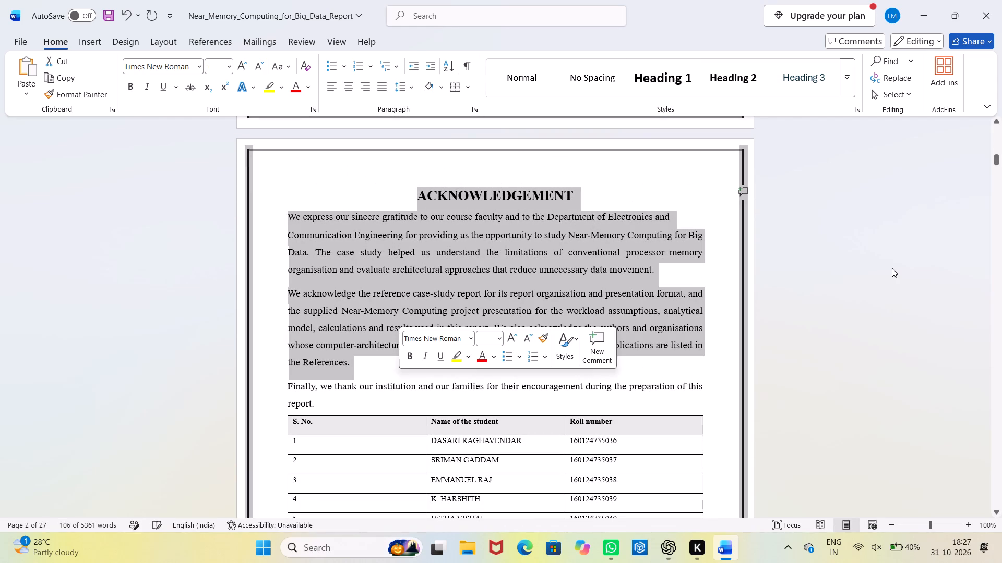
pyautogui.click(892, 268)
pyautogui.moveTo(285, 216); pyautogui.dragTo(321, 332)
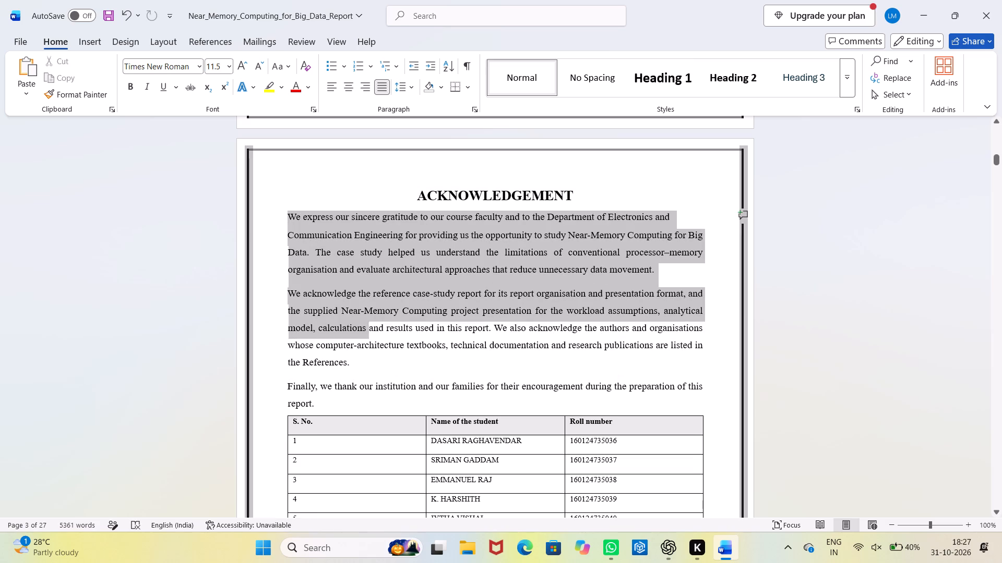
pyautogui.moveTo(321, 332); pyautogui.dragTo(345, 400)
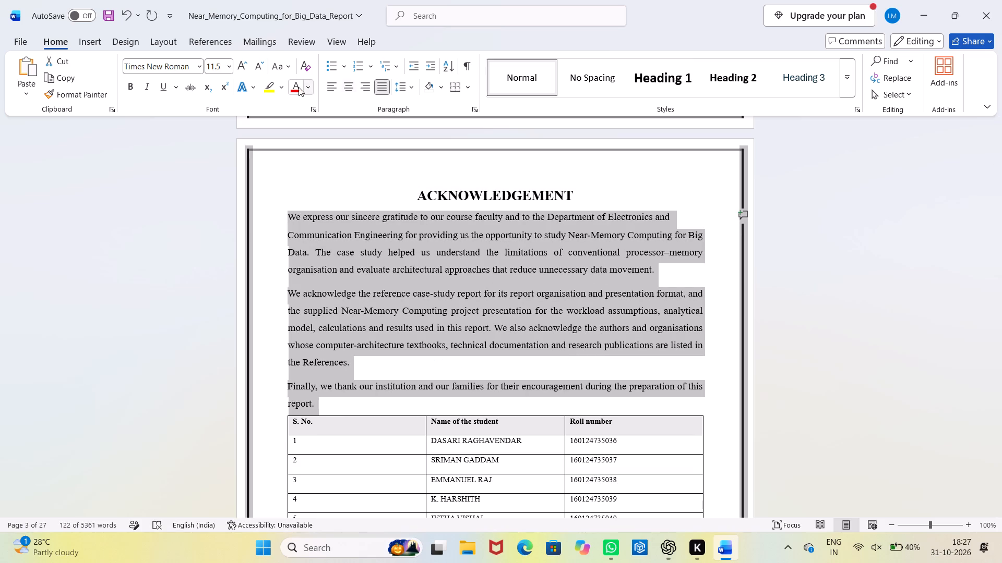
pyautogui.click(244, 70)
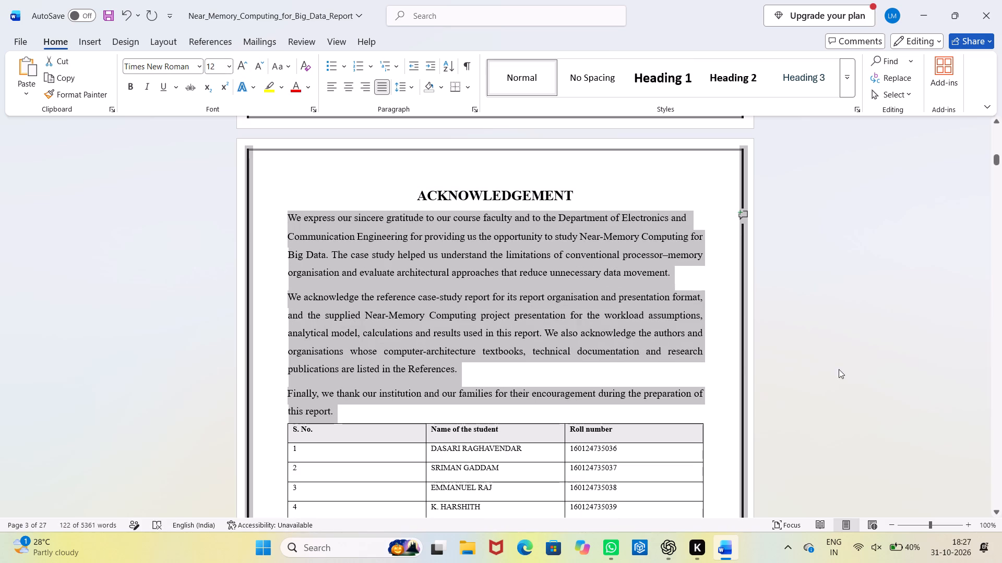
pyautogui.click(815, 352)
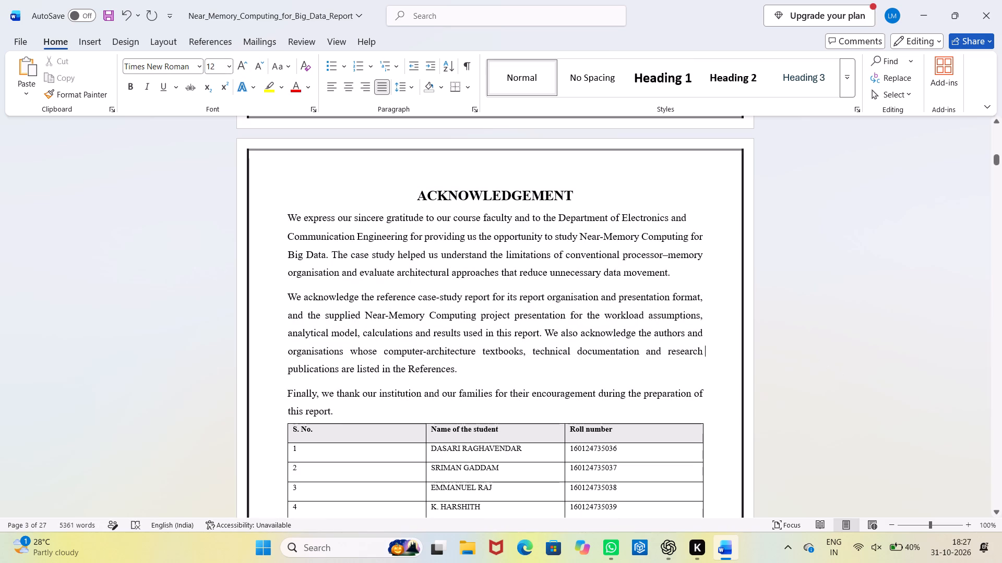
# Delete the student name and roll number table from the Acknowledgement page.
pyautogui.scroll(-3, 423, 409)
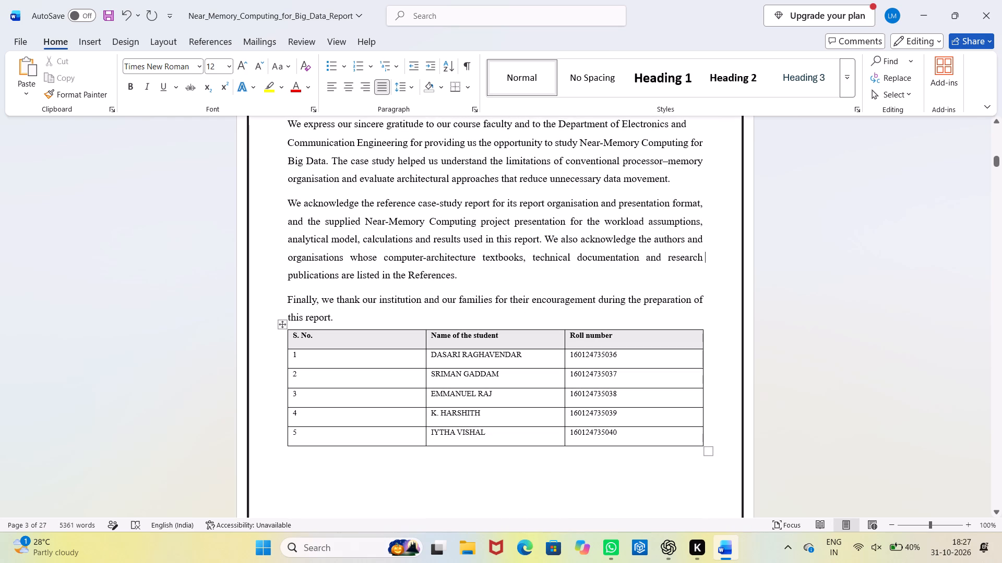
pyautogui.moveTo(684, 438); pyautogui.dragTo(313, 345)
pyautogui.doubleClick(241, 66)
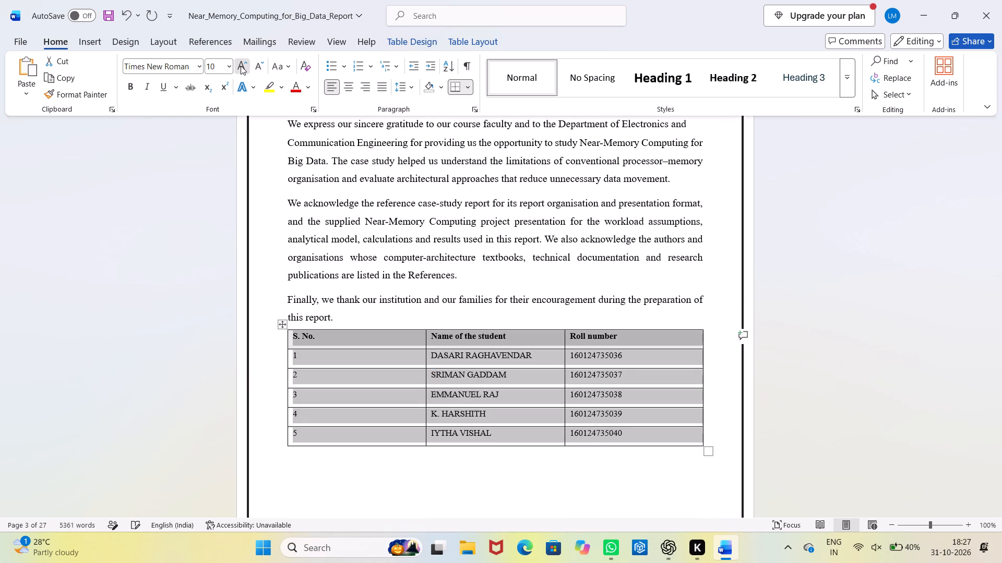
pyautogui.press('BackSpace')
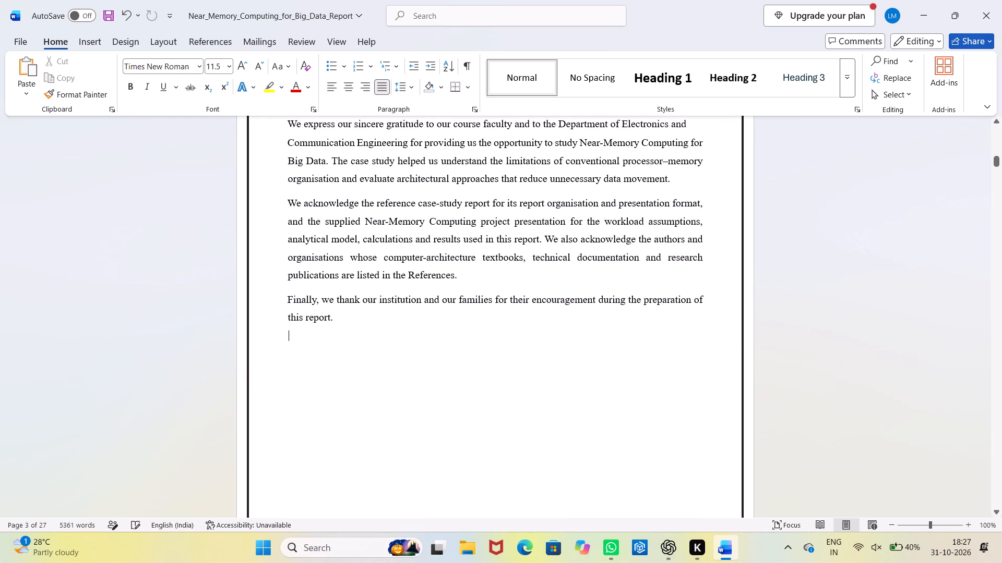
# Check the page layout from the Acknowledgement to the Table of Contents and back to the Declaration.
pyautogui.scroll(5, 576, 410)
pyautogui.scroll(-2, 576, 410)
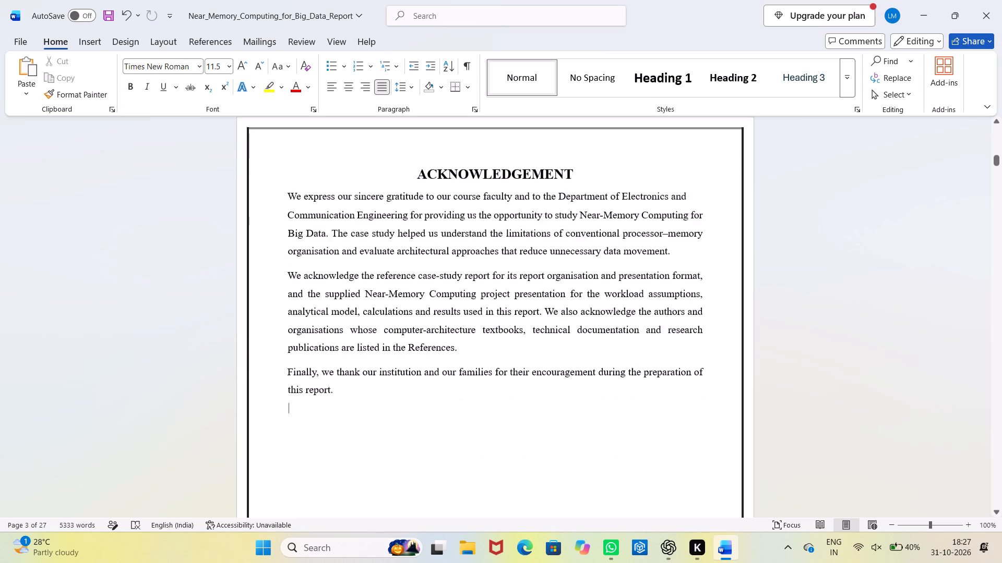
pyautogui.scroll(-17, 576, 410)
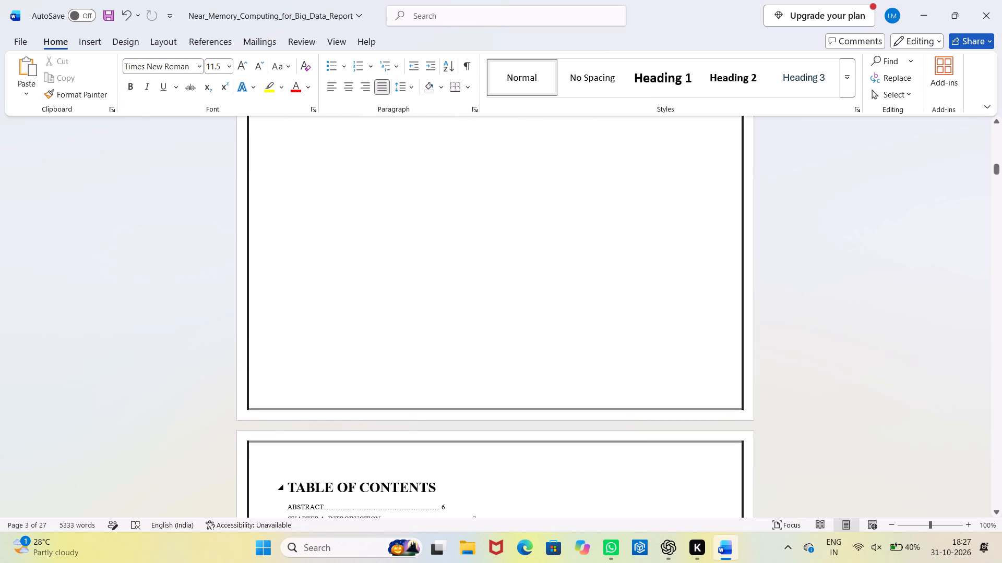
pyautogui.scroll(-2, 576, 410)
pyautogui.scroll(20, 576, 410)
pyautogui.scroll(18, 576, 410)
pyautogui.scroll(7, 576, 410)
pyautogui.scroll(-7, 576, 410)
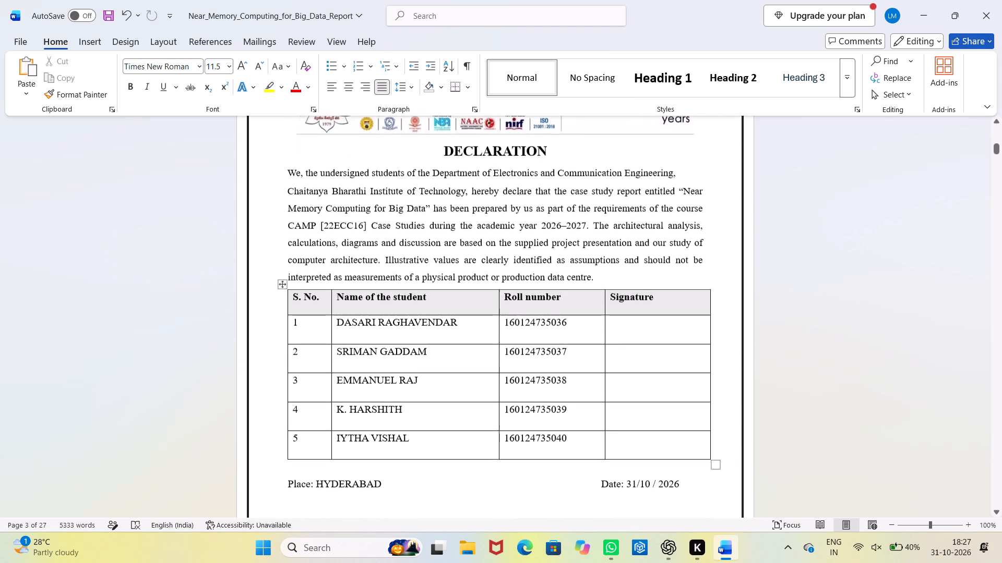
# Delete the empty line above the college banner on the Declaration page.
pyautogui.scroll(7, 576, 410)
pyautogui.click(466, 291)
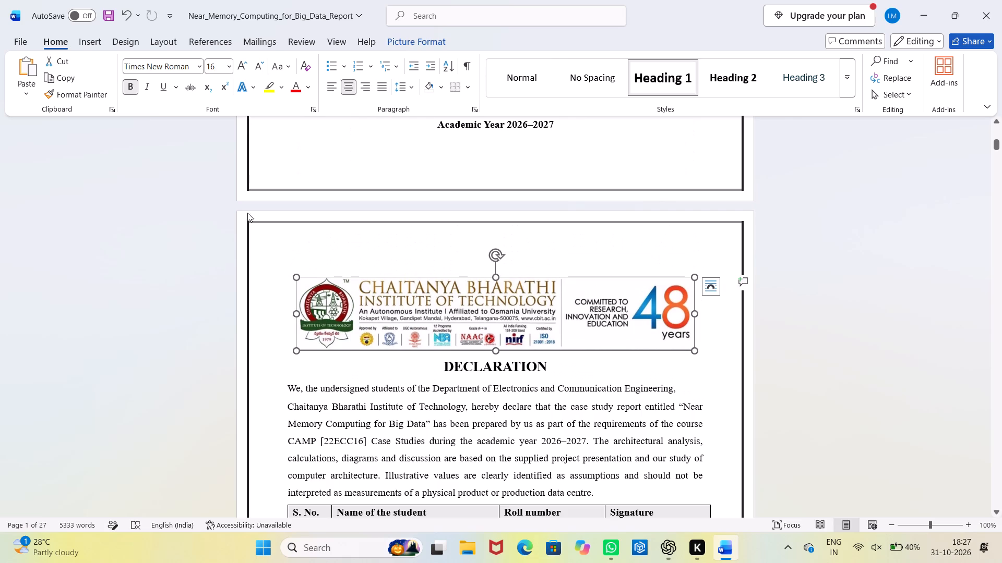
pyautogui.click(292, 261)
pyautogui.press('BackSpace')
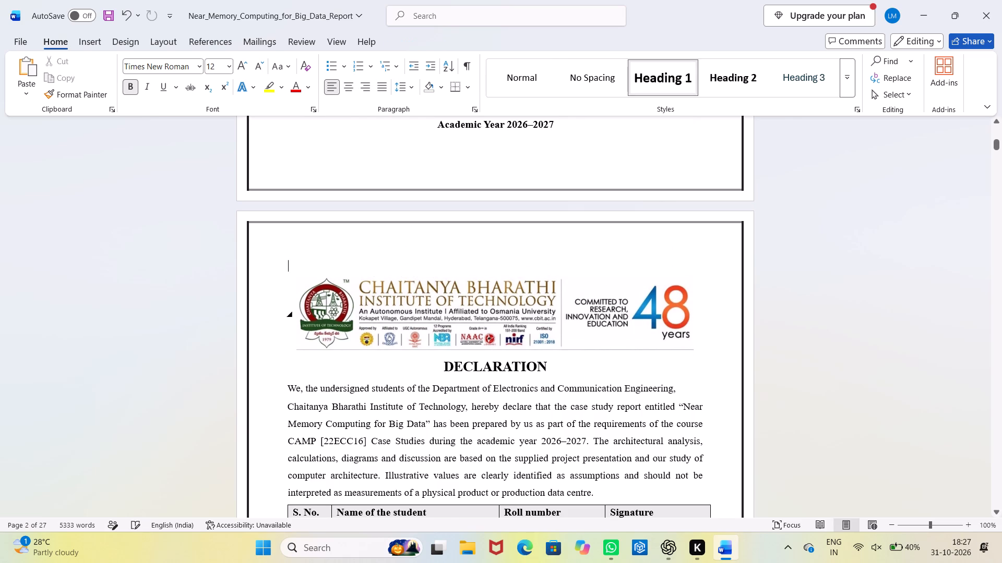
pyautogui.press('BackSpace')
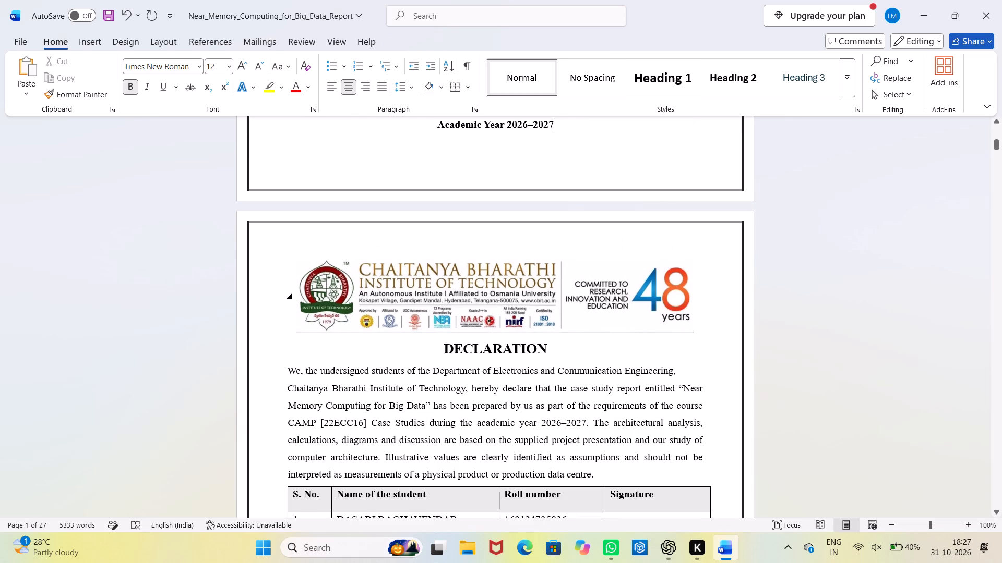
pyautogui.click(802, 310)
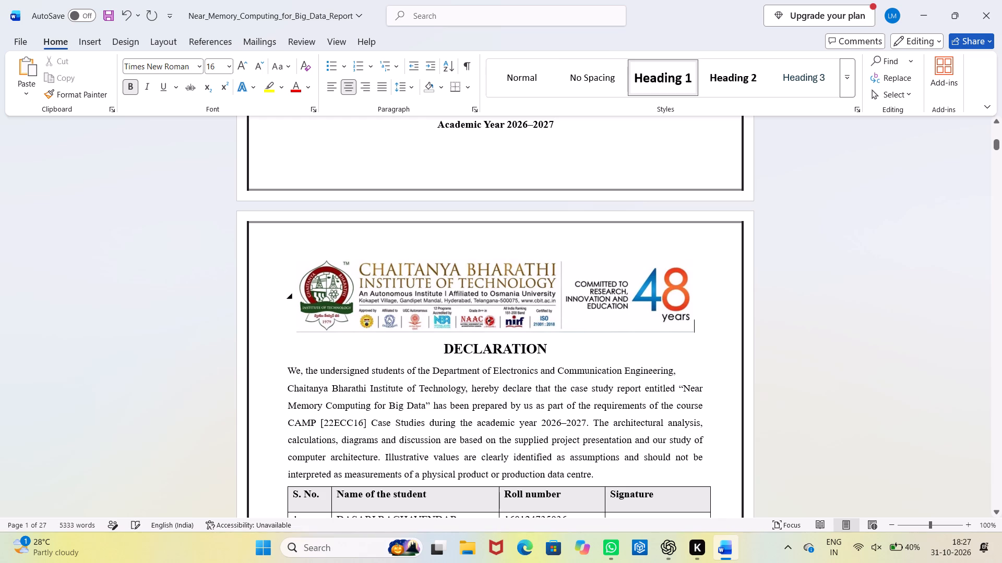
# Enlarge the college banner image on the Declaration page to roughly the full text width.
pyautogui.scroll(-4, 665, 357)
pyautogui.scroll(3, 632, 261)
pyautogui.click(629, 273)
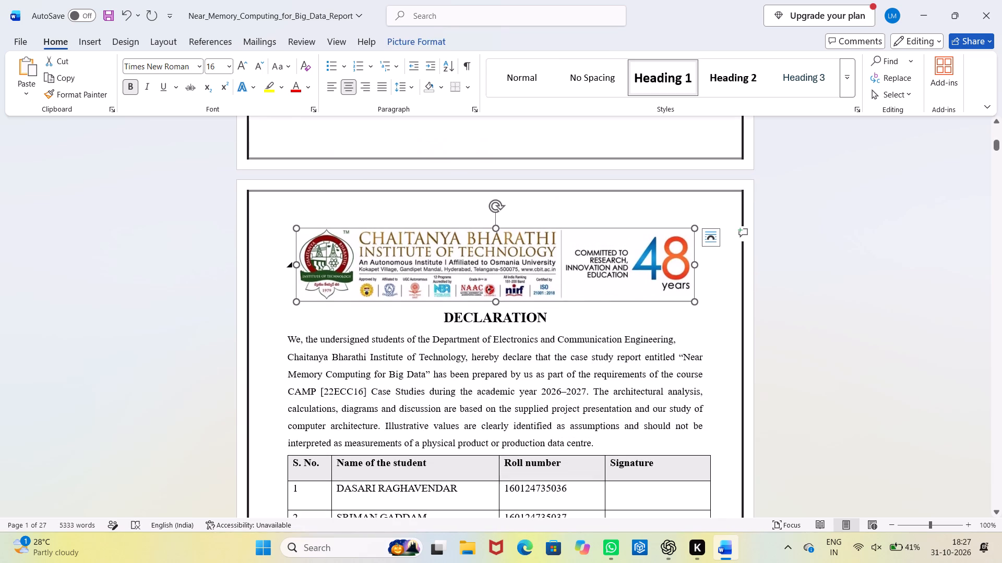
pyautogui.moveTo(694, 298); pyautogui.dragTo(706, 312)
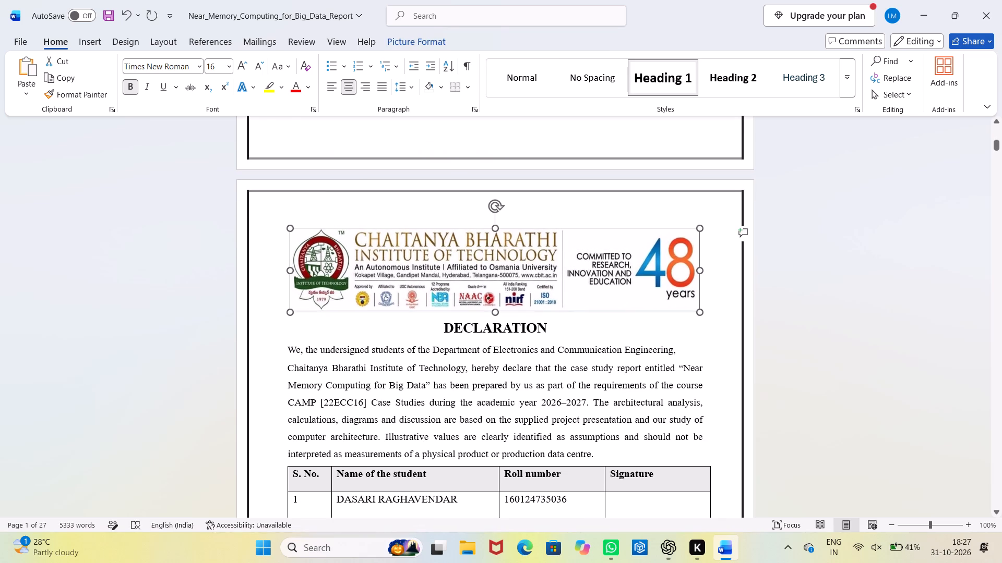
pyautogui.moveTo(706, 312); pyautogui.dragTo(707, 315)
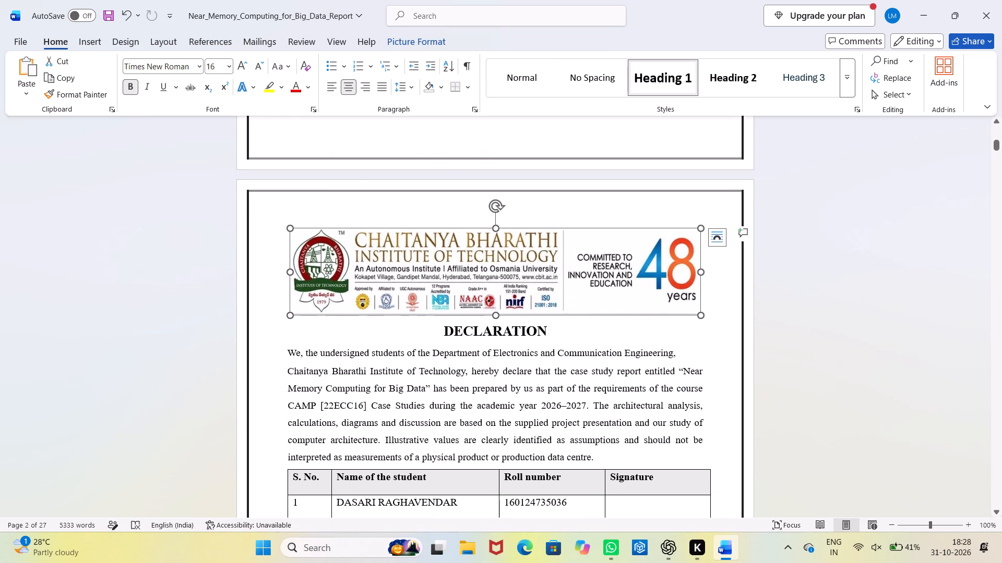
pyautogui.click(848, 312)
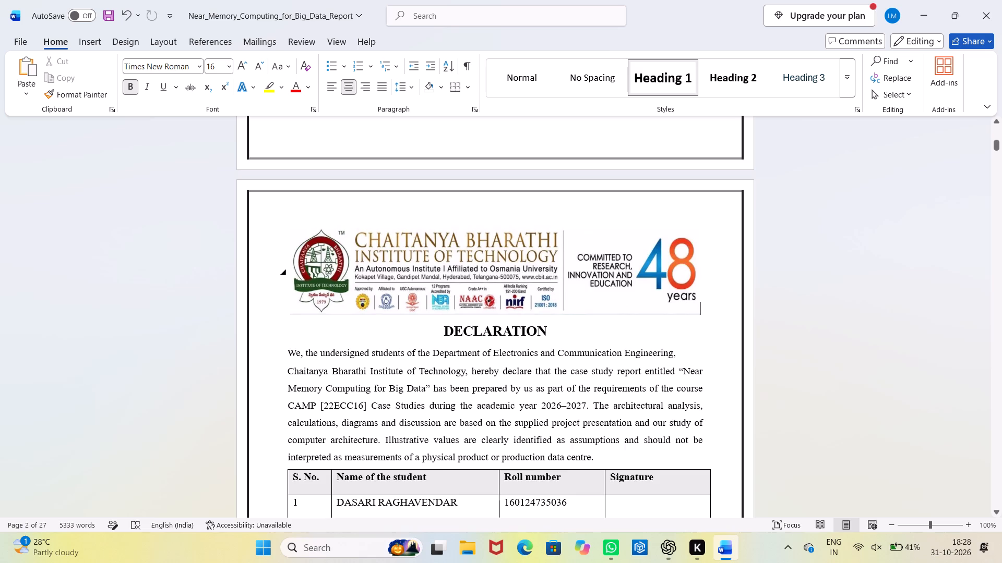
# Review the pages from the cover to the Table of Contents and List of Figures for remaining layout issues.
pyautogui.scroll(20, 671, 312)
pyautogui.scroll(6, 670, 293)
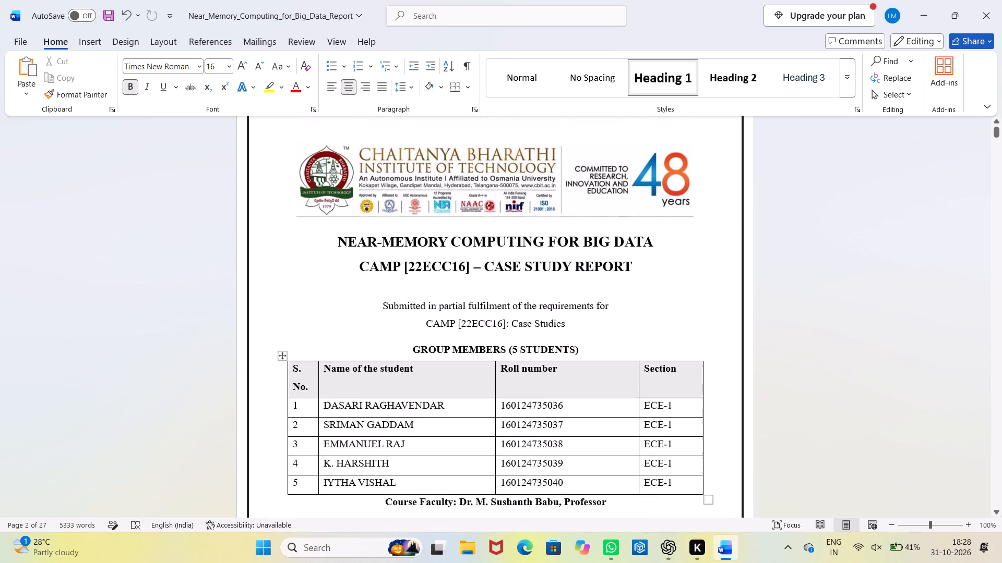
pyautogui.scroll(-20, 670, 293)
pyautogui.scroll(-20, 670, 293)
pyautogui.scroll(-8, 670, 293)
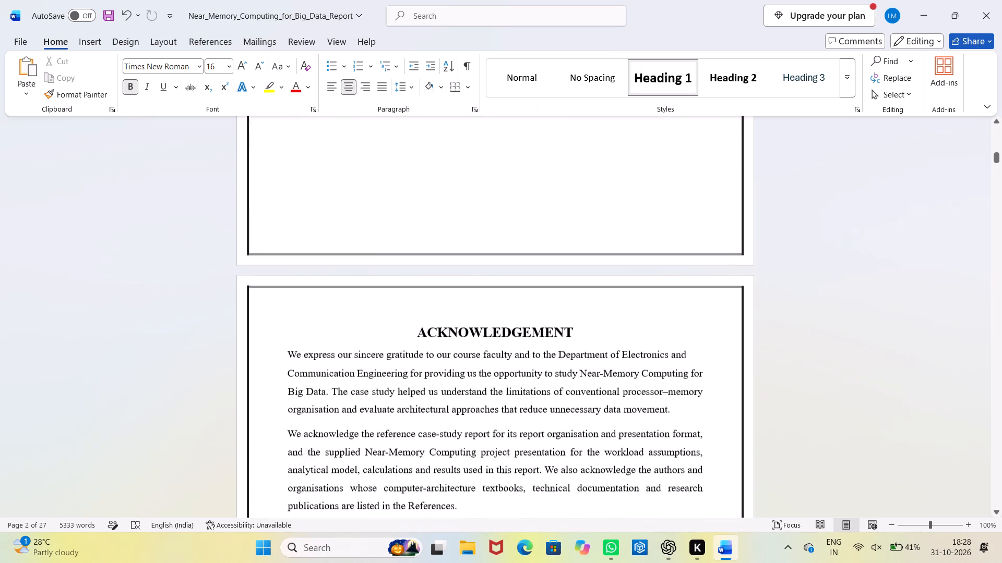
pyautogui.scroll(-16, 670, 293)
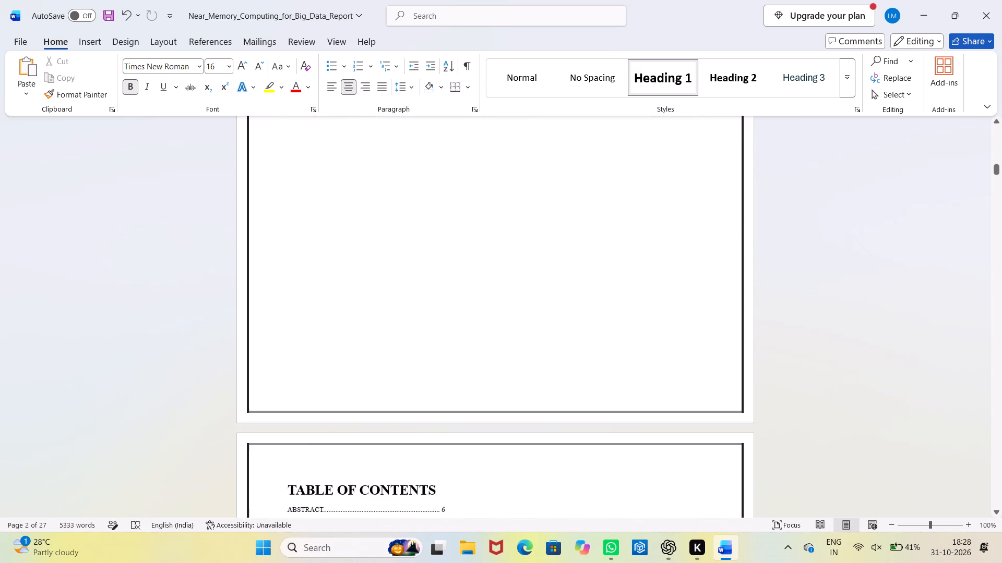
pyautogui.scroll(-18, 670, 293)
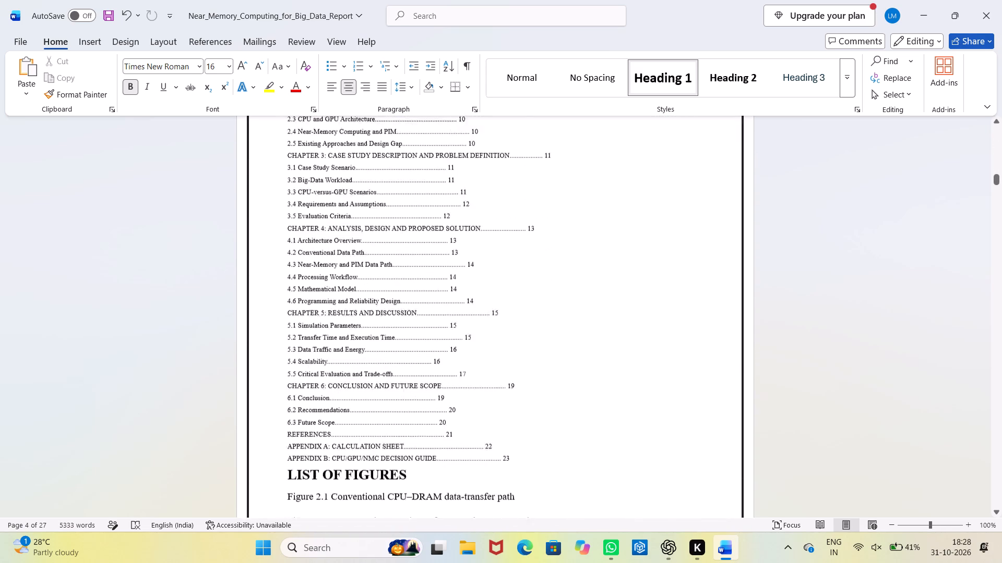
pyautogui.scroll(18, 518, 326)
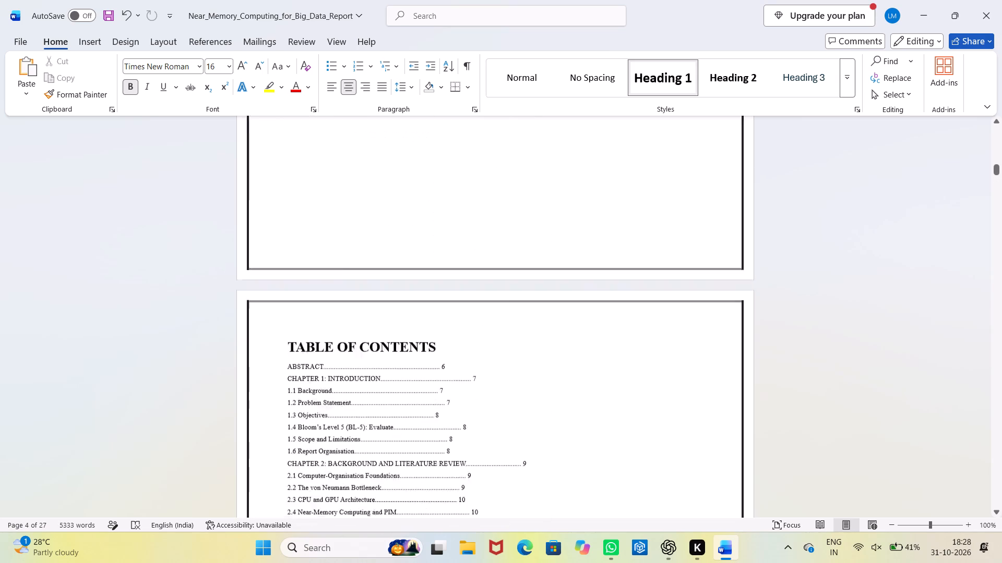
# Copy all the body paragraphs under the ACKNOWLEDGEMENT heading, leaving out the heading itself.
pyautogui.scroll(16, 519, 325)
pyautogui.moveTo(352, 396); pyautogui.dragTo(280, 147)
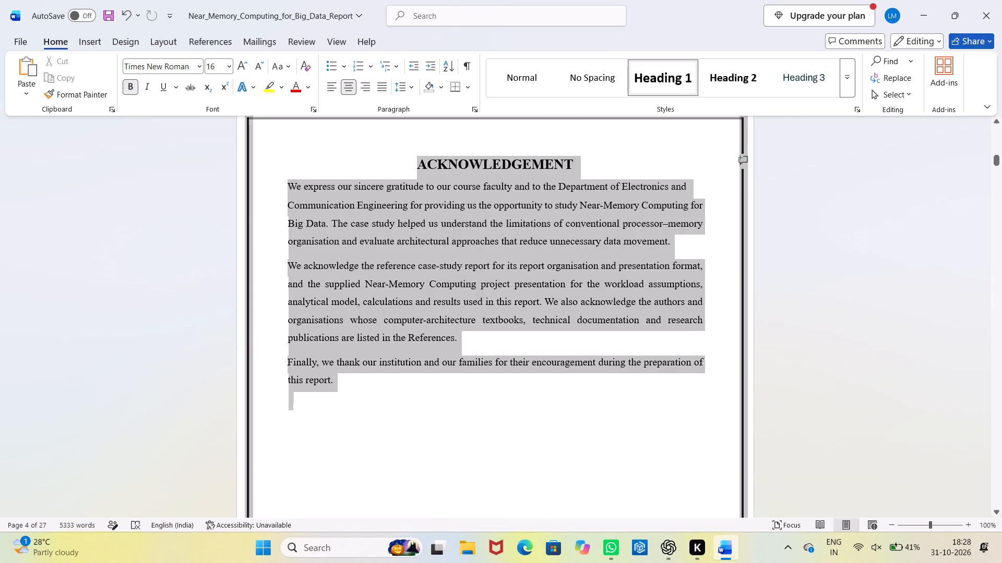
pyautogui.moveTo(280, 147); pyautogui.dragTo(281, 183)
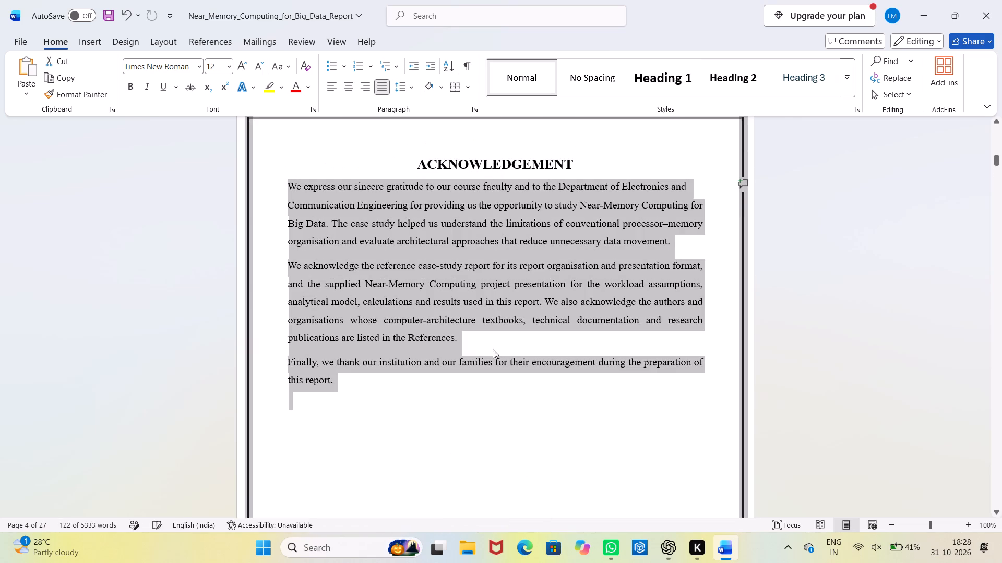
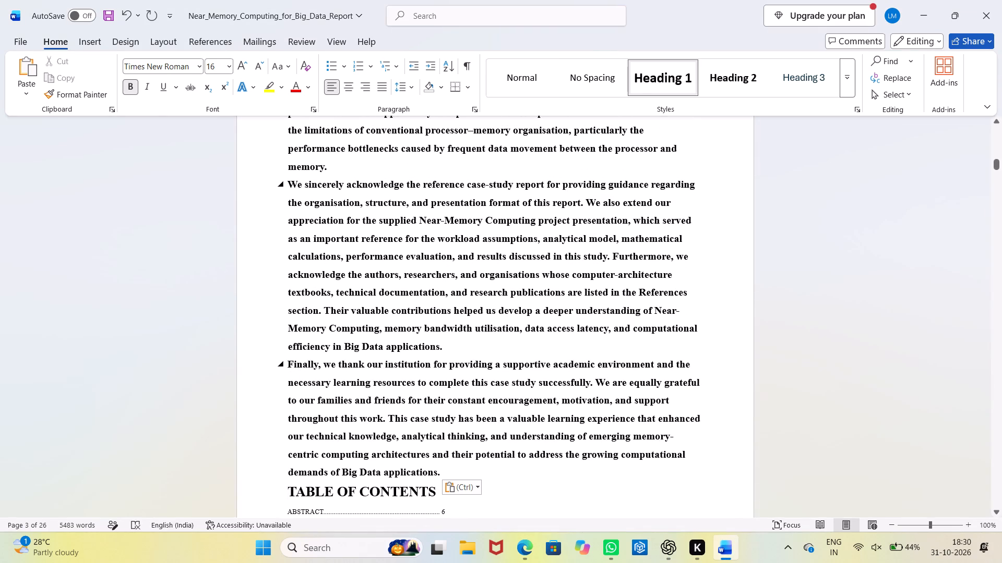
# Justify the three pasted acknowledgement paragraphs and remove their bold formatting, leaving the ACKNOWLEDGEMENT heading out and keeping 1.5 line spacing.
pyautogui.moveTo(445, 470); pyautogui.dragTo(281, 239)
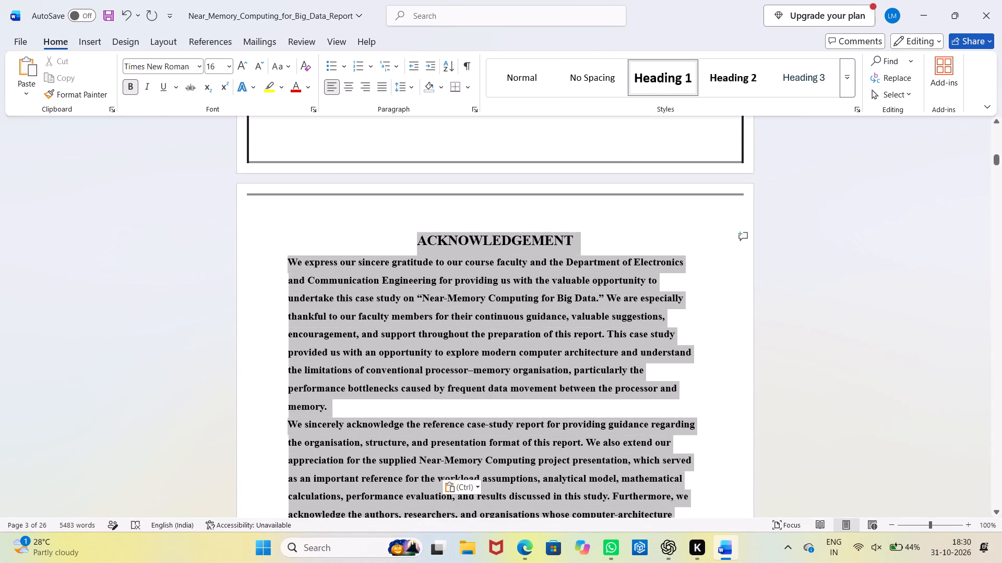
pyautogui.moveTo(281, 239); pyautogui.dragTo(279, 267)
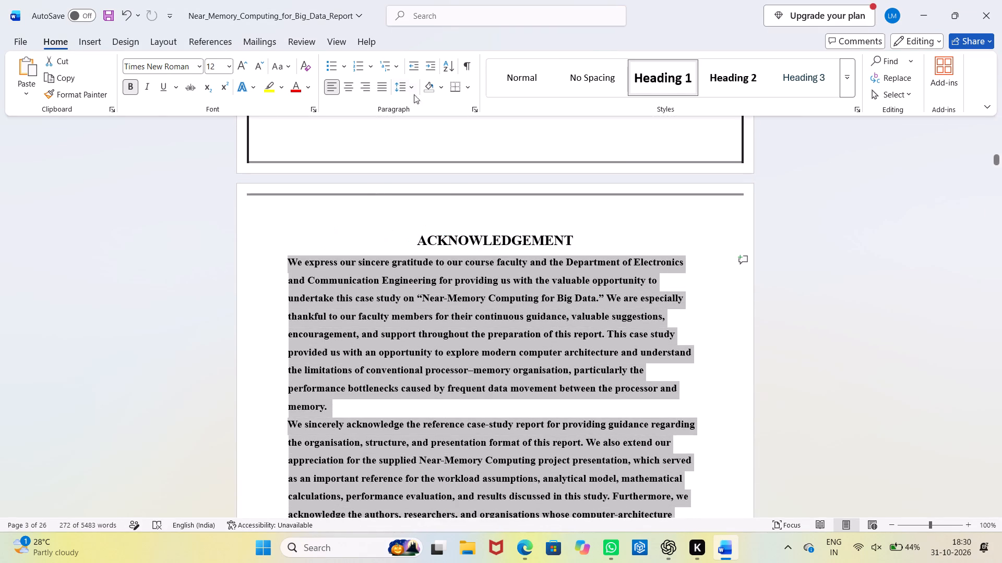
pyautogui.click(383, 87)
pyautogui.click(132, 80)
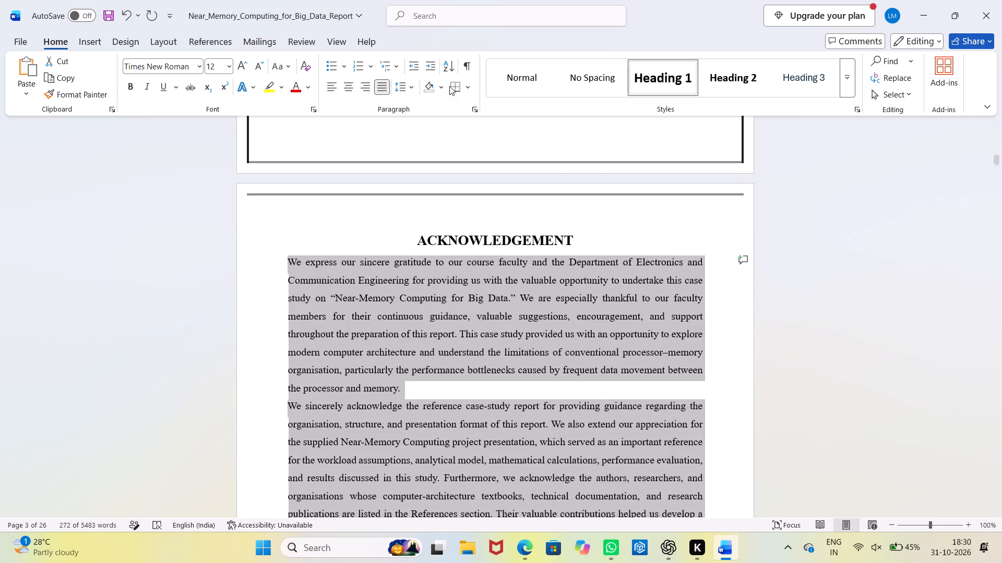
pyautogui.click(409, 87)
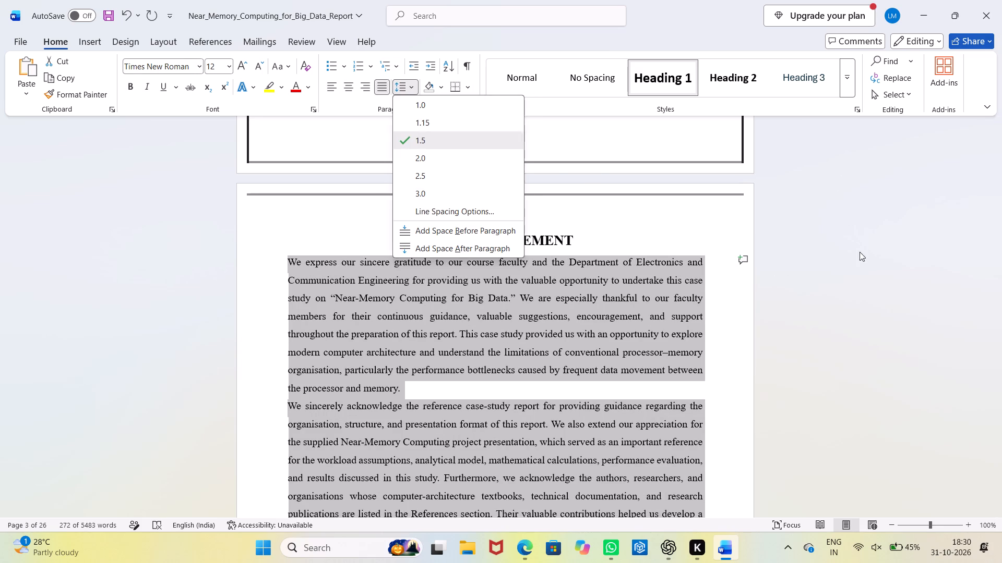
pyautogui.click(860, 252)
# Delete the end of the second acknowledgement paragraph, from "Furthermore, we acknowledge the authors" through "Big Data applications.".
pyautogui.scroll(-5, 866, 258)
pyautogui.scroll(-4, 823, 307)
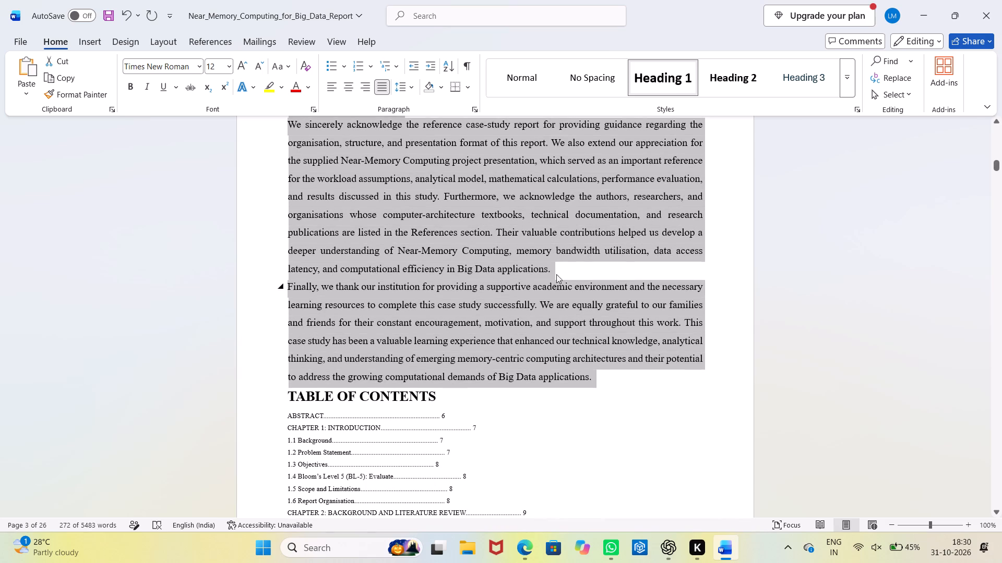
pyautogui.click(553, 249)
pyautogui.moveTo(565, 274); pyautogui.dragTo(479, 207)
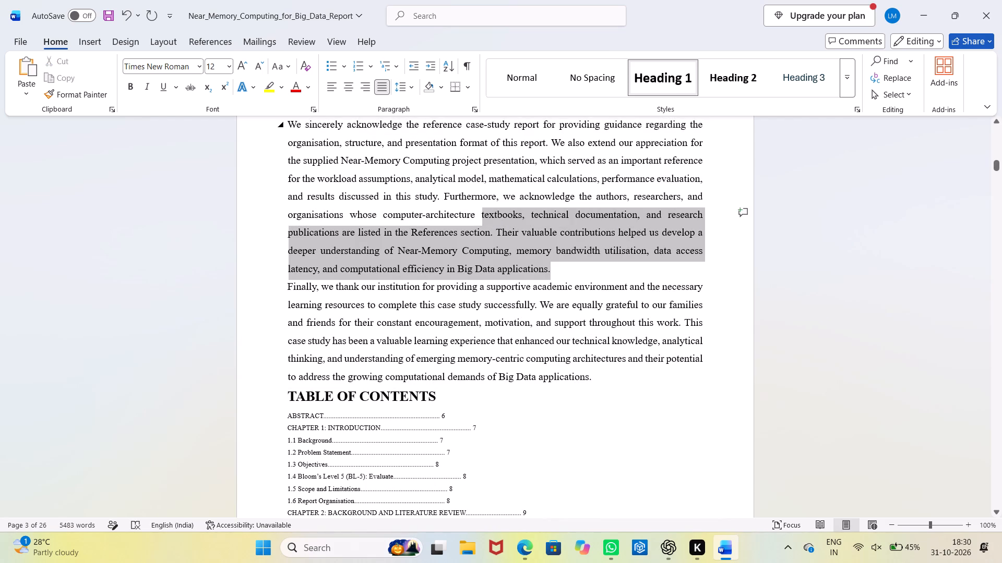
pyautogui.moveTo(479, 207); pyautogui.dragTo(459, 195)
pyautogui.press('BackSpace')
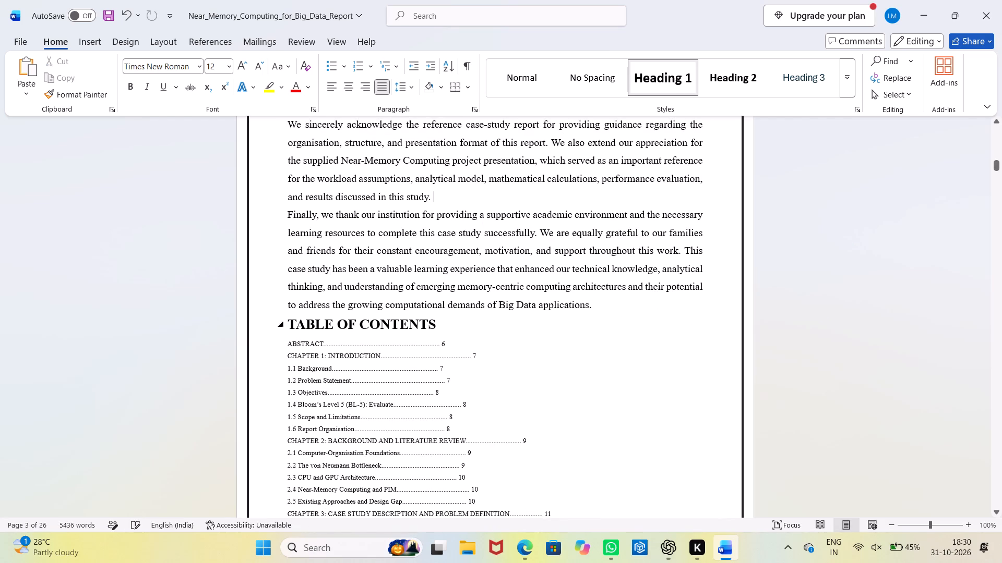
# Insert blank lines before the TABLE OF CONTENTS heading so that it starts on a new page after the Acknowledgement.
pyautogui.scroll(10, 562, 325)
pyautogui.scroll(-7, 562, 325)
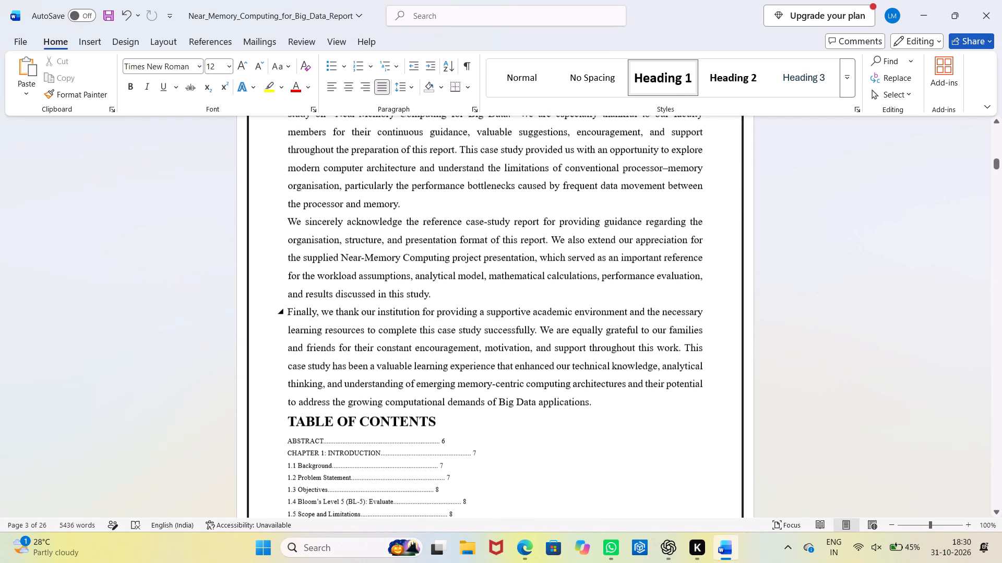
pyautogui.click(287, 411)
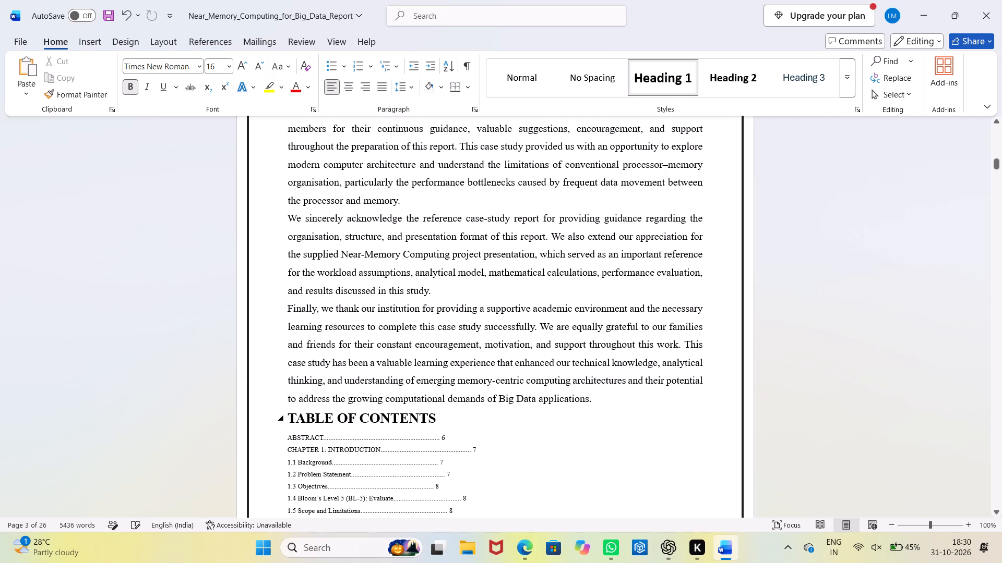
pyautogui.press('Return')
pyautogui.press('Return')
pyautogui.press('Return')
pyautogui.press('Return')
pyautogui.press('Return')
pyautogui.press('Return')
pyautogui.press('Return')
pyautogui.press('Return')
pyautogui.press('Return')
pyautogui.press('Return')
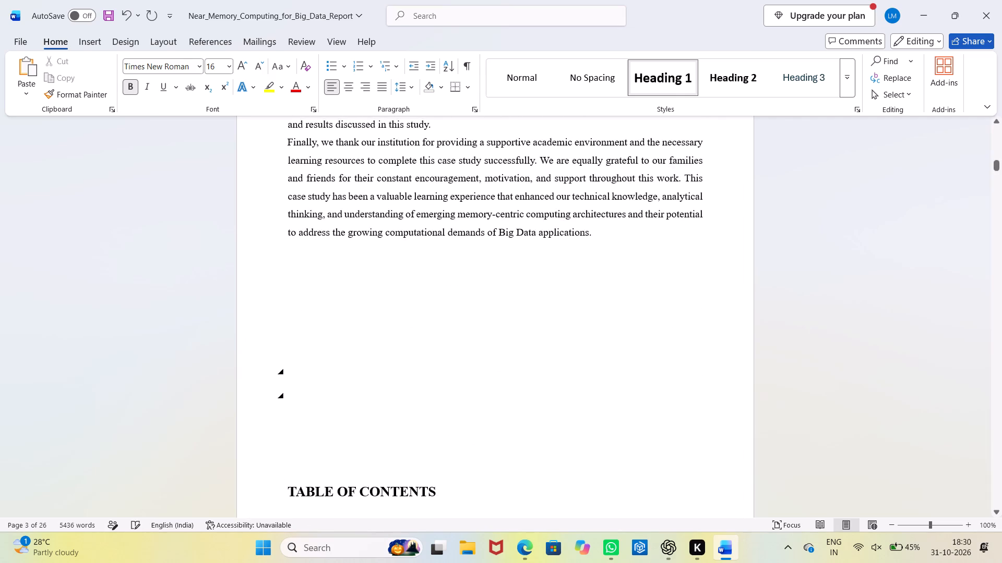
pyautogui.scroll(-5, 341, 361)
pyautogui.press('Return')
# Add a ½ pt single-line page border in automatic colour on all four sides, applied to the whole document.
pyautogui.click(361, 269)
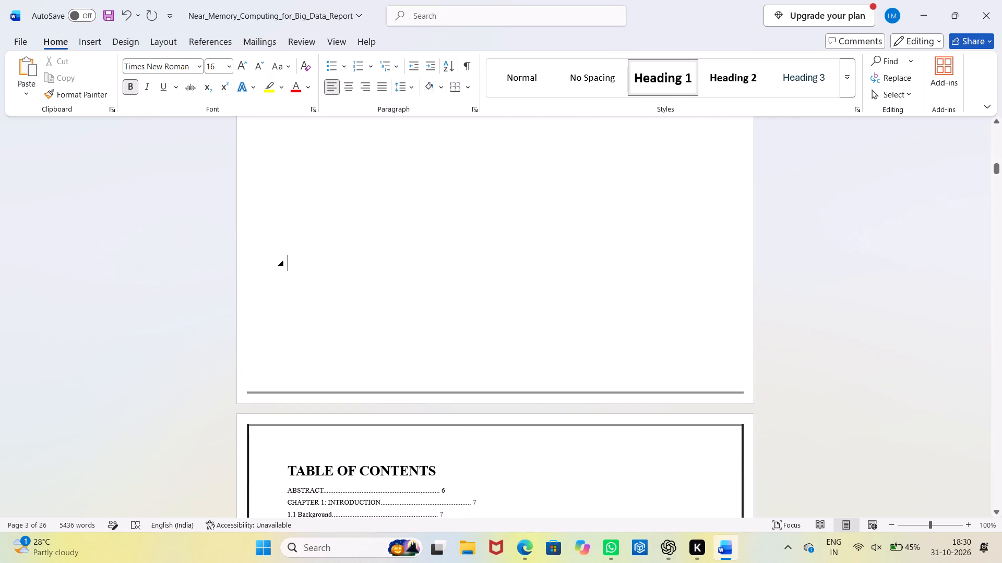
pyautogui.click(93, 44)
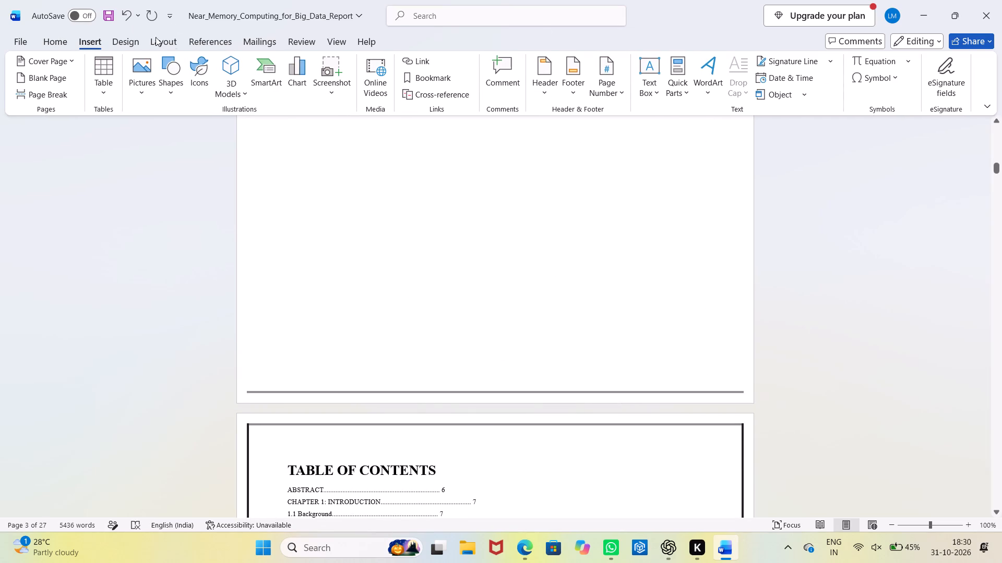
pyautogui.click(135, 40)
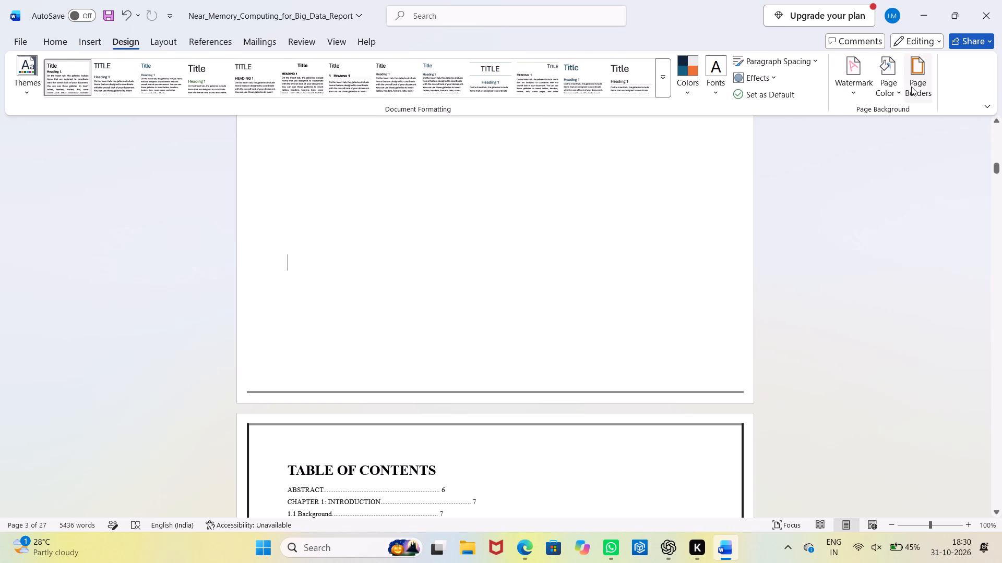
pyautogui.click(911, 87)
pyautogui.click(521, 258)
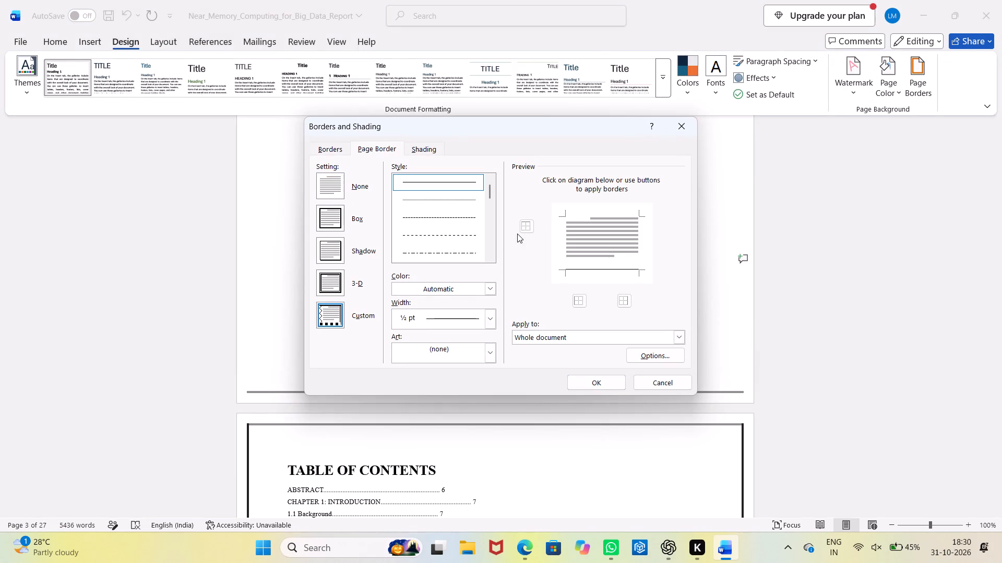
pyautogui.click(524, 222)
pyautogui.click(579, 299)
pyautogui.click(626, 300)
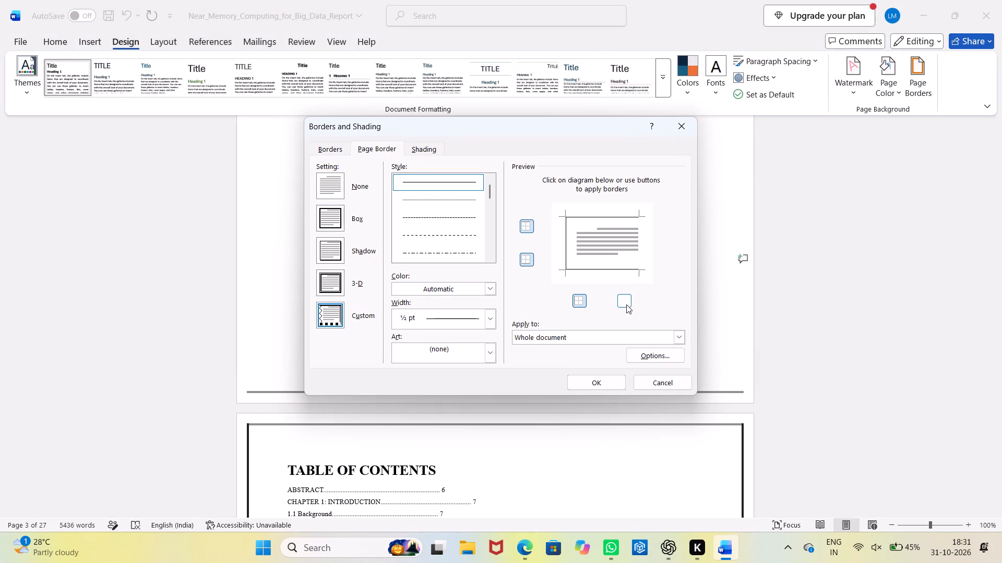
pyautogui.click(614, 379)
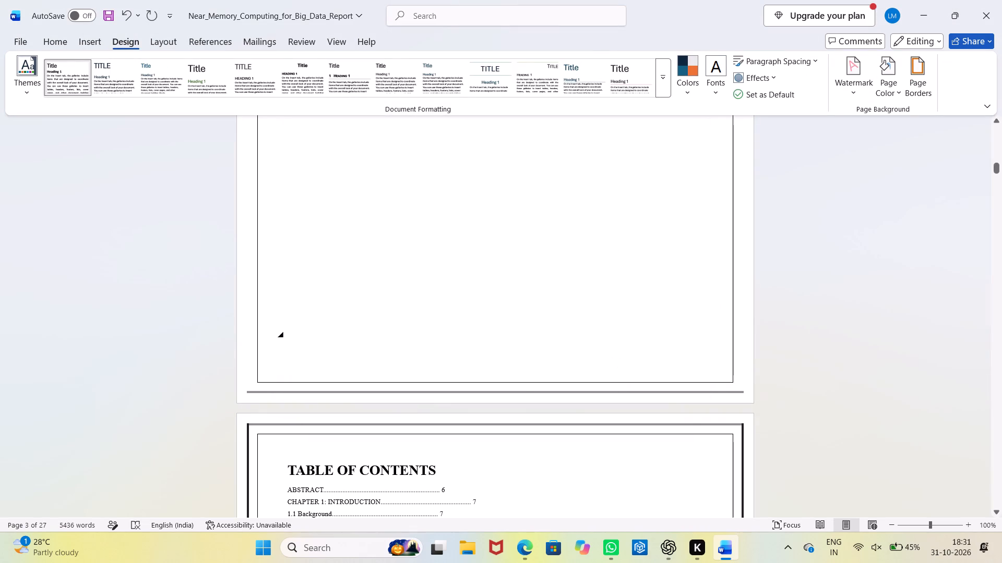
# Delete the old thick horizontal border lines, first the bottom one in the footer, then the top one in the header.
pyautogui.click(508, 395)
pyautogui.doubleClick(506, 393)
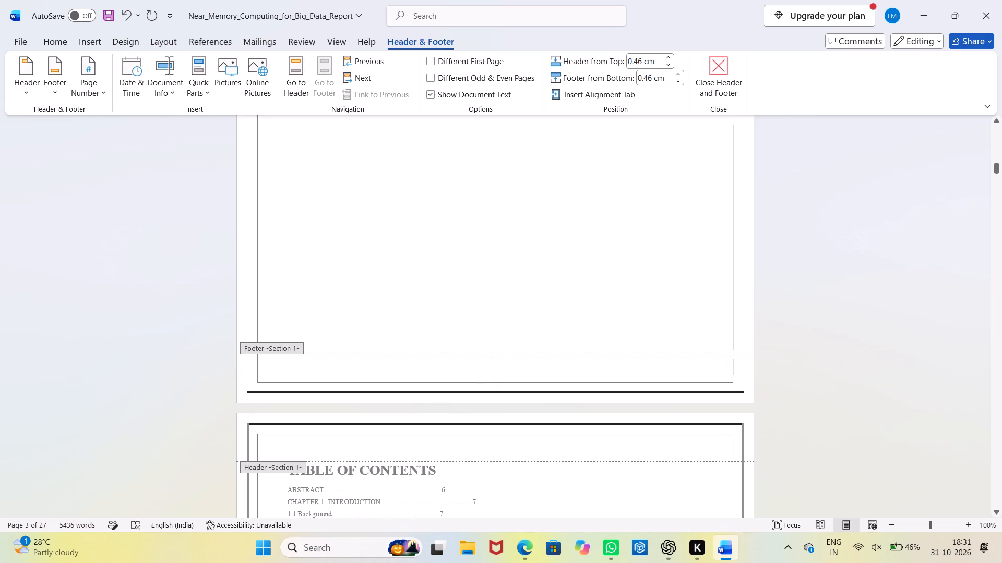
pyautogui.moveTo(748, 394); pyautogui.dragTo(463, 396)
pyautogui.press('BackSpace')
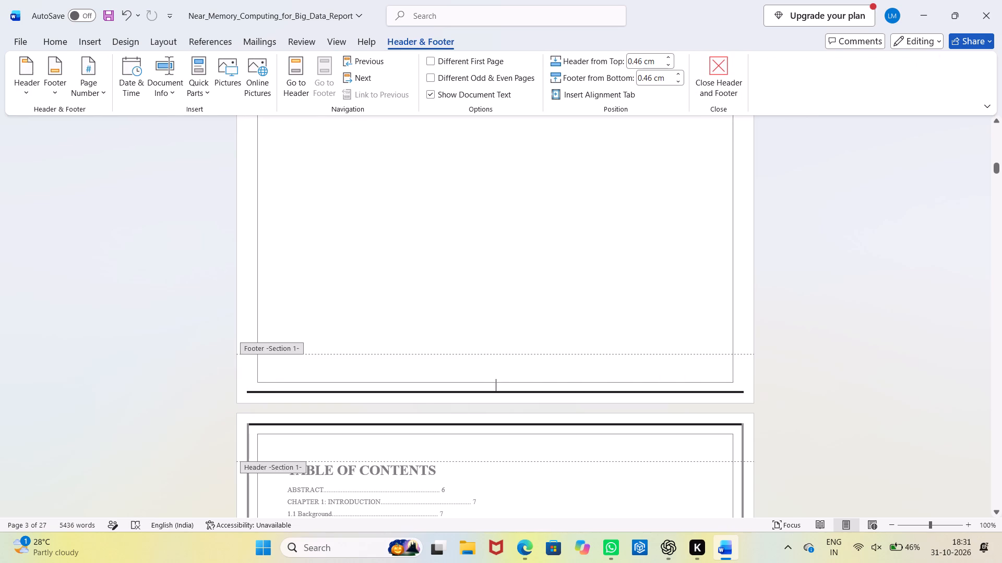
pyautogui.click(749, 387)
pyautogui.doubleClick(748, 388)
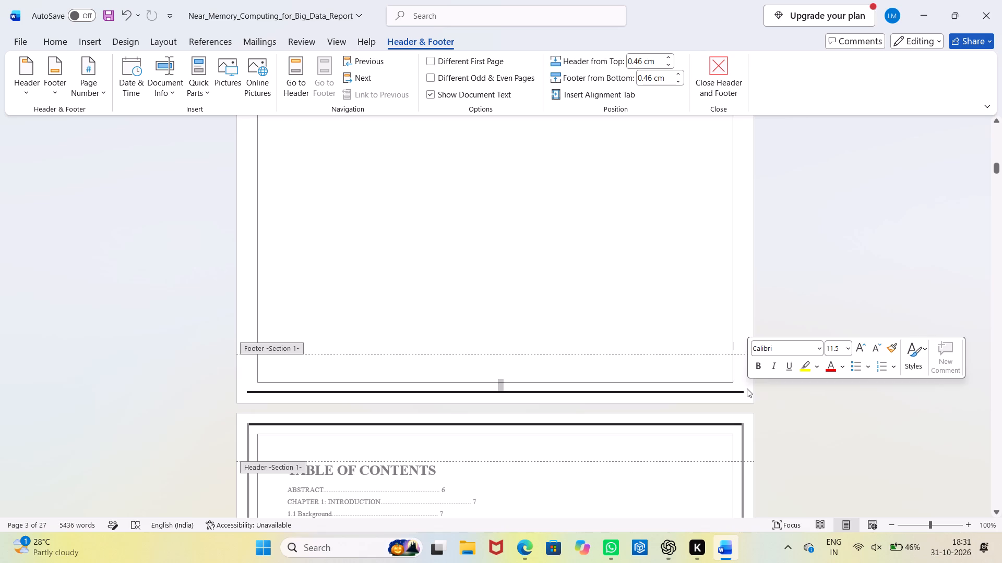
pyautogui.click(737, 393)
pyautogui.press('BackSpace')
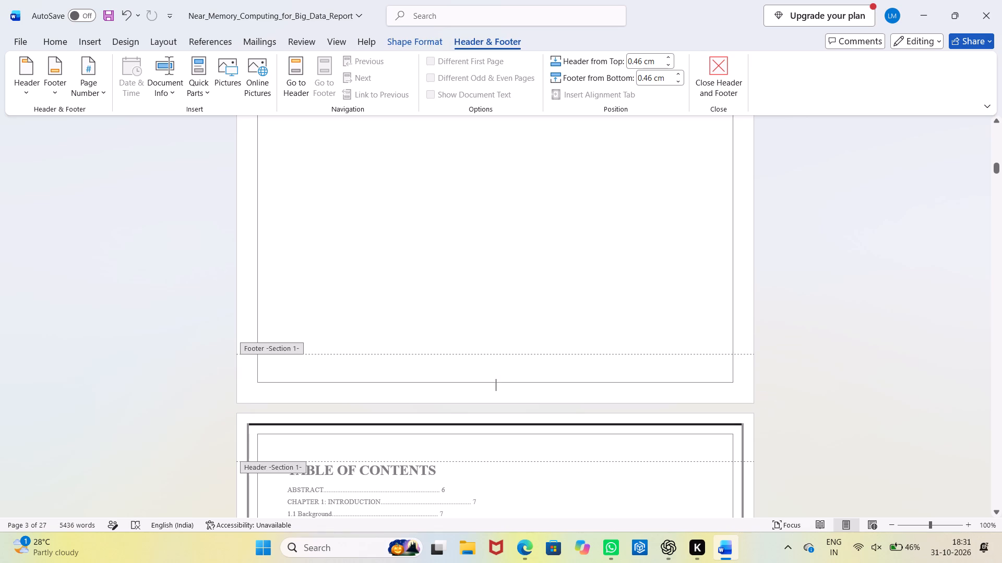
pyautogui.click(722, 424)
pyautogui.press('BackSpace')
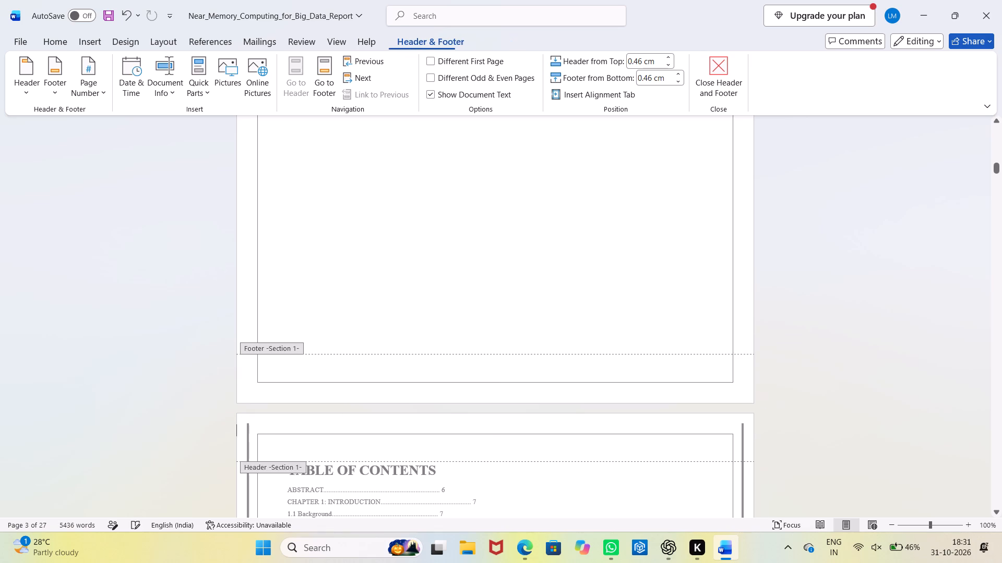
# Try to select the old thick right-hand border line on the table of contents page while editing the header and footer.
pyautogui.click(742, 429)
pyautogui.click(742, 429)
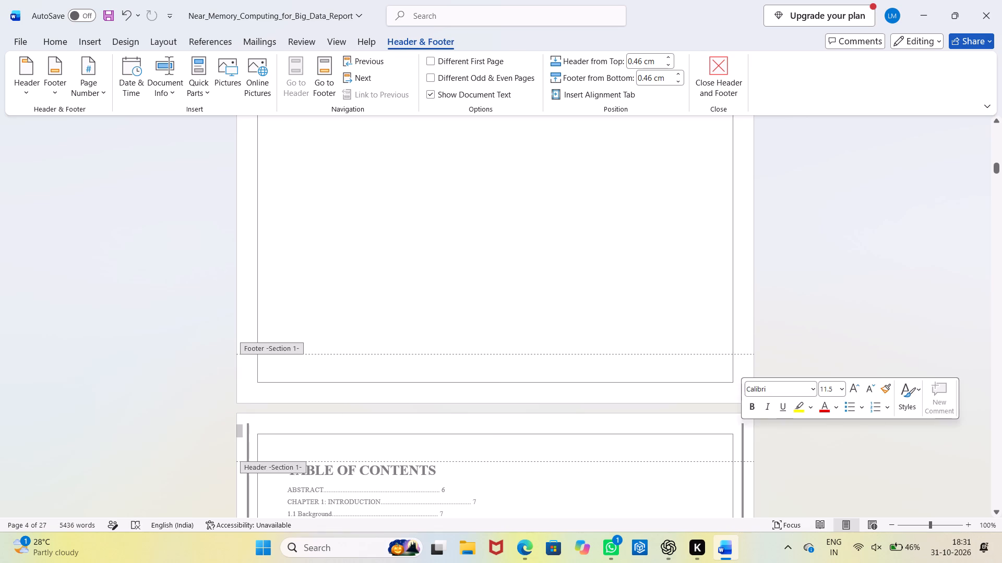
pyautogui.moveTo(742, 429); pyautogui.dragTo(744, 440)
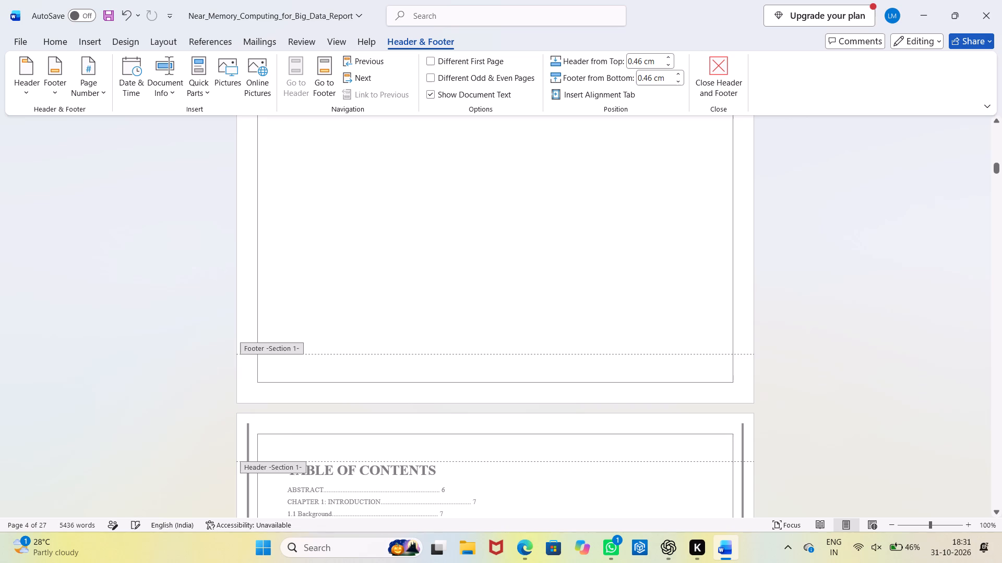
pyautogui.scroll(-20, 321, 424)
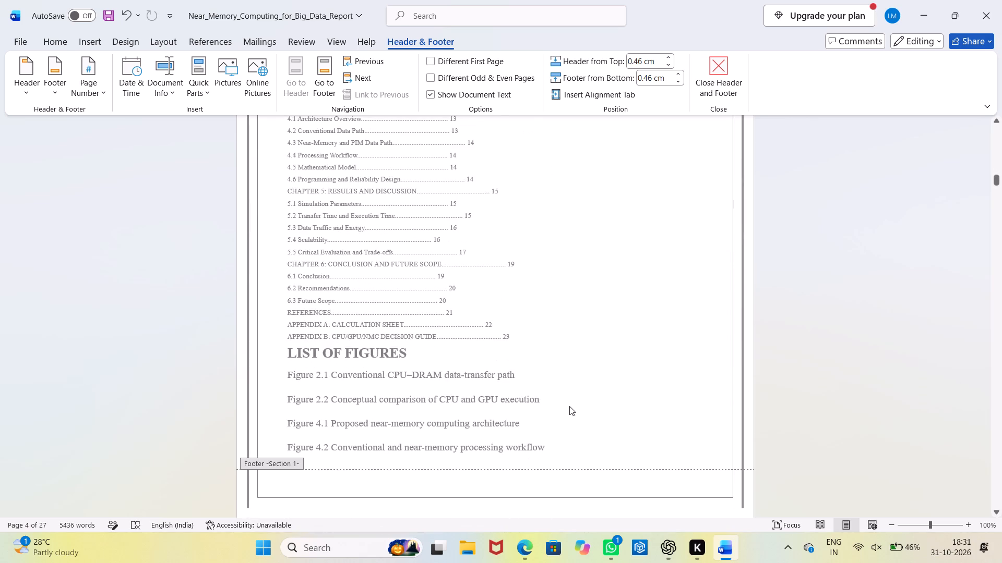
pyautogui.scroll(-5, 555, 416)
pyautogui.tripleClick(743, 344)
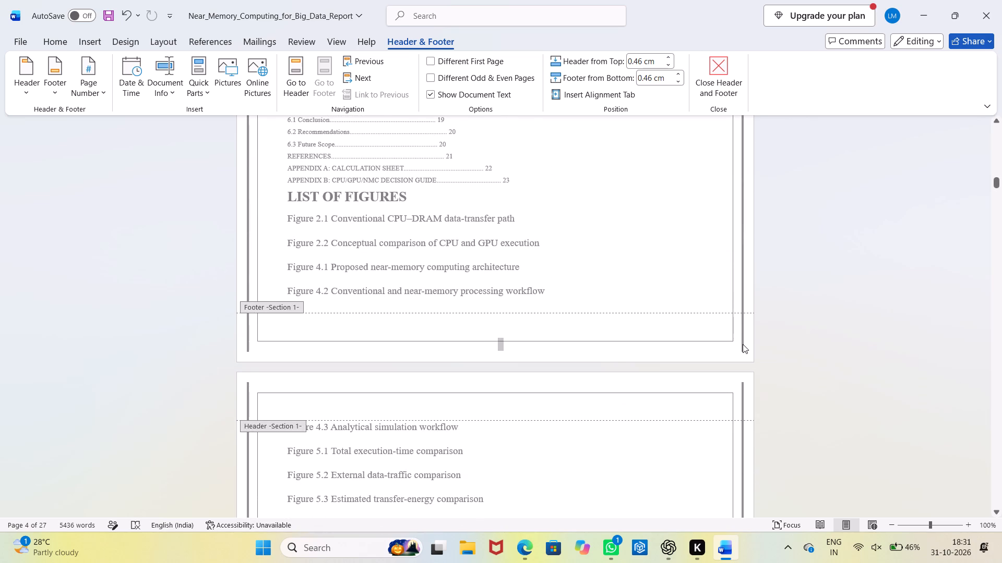
# Delete the old thick vertical border lines on the declaration page, first the right one, then the left one.
pyautogui.scroll(-20, 658, 384)
pyautogui.scroll(-10, 658, 384)
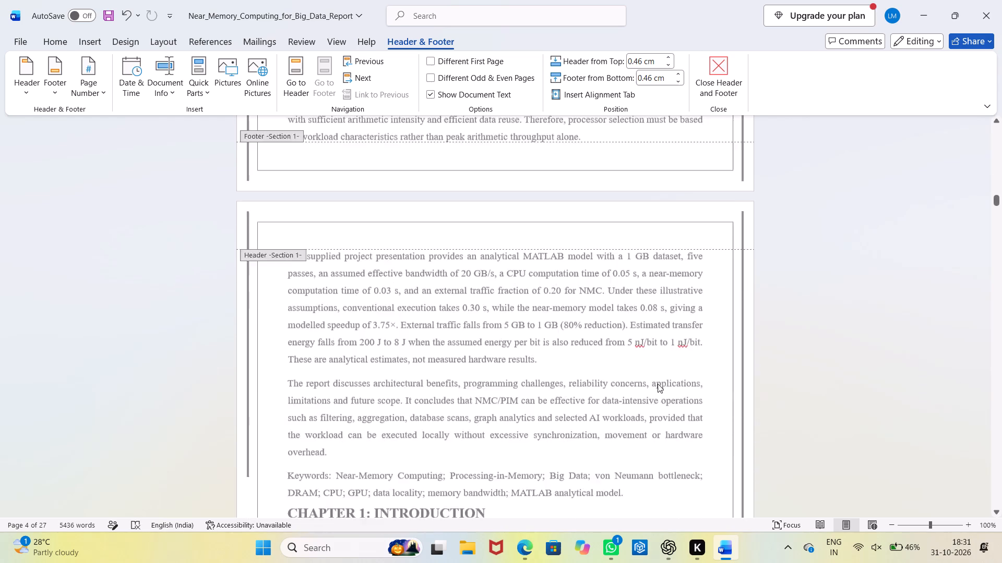
pyautogui.scroll(20, 658, 384)
pyautogui.scroll(20, 658, 384)
pyautogui.scroll(3, 658, 384)
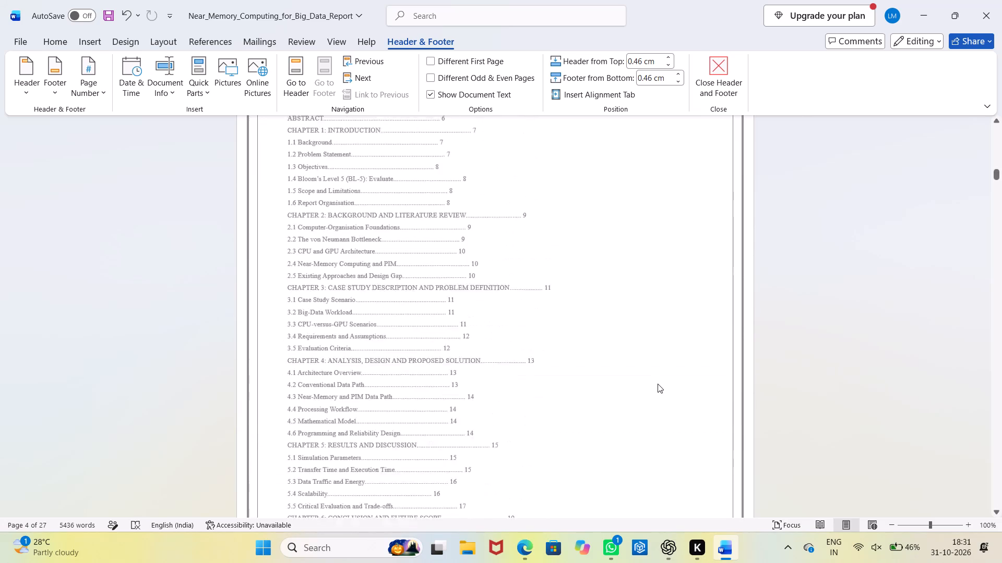
pyautogui.scroll(20, 658, 384)
pyautogui.scroll(20, 658, 384)
pyautogui.scroll(2, 658, 384)
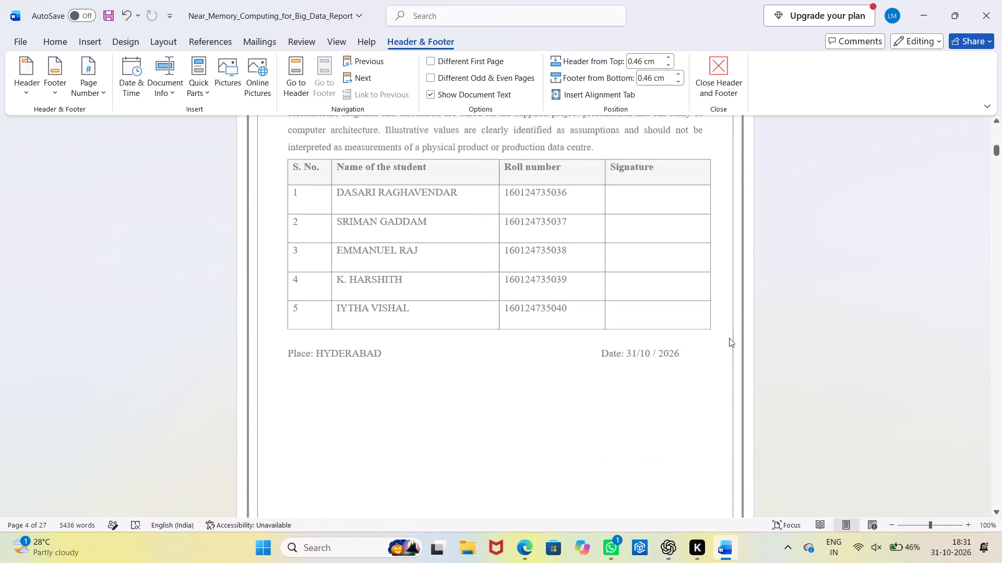
pyautogui.tripleClick(744, 329)
pyautogui.press('BackSpace')
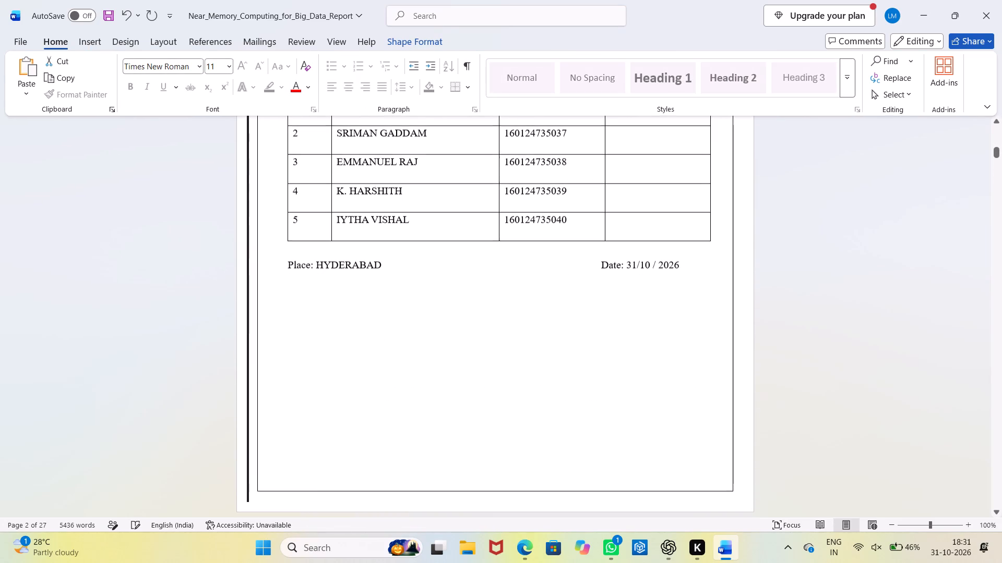
pyautogui.scroll(1, 507, 352)
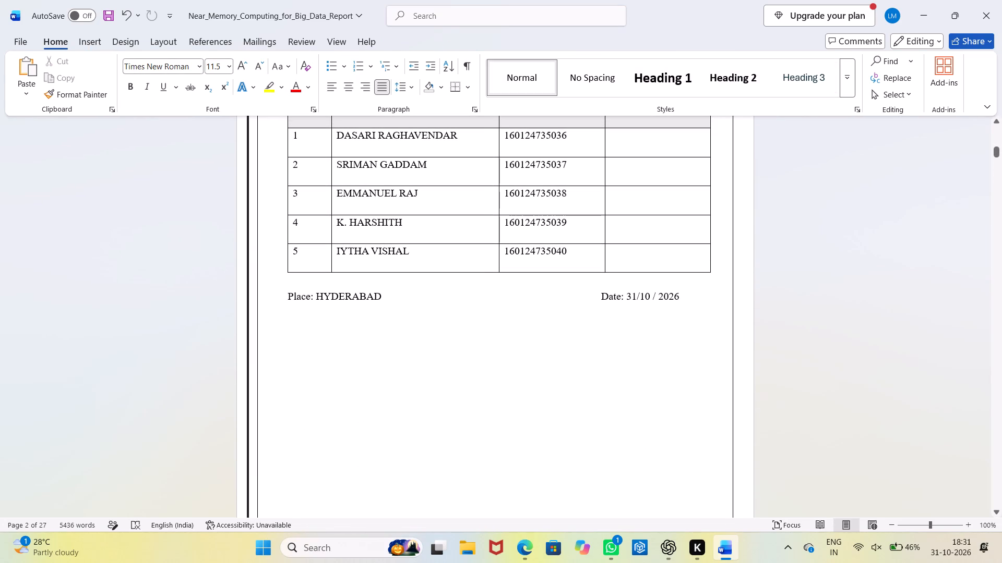
pyautogui.click(246, 319)
pyautogui.click(250, 316)
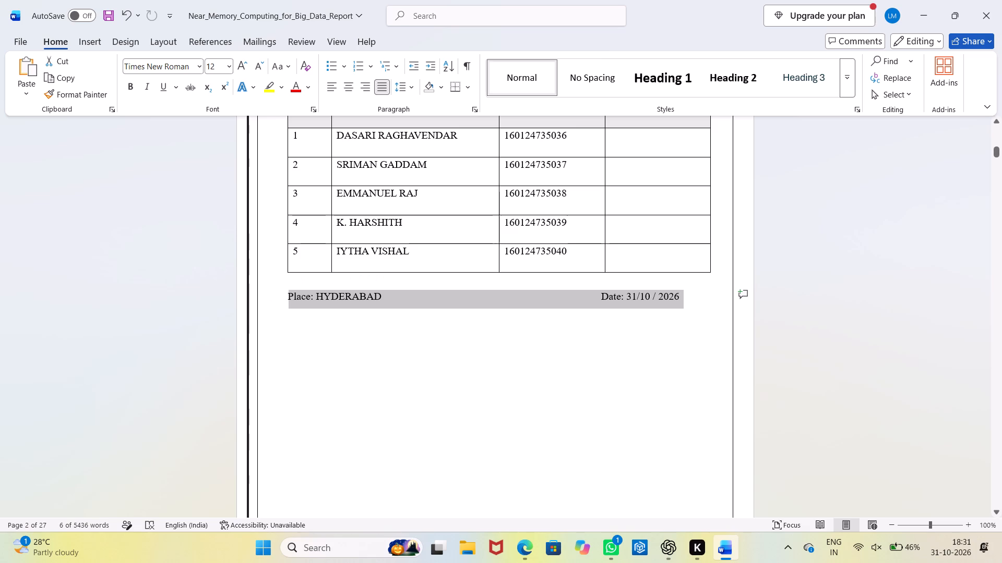
pyautogui.doubleClick(248, 314)
pyautogui.press('BackSpace')
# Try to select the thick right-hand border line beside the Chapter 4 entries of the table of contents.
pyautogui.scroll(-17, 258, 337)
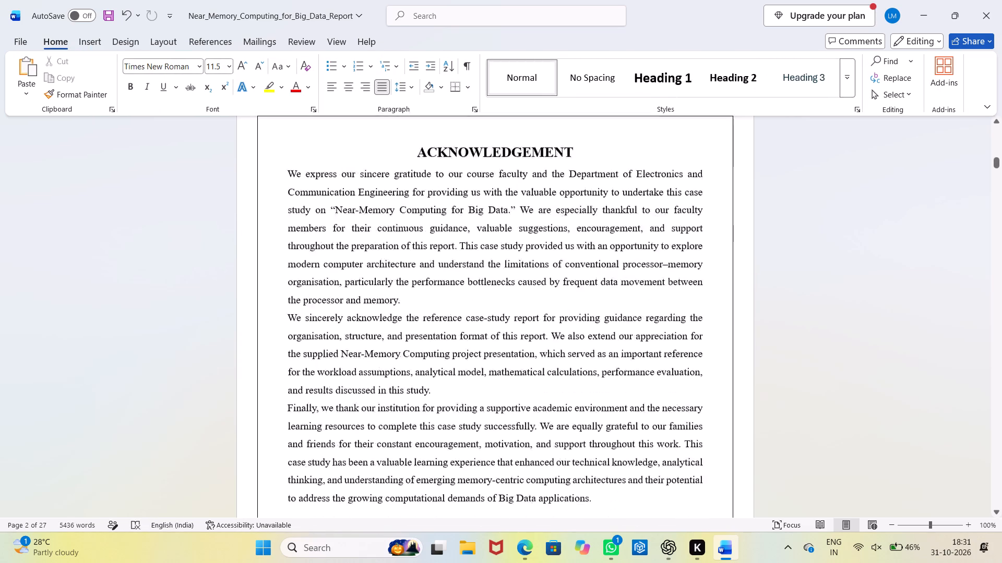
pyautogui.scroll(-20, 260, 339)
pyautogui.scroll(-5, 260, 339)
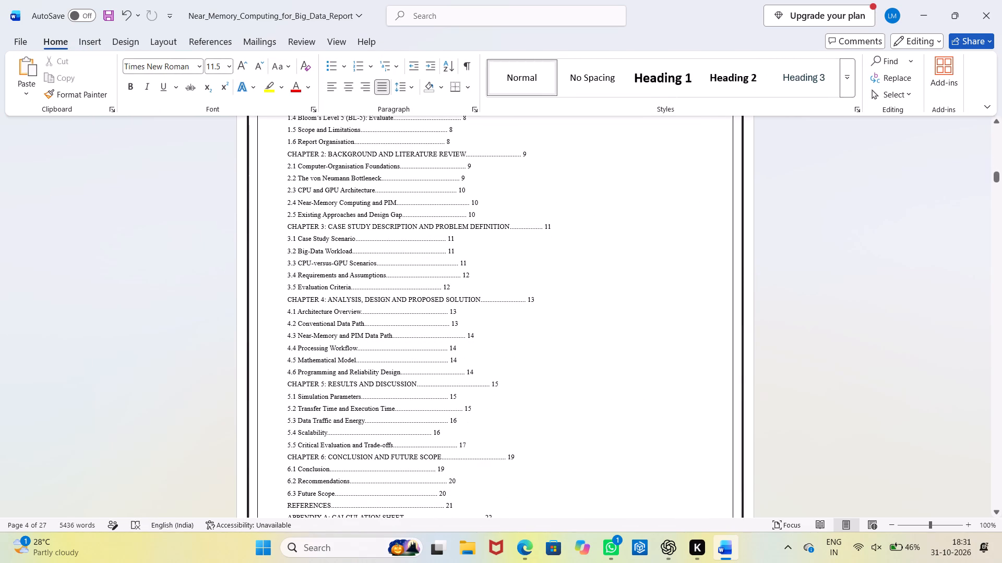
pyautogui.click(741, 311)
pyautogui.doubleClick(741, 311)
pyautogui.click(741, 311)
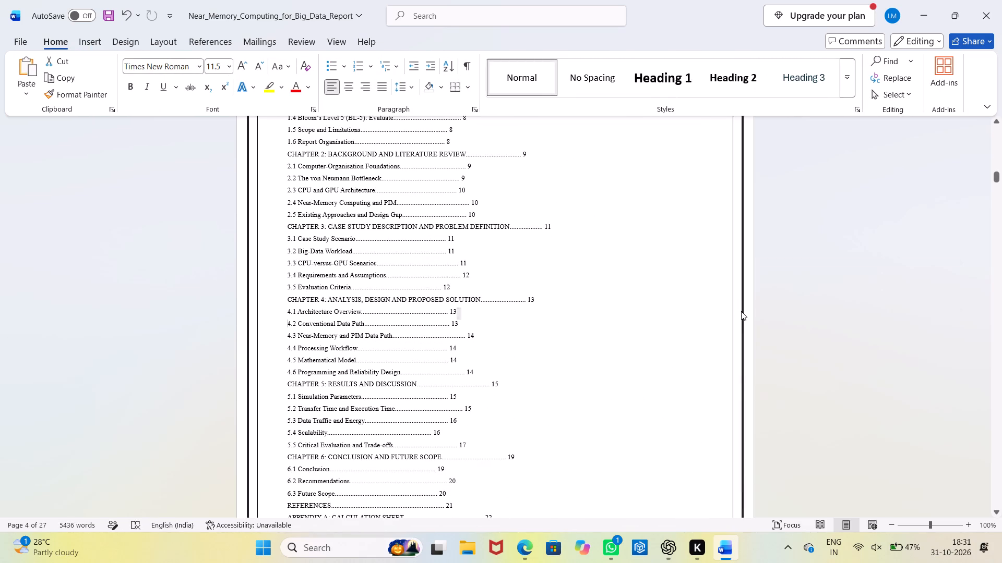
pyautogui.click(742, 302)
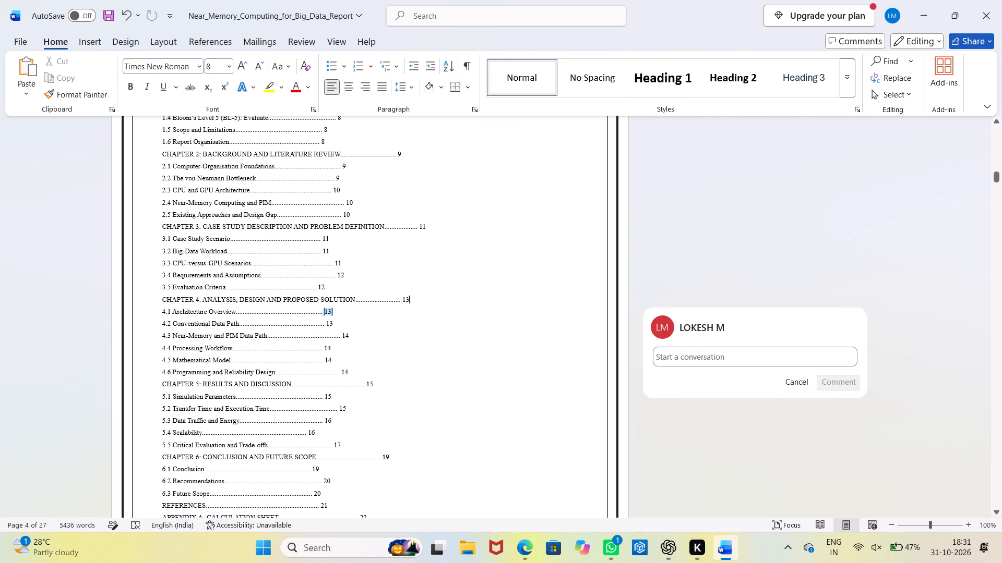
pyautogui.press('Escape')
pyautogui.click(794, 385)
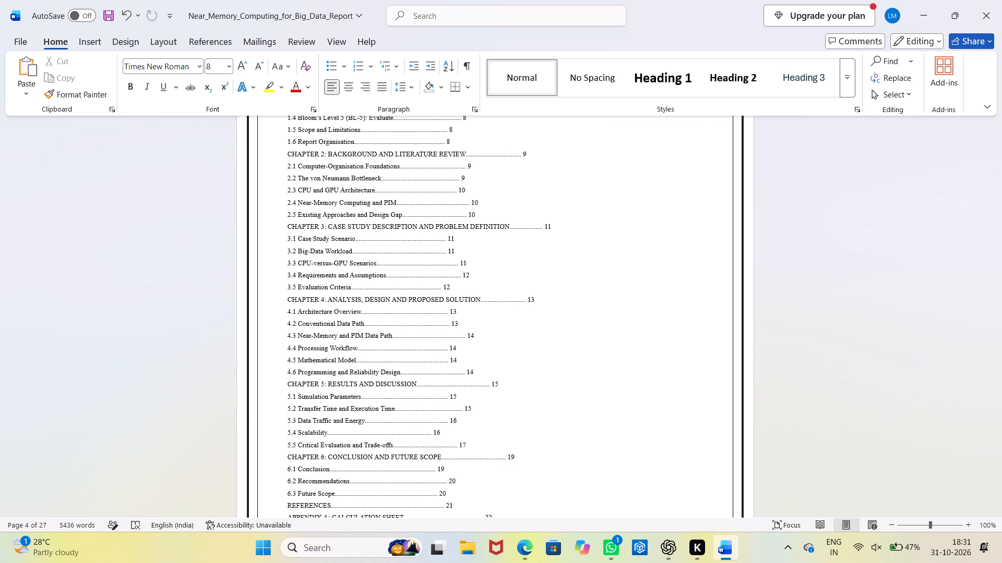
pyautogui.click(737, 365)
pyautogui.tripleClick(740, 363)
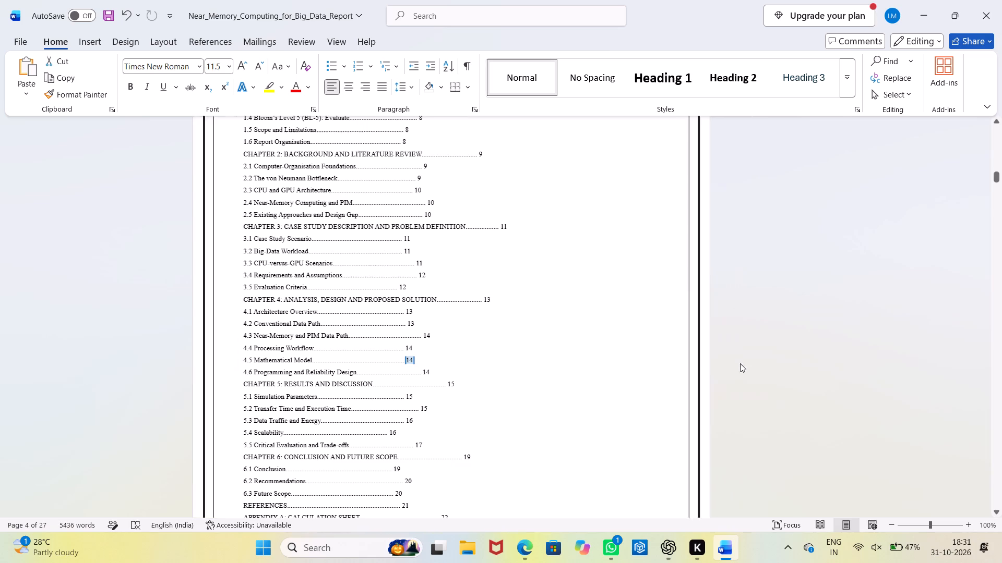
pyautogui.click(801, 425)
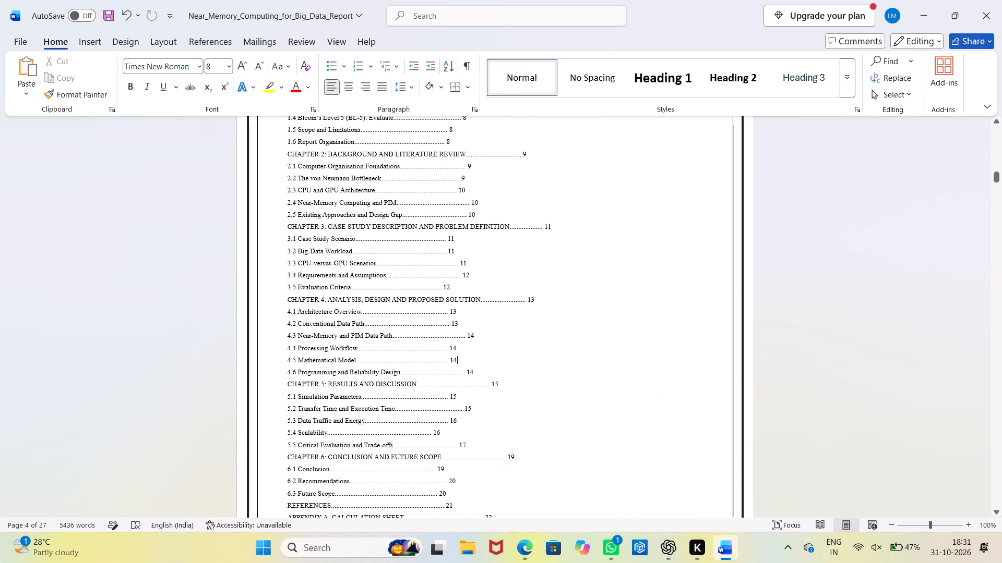
# Delete the thick right and left vertical border lines on the TABLE OF CONTENTS page.
pyautogui.scroll(12, 739, 324)
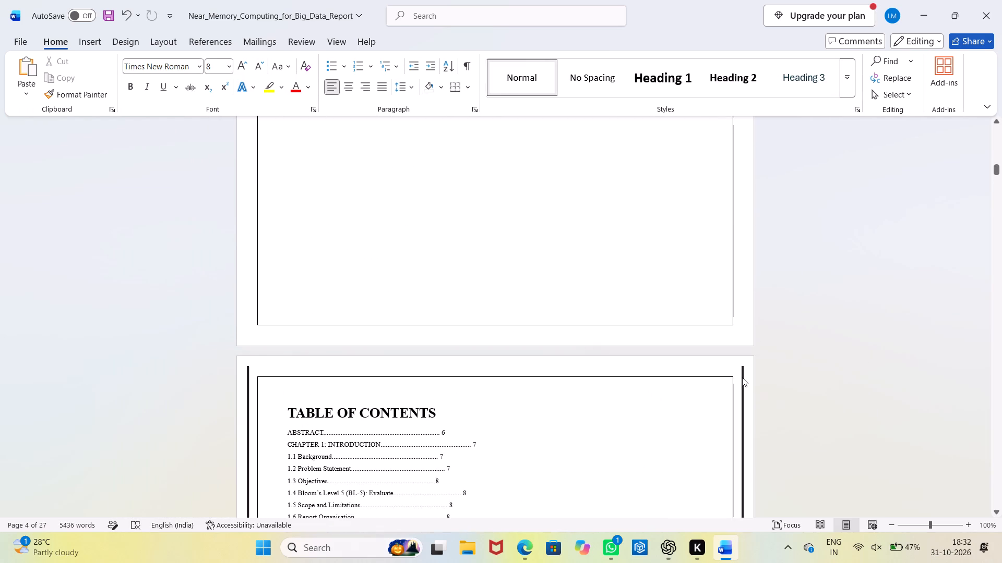
pyautogui.click(742, 377)
pyautogui.click(743, 377)
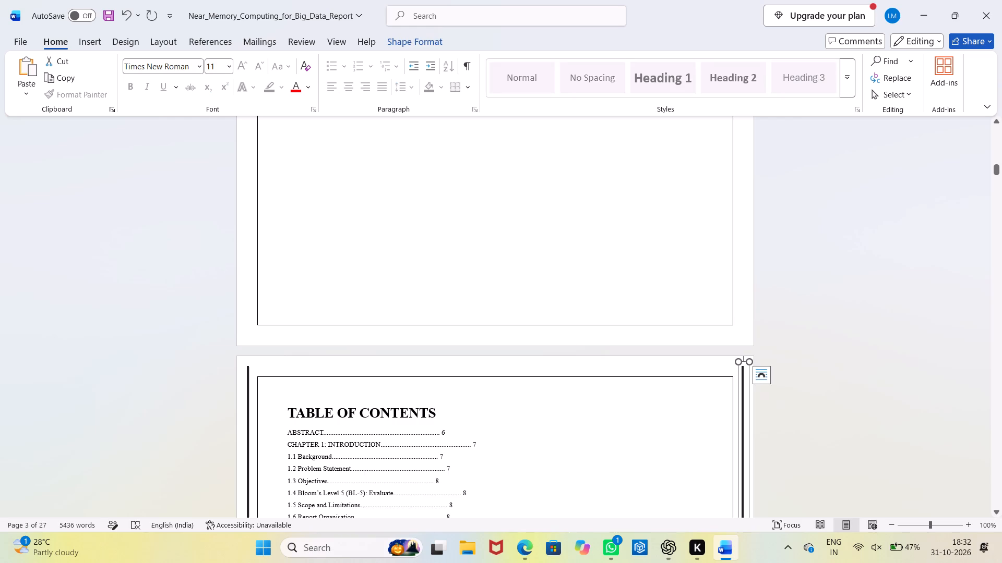
pyautogui.click(743, 377)
pyautogui.press('BackSpace')
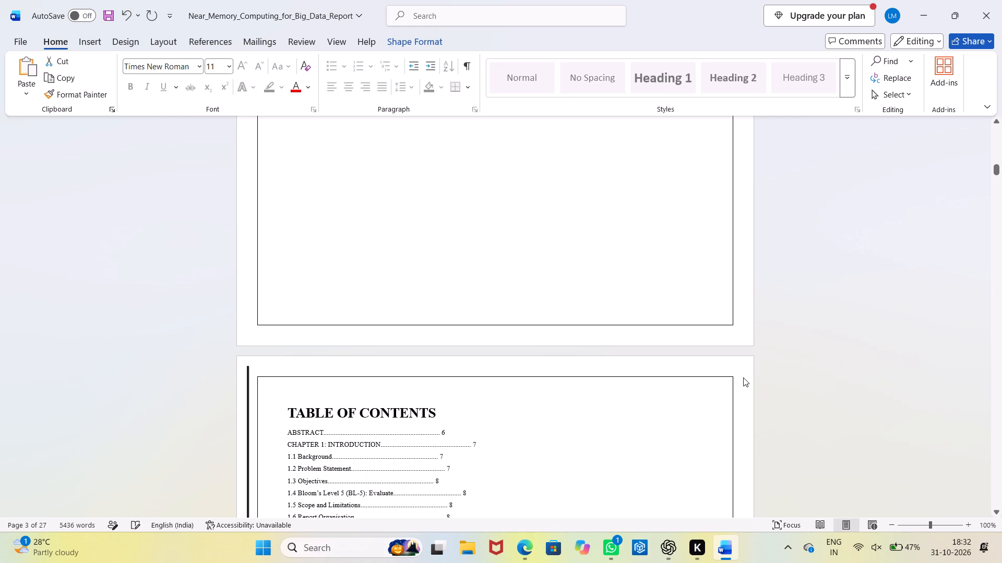
pyautogui.click(248, 375)
pyautogui.press('BackSpace')
# Delete the thick left and right vertical border lines on the page containing the LIST OF TABLES.
pyautogui.scroll(-7, 327, 399)
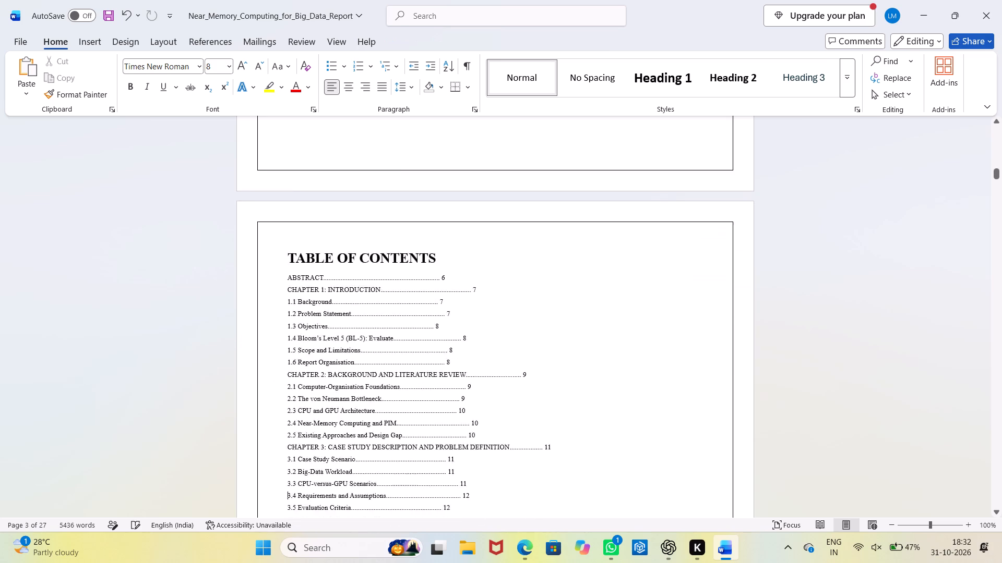
pyautogui.scroll(-20, 327, 399)
pyautogui.scroll(-7, 327, 399)
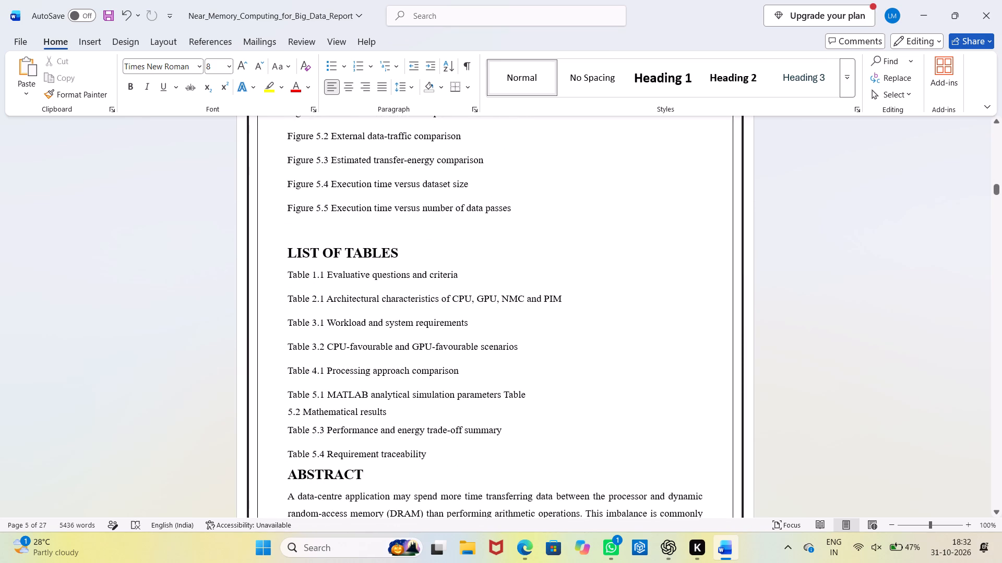
pyautogui.click(250, 372)
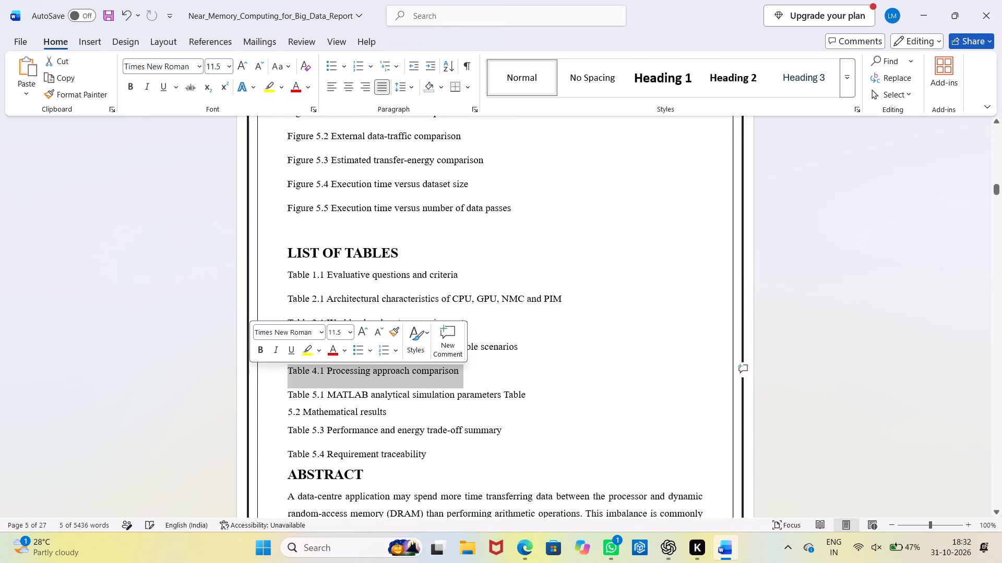
pyautogui.click(248, 372)
pyautogui.press('BackSpace')
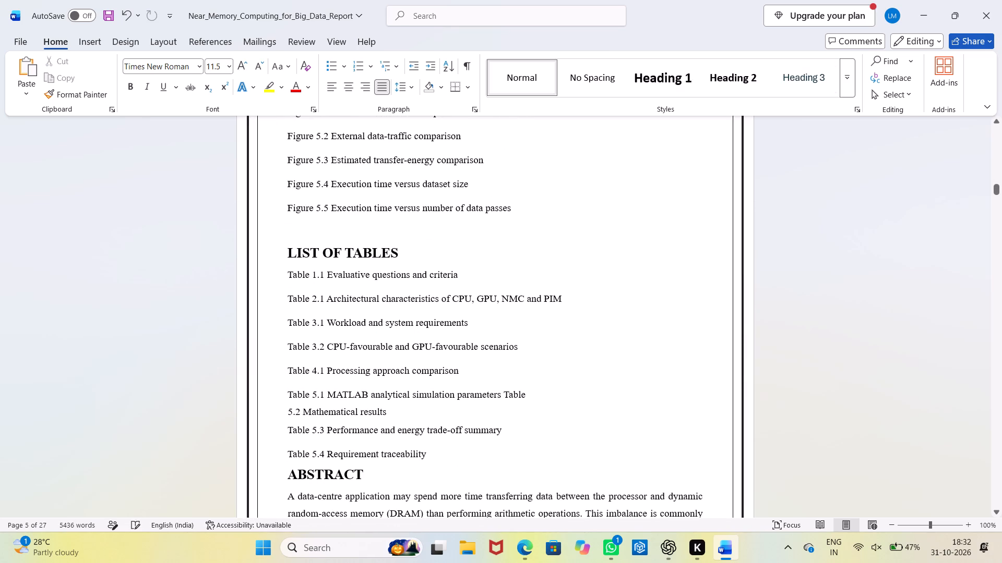
pyautogui.click(248, 358)
pyautogui.press('BackSpace')
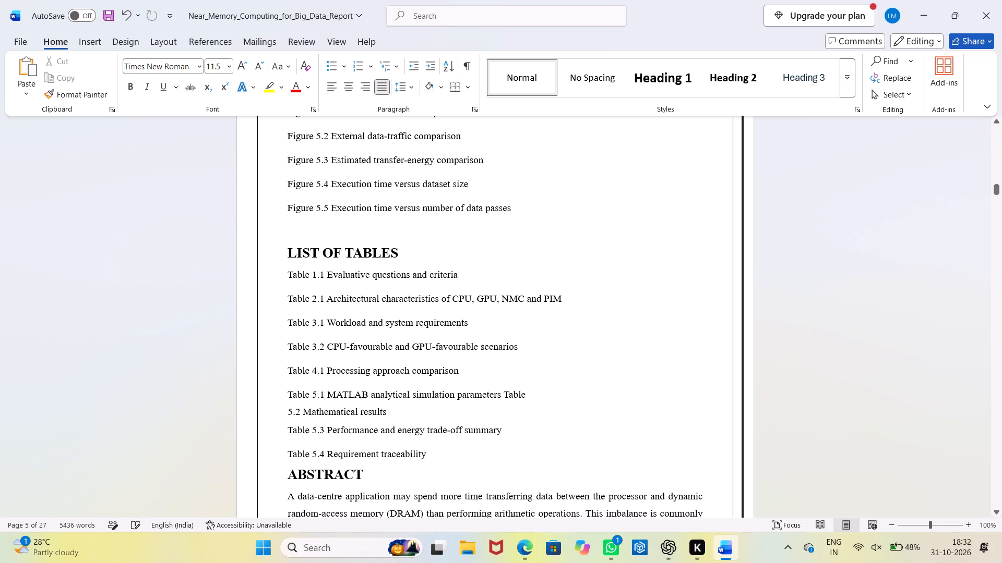
pyautogui.click(743, 320)
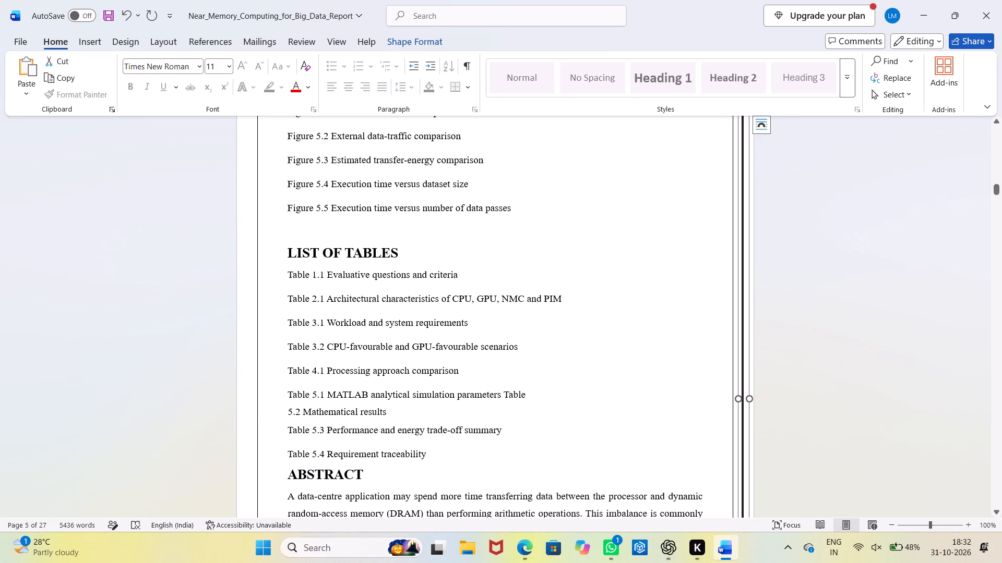
pyautogui.press('BackSpace')
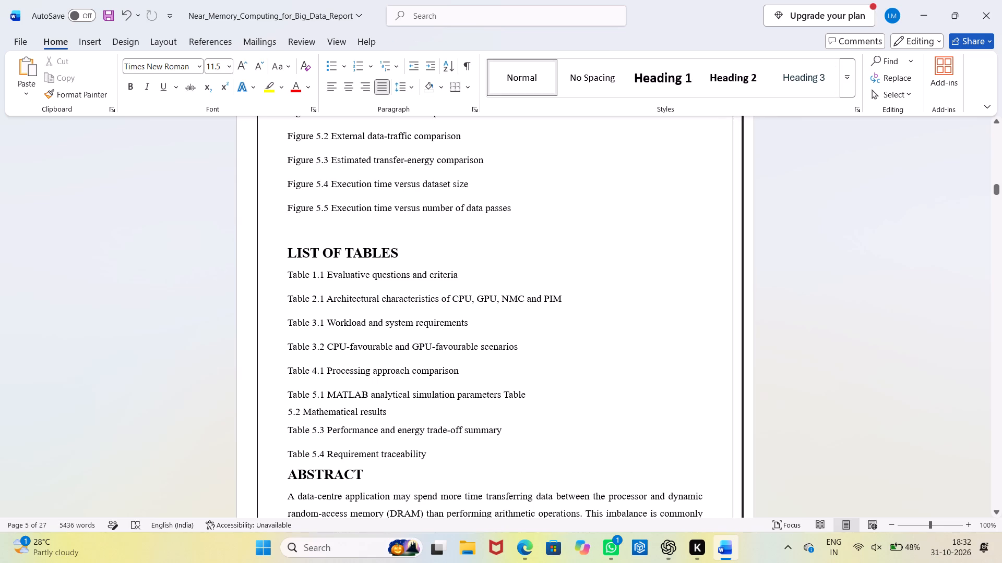
pyautogui.click(744, 319)
pyautogui.press('BackSpace')
# Delete the thick right and left vertical border lines on the cover page.
pyautogui.scroll(7, 711, 354)
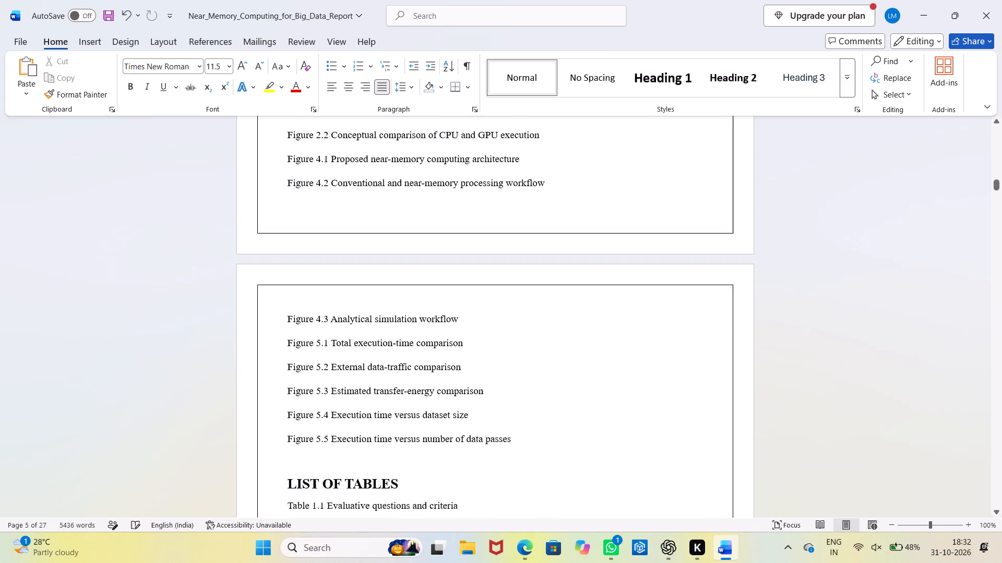
pyautogui.scroll(20, 712, 359)
pyautogui.scroll(7, 712, 359)
pyautogui.scroll(16, 712, 359)
pyautogui.scroll(20, 712, 359)
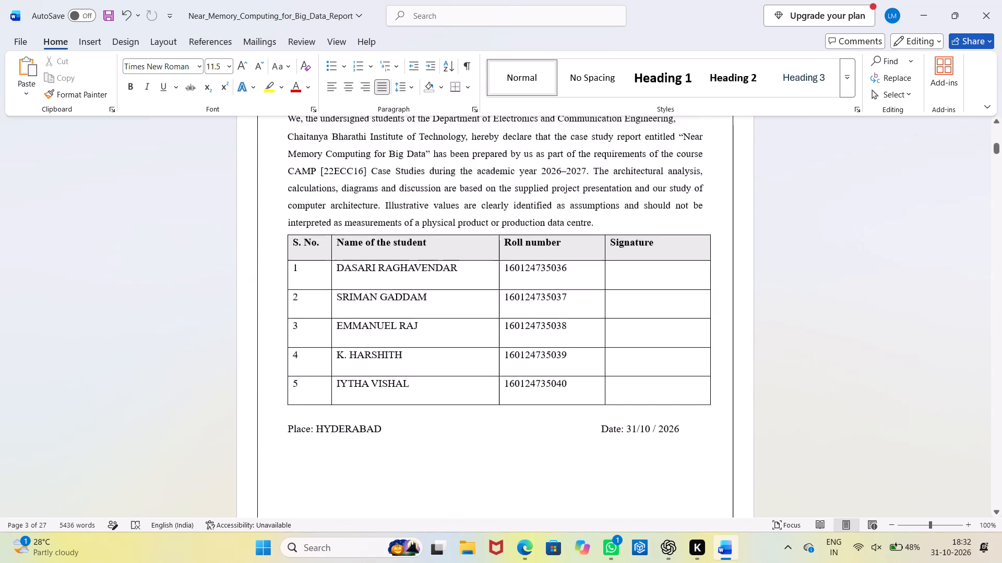
pyautogui.scroll(18, 712, 359)
pyautogui.scroll(6, 712, 359)
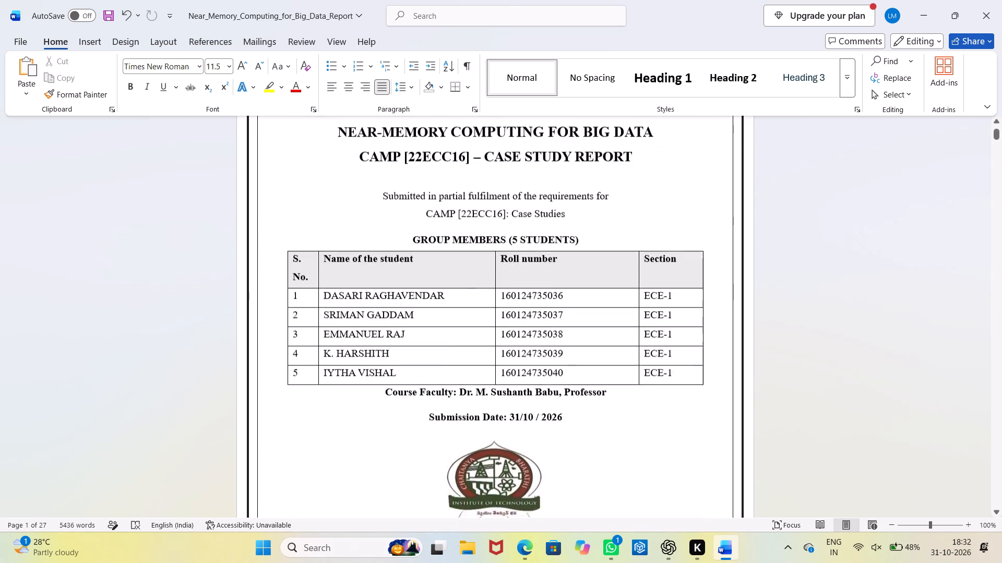
pyautogui.scroll(5, 753, 318)
pyautogui.click(744, 294)
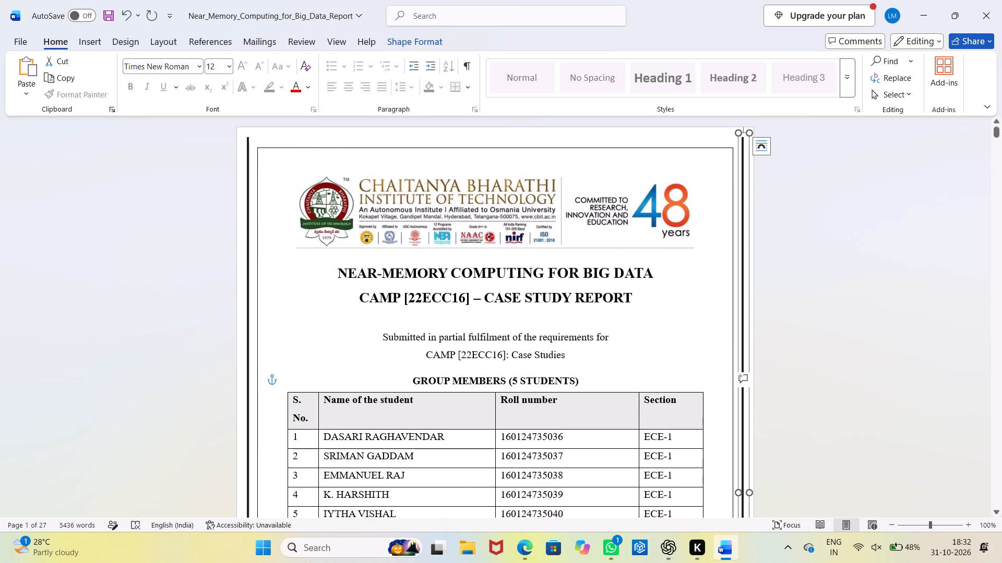
pyautogui.press('BackSpace')
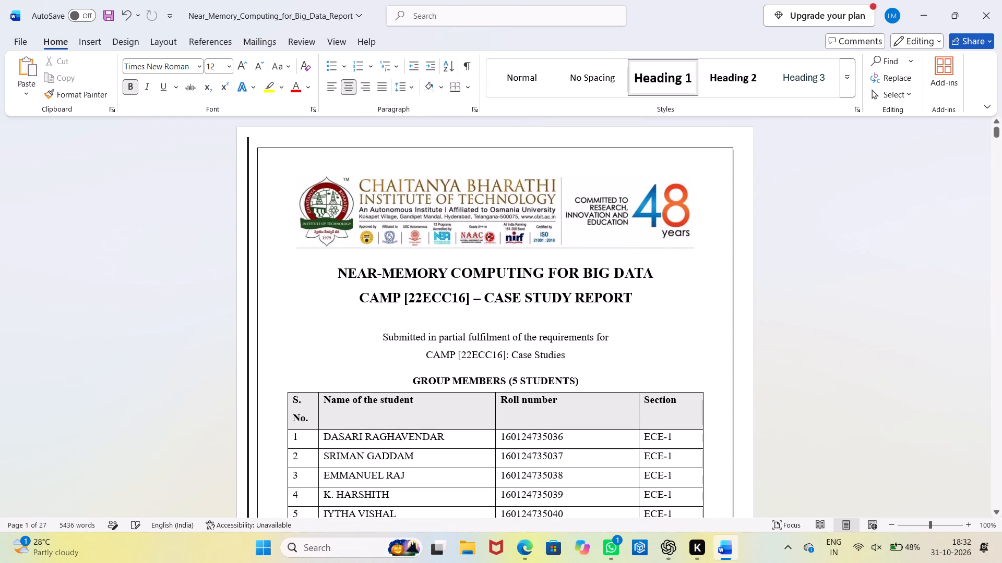
pyautogui.click(247, 249)
pyautogui.click(249, 249)
pyautogui.press('BackSpace')
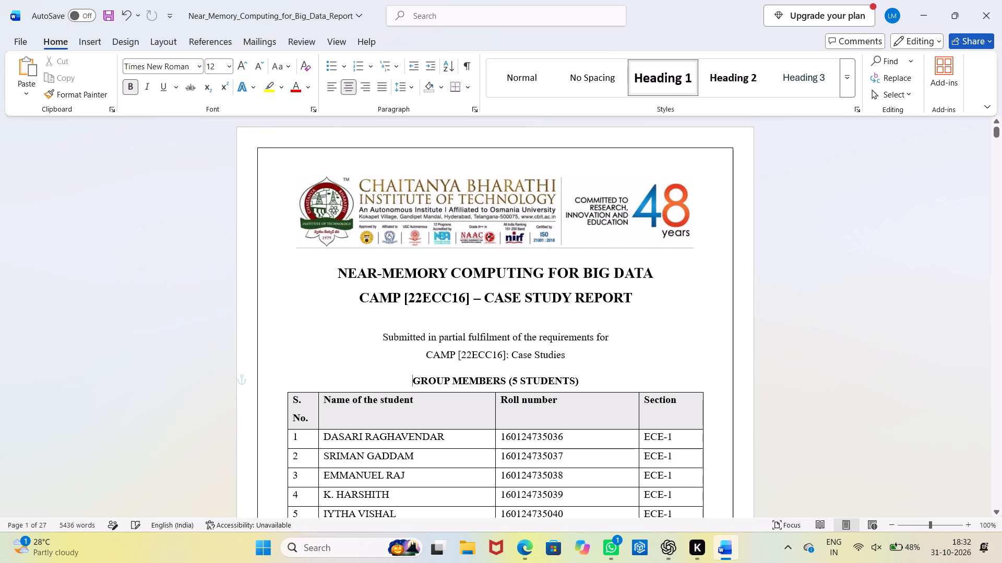
# Review the report's front pages from the cover to the LIST OF FIGURES for leftover border lines.
pyautogui.scroll(-20, 392, 365)
pyautogui.scroll(-20, 392, 365)
pyautogui.scroll(-3, 392, 365)
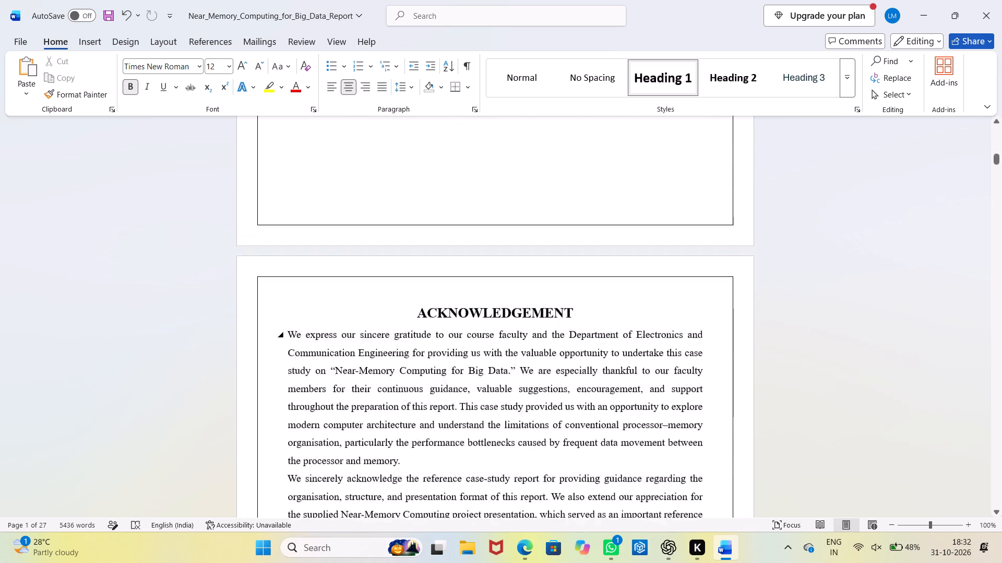
pyautogui.scroll(-20, 392, 365)
pyautogui.scroll(-8, 392, 365)
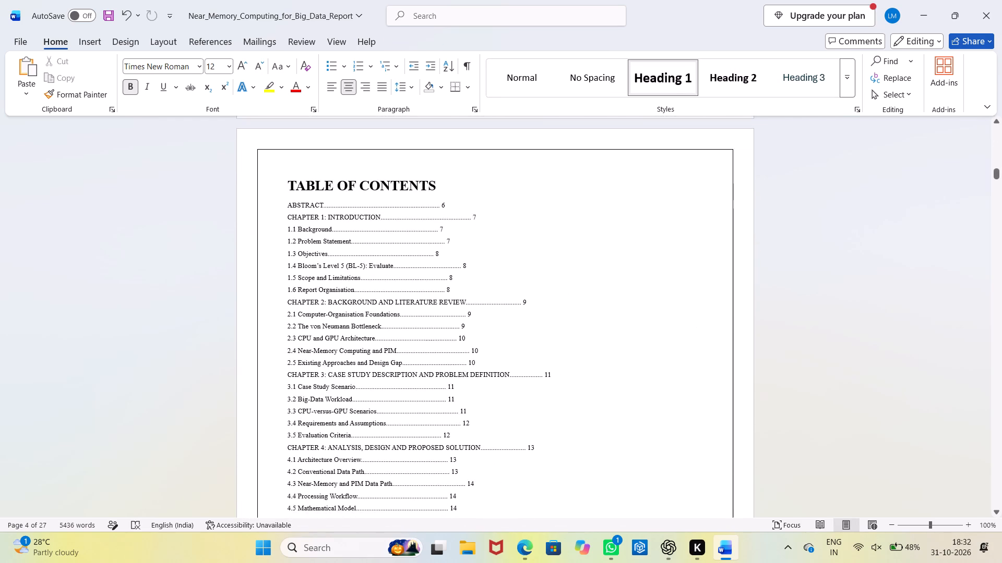
pyautogui.scroll(-13, 392, 365)
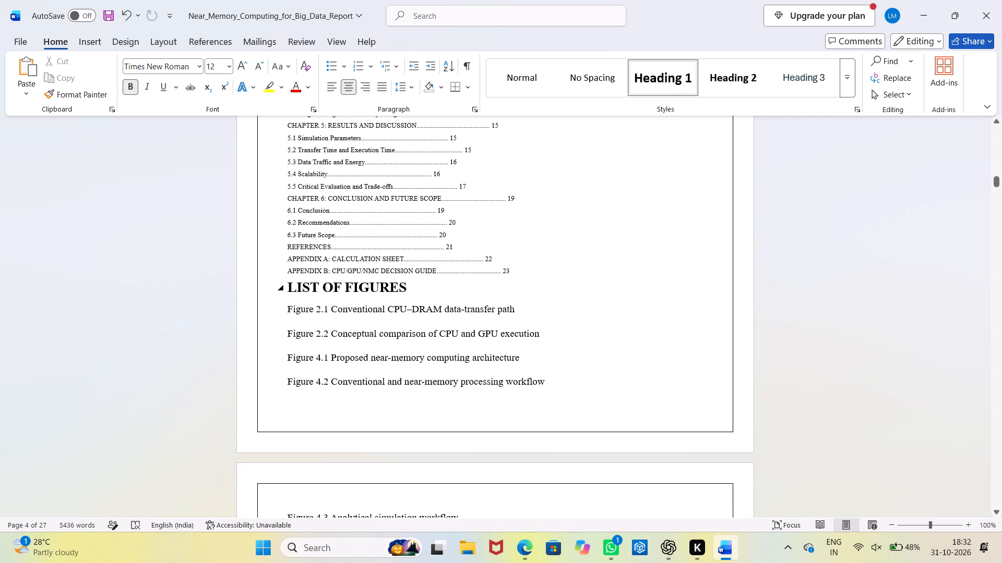
pyautogui.scroll(15, 377, 301)
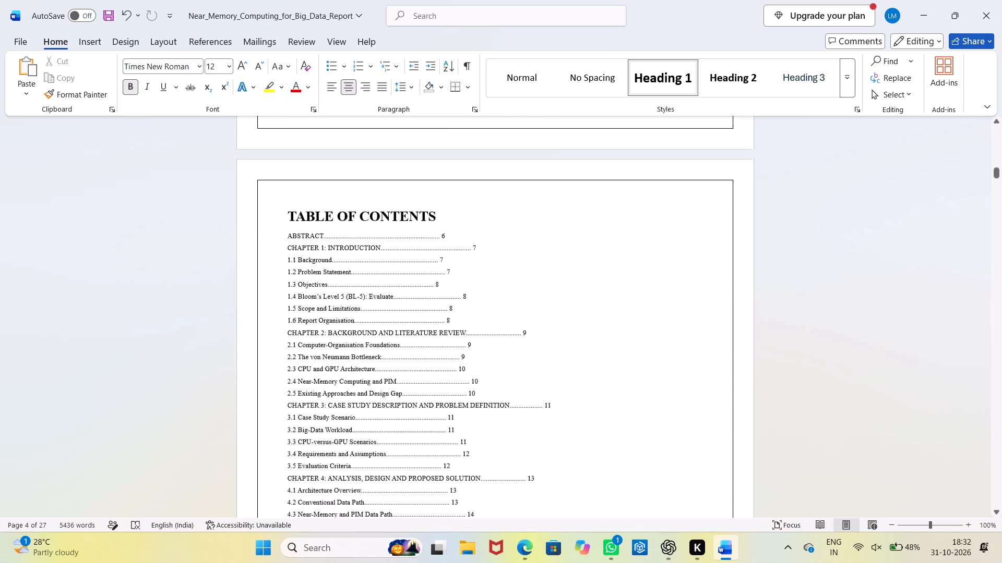
pyautogui.scroll(1, 379, 304)
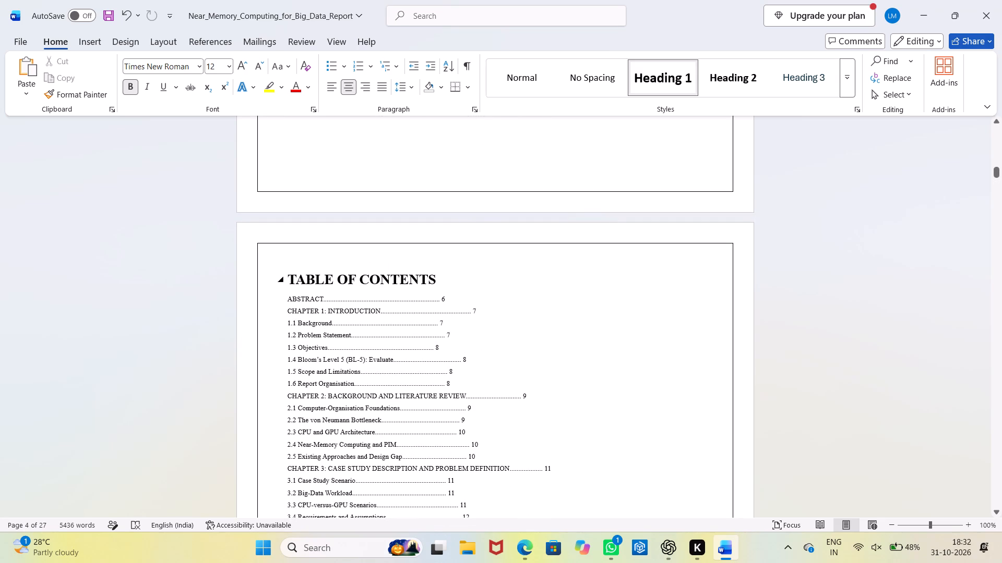
# Copy the table of contents entries from ABSTRACT to APPENDIX B into a new blank document.
pyautogui.moveTo(287, 297); pyautogui.dragTo(288, 297)
pyautogui.moveTo(288, 297); pyautogui.dragTo(458, 460)
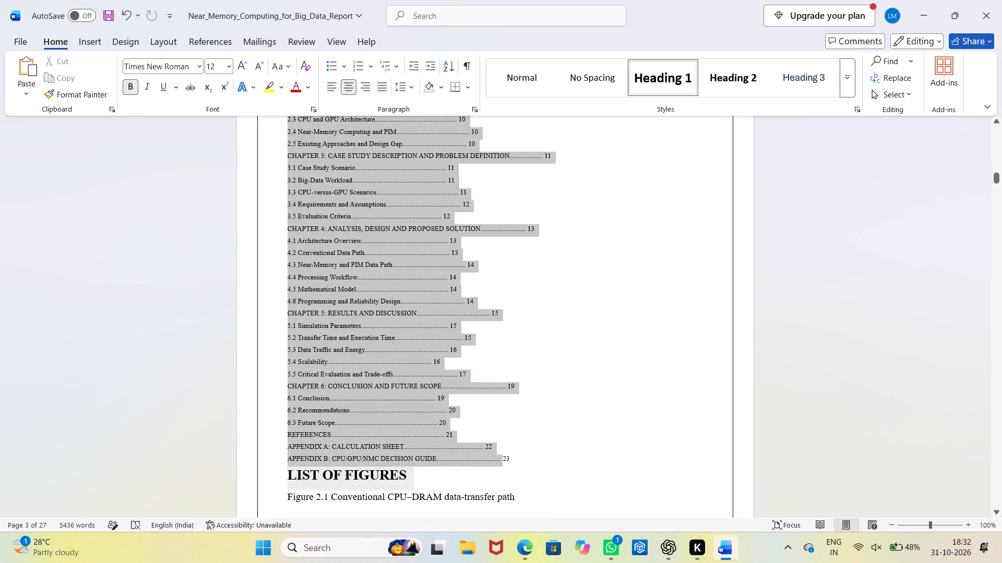
pyautogui.moveTo(458, 460); pyautogui.dragTo(522, 459)
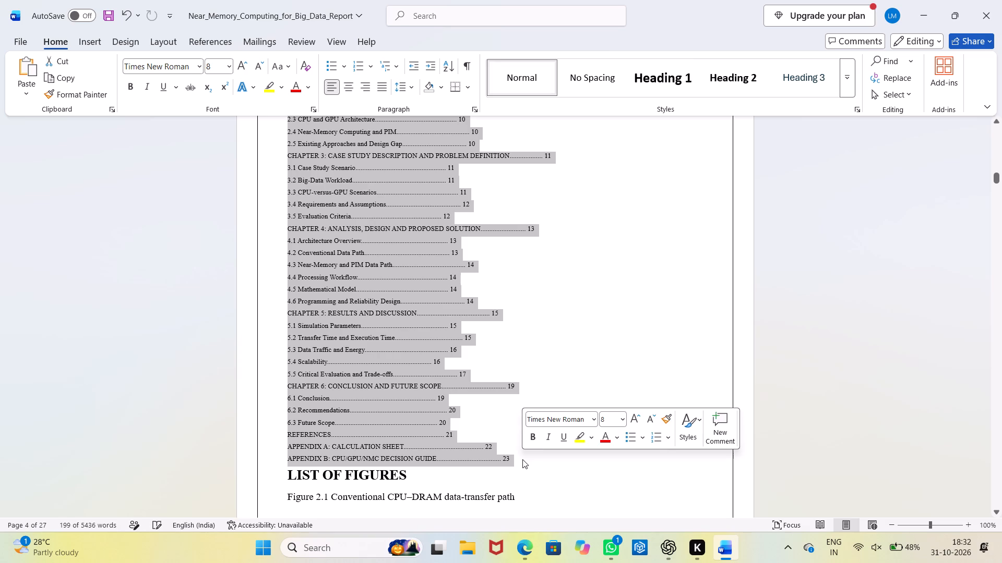
pyautogui.hotkey('ctrl', 'c')
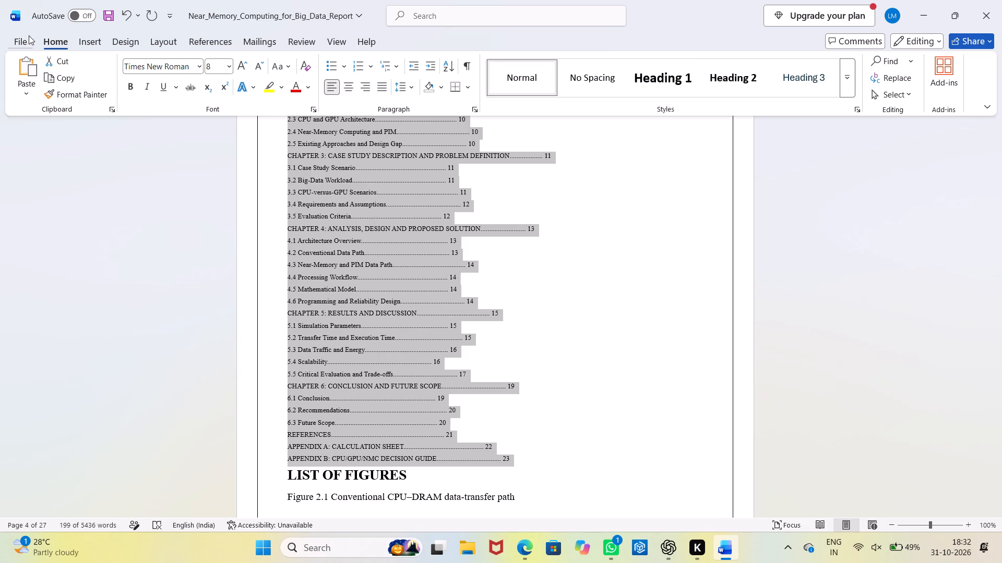
pyautogui.click(28, 39)
pyautogui.click(170, 145)
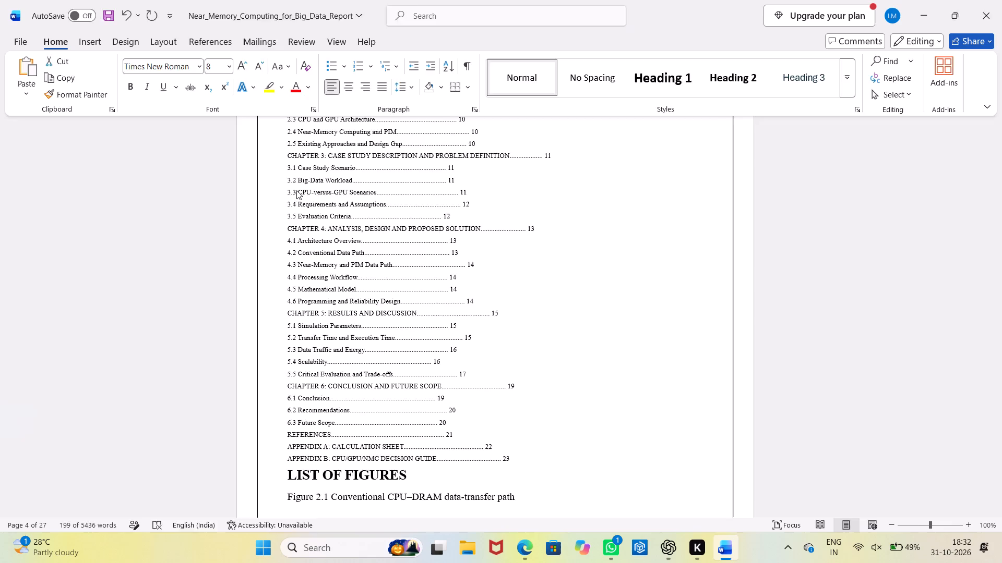
pyautogui.hotkey('ctrl', 'v')
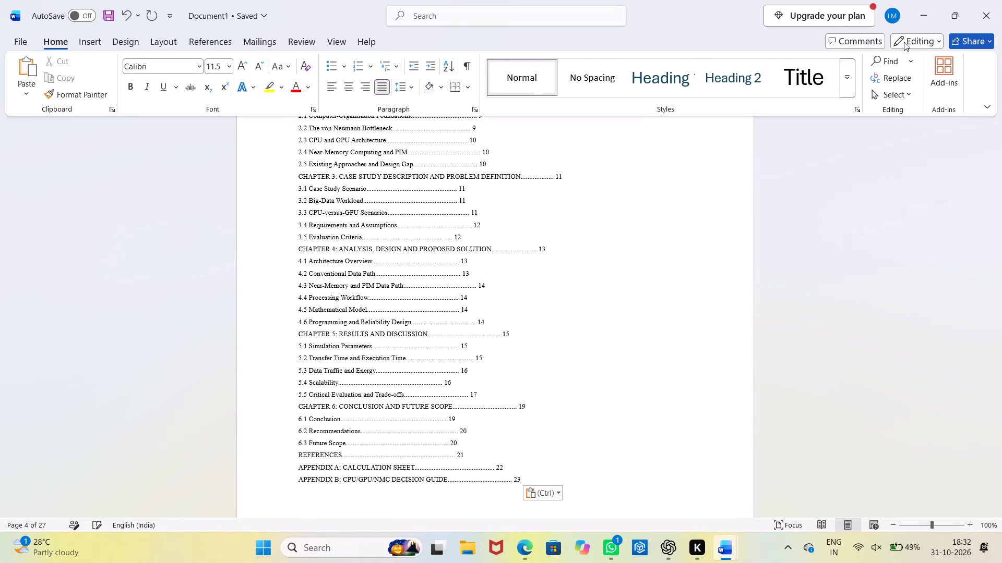
# Arrange the new document and the report side by side.
pyautogui.click(882, 50)
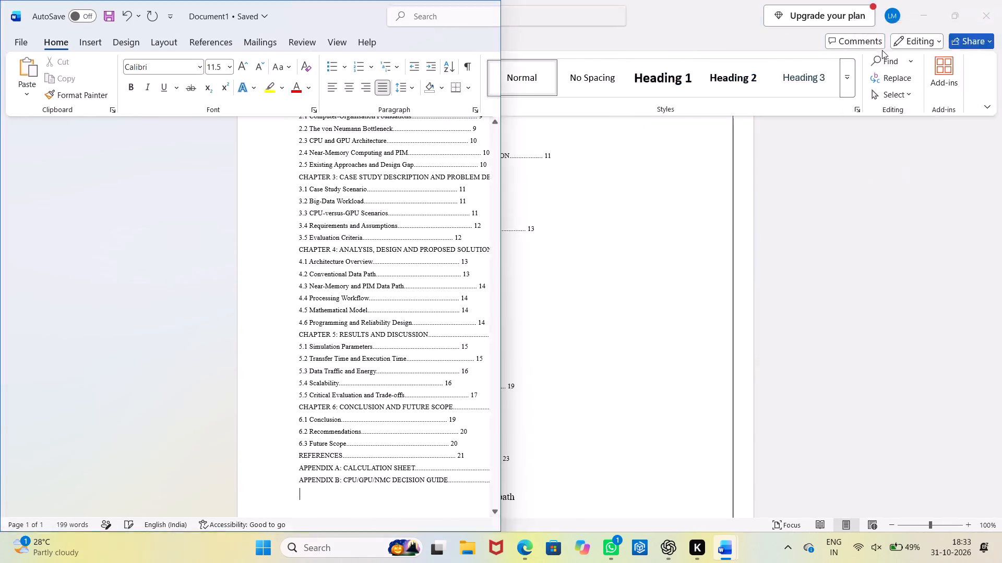
# Delete all entries under the report's TABLE OF CONTENTS heading and add an empty line below the heading.
pyautogui.scroll(5, 688, 282)
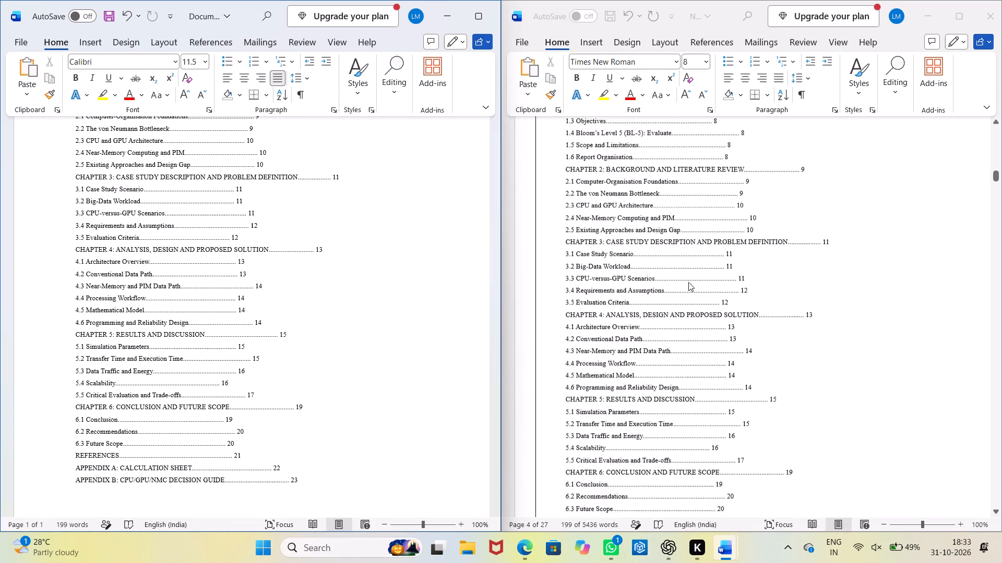
pyautogui.scroll(4, 688, 282)
pyautogui.click(567, 273)
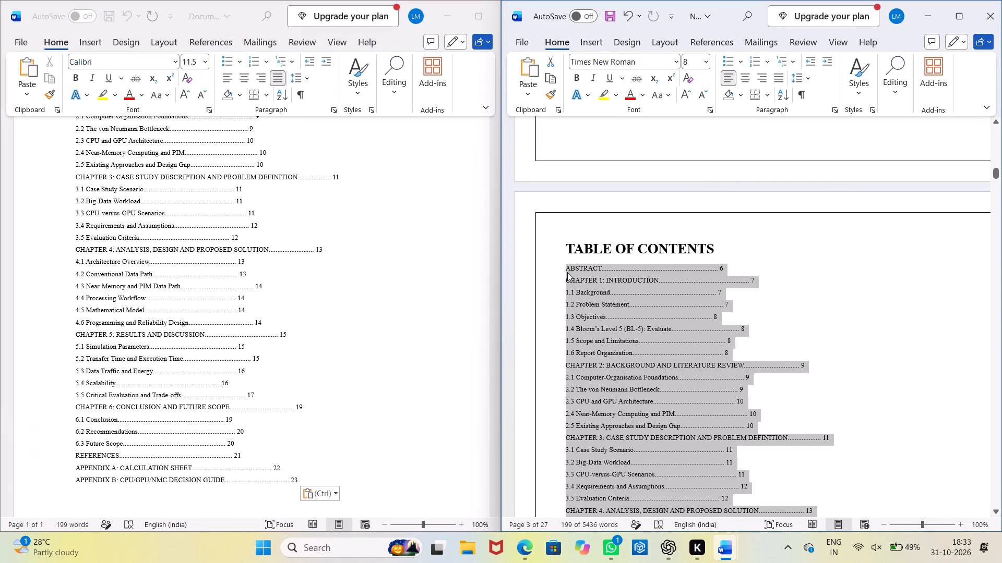
pyautogui.press('BackSpace')
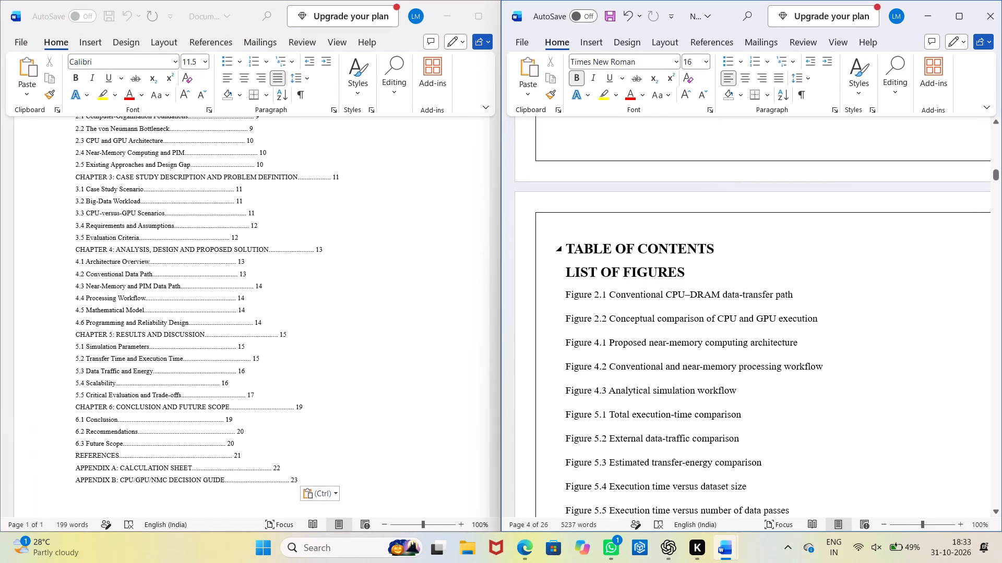
pyautogui.click(728, 251)
pyautogui.hotkey('shift', 'Return')
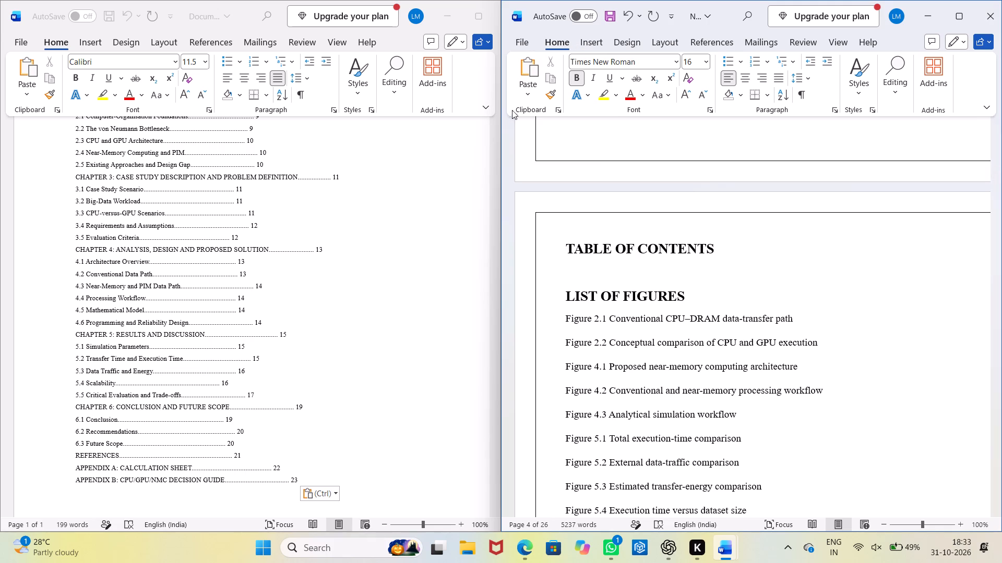
# Examine the copied contents entries in the new document, from ABSTRACT to APPENDIX B.
pyautogui.scroll(5, 362, 248)
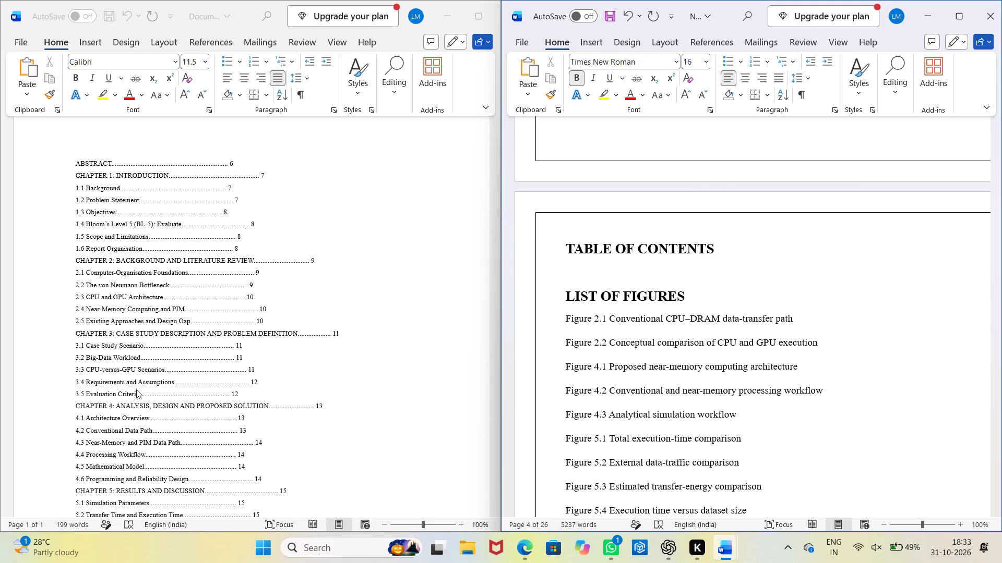
pyautogui.scroll(-3, 118, 450)
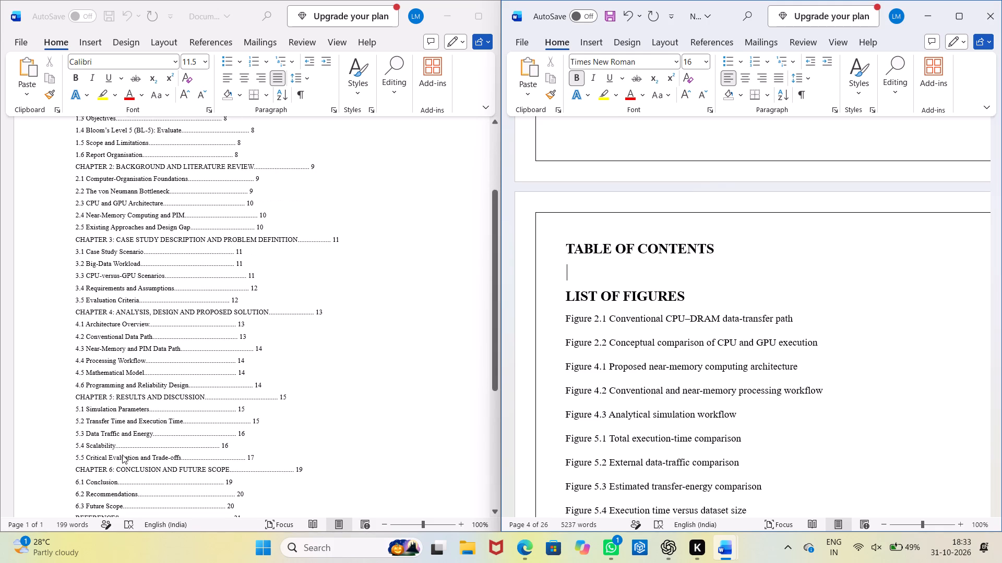
pyautogui.scroll(-1, 122, 455)
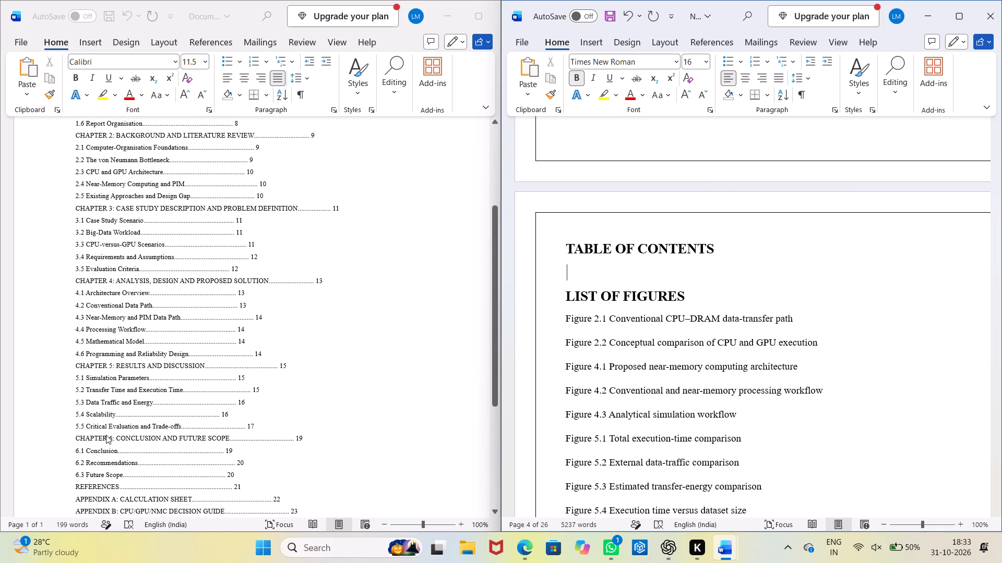
pyautogui.scroll(-1, 106, 435)
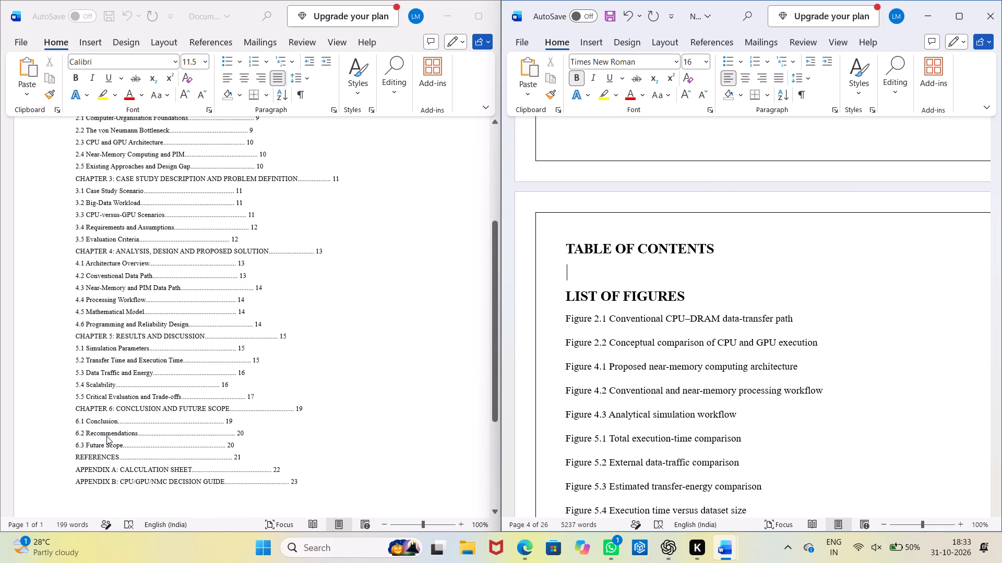
pyautogui.scroll(-1, 106, 436)
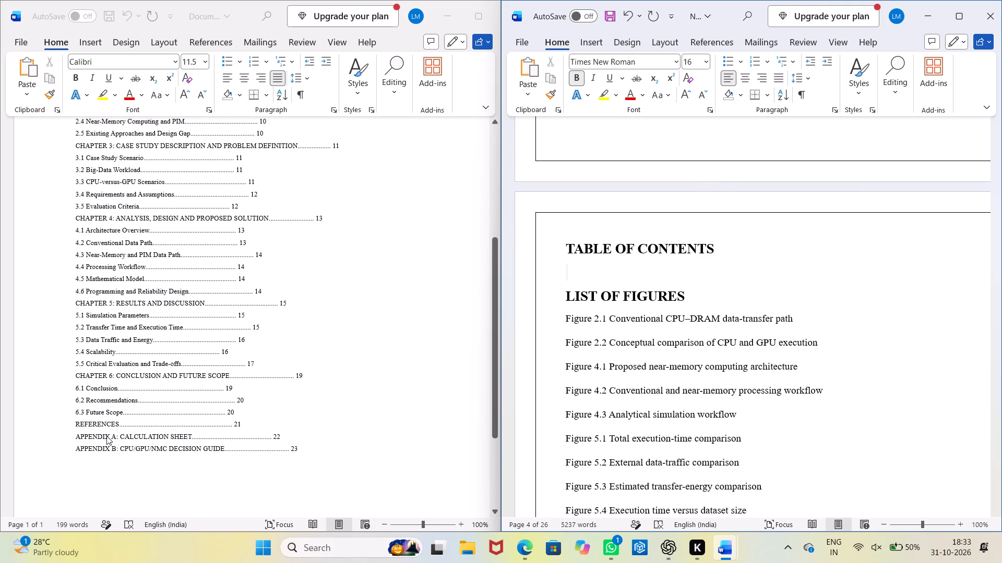
pyautogui.scroll(-3, 110, 439)
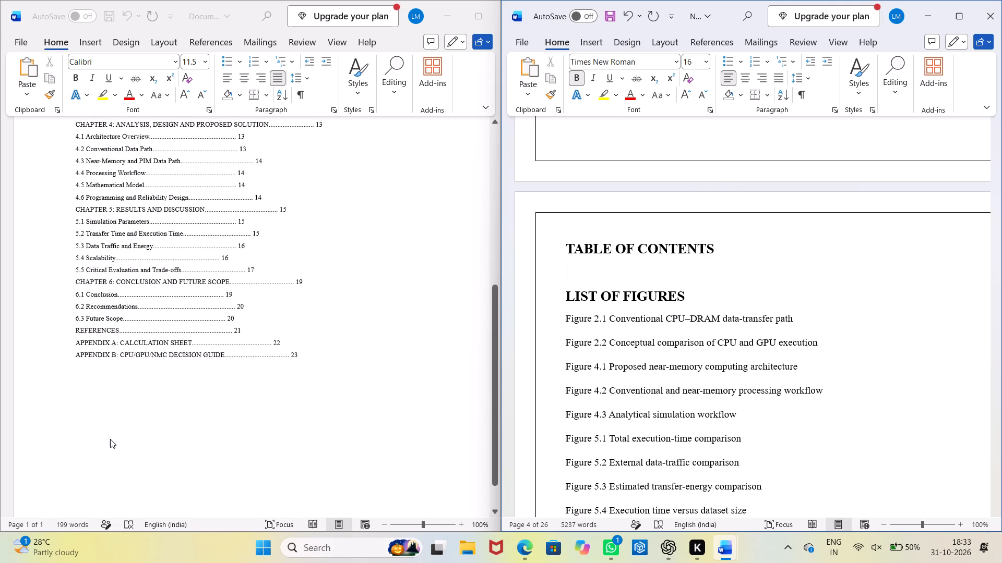
pyautogui.scroll(-5, 111, 438)
pyautogui.scroll(12, 111, 439)
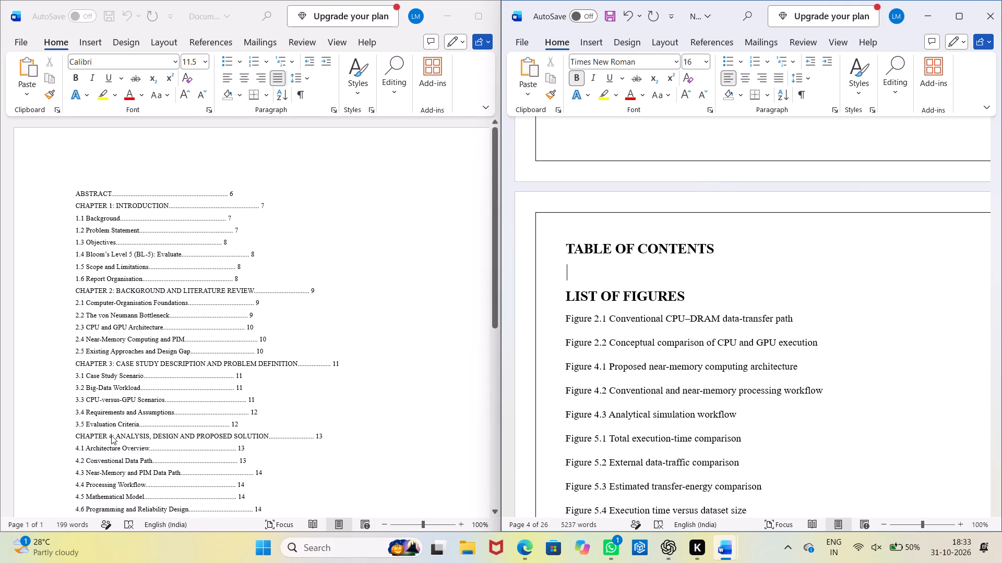
pyautogui.scroll(3, 111, 435)
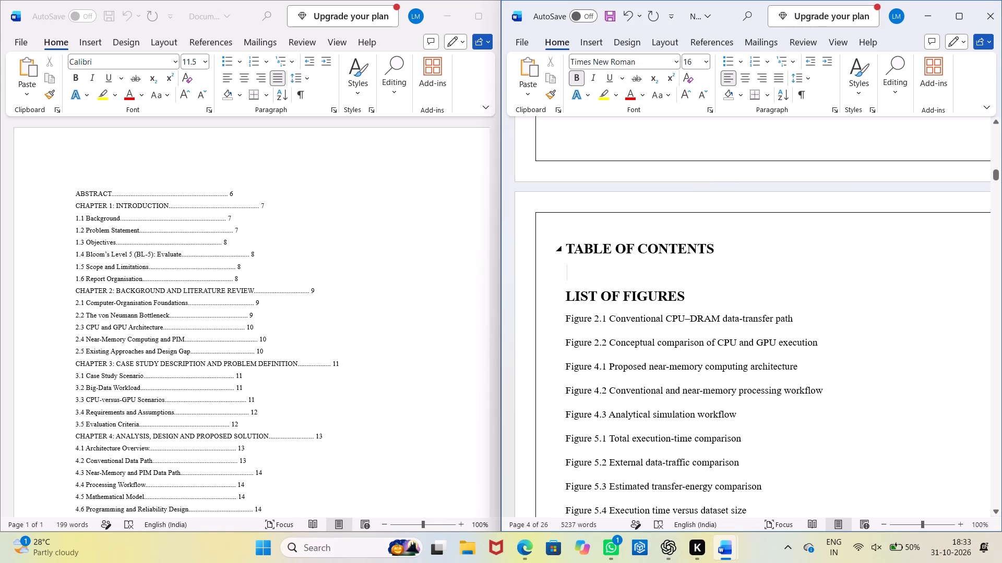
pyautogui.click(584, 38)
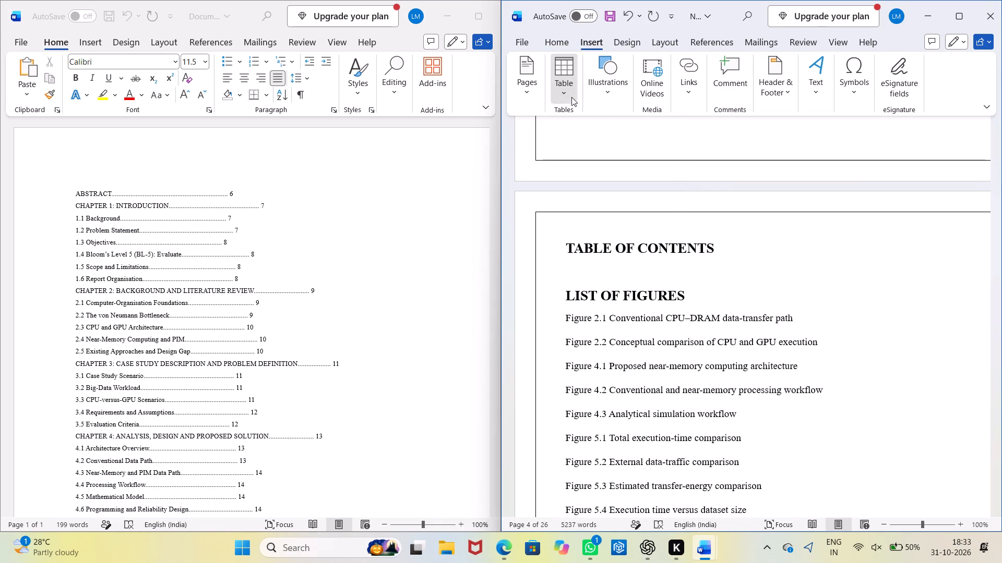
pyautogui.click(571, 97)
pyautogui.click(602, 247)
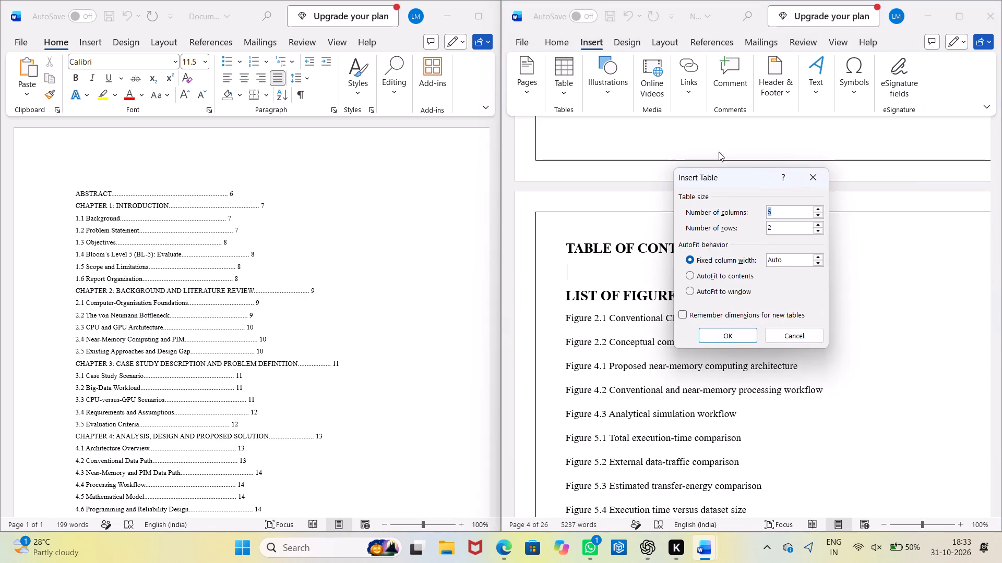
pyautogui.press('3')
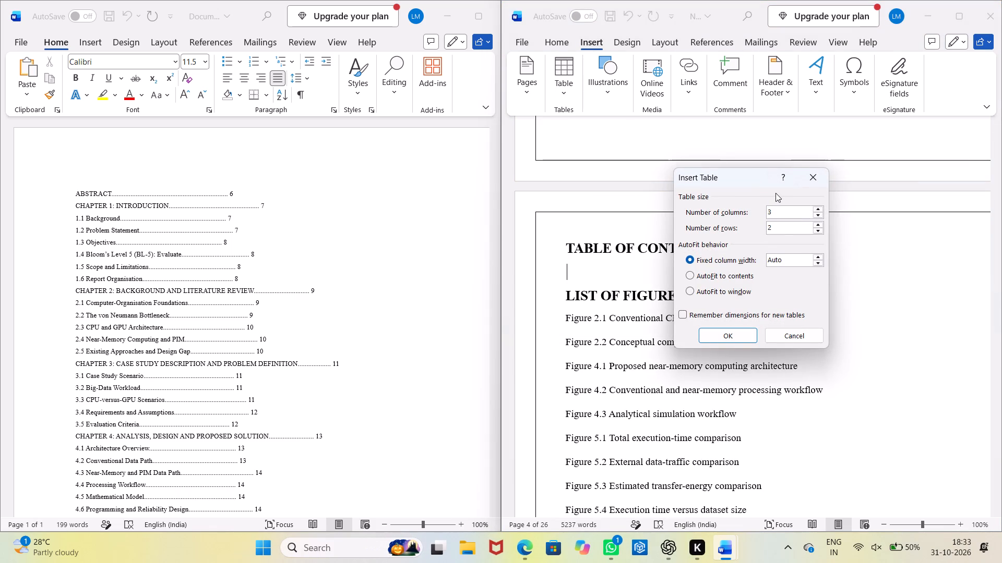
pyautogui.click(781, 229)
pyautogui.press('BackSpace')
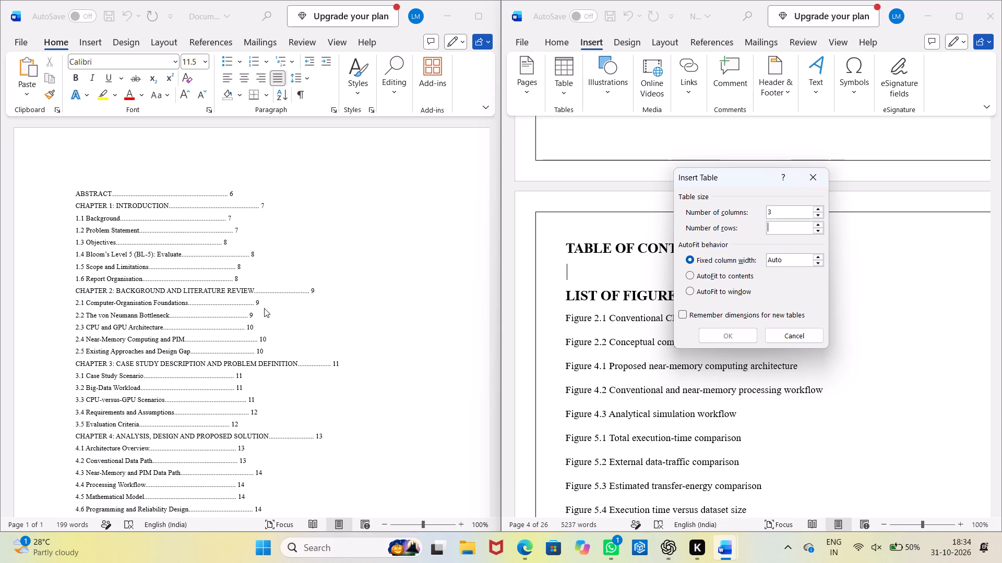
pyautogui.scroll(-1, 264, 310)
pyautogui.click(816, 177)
# Look through the report's front pages from the TABLE OF CONTENTS back to the cover page.
pyautogui.scroll(9, 381, 264)
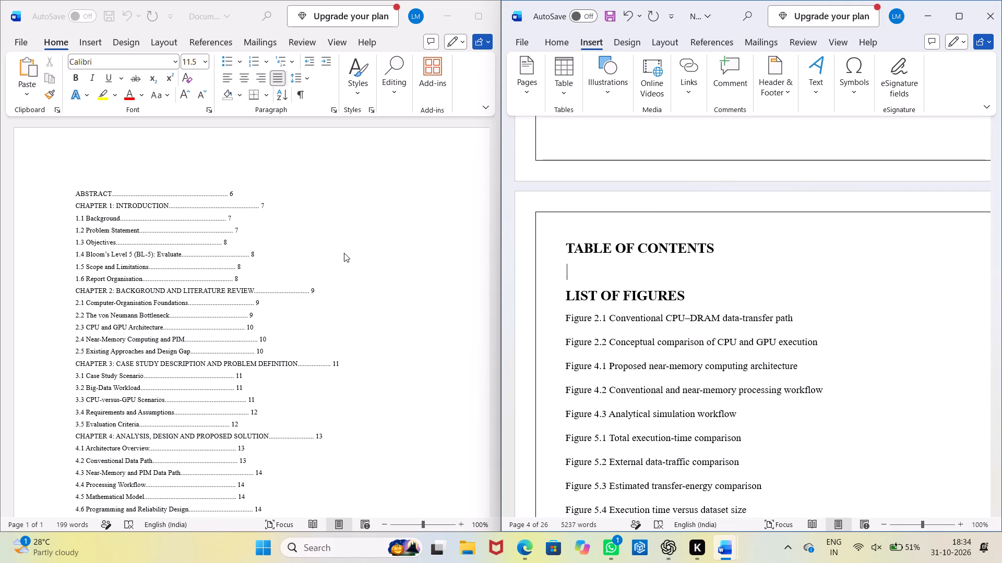
pyautogui.scroll(10, 685, 210)
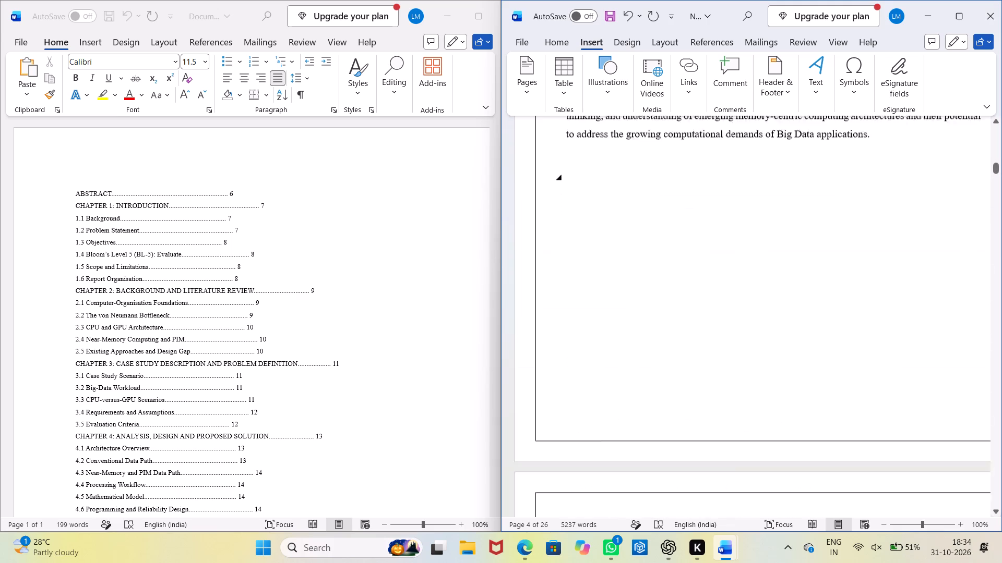
pyautogui.scroll(16, 685, 210)
pyautogui.scroll(10, 685, 210)
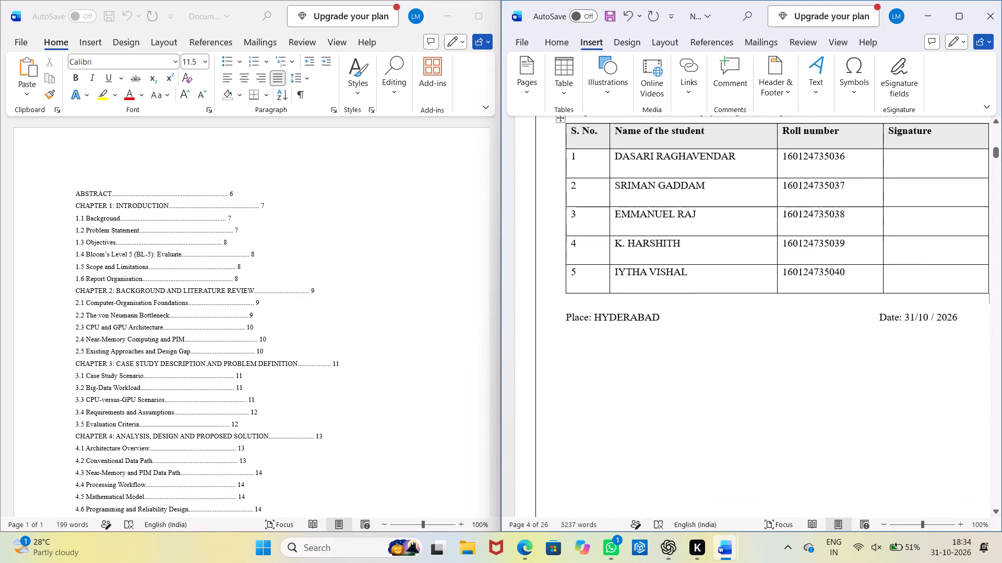
pyautogui.scroll(12, 685, 210)
pyautogui.scroll(9, 685, 210)
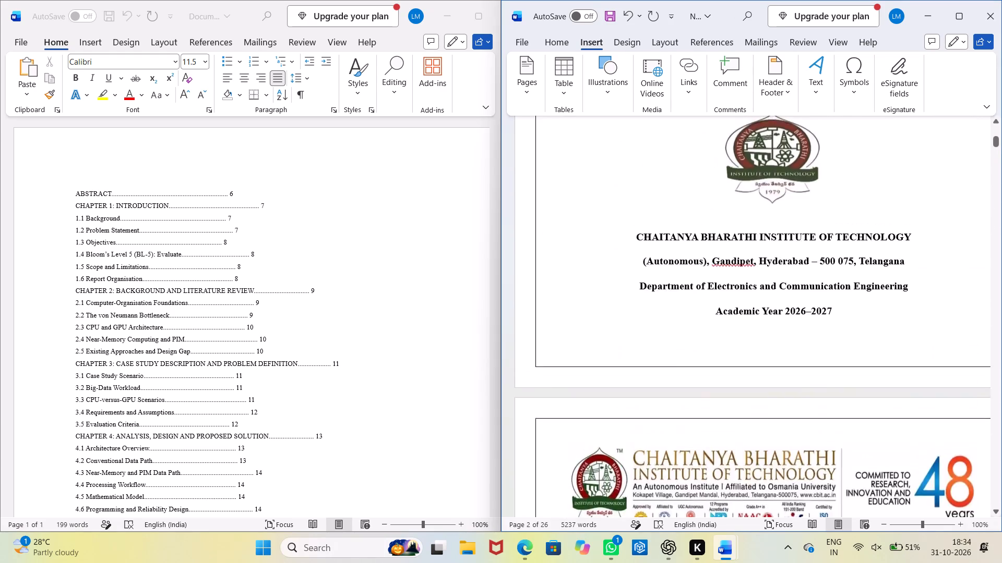
pyautogui.scroll(15, 685, 210)
pyautogui.scroll(-16, 685, 210)
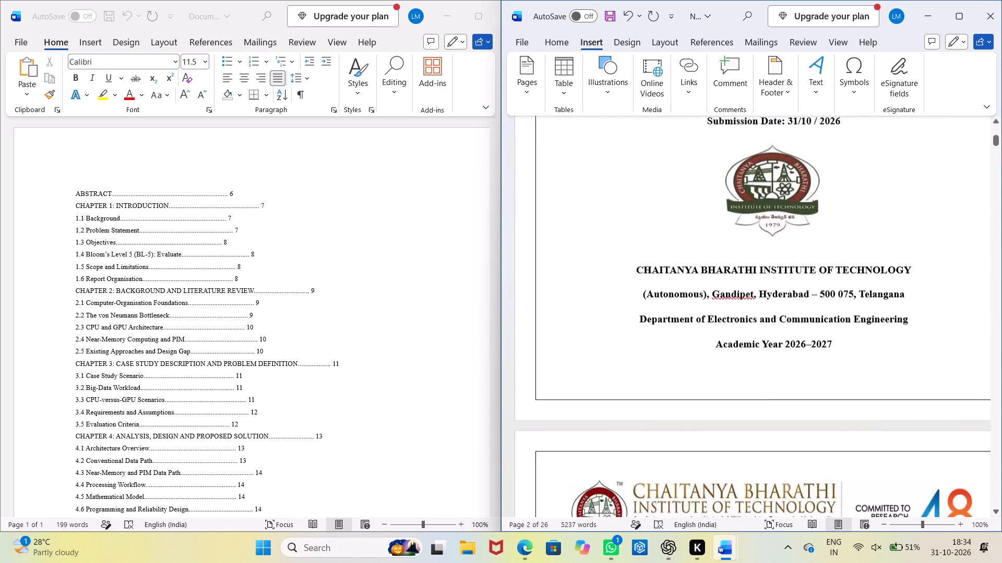
# Look through the report's front pages from the cover page to the ABSTRACT and back to the TABLE OF CONTENTS and lists.
pyautogui.scroll(-20, 685, 210)
pyautogui.scroll(-18, 685, 210)
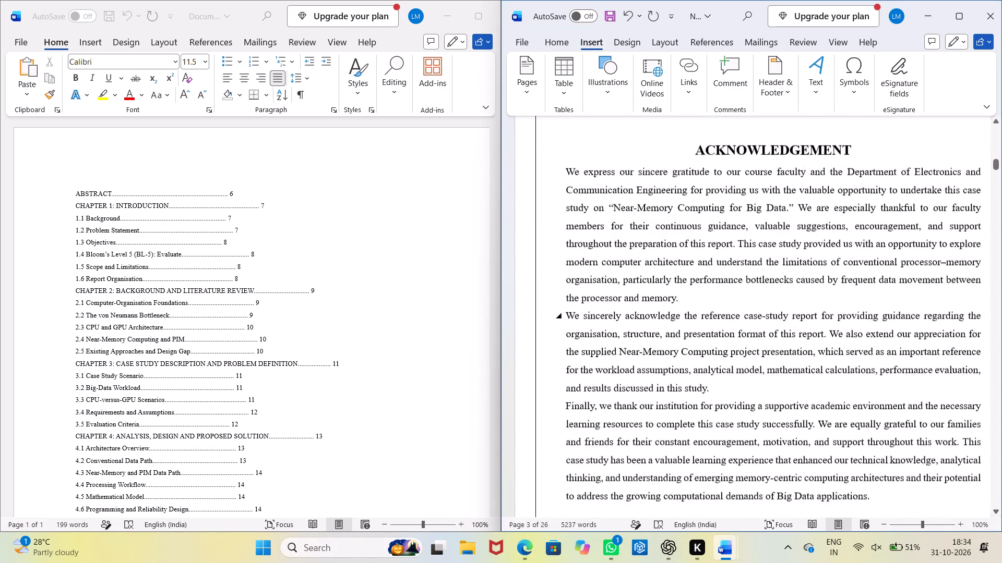
pyautogui.scroll(-20, 685, 210)
pyautogui.scroll(-7, 685, 210)
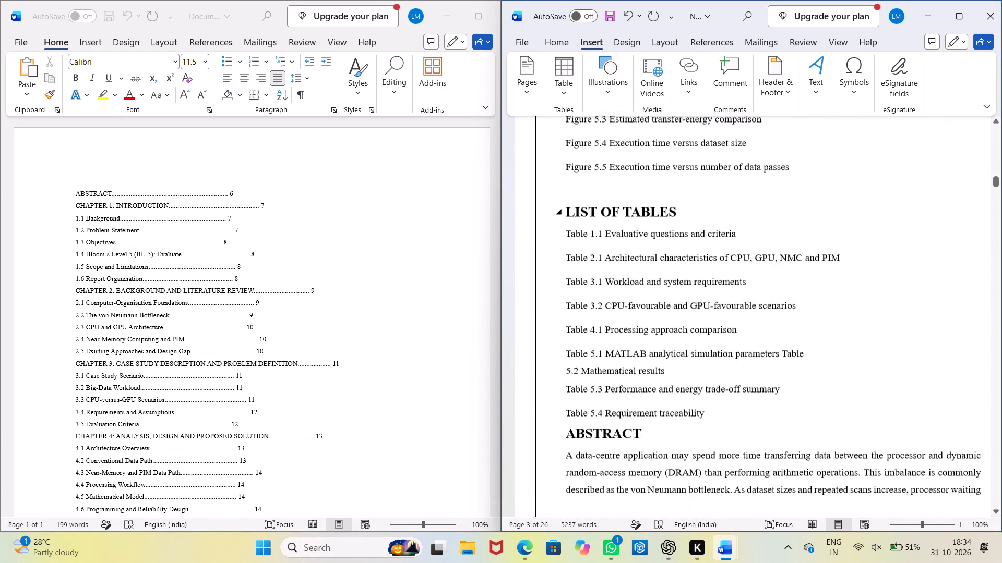
pyautogui.scroll(-13, 685, 210)
pyautogui.scroll(10, 685, 210)
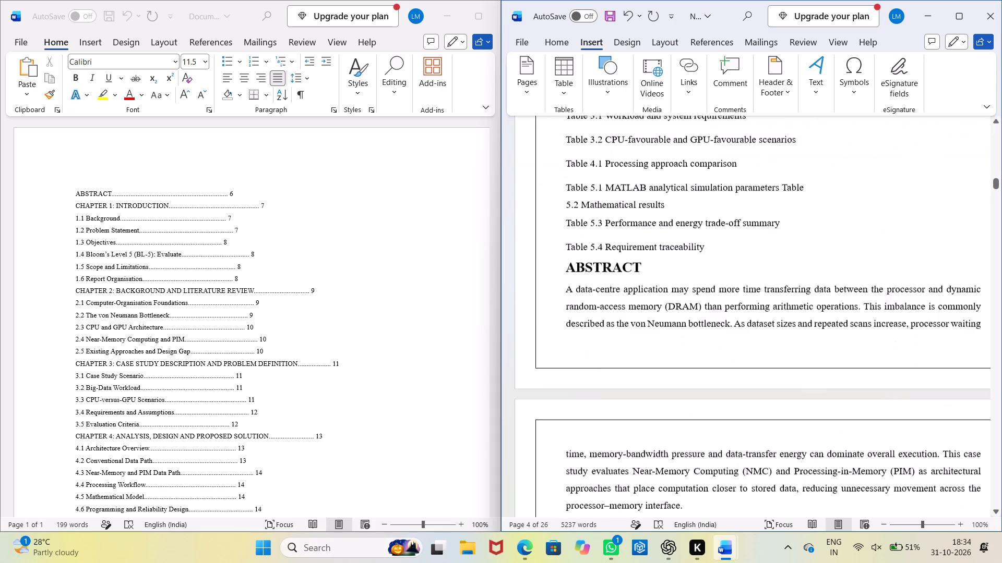
pyautogui.scroll(4, 685, 210)
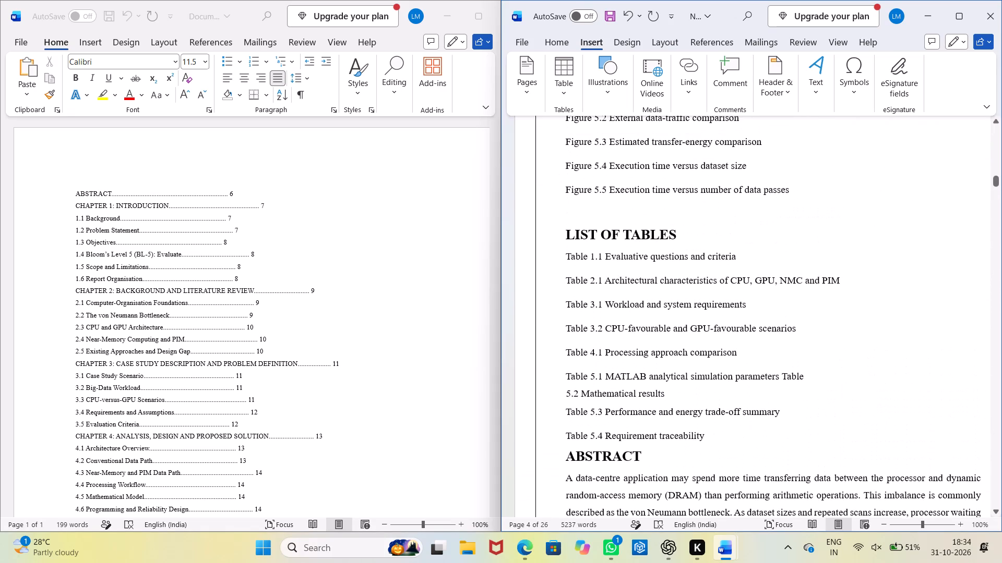
pyautogui.scroll(9, 684, 210)
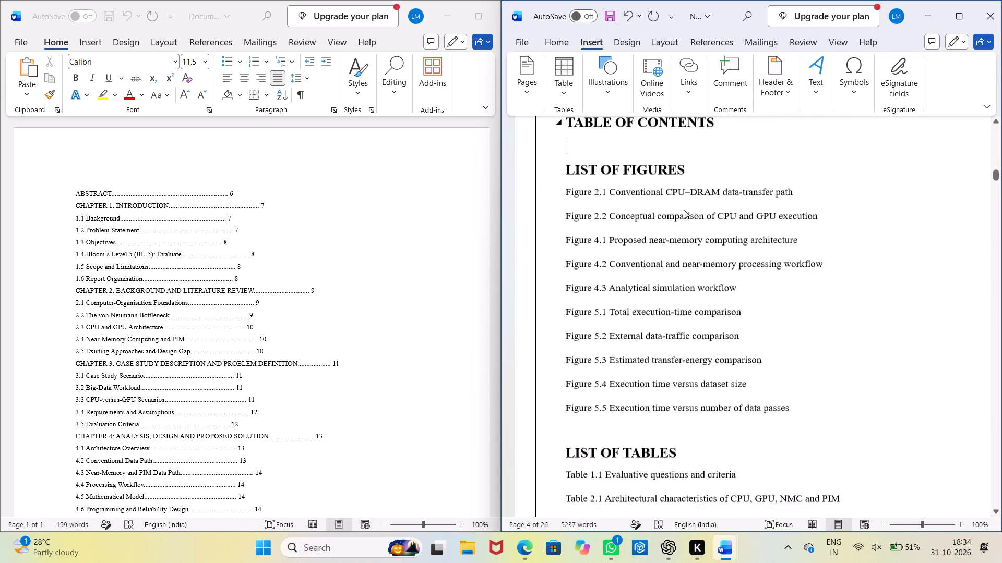
pyautogui.scroll(7, 684, 210)
pyautogui.scroll(-11, 684, 210)
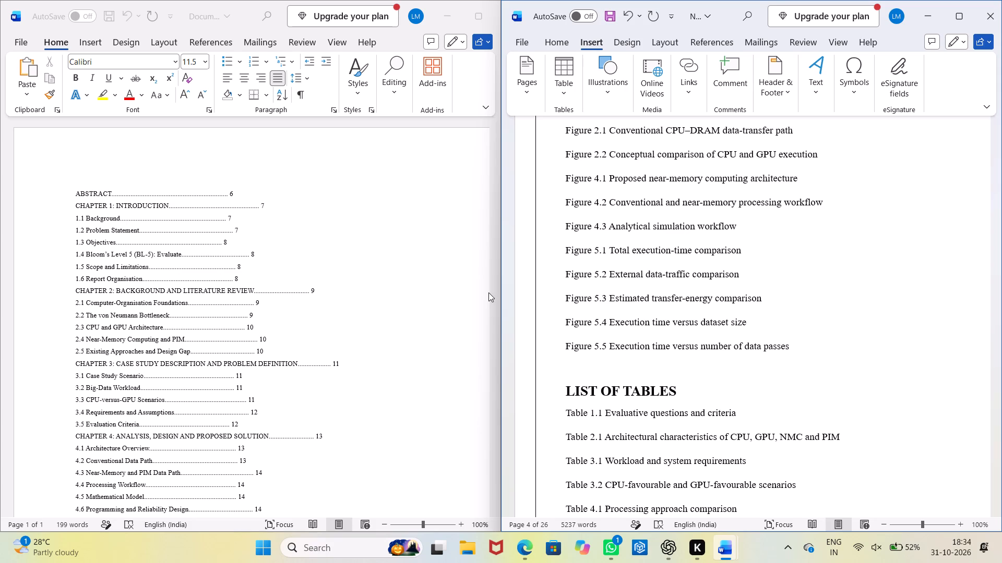
# Insert a table with 3 columns and 42 rows on the empty line below the report's TABLE OF CONTENTS heading.
pyautogui.scroll(-2, 462, 319)
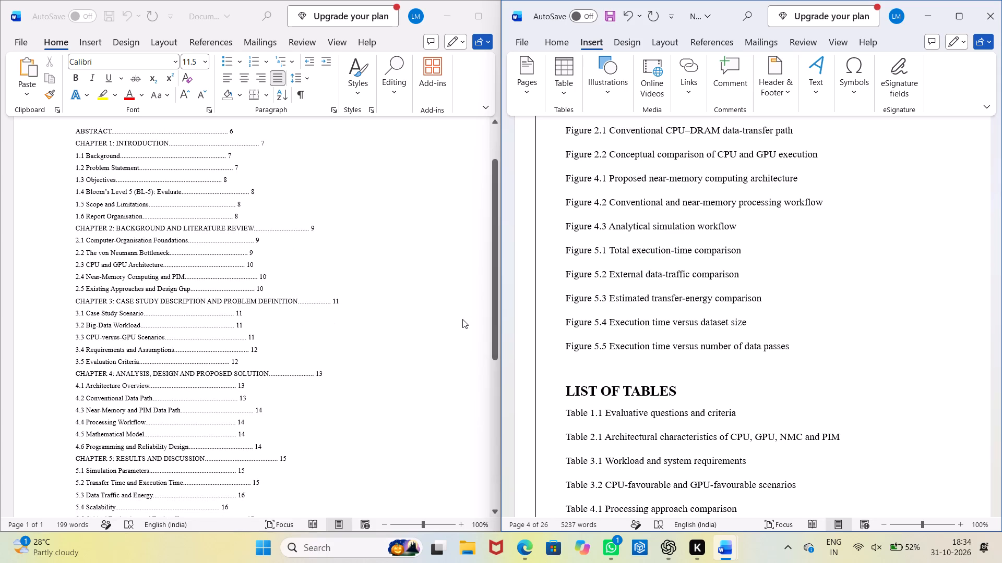
pyautogui.scroll(-2, 462, 319)
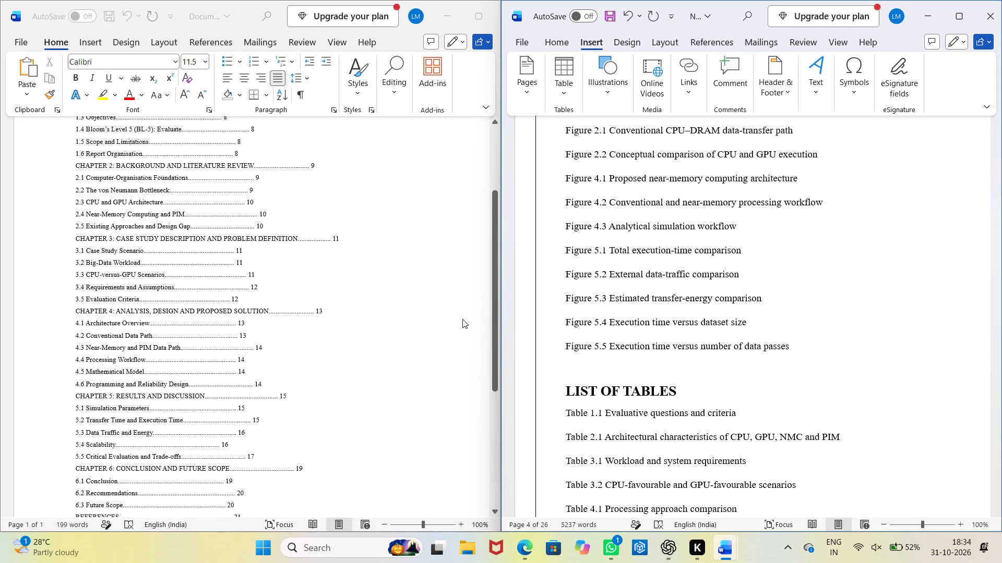
pyautogui.scroll(-2, 462, 319)
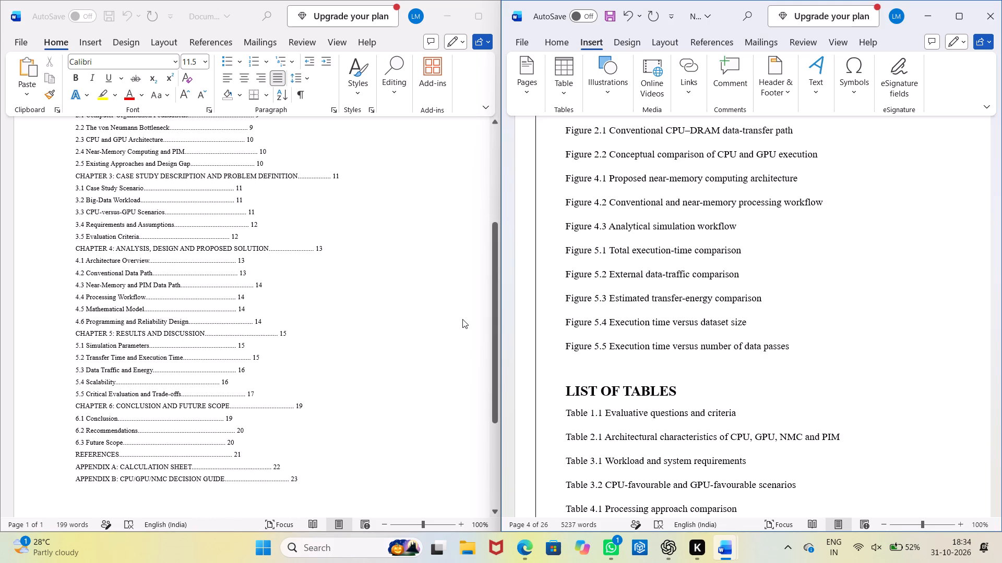
pyautogui.scroll(-3, 462, 319)
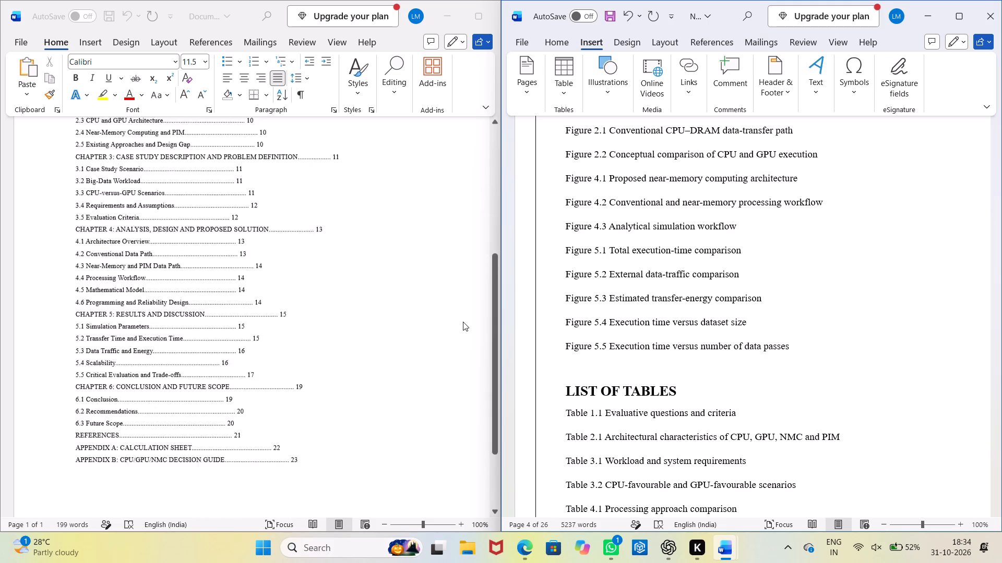
pyautogui.scroll(10, 647, 309)
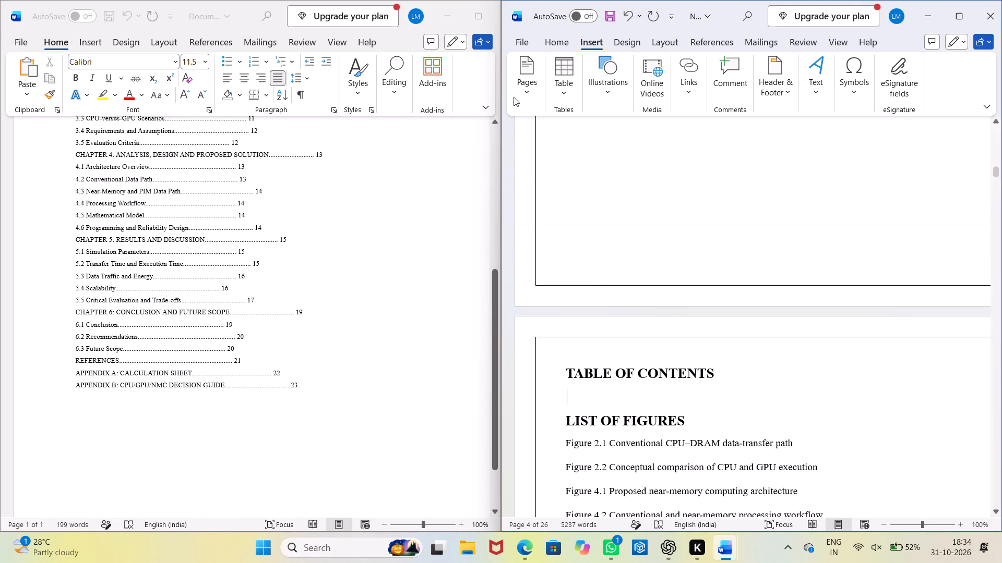
pyautogui.click(559, 87)
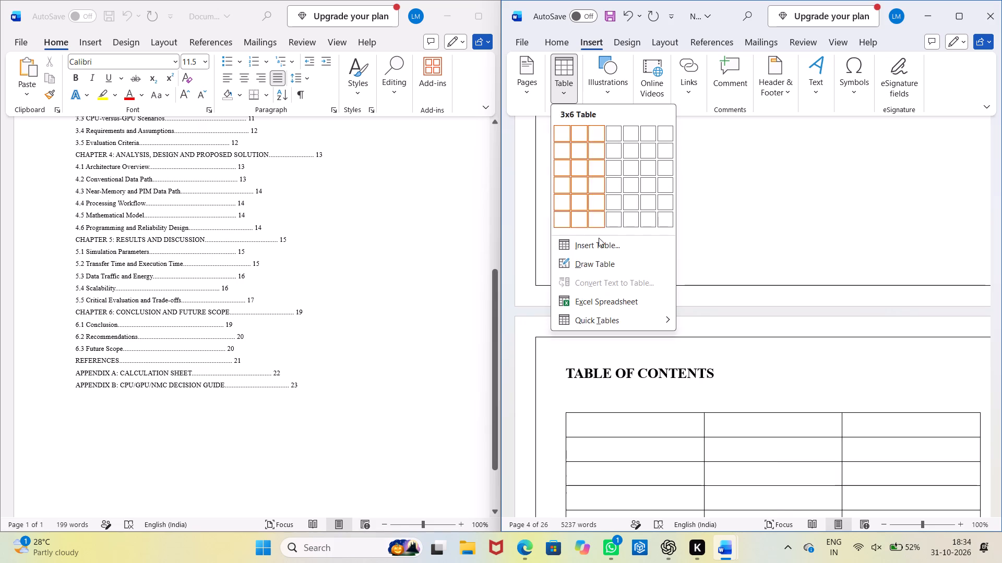
pyautogui.click(600, 242)
pyautogui.press('3')
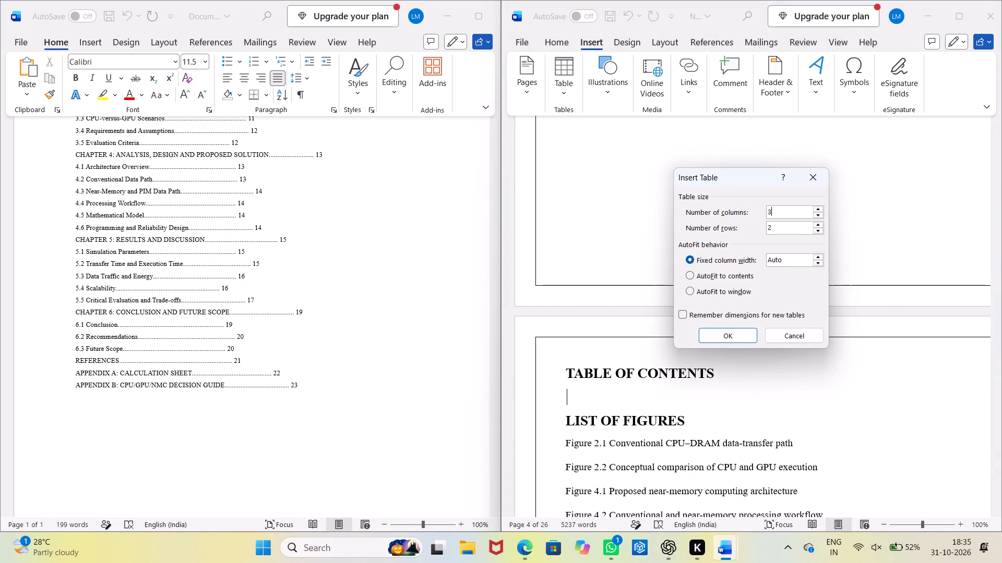
pyautogui.click(778, 230)
pyautogui.press('BackSpace')
pyautogui.write('42')
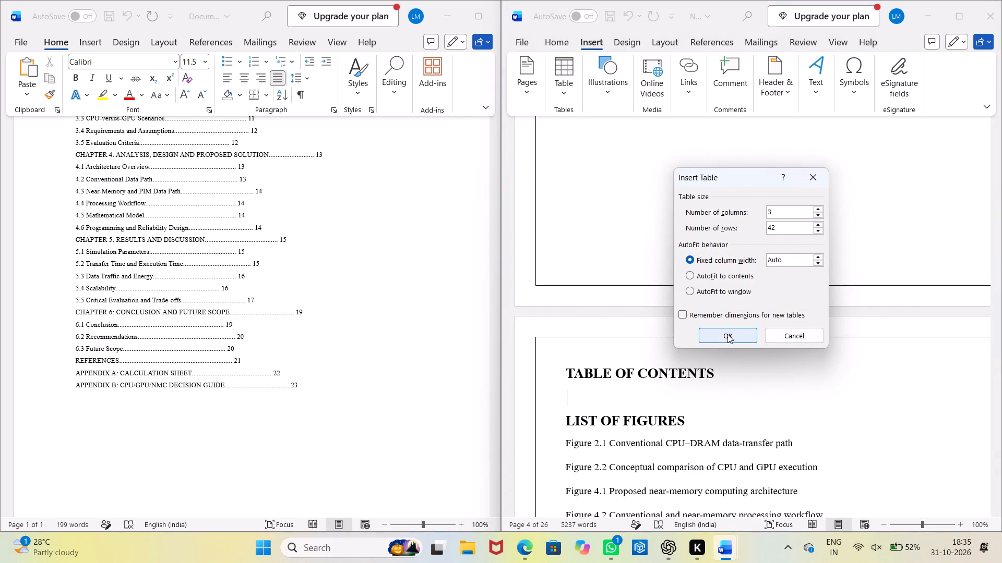
pyautogui.click(720, 336)
# Move the new table up from the following page to the page with the TABLE OF CONTENTS heading.
pyautogui.scroll(7, 719, 349)
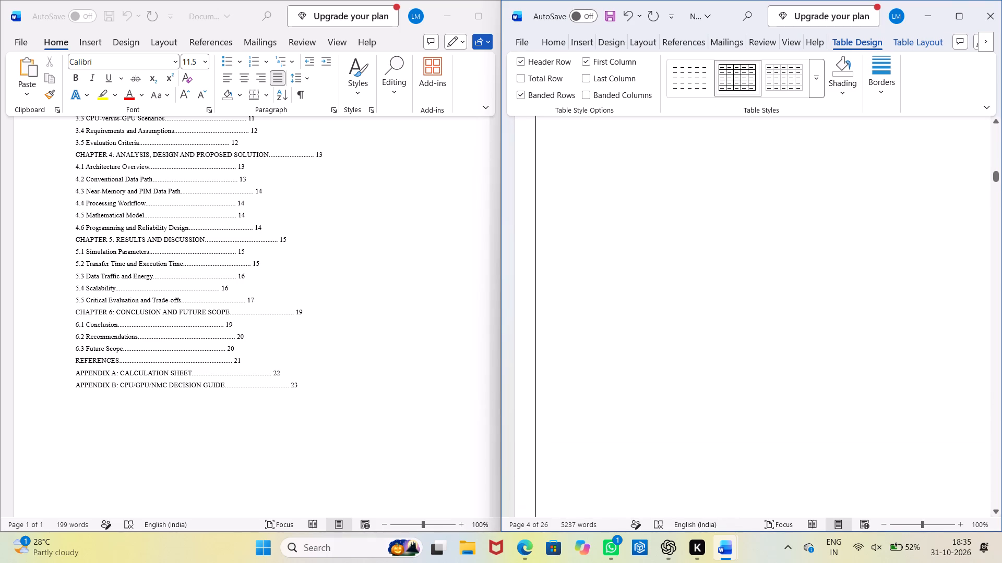
pyautogui.scroll(11, 721, 350)
pyautogui.scroll(18, 721, 349)
pyautogui.scroll(-3, 721, 349)
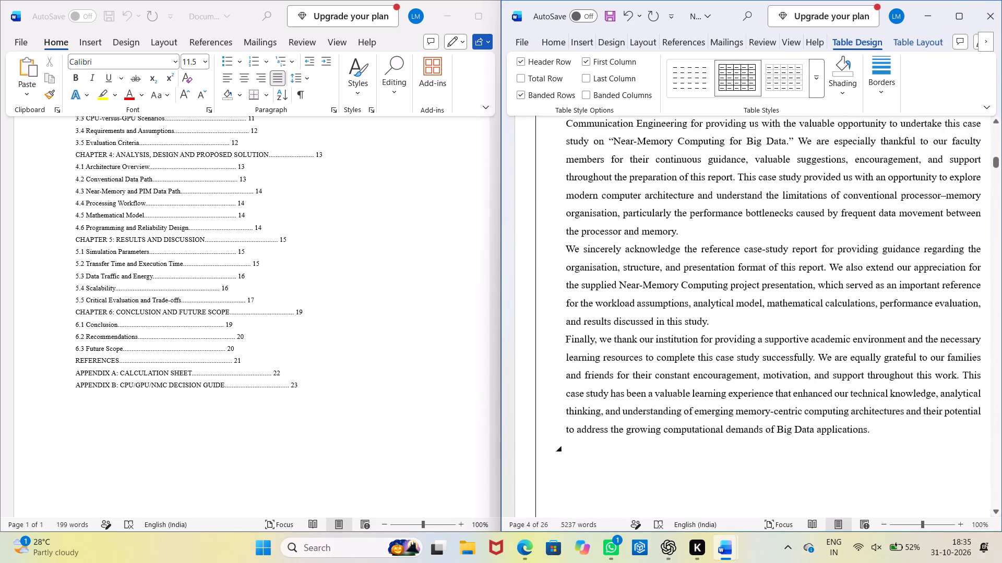
pyautogui.scroll(-20, 721, 349)
pyautogui.scroll(-18, 721, 349)
pyautogui.scroll(-3, 721, 349)
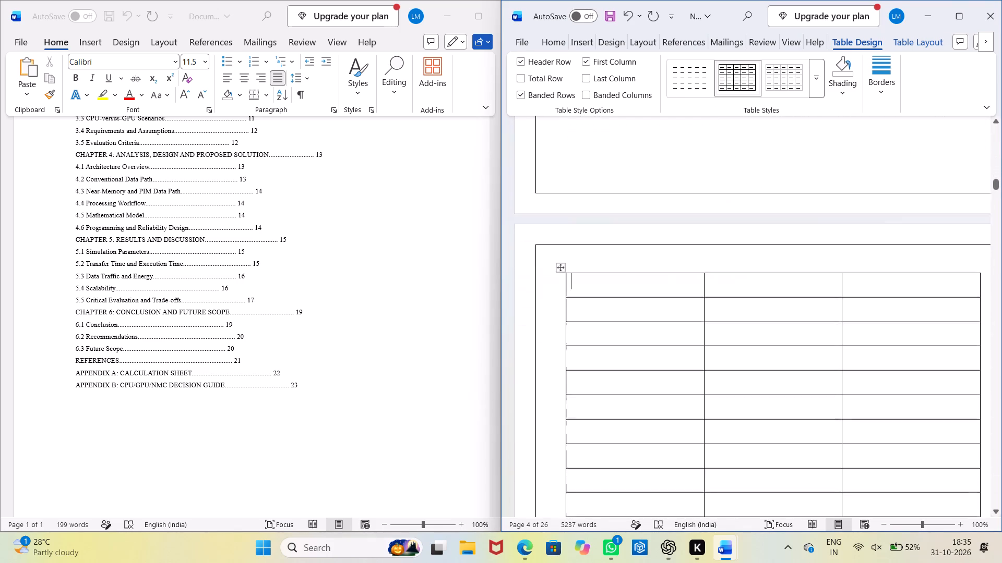
pyautogui.moveTo(561, 228); pyautogui.dragTo(580, 107)
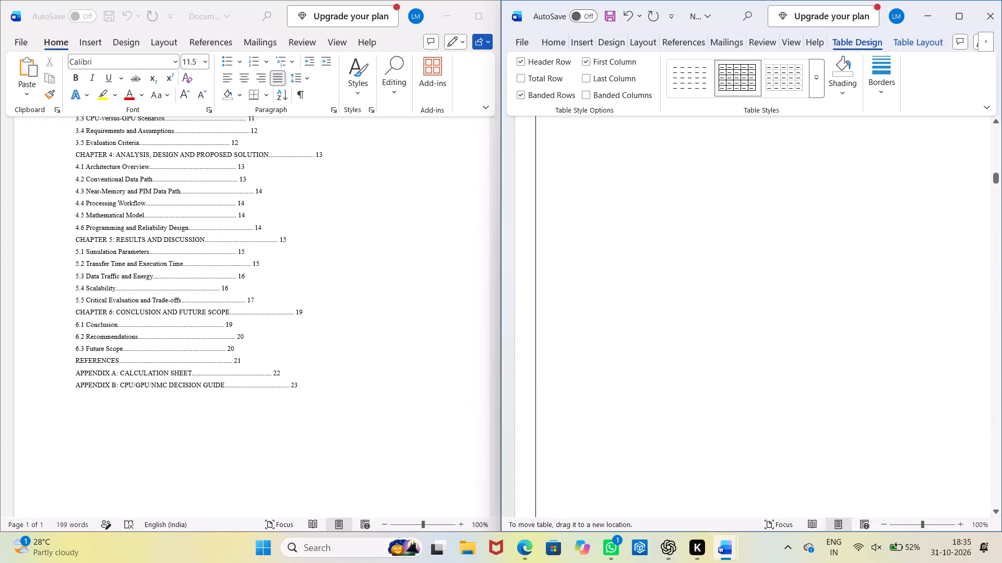
pyautogui.moveTo(580, 107); pyautogui.dragTo(591, 322)
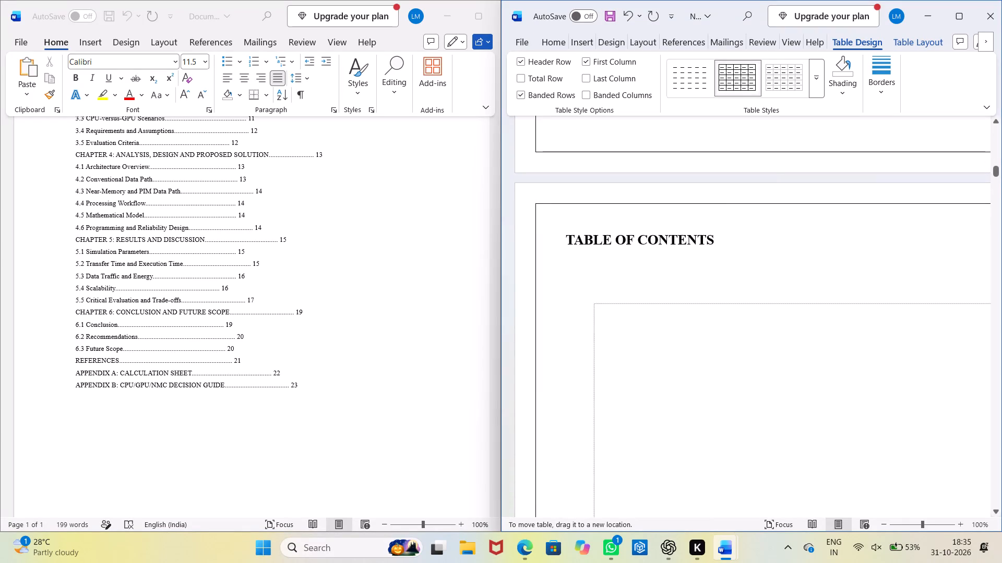
pyautogui.moveTo(591, 322); pyautogui.dragTo(562, 256)
# Delete the TABLE OF CONTENTS heading text located between the end of the table and the LIST OF FIGURES.
pyautogui.scroll(15, 614, 241)
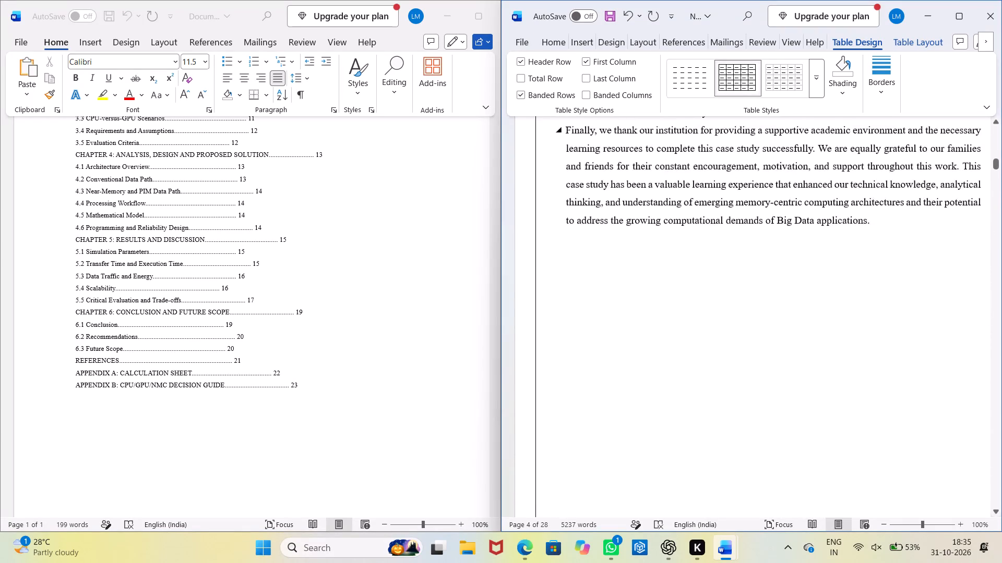
pyautogui.scroll(13, 614, 241)
pyautogui.scroll(-13, 614, 241)
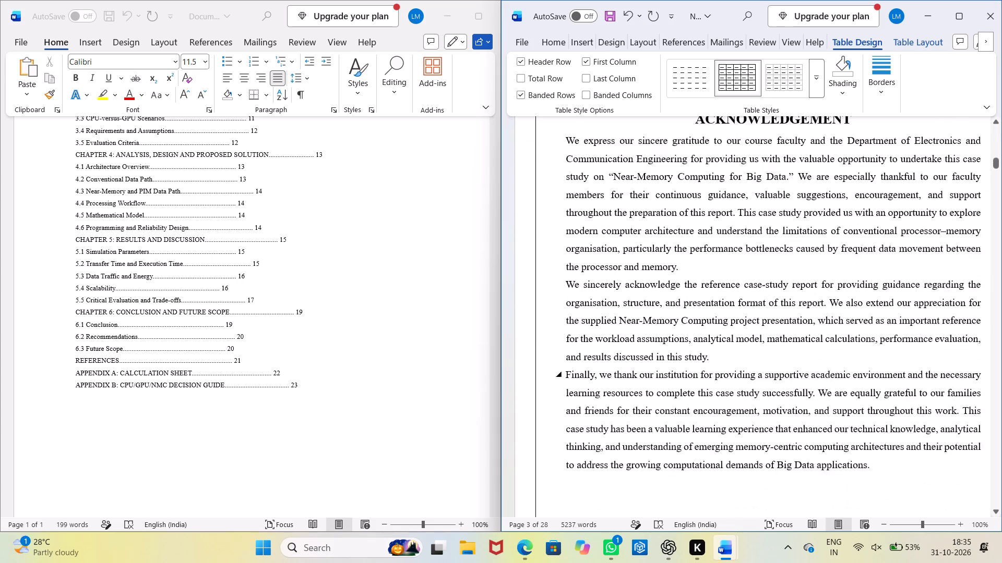
pyautogui.scroll(-18, 614, 241)
pyautogui.scroll(-19, 614, 241)
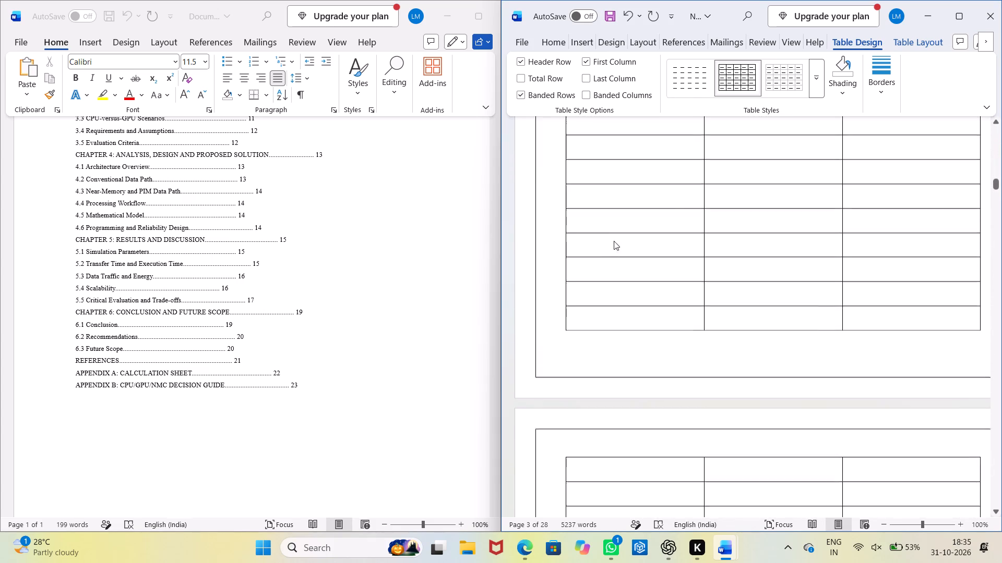
pyautogui.scroll(-19, 614, 241)
pyautogui.moveTo(731, 137); pyautogui.dragTo(679, 144)
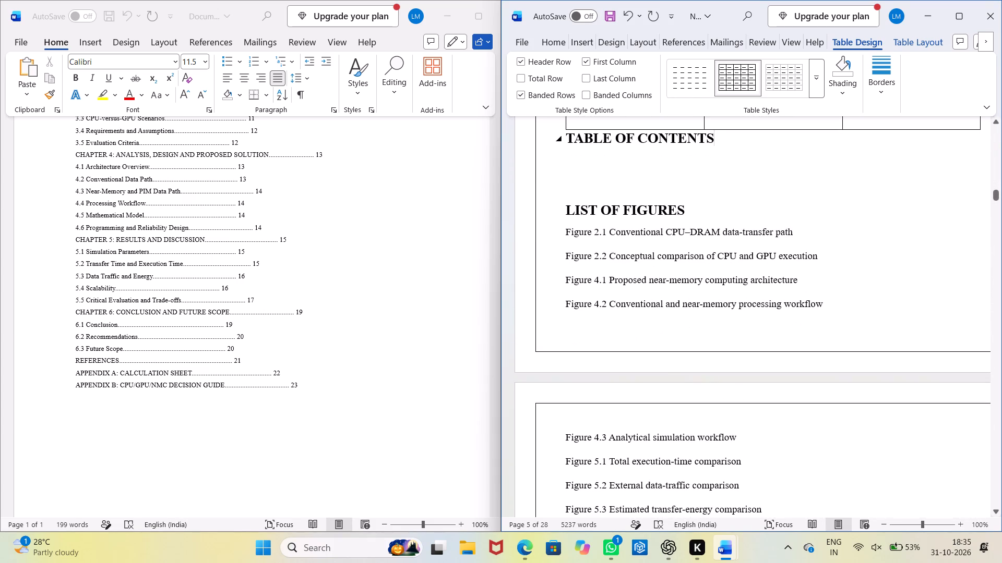
pyautogui.moveTo(679, 144); pyautogui.dragTo(568, 141)
pyautogui.press('BackSpace')
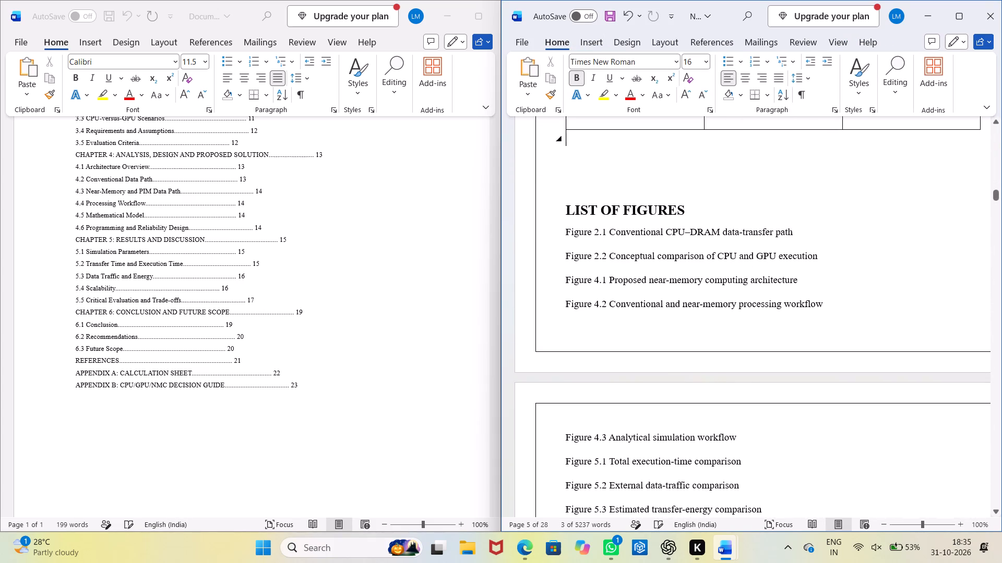
pyautogui.press('BackSpace')
pyautogui.press('BackSpace')
# Add a line break in the empty paragraph directly above the table's first row.
pyautogui.scroll(12, 586, 162)
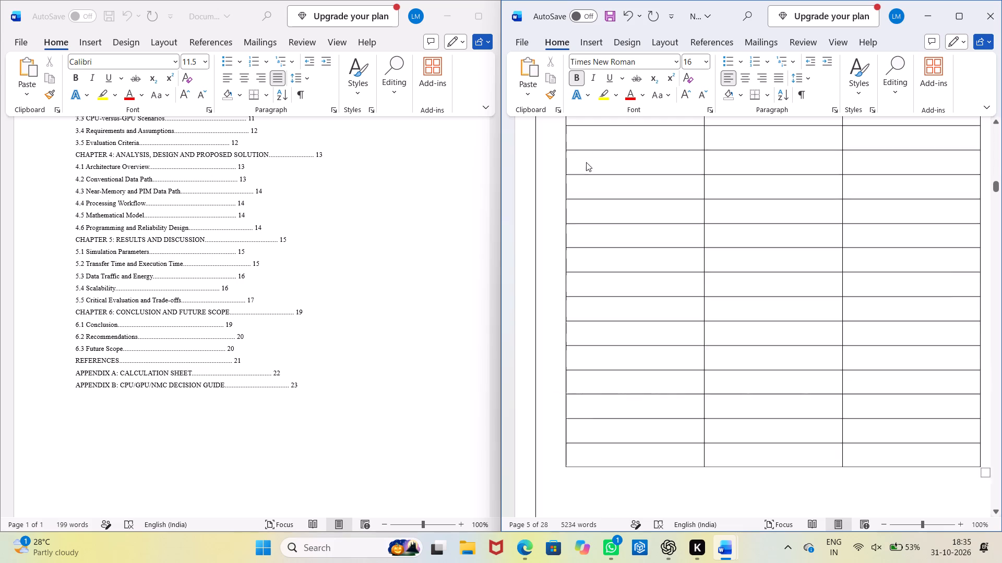
pyautogui.scroll(20, 586, 162)
pyautogui.scroll(14, 586, 162)
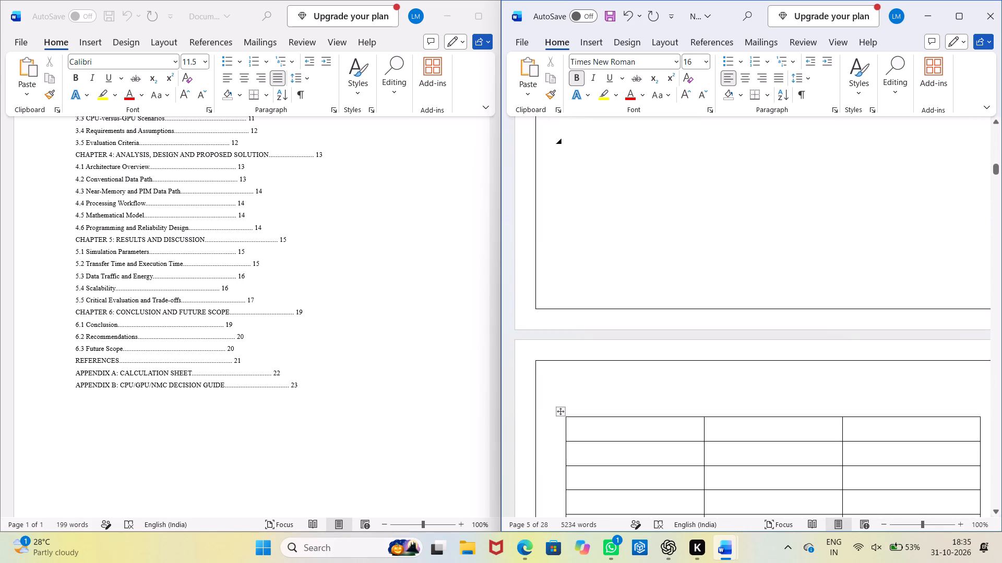
pyautogui.scroll(5, 586, 209)
pyautogui.click(604, 200)
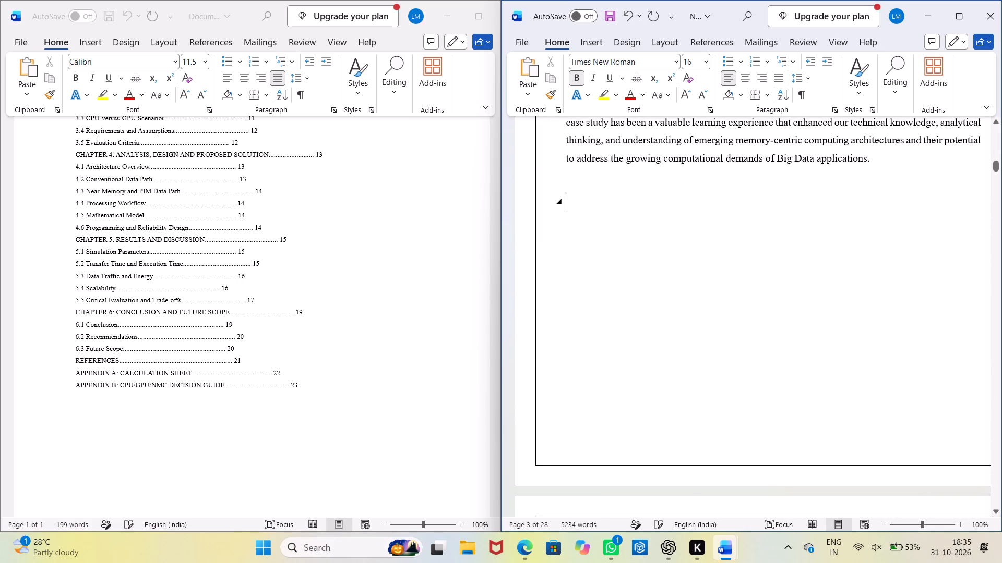
pyautogui.press('Down')
pyautogui.press('Down')
pyautogui.press('Down')
pyautogui.press('Down')
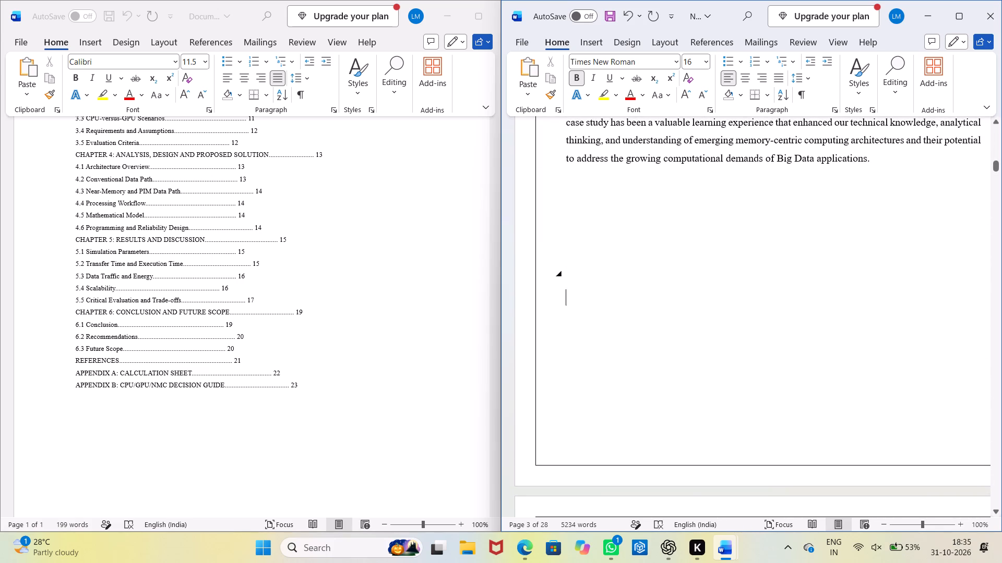
pyautogui.press('Down')
pyautogui.press('Down')
pyautogui.press('Down')
pyautogui.press('Down')
pyautogui.press('Down')
pyautogui.press('Down')
pyautogui.press('Down')
pyautogui.press('Up')
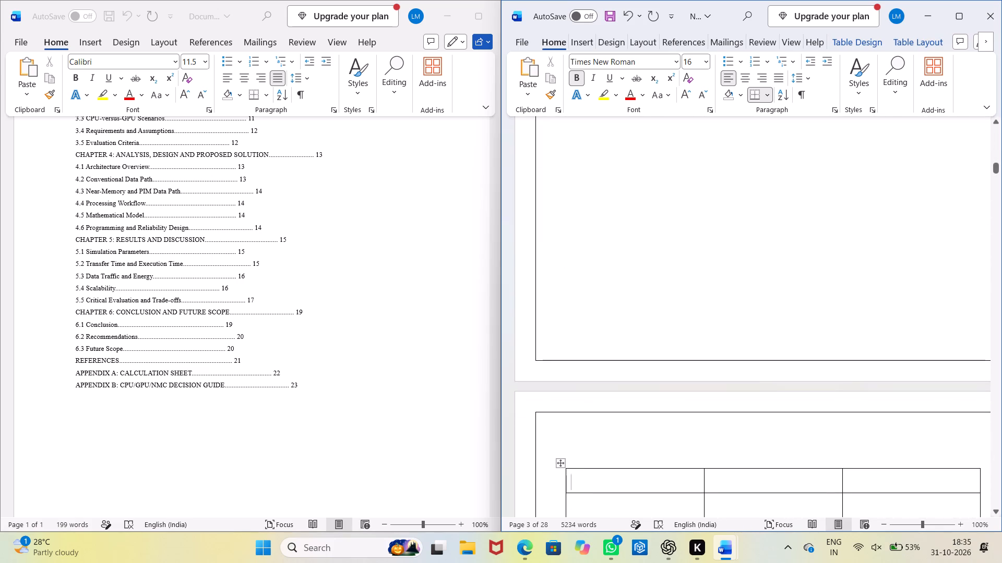
pyautogui.press('Up')
pyautogui.hotkey('shift', 'Return')
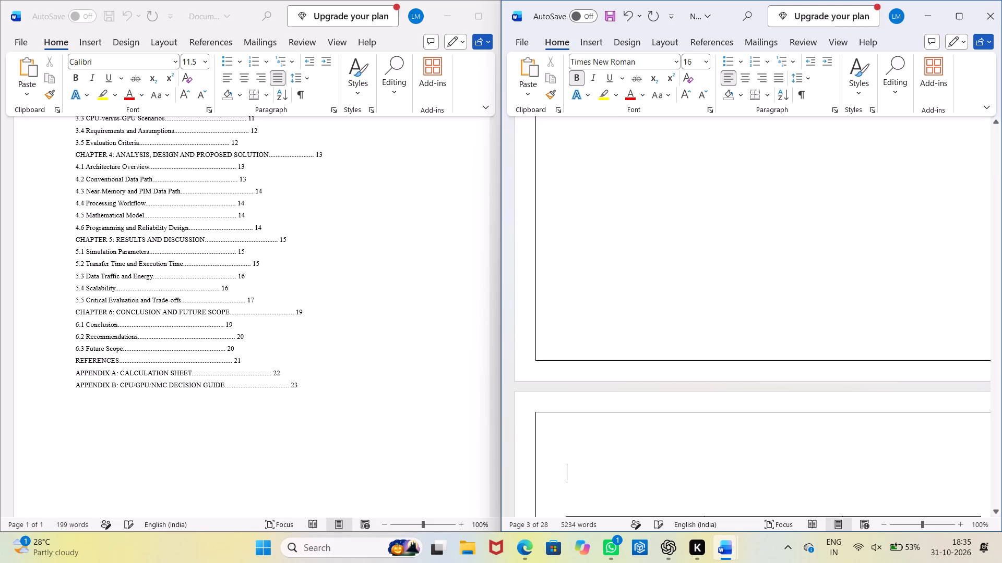
# Enter the heading TABLE OF CONTENTS in the empty paragraph at the top of the page, above the blank three-column table.
pyautogui.scroll(-4, 595, 334)
pyautogui.click(595, 313)
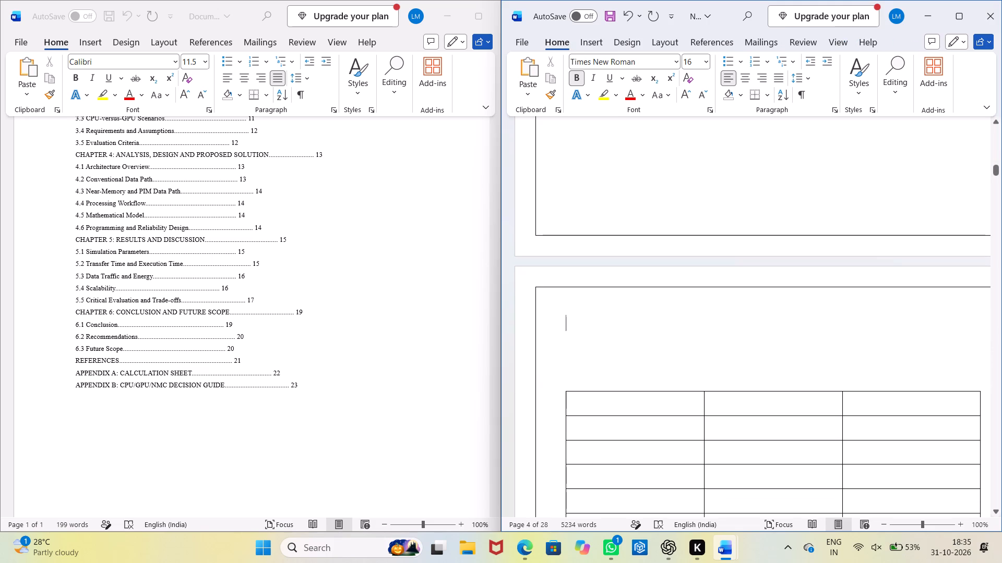
pyautogui.click(595, 313)
pyautogui.click(571, 377)
pyautogui.click(570, 377)
pyautogui.click(565, 396)
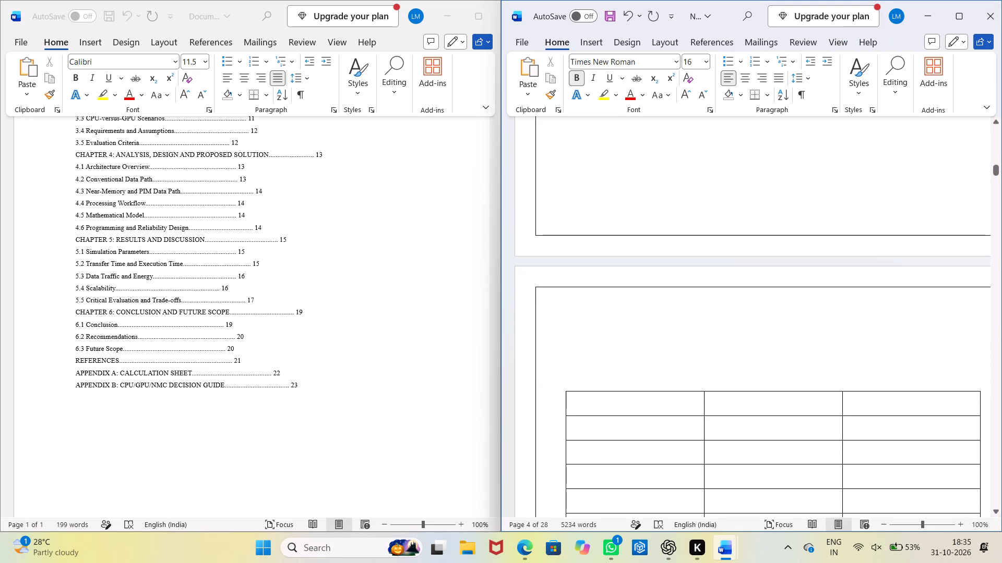
pyautogui.click(568, 396)
pyautogui.click(548, 348)
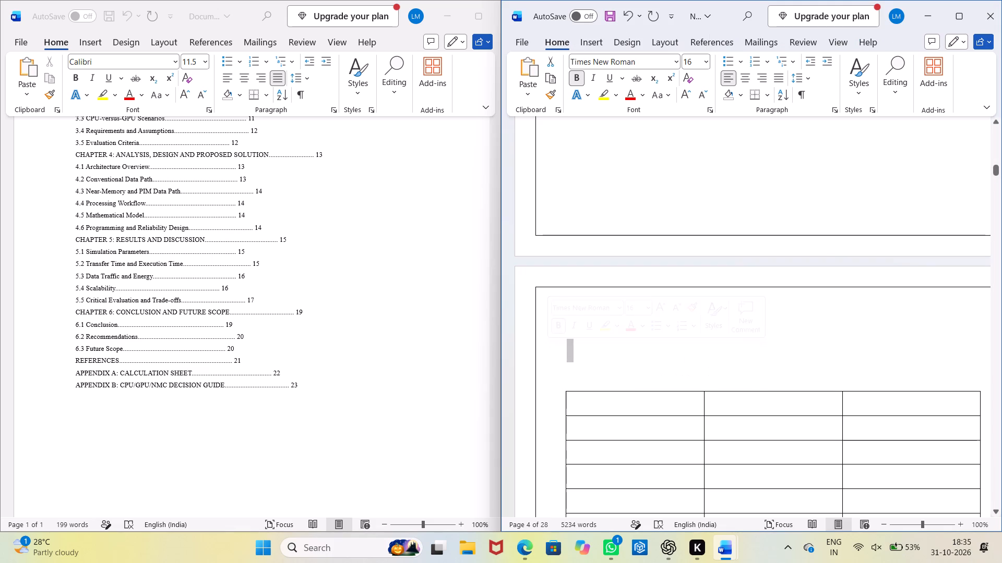
pyautogui.moveTo(690, 395); pyautogui.dragTo(695, 398)
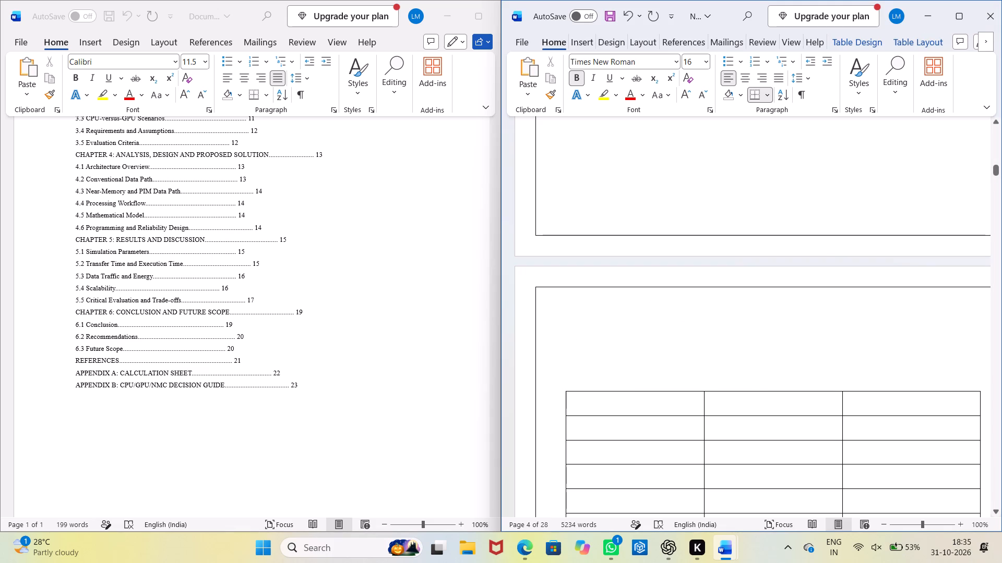
pyautogui.click(600, 350)
pyautogui.click(591, 317)
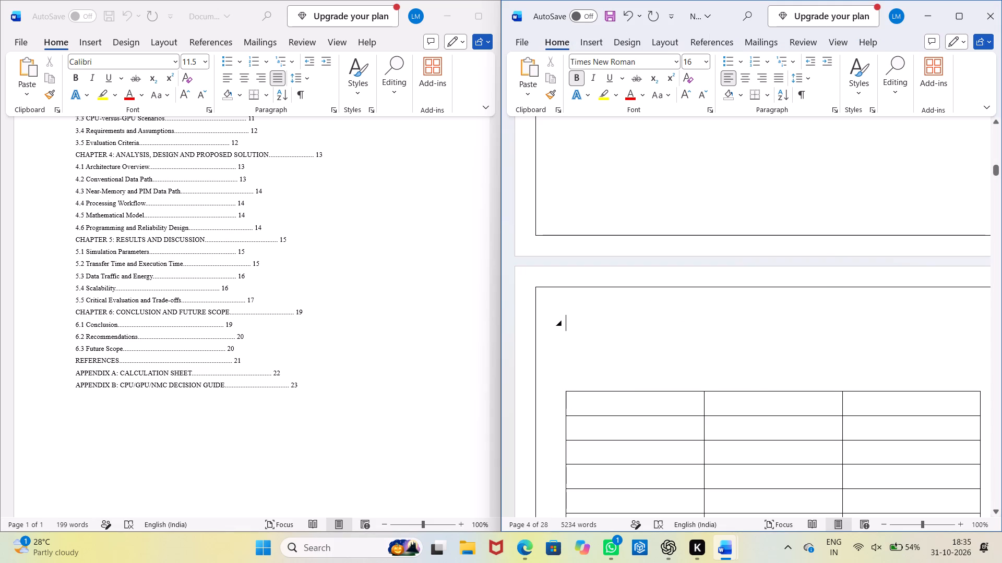
pyautogui.write('TABLE')
pyautogui.press('space')
pyautogui.write('OF CONTENT')
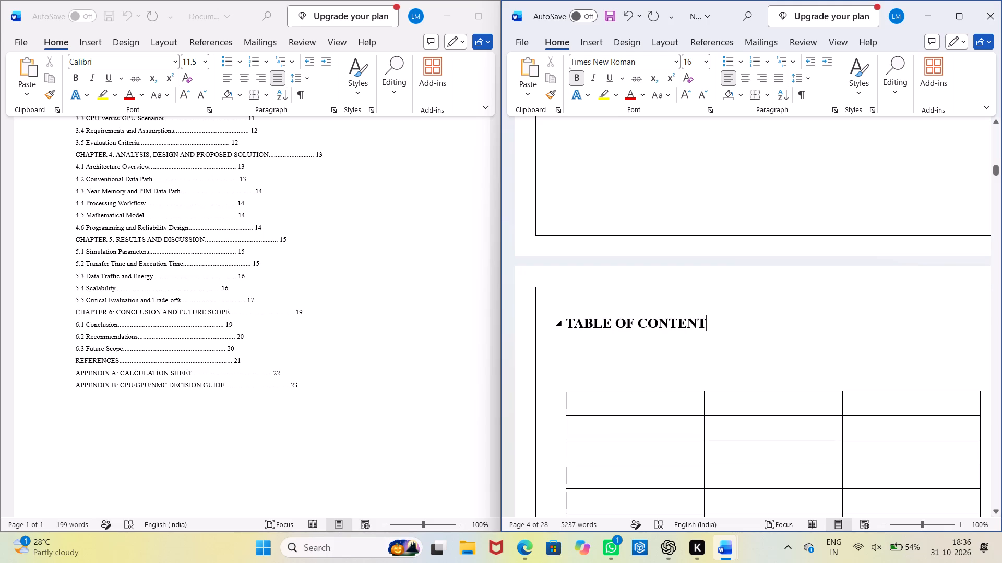
pyautogui.press('s')
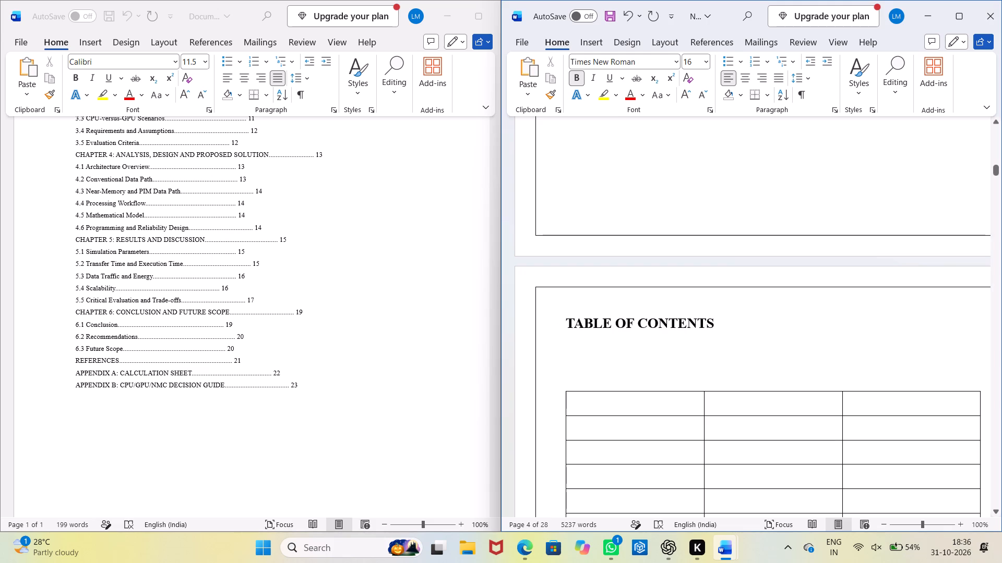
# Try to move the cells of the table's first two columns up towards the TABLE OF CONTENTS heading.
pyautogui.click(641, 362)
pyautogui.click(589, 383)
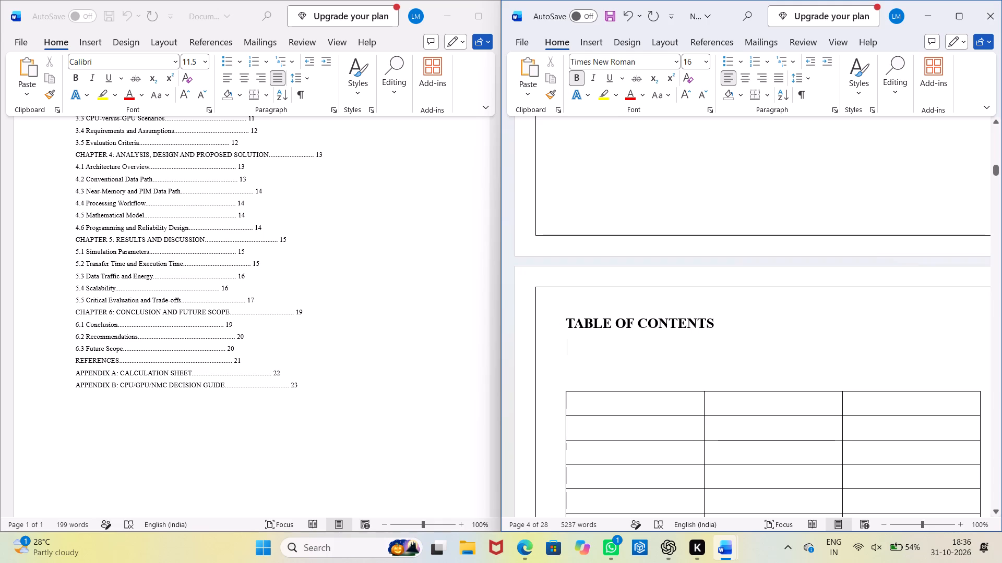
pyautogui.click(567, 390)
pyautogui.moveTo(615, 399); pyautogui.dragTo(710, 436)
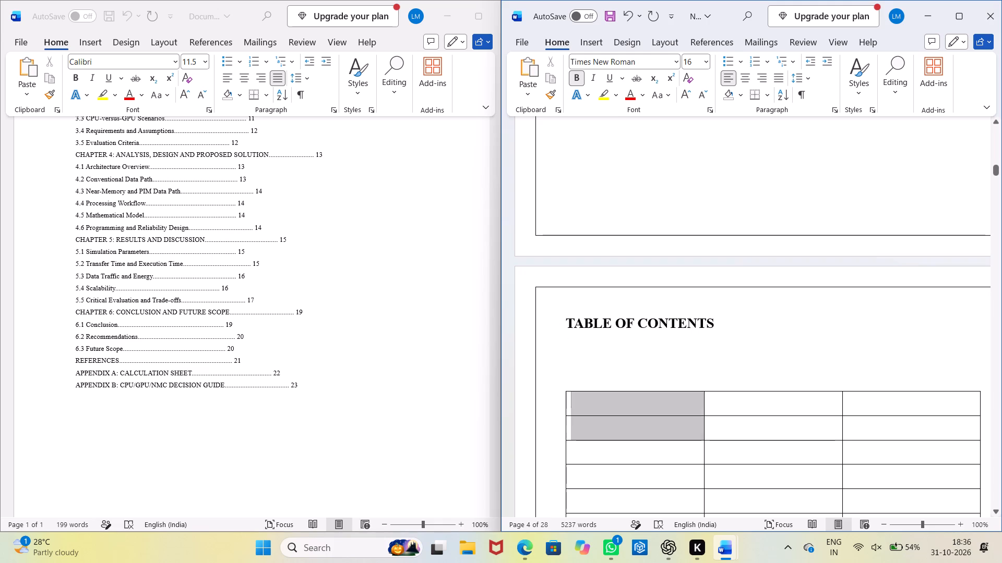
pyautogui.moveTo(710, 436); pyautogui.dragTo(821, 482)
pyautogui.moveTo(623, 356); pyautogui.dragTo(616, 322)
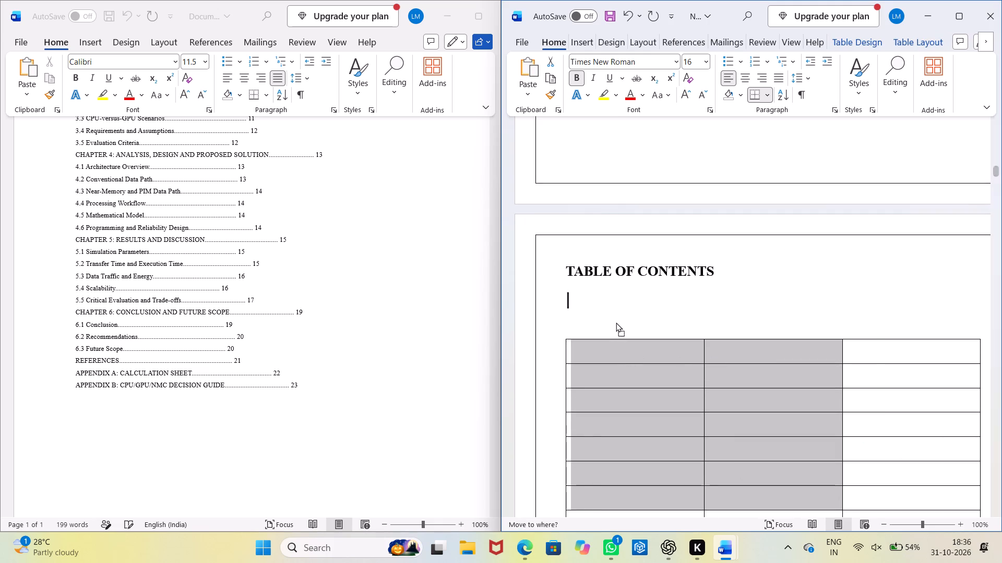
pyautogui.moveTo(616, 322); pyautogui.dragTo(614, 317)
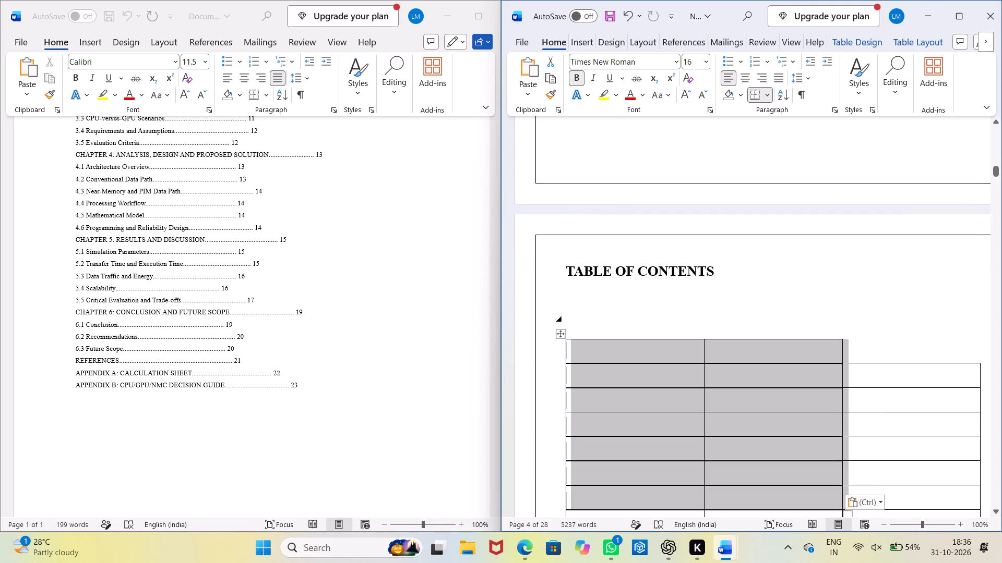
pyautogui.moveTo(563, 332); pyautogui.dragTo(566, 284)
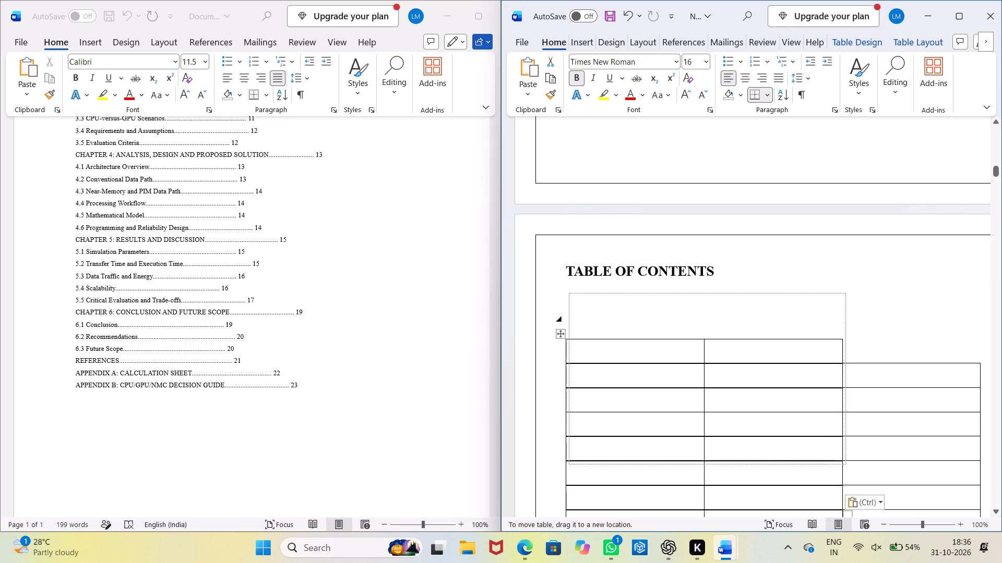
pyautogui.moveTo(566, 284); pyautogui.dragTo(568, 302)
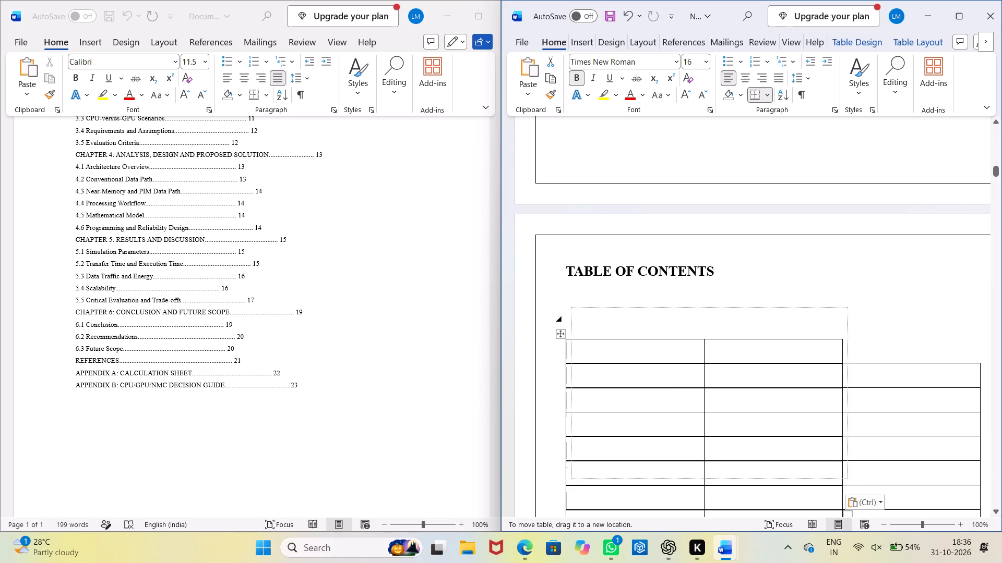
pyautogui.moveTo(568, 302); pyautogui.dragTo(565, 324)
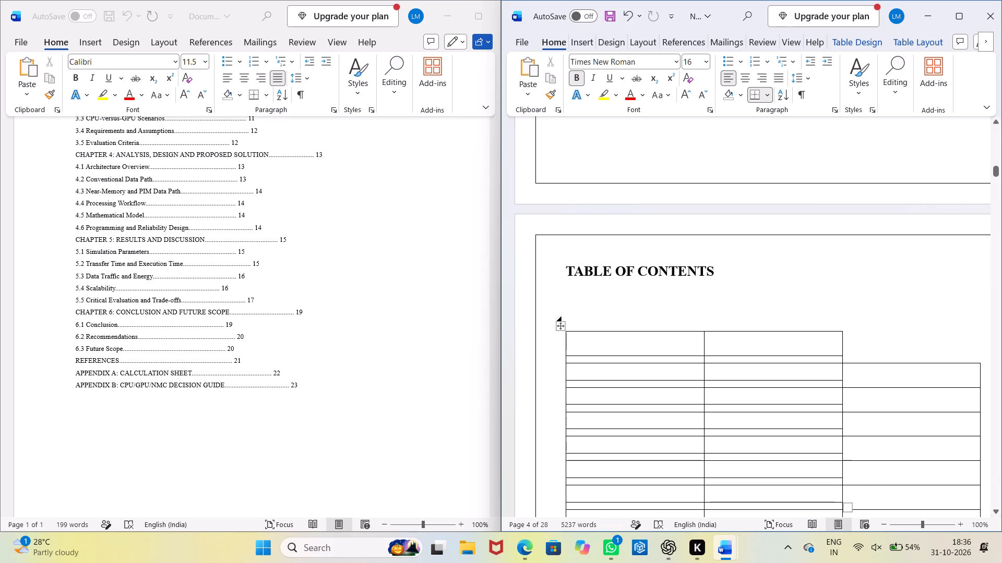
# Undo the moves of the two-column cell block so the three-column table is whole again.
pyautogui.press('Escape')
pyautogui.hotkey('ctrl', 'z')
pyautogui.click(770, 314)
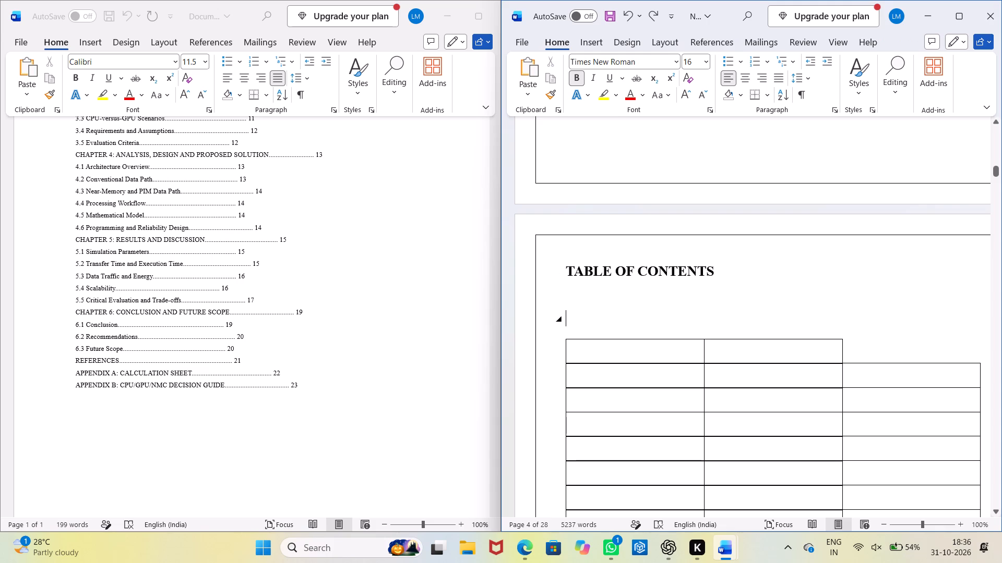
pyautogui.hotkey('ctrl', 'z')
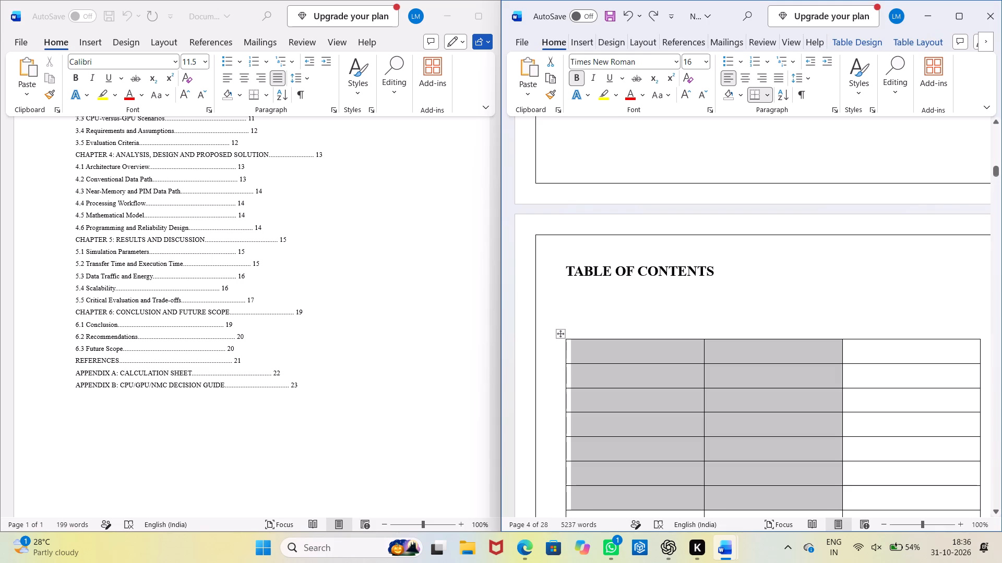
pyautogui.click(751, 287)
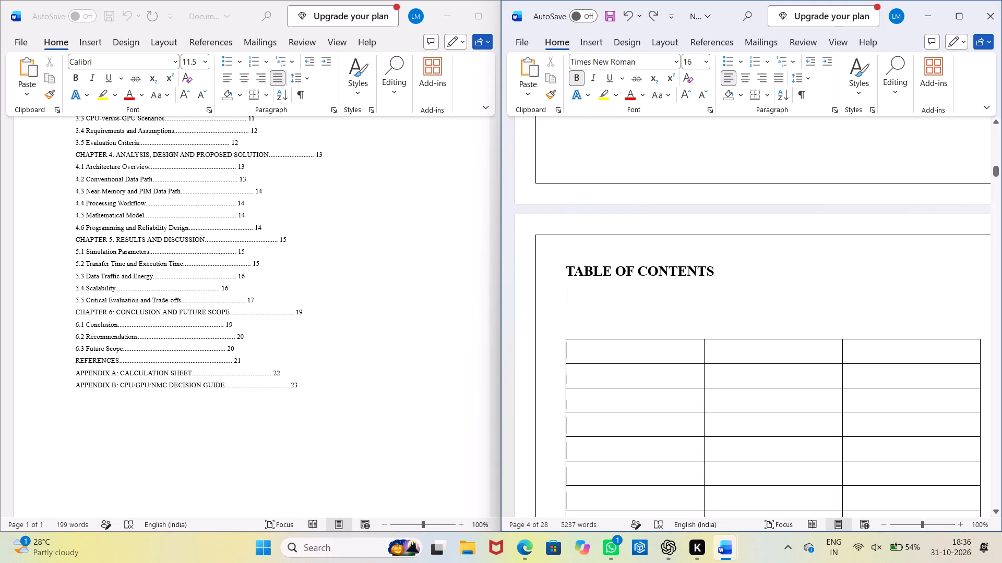
# Select all rows of the three-column table and move the whole table up towards the TABLE OF CONTENTS heading.
pyautogui.scroll(-20, 669, 375)
pyautogui.scroll(-11, 669, 375)
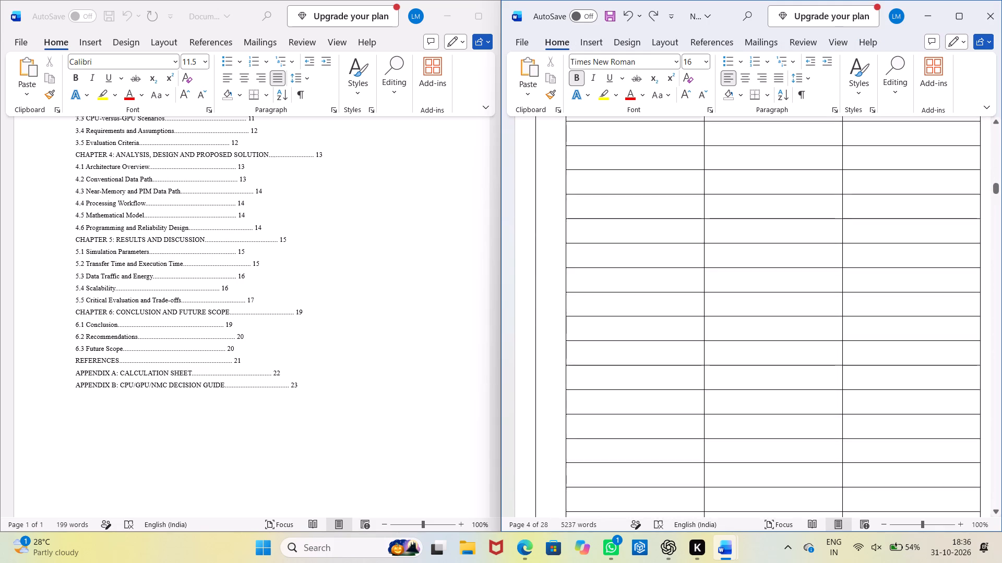
pyautogui.scroll(-6, 669, 375)
pyautogui.moveTo(896, 325); pyautogui.dragTo(615, 70)
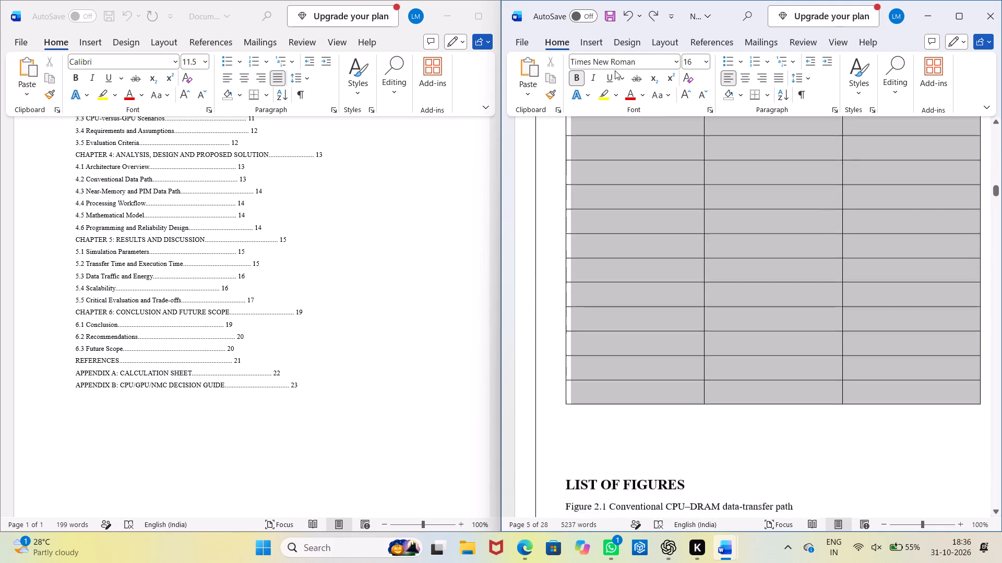
pyautogui.moveTo(615, 70); pyautogui.dragTo(579, 105)
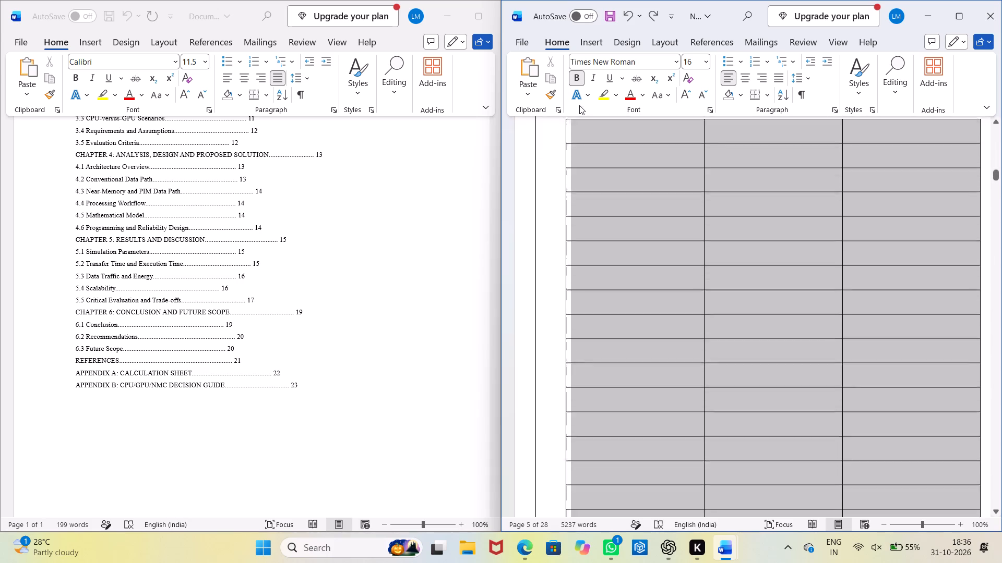
pyautogui.moveTo(579, 105); pyautogui.dragTo(577, 241)
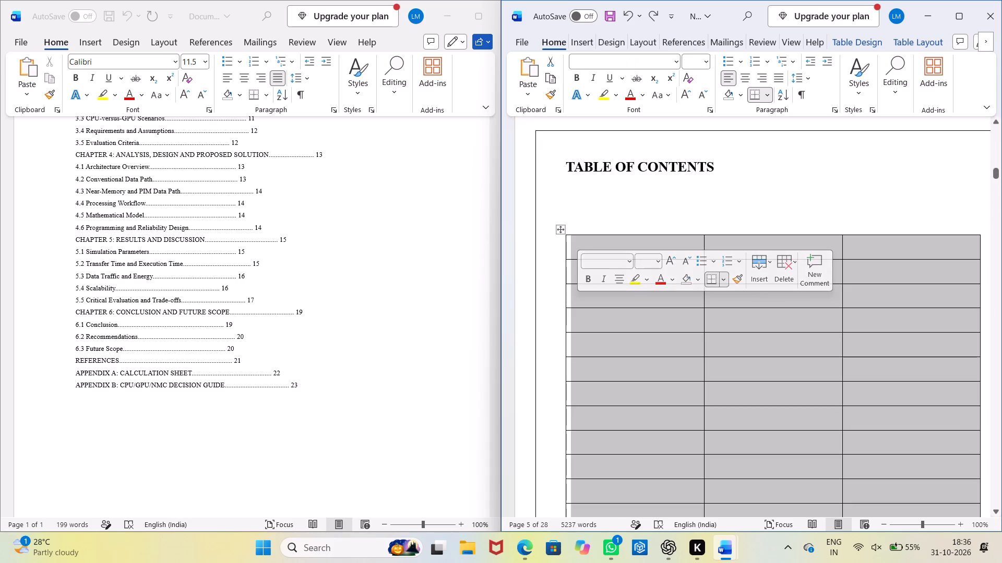
pyautogui.moveTo(564, 230); pyautogui.dragTo(559, 185)
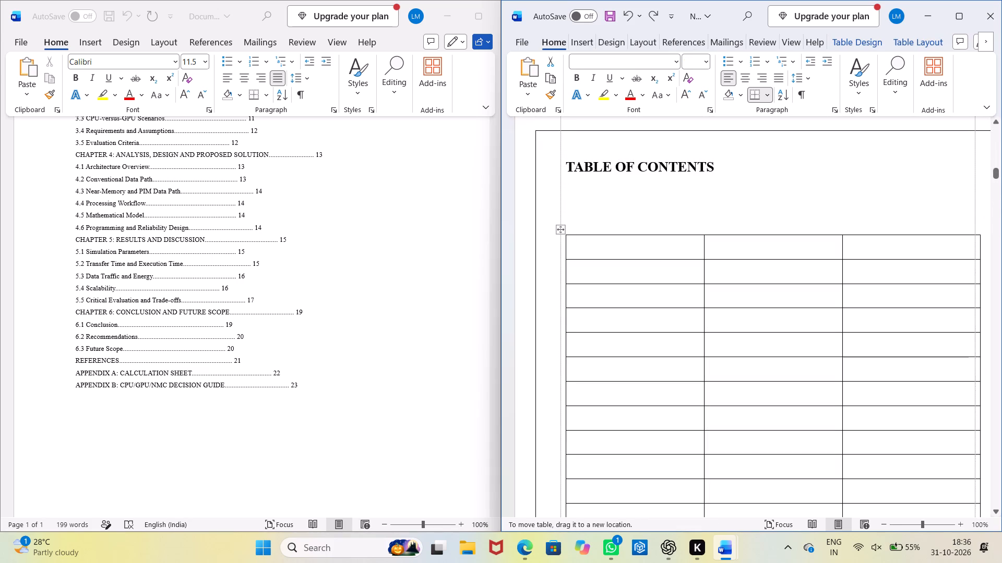
pyautogui.moveTo(559, 185); pyautogui.dragTo(558, 184)
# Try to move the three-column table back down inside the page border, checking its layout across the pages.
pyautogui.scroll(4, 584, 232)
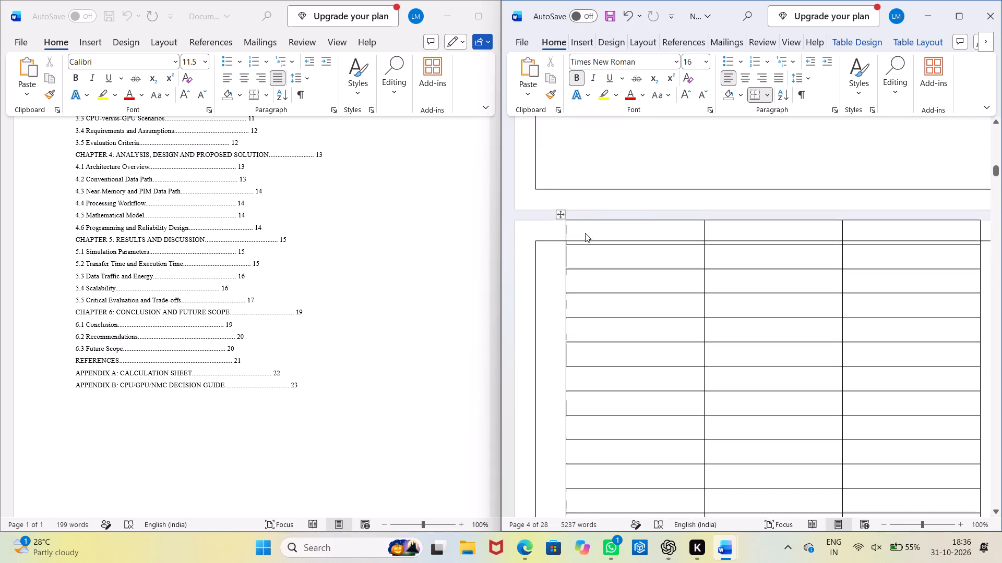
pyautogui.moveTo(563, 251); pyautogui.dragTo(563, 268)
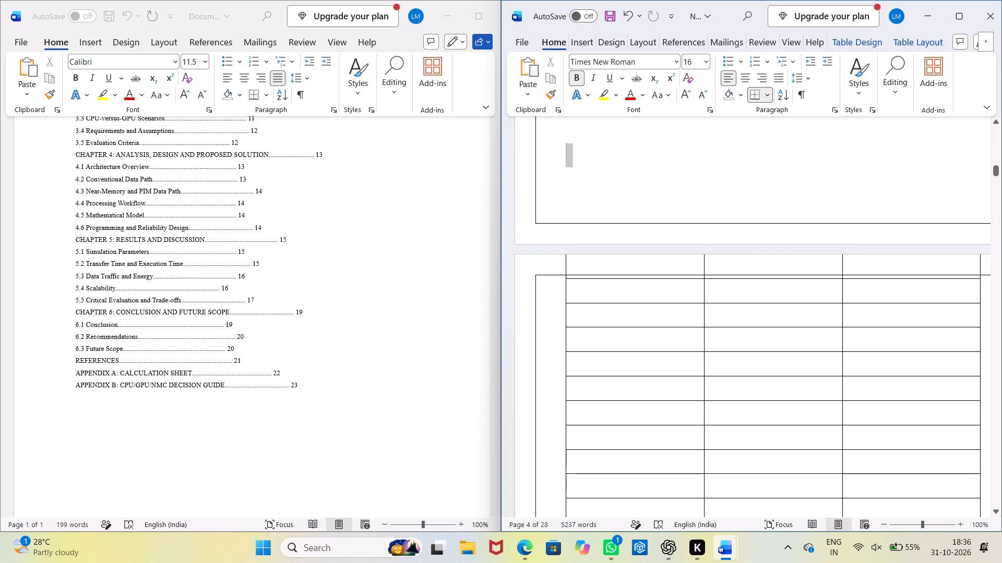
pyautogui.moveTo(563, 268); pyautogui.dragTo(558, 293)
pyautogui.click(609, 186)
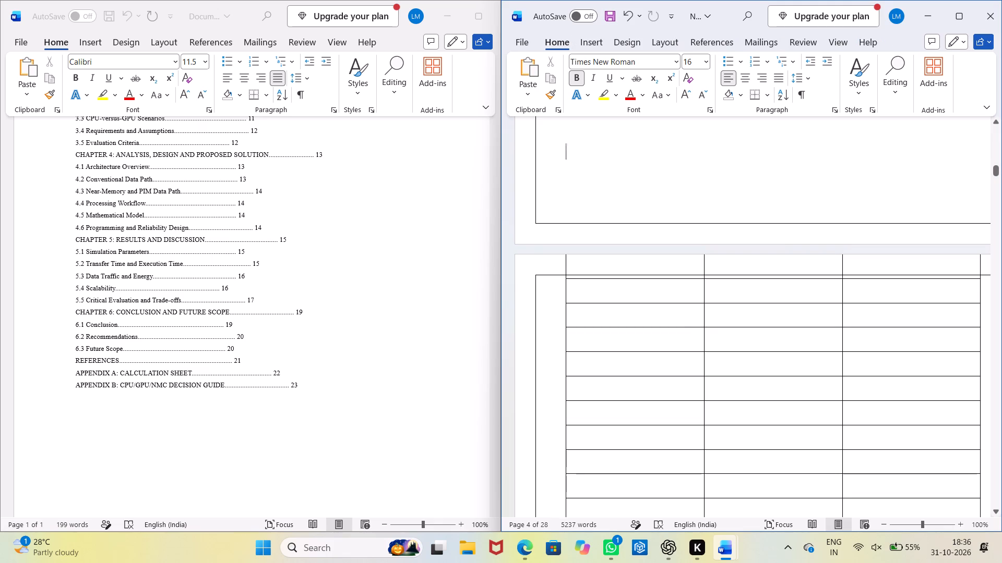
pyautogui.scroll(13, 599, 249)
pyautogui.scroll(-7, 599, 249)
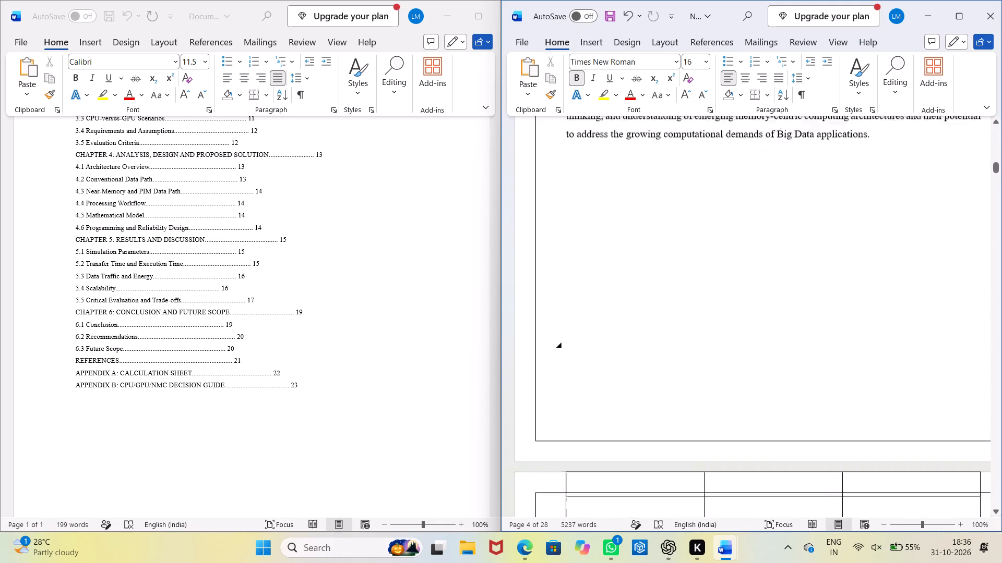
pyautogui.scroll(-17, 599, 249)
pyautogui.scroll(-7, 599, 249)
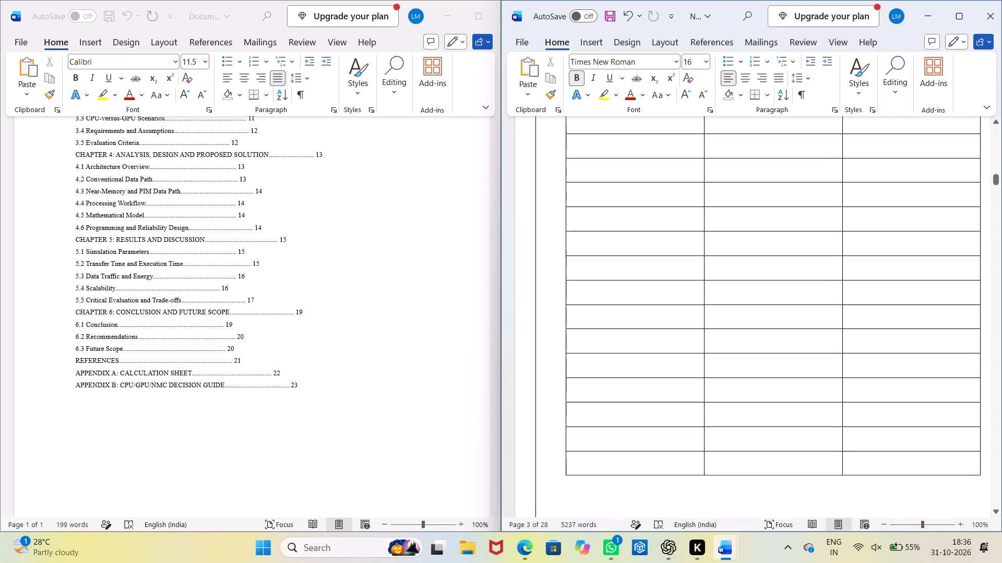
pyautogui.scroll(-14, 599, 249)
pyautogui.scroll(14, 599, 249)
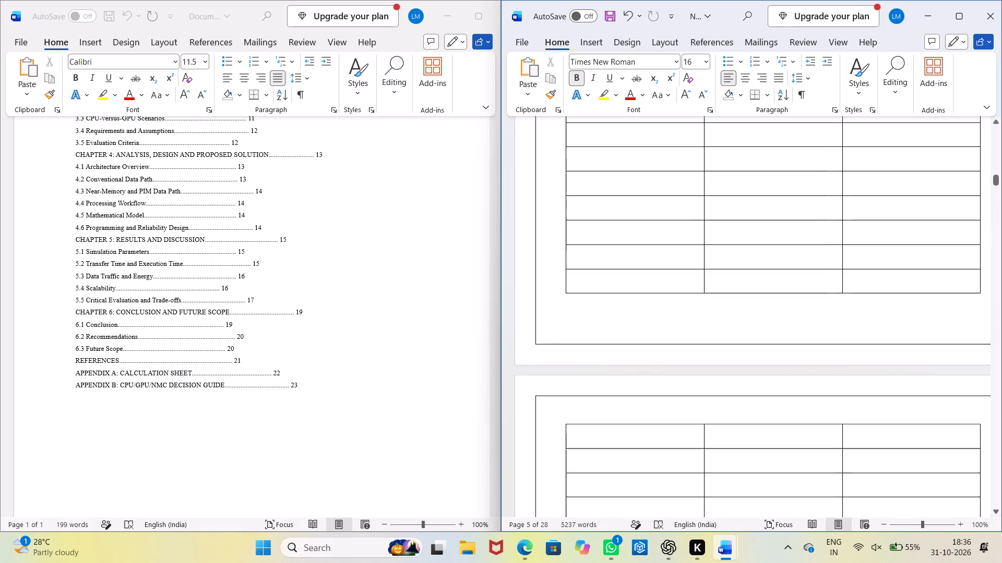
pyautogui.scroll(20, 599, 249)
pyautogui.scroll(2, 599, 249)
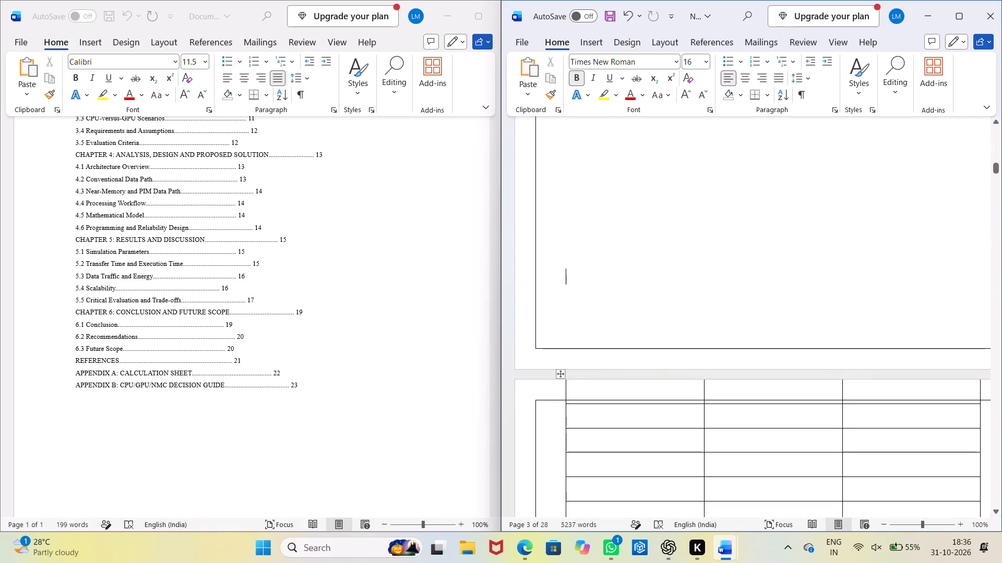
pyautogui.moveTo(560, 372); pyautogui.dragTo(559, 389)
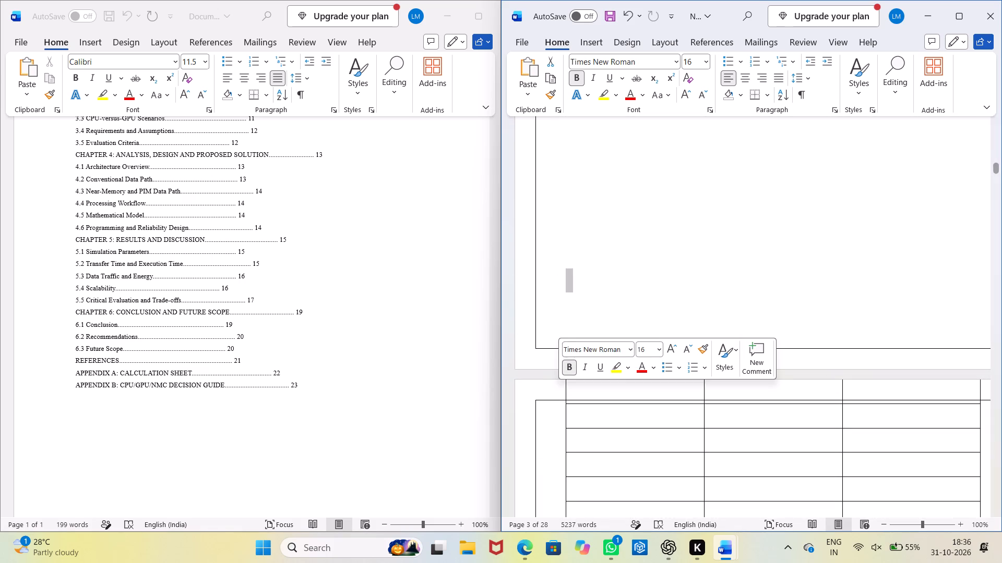
# Insert a page break after the last contents entry, APPENDIX B, in the separate contents-list document.
pyautogui.click(91, 42)
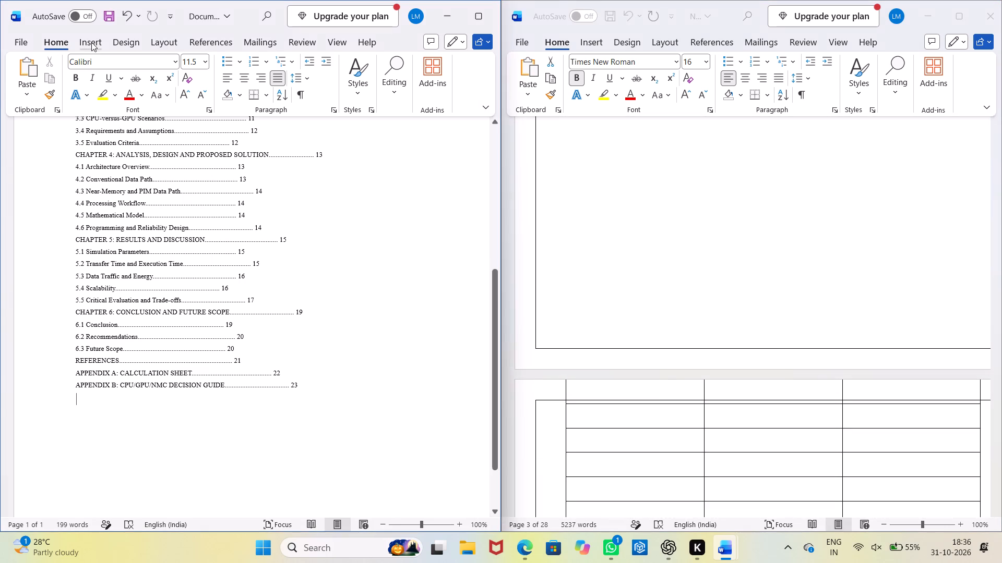
pyautogui.click(79, 42)
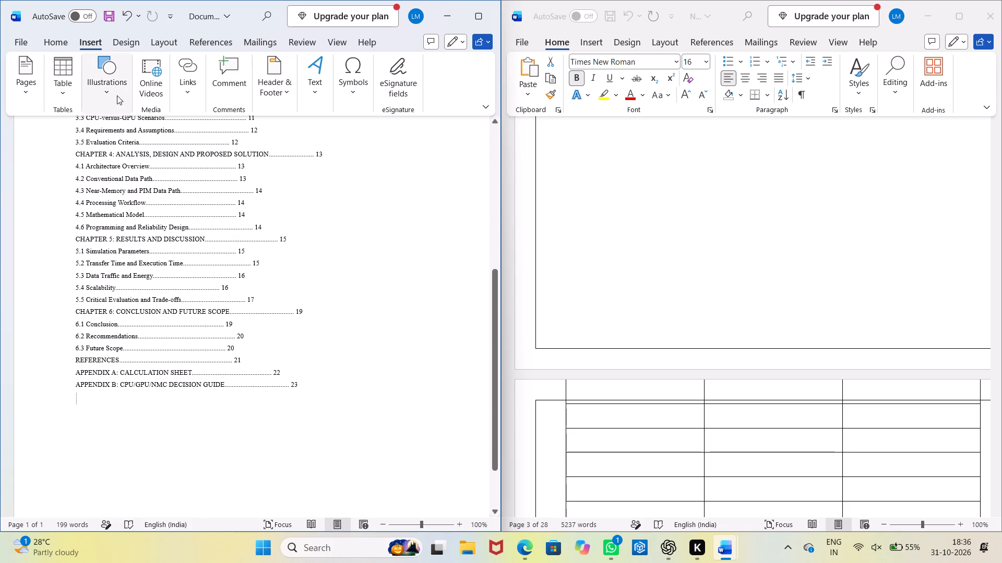
pyautogui.click(22, 99)
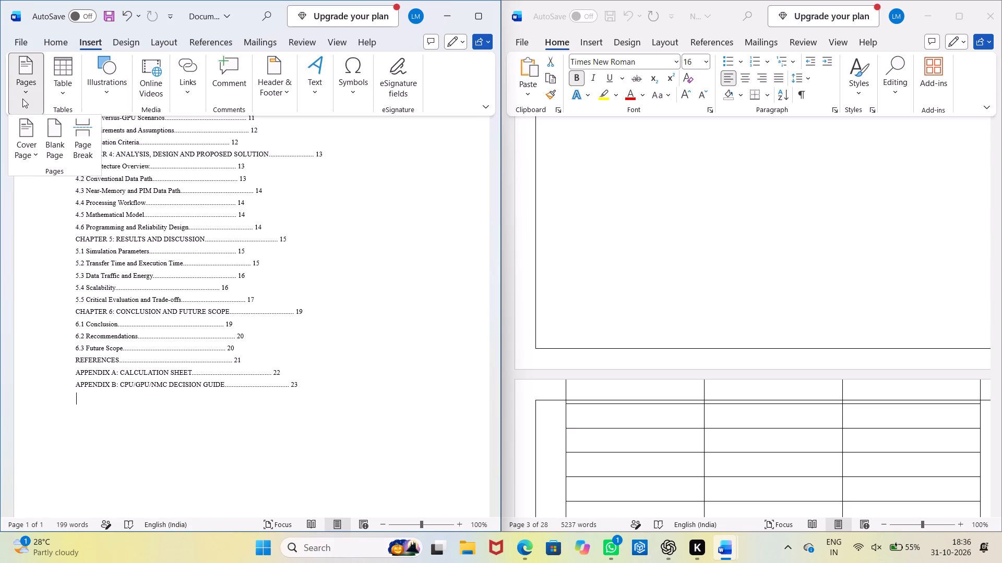
pyautogui.click(77, 140)
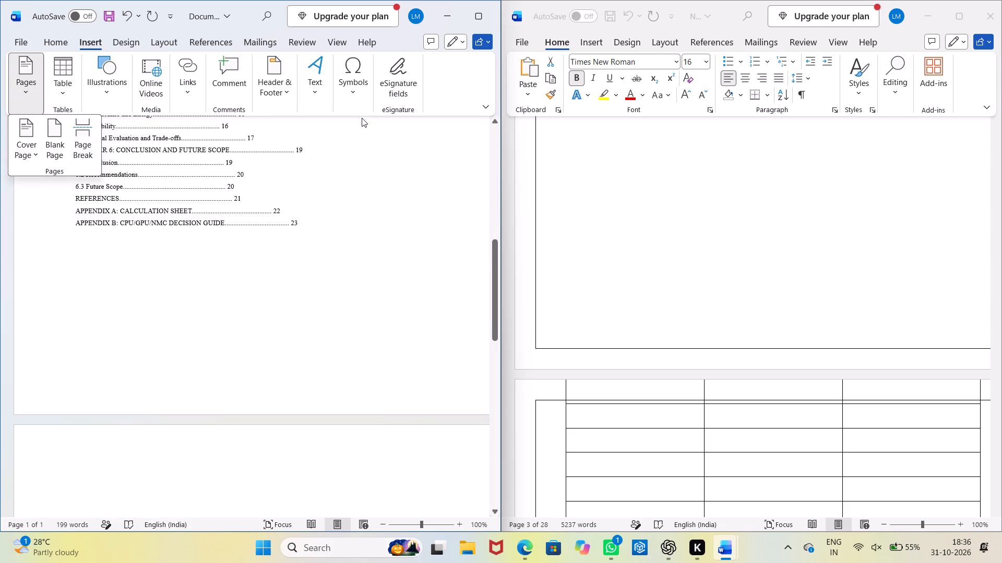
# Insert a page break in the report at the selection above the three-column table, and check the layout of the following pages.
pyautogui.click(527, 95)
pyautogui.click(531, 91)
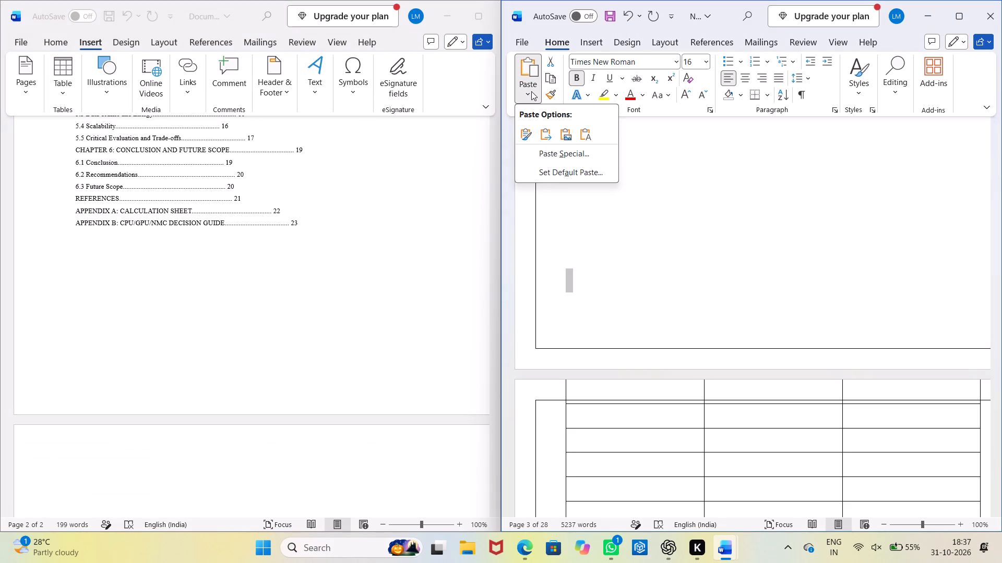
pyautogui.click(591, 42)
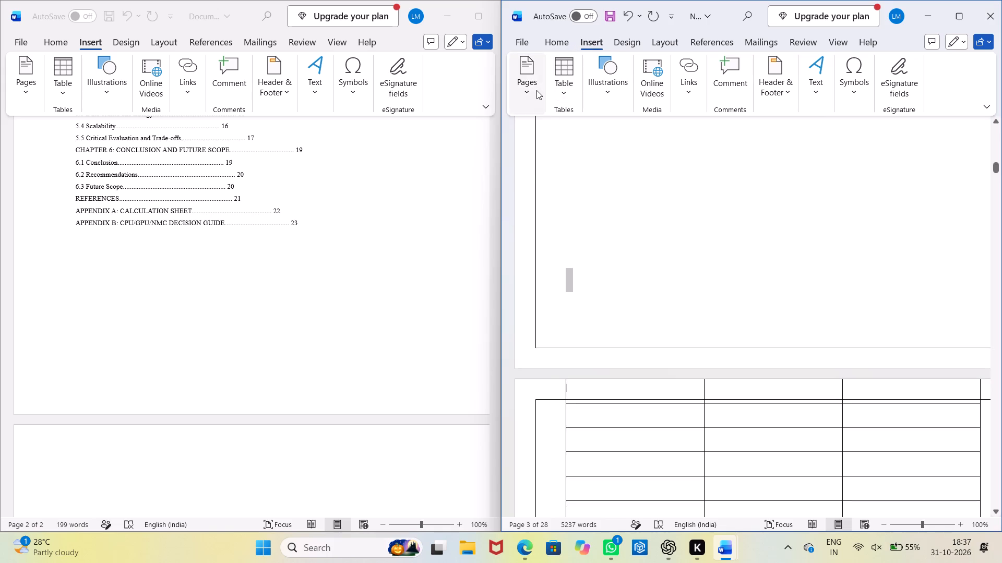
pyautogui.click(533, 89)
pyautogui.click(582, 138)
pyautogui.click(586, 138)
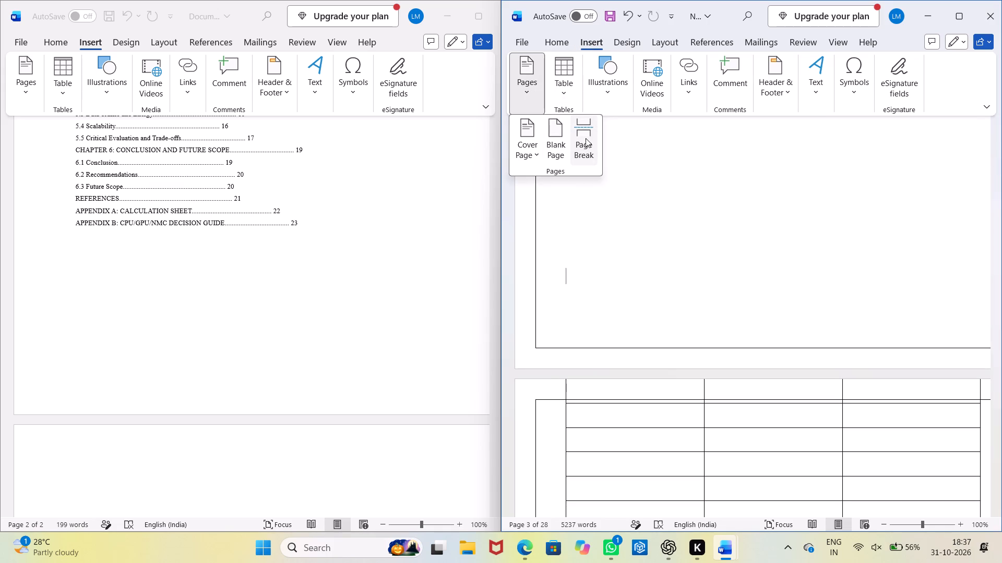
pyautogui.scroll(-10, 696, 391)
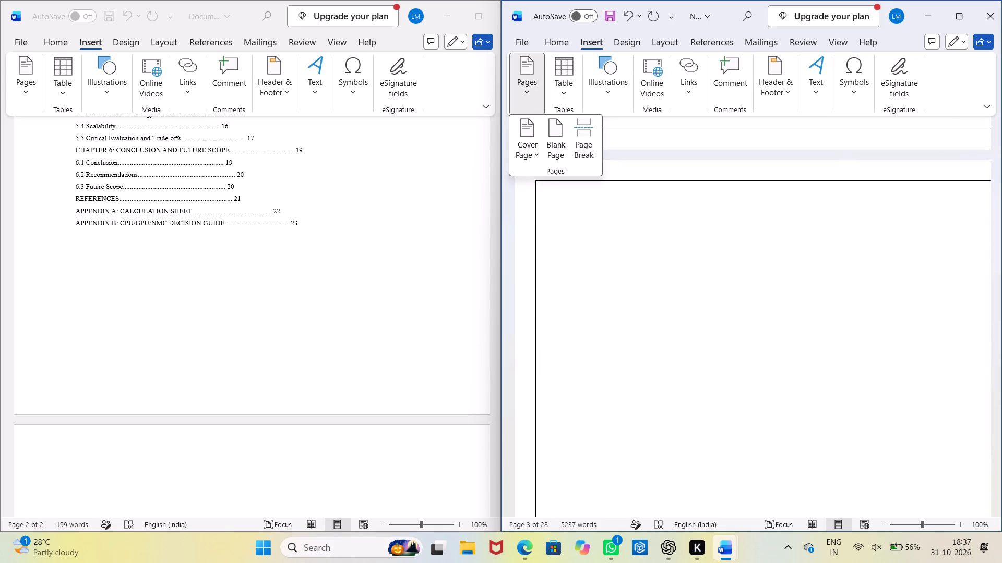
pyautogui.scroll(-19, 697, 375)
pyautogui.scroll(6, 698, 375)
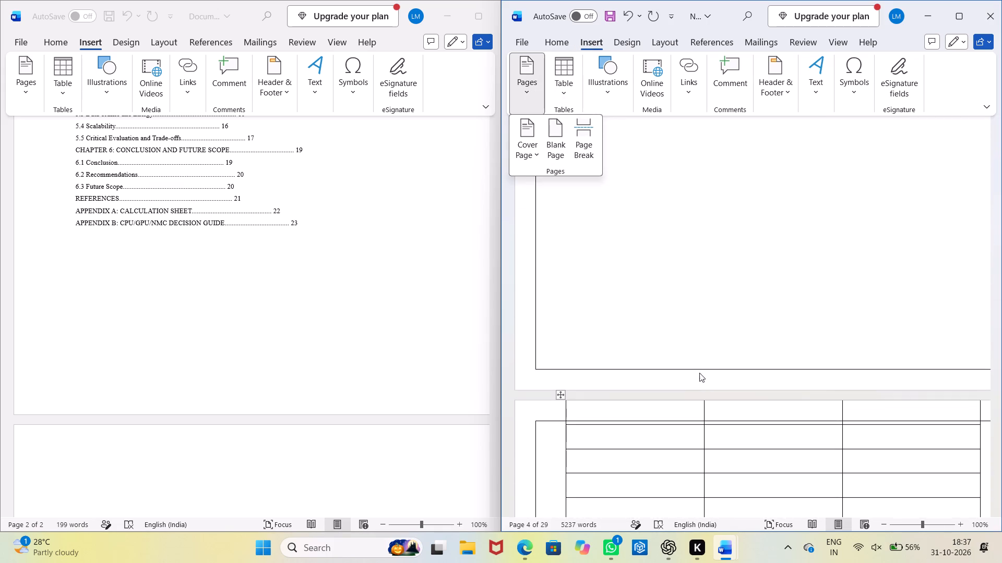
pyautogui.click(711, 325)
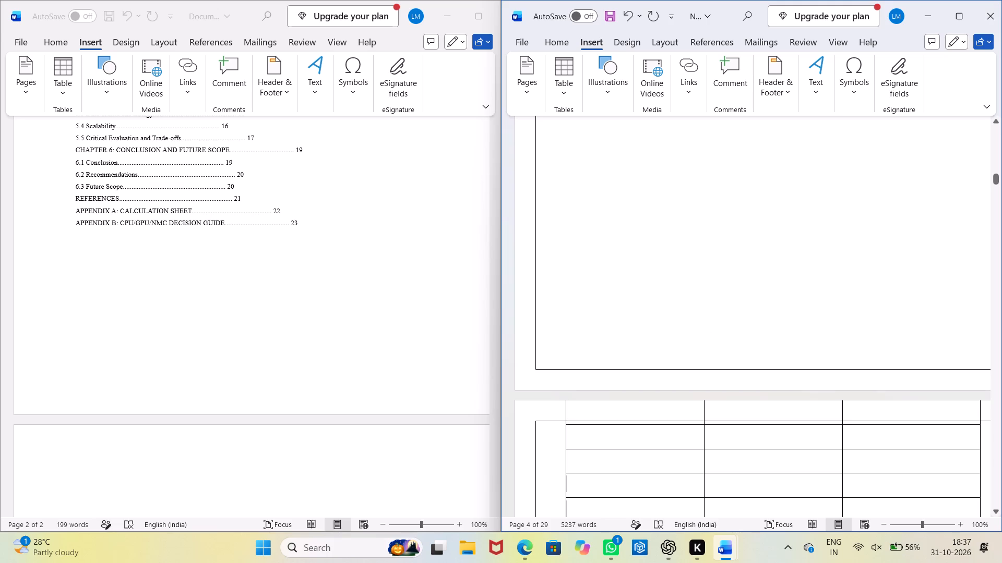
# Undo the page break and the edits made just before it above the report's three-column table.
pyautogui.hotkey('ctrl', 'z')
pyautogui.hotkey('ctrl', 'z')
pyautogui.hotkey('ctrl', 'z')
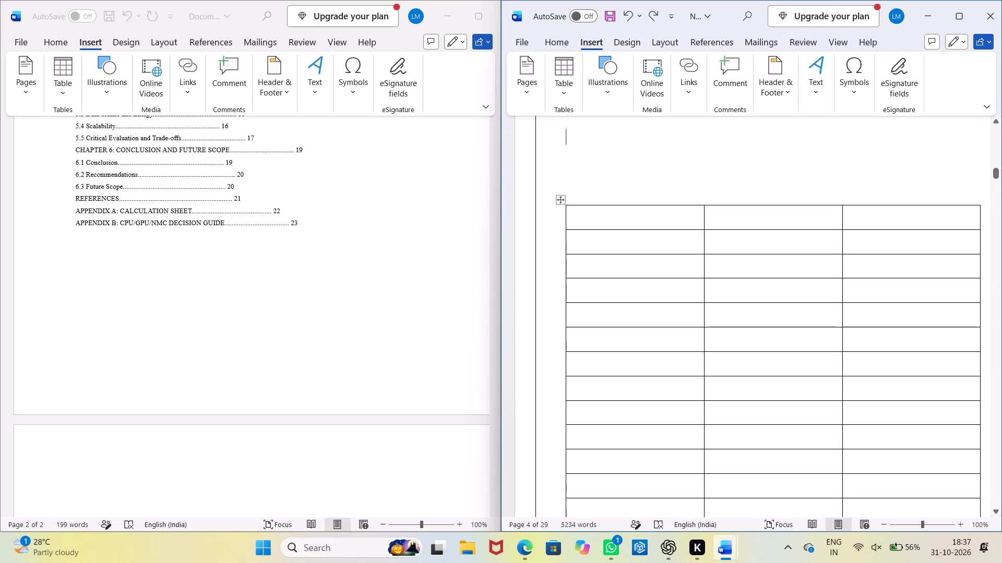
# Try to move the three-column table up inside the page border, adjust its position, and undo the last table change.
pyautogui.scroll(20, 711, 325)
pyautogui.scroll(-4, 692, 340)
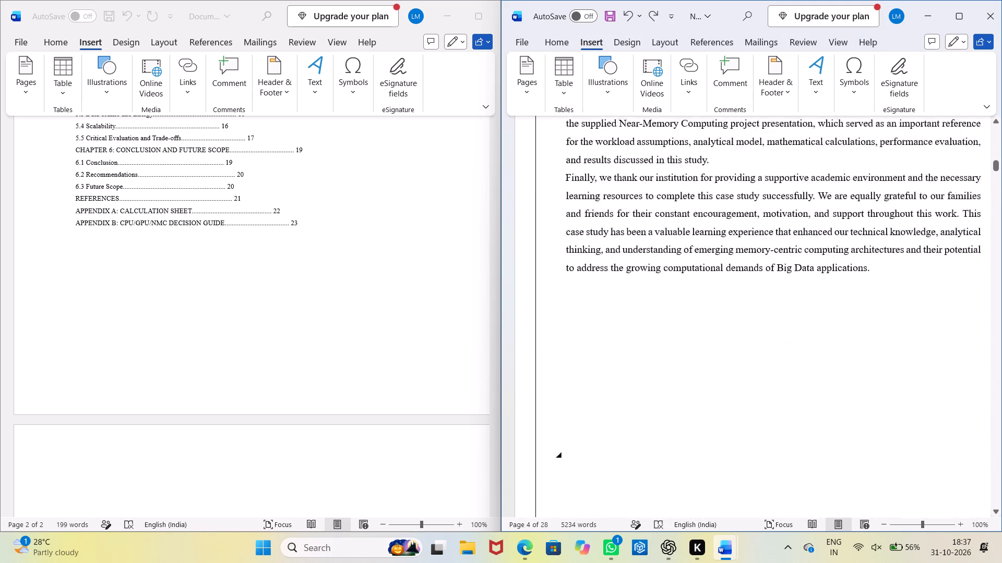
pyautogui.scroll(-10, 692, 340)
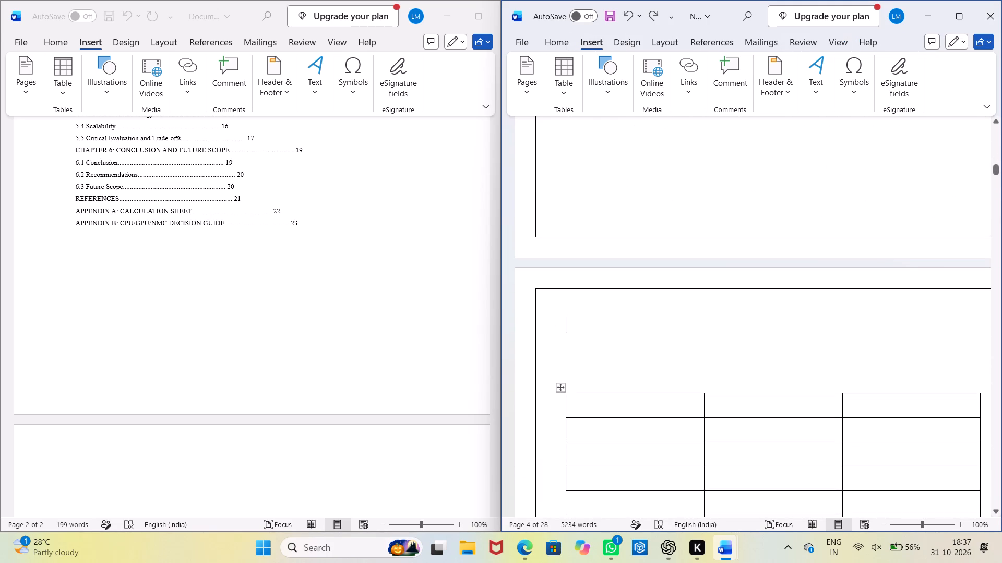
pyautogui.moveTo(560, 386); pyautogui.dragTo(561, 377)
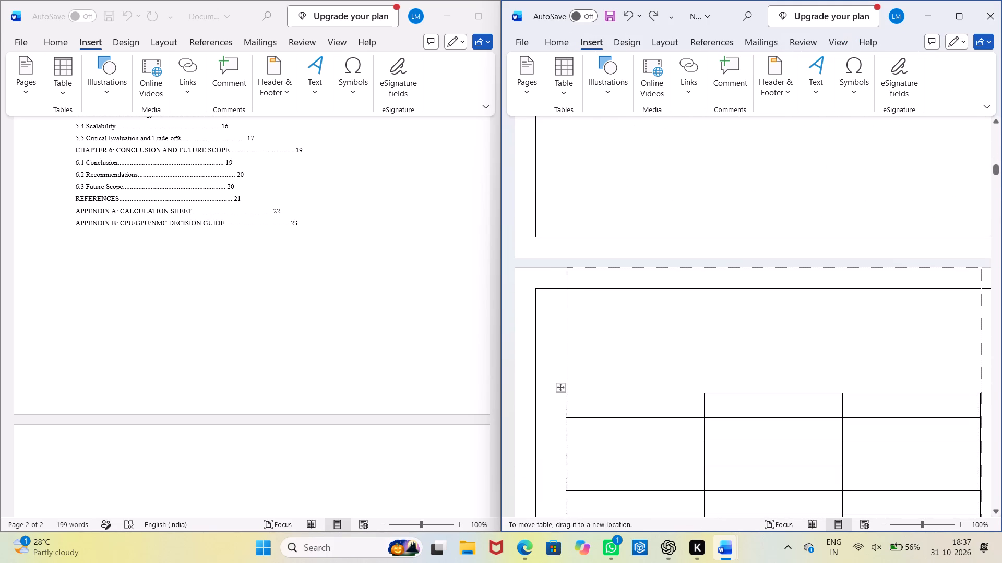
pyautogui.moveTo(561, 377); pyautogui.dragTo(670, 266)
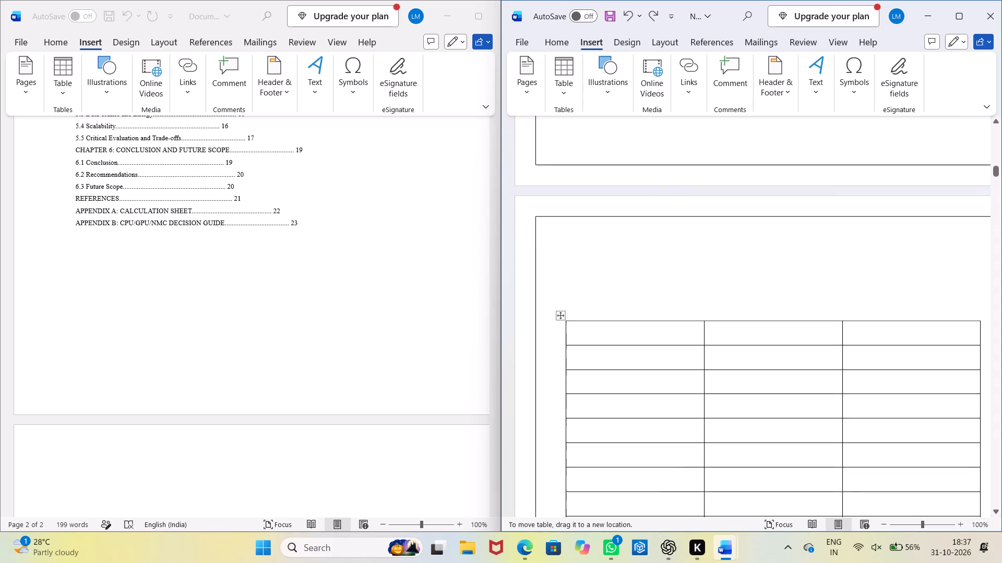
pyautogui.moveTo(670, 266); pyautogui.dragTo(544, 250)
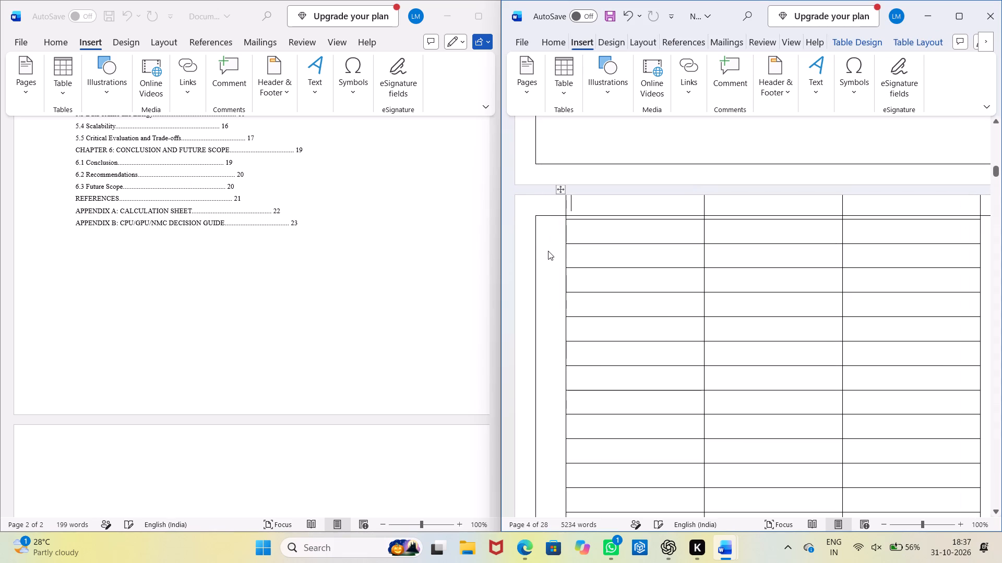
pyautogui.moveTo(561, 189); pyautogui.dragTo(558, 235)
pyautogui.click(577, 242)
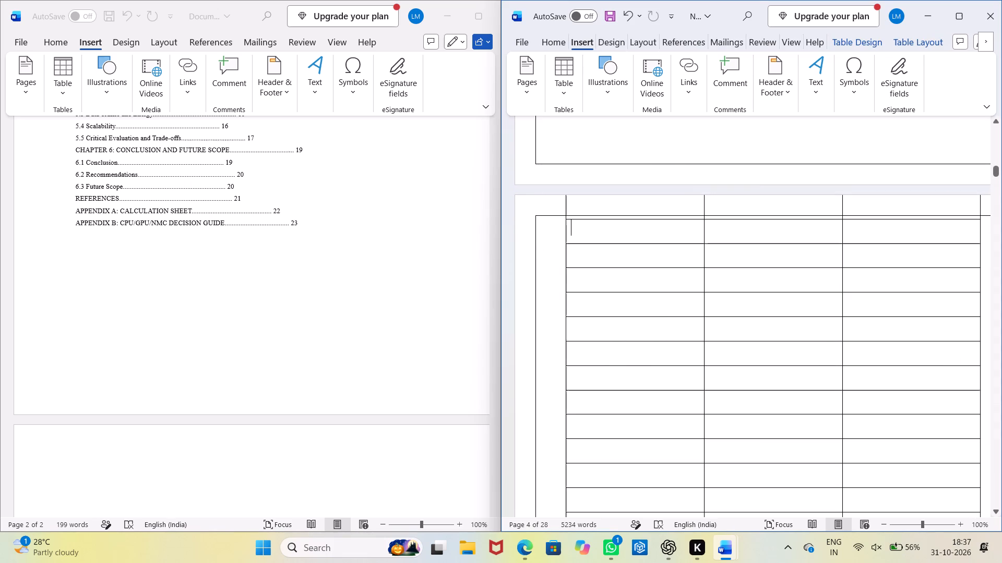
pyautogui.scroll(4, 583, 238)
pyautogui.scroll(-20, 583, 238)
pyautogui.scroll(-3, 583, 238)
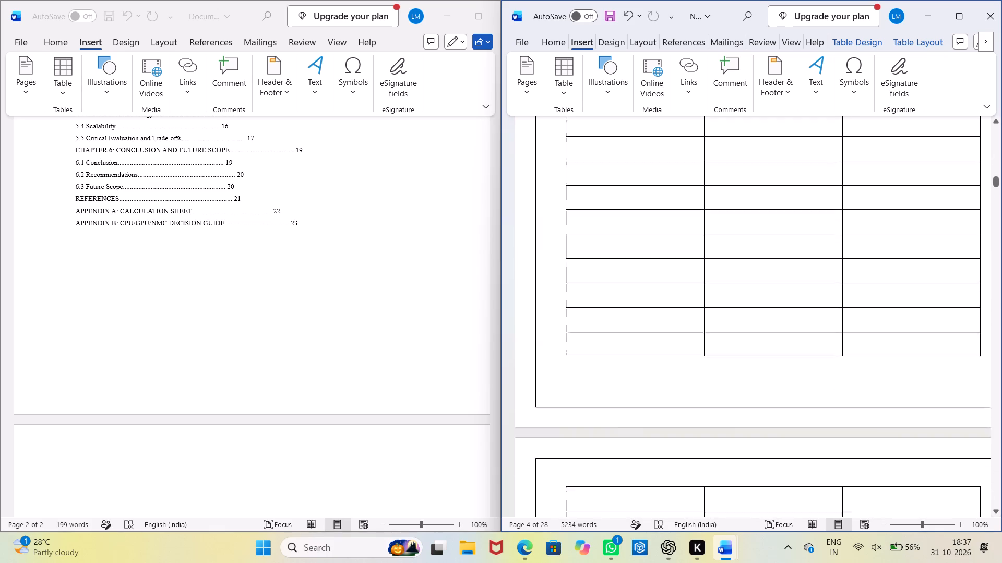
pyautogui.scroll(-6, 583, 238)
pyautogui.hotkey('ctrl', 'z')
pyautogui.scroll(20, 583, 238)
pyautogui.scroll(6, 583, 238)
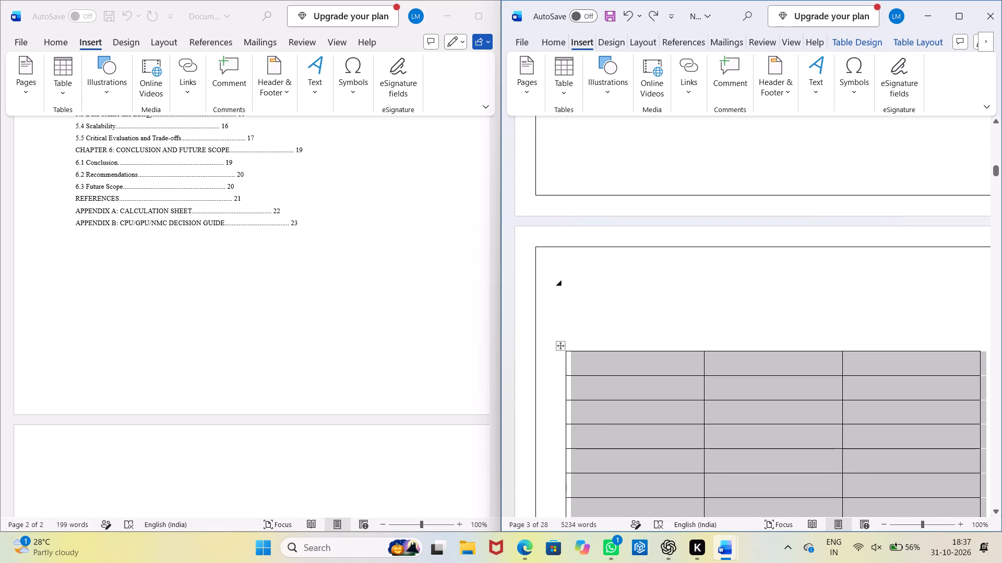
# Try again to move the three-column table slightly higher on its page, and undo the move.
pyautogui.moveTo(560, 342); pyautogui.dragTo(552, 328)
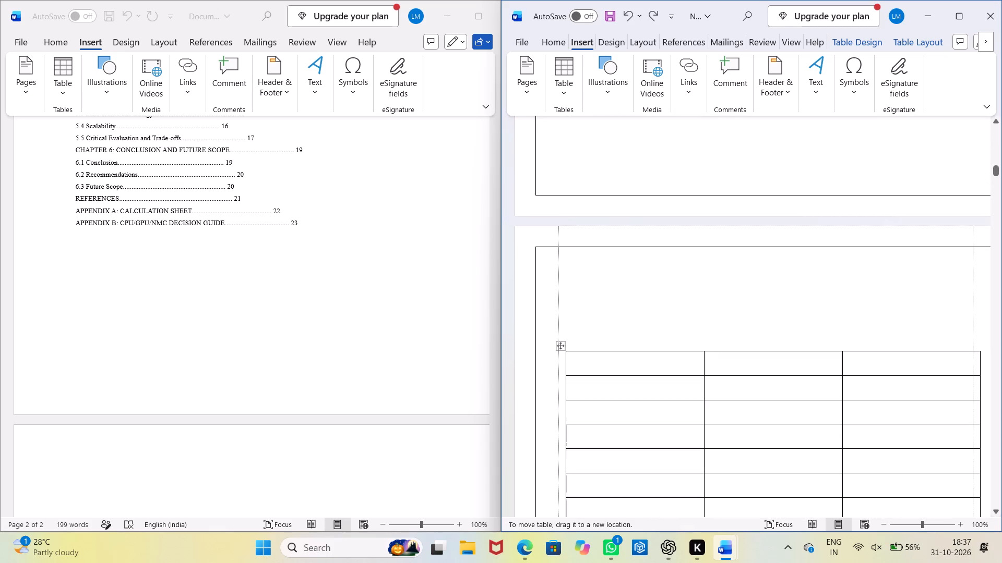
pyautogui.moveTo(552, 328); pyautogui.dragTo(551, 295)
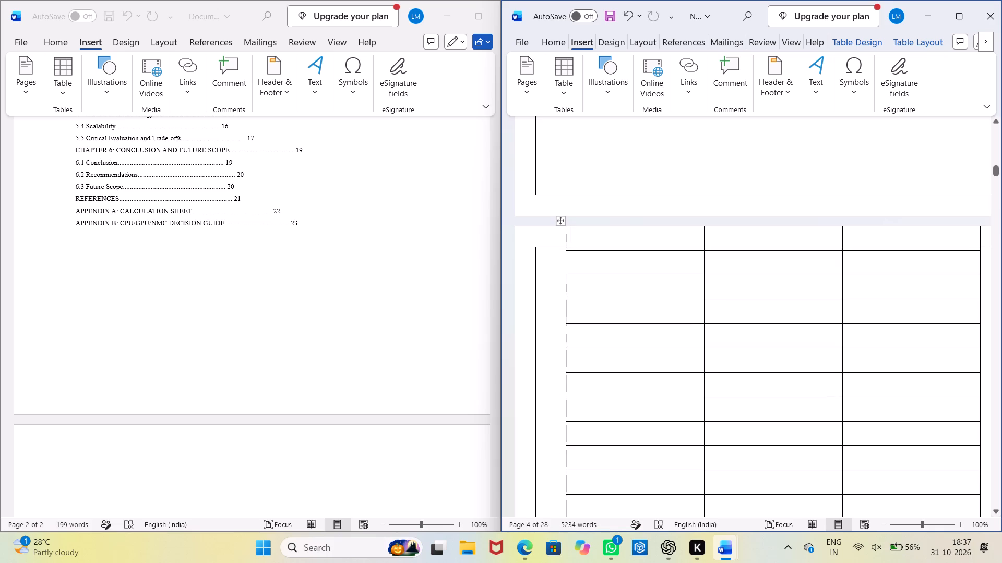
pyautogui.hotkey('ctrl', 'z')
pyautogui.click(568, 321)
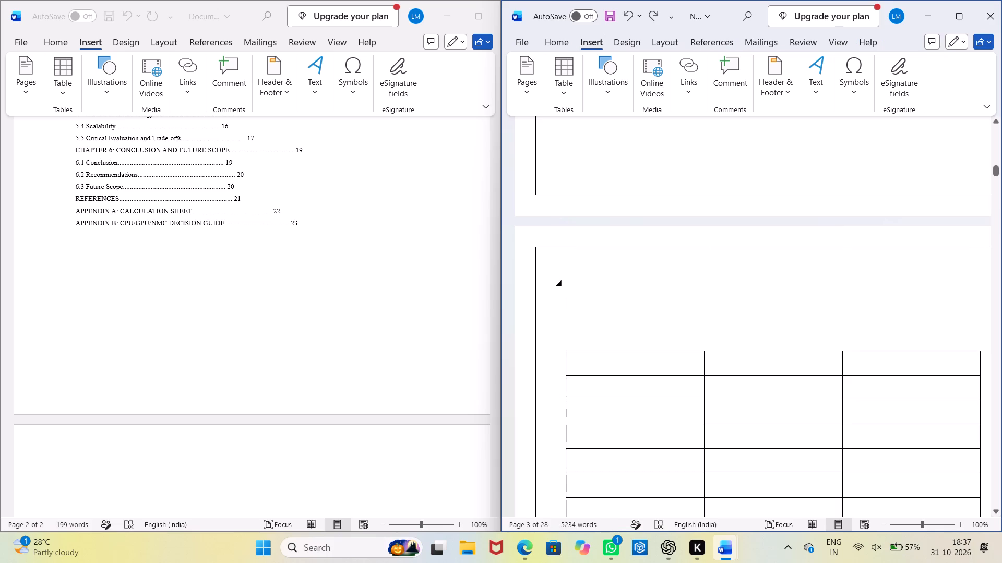
# Delete the whole empty three-column table above the LIST OF FIGURES heading.
pyautogui.click(587, 356)
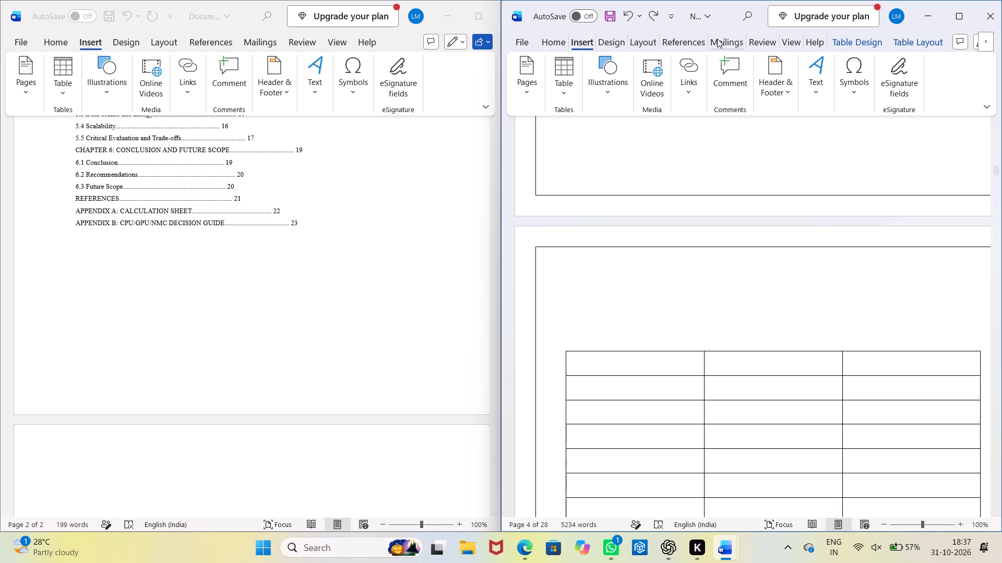
pyautogui.scroll(-20, 671, 235)
pyautogui.scroll(-7, 671, 235)
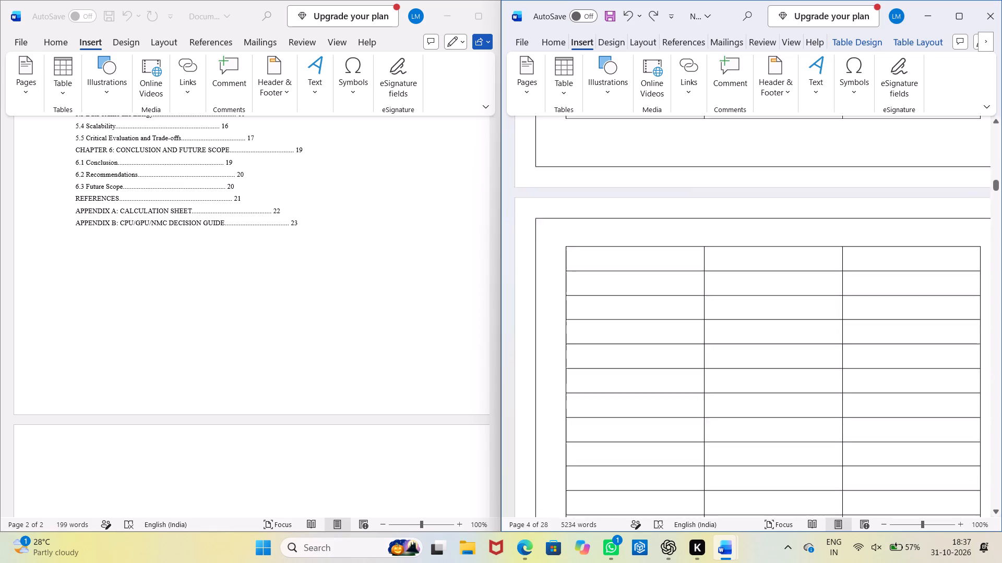
pyautogui.scroll(-16, 672, 236)
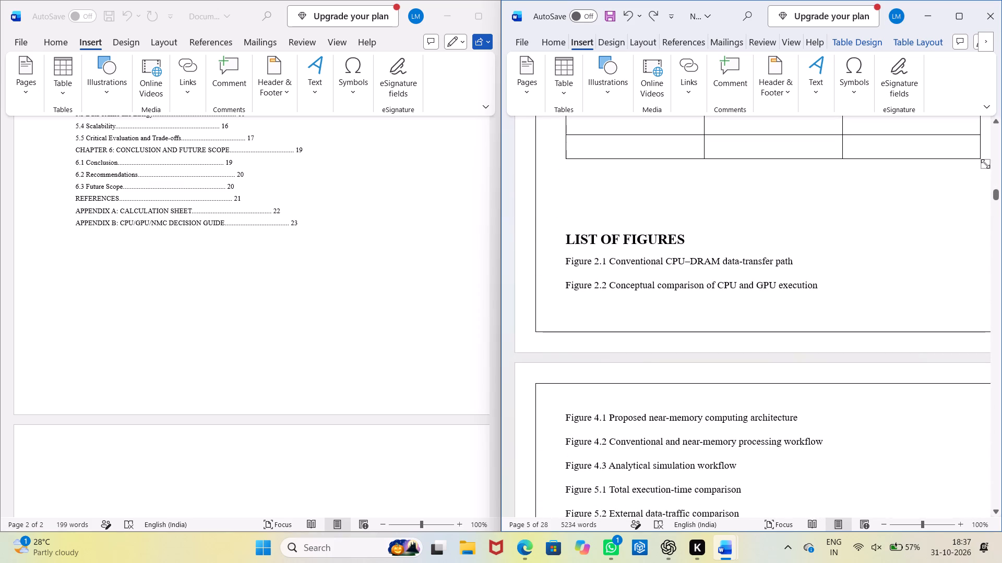
pyautogui.click(985, 164)
pyautogui.press('BackSpace')
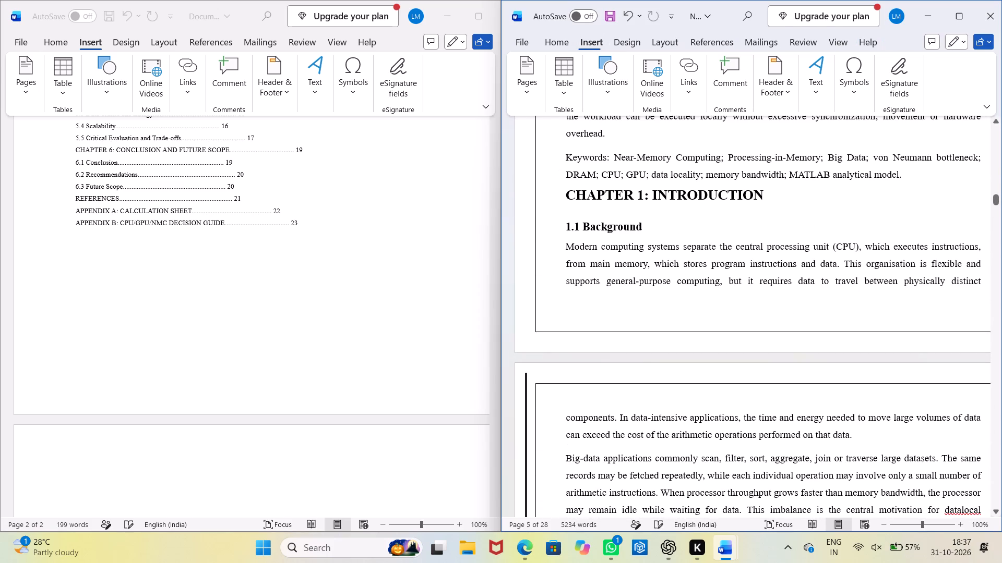
# Delete the run of blank lines directly above the LIST OF FIGURES heading to pull the list upwards.
pyautogui.scroll(20, 945, 180)
pyautogui.scroll(5, 945, 180)
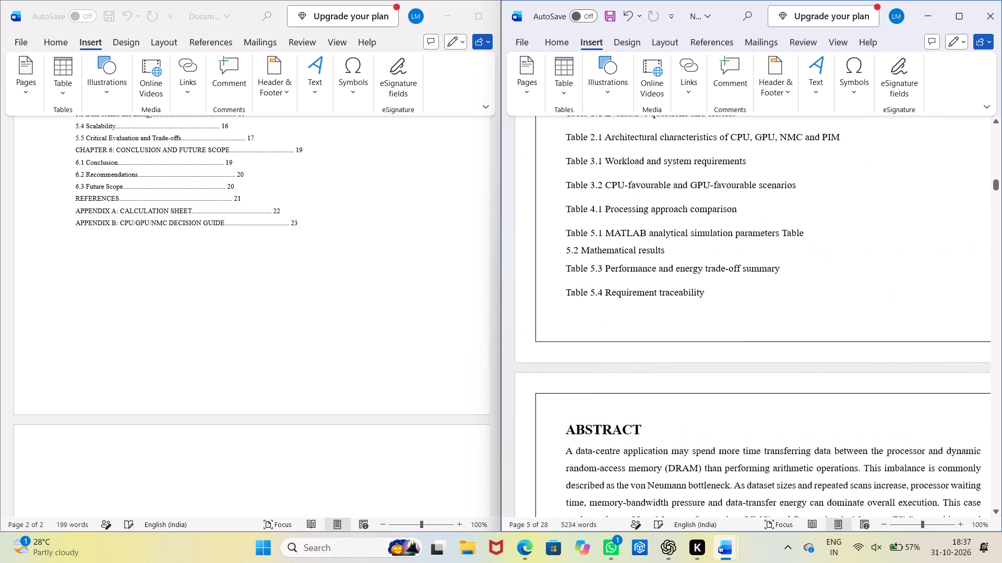
pyautogui.scroll(19, 944, 180)
pyautogui.scroll(7, 944, 180)
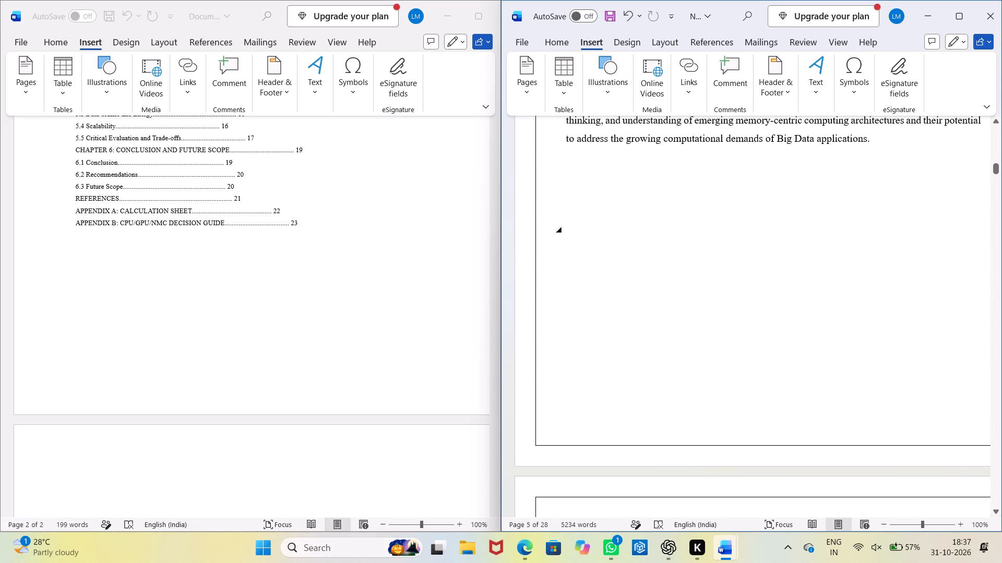
pyautogui.scroll(-5, 615, 469)
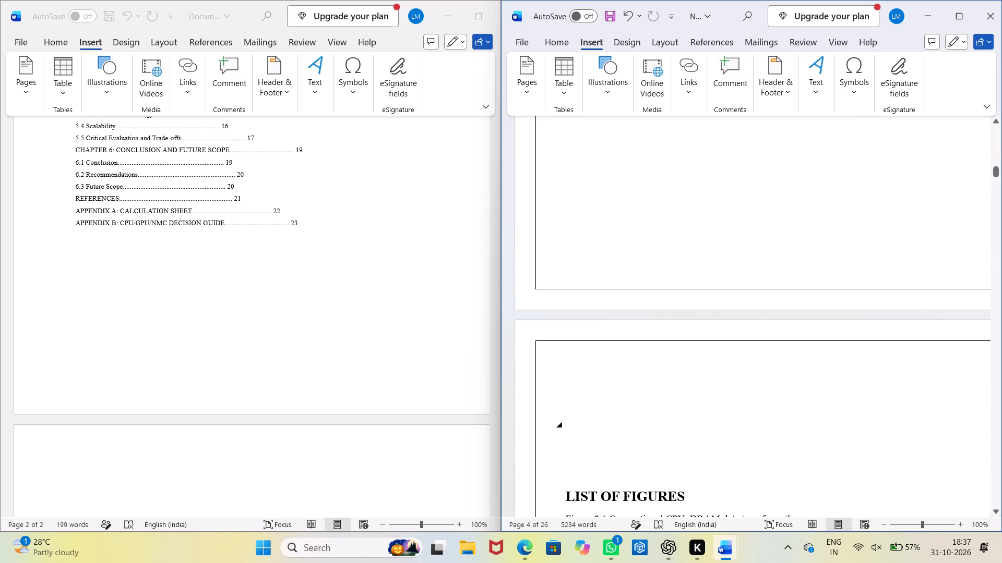
pyautogui.click(599, 456)
pyautogui.click(593, 480)
pyautogui.press('BackSpace')
pyautogui.press('BackSpace')
pyautogui.press('BackSpace')
pyautogui.press('BackSpace')
pyautogui.press('BackSpace')
pyautogui.press('BackSpace')
pyautogui.press('BackSpace')
pyautogui.press('BackSpace')
pyautogui.press('BackSpace')
pyautogui.press('BackSpace')
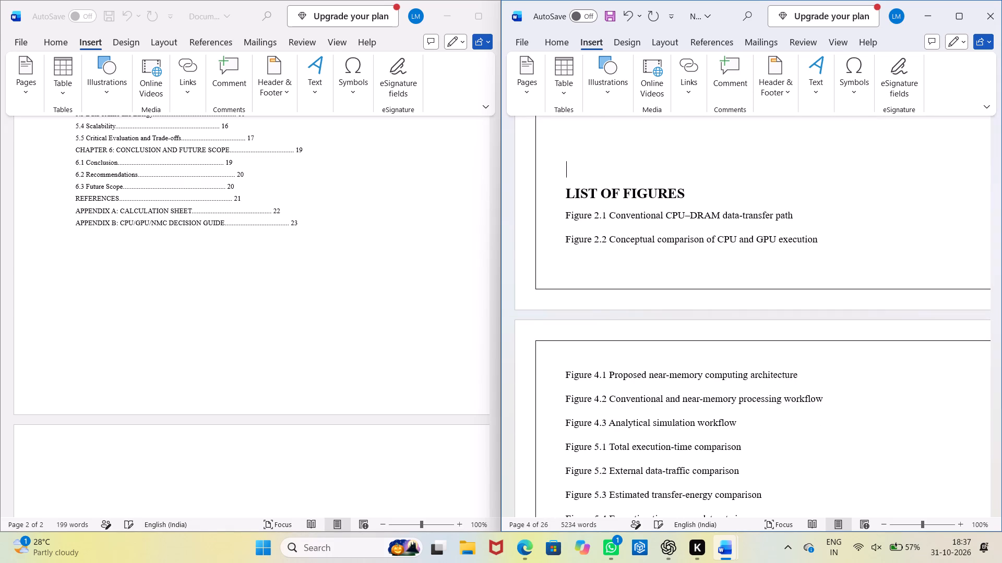
pyautogui.press('BackSpace')
pyautogui.press('BackSpace')
pyautogui.press('BackSpace')
pyautogui.press('BackSpace')
pyautogui.press('BackSpace')
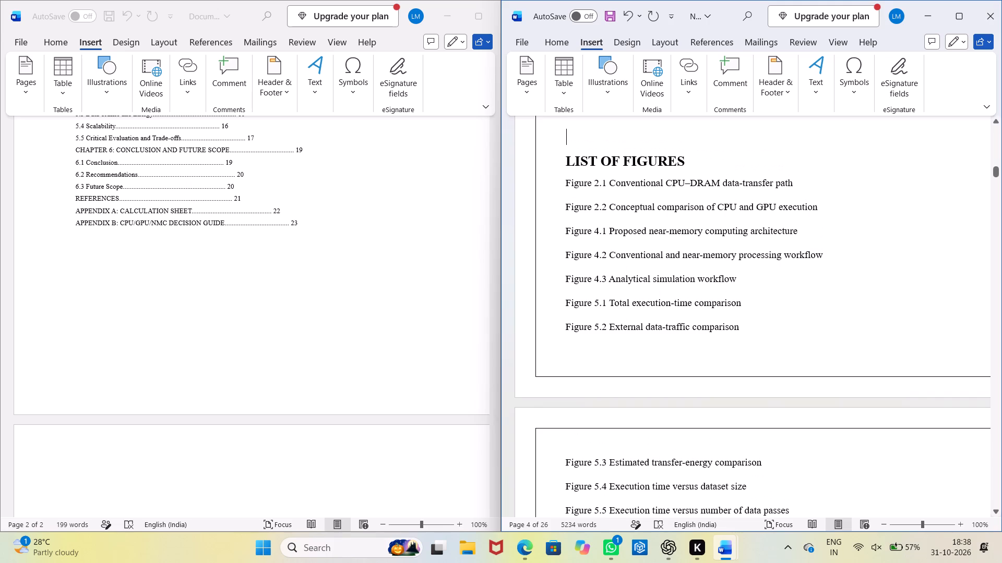
# Add line breaks above LIST OF FIGURES and remove the excess ones so the heading starts at the top of a page.
pyautogui.scroll(8, 593, 480)
pyautogui.hotkey('shift', 'Return')
pyautogui.hotkey('shift', 'Return')
pyautogui.hotkey('shift', 'Return')
pyautogui.hotkey('shift', 'Return')
pyautogui.hotkey('shift', 'Return')
pyautogui.hotkey('shift', 'Return')
pyautogui.hotkey('shift', 'Return')
pyautogui.hotkey('shift', 'Return')
pyautogui.hotkey('shift', 'Return')
pyautogui.hotkey('shift', 'Return')
pyautogui.hotkey('shift', 'Return')
pyautogui.hotkey('shift', 'Return')
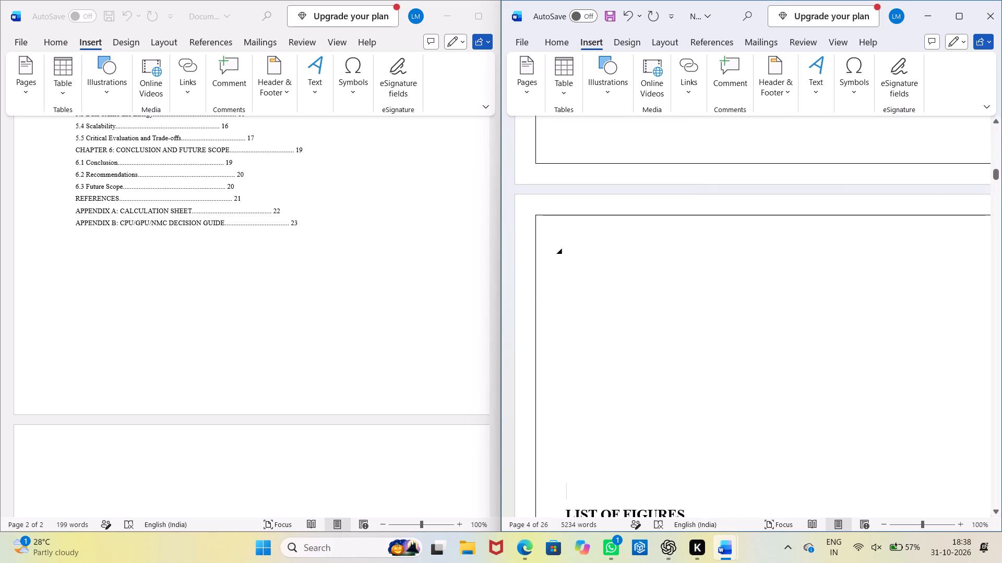
pyautogui.press('BackSpace')
pyautogui.press('BackSpace')
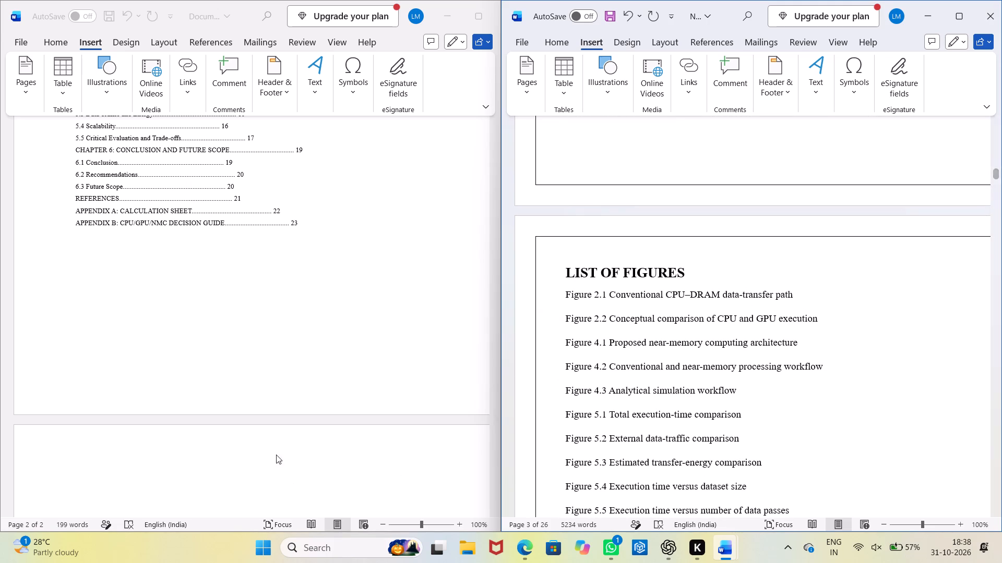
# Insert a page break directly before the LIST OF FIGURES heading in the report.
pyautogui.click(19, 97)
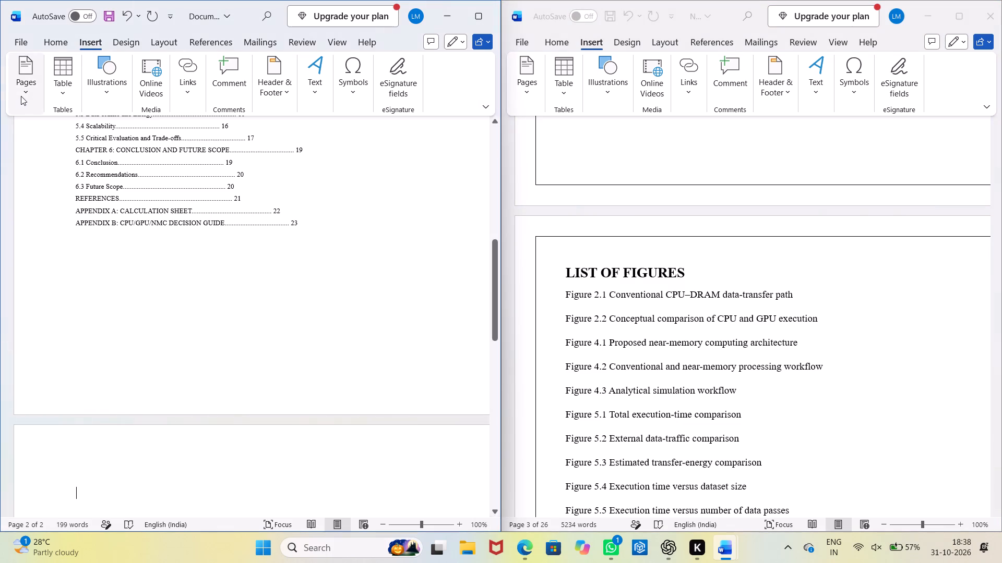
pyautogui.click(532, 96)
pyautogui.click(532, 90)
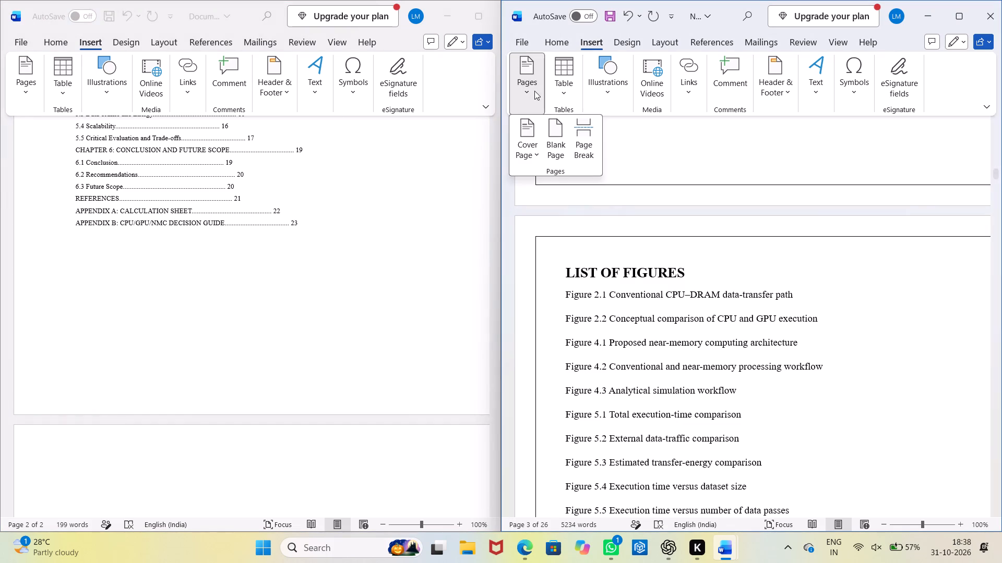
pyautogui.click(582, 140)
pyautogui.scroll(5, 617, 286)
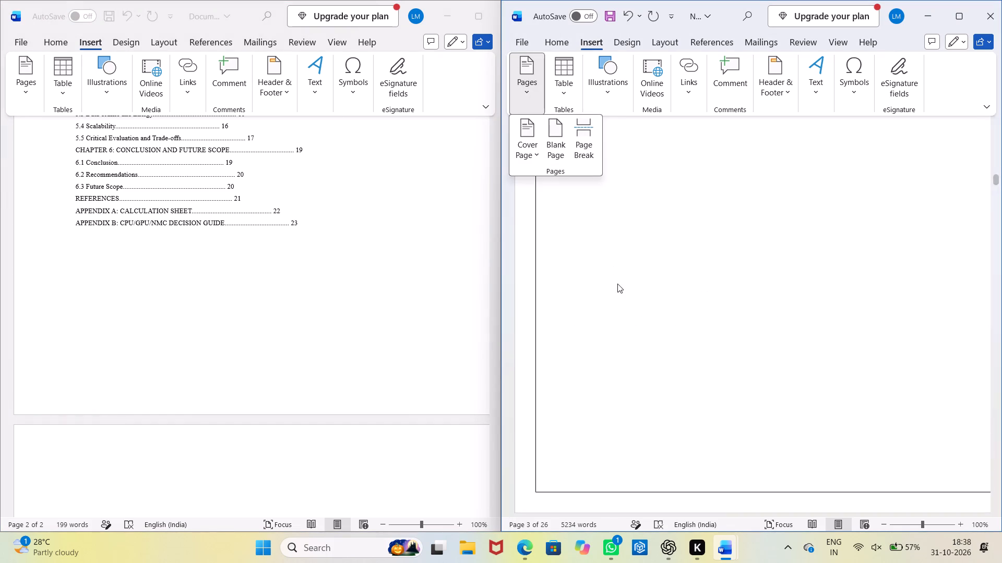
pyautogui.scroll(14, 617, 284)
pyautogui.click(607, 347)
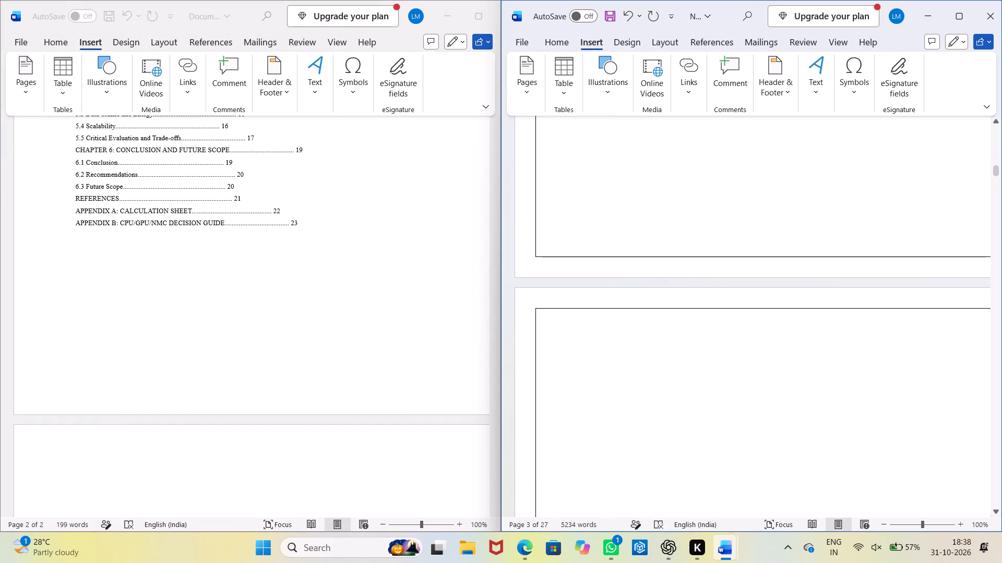
# Add the heading TABLE OF CONTENTS on the line directly above LIST OF FIGURES.
pyautogui.click(601, 320)
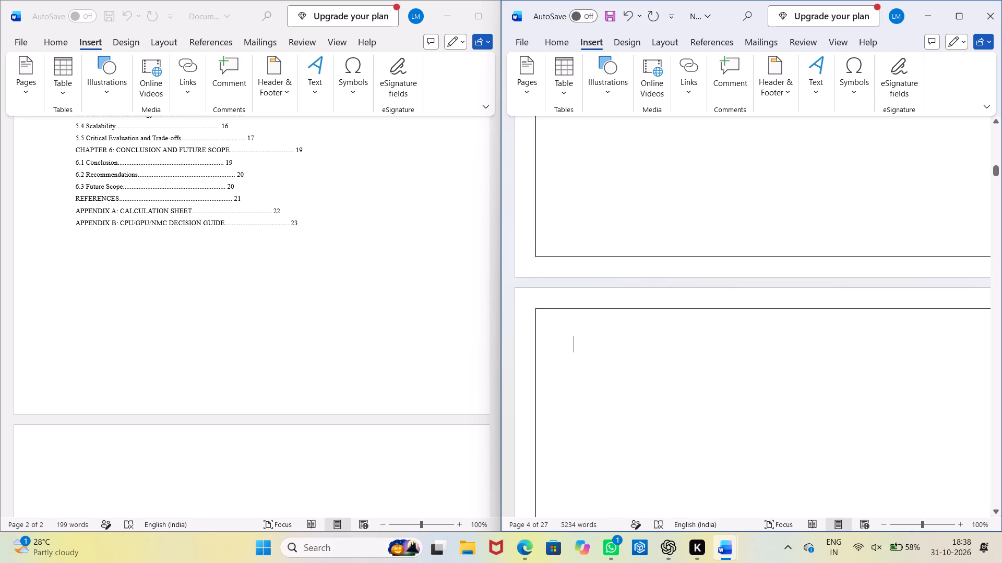
pyautogui.write('TAB')
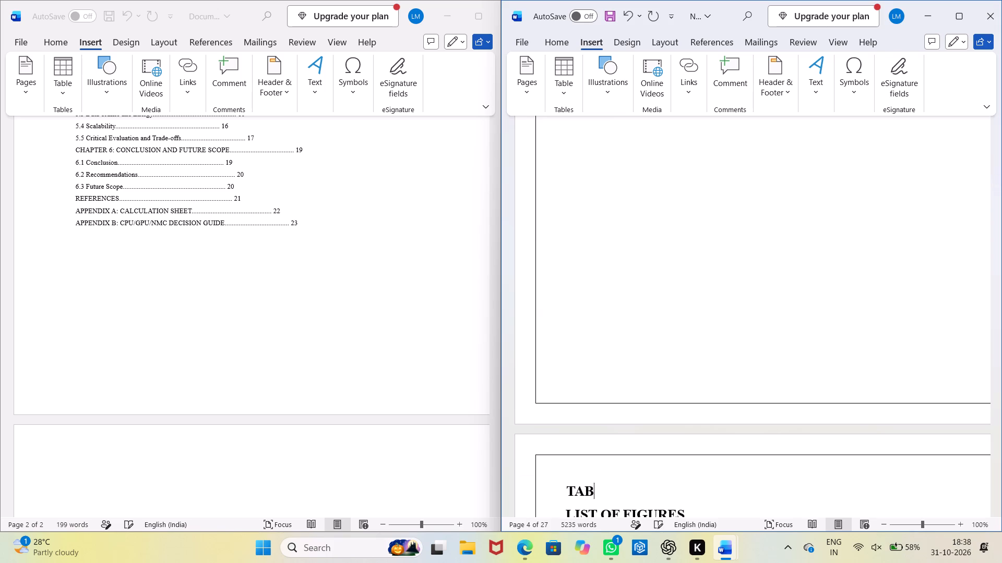
pyautogui.write('LEM')
pyautogui.press('BackSpace')
pyautogui.press('space')
pyautogui.write('OF CONTENTS')
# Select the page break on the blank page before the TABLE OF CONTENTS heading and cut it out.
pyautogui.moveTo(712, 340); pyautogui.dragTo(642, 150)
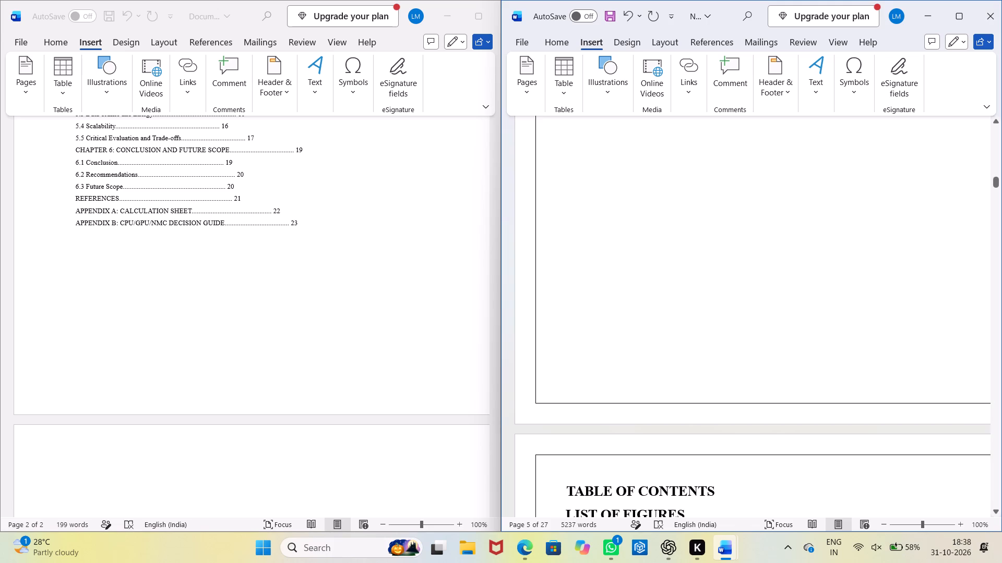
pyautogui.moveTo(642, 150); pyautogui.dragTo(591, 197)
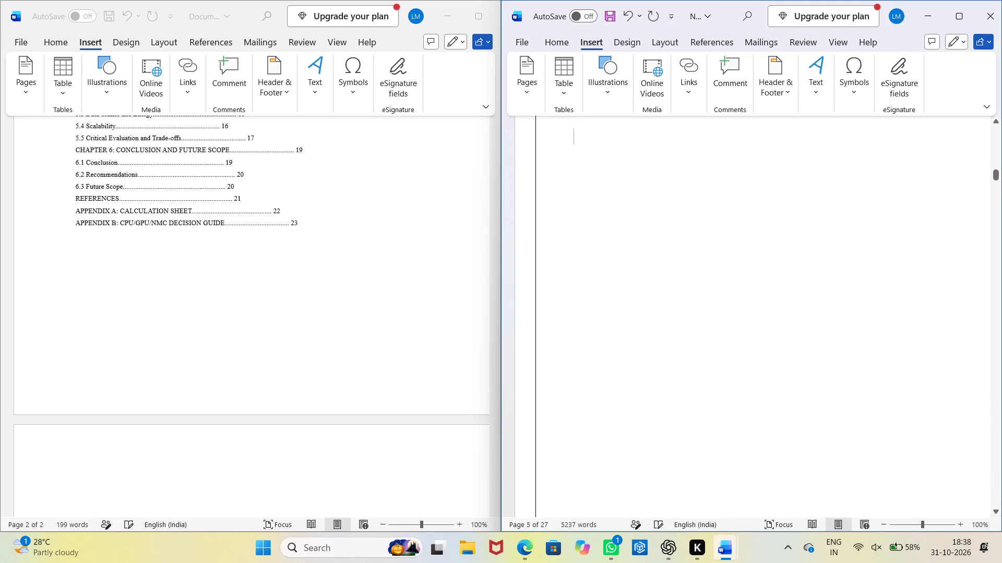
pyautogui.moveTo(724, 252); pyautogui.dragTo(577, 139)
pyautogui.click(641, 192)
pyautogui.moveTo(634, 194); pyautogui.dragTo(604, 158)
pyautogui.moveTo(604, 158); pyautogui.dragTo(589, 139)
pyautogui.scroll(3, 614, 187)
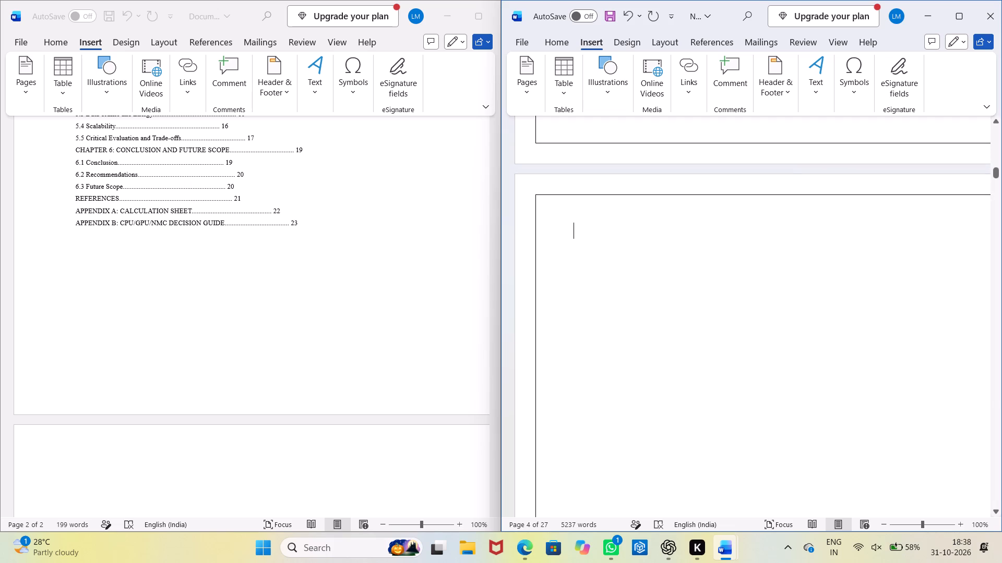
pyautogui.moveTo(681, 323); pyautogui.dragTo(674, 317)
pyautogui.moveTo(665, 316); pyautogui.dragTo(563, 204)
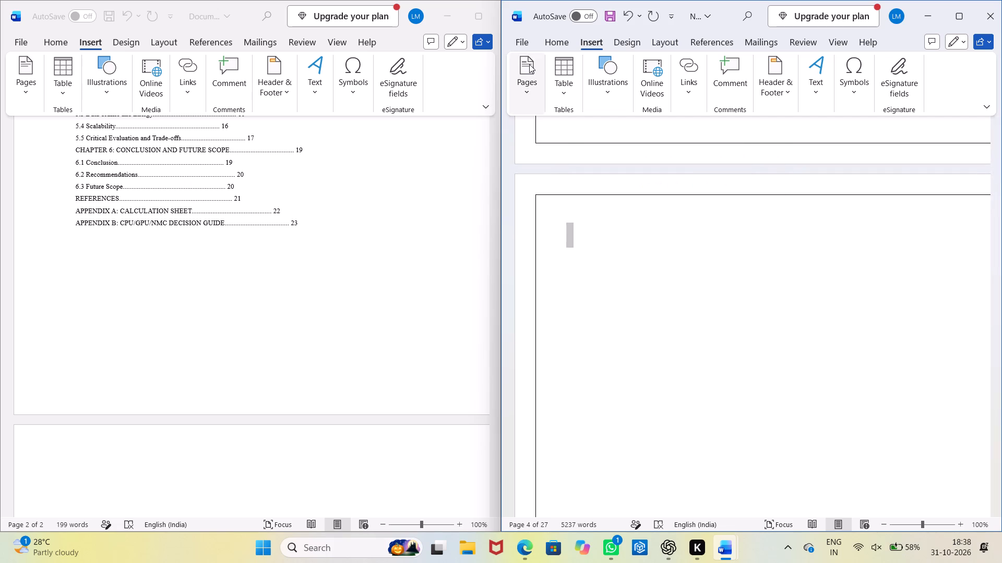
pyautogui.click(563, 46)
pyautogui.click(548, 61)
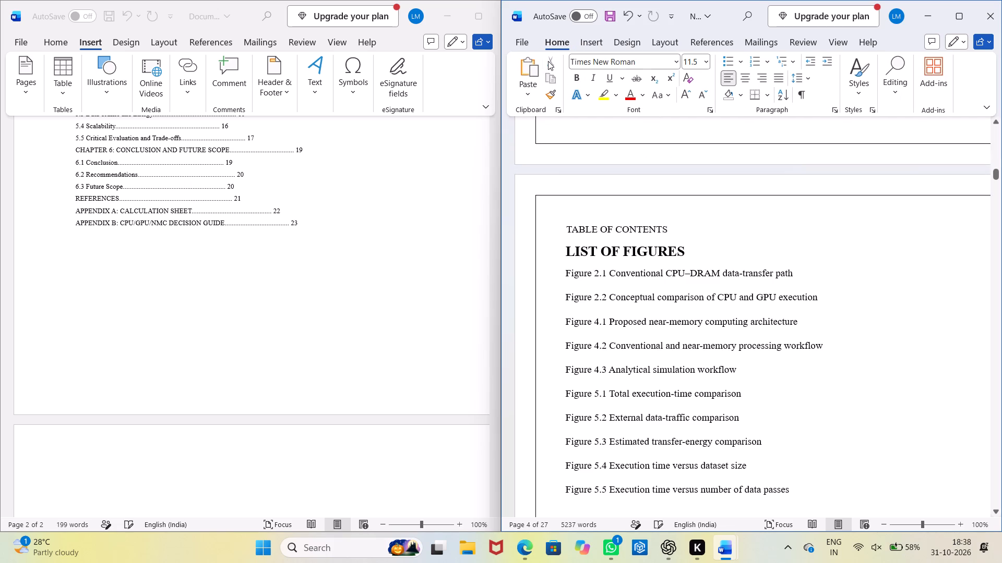
# Format the TABLE OF CONTENTS heading as bold at 16 pt.
pyautogui.scroll(11, 694, 232)
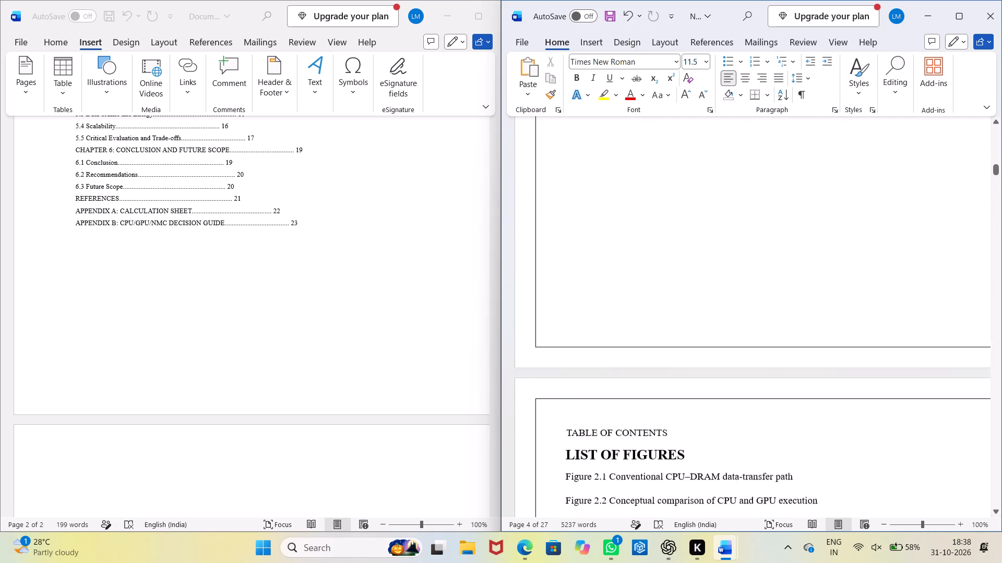
pyautogui.scroll(2, 694, 232)
pyautogui.scroll(-10, 694, 232)
pyautogui.moveTo(679, 317); pyautogui.dragTo(586, 331)
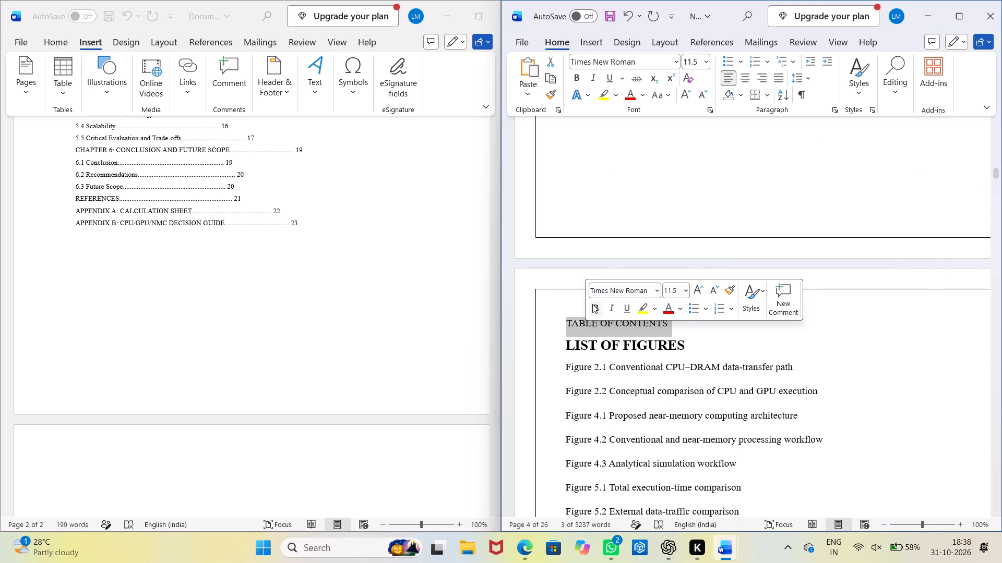
pyautogui.click(592, 304)
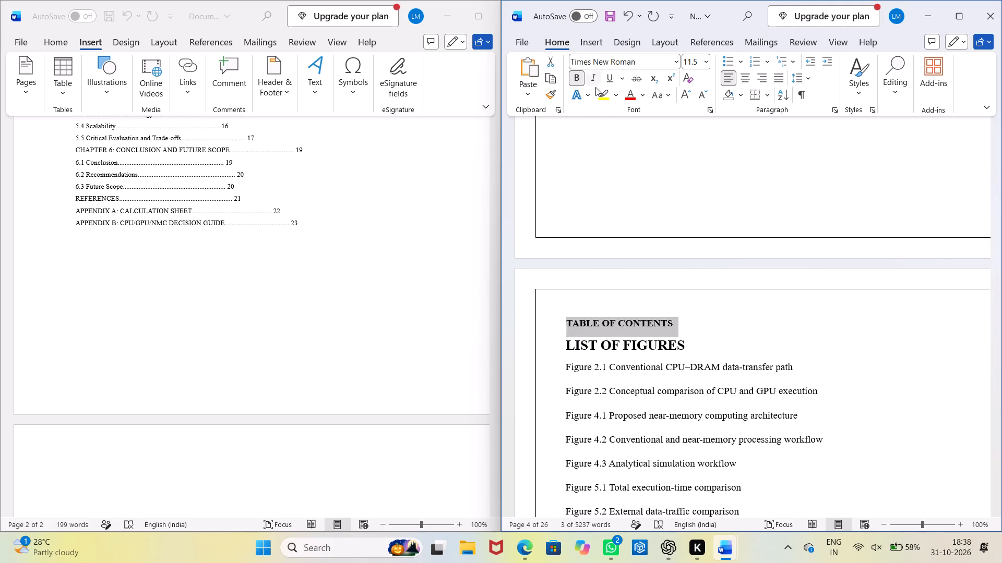
pyautogui.click(705, 59)
pyautogui.click(698, 170)
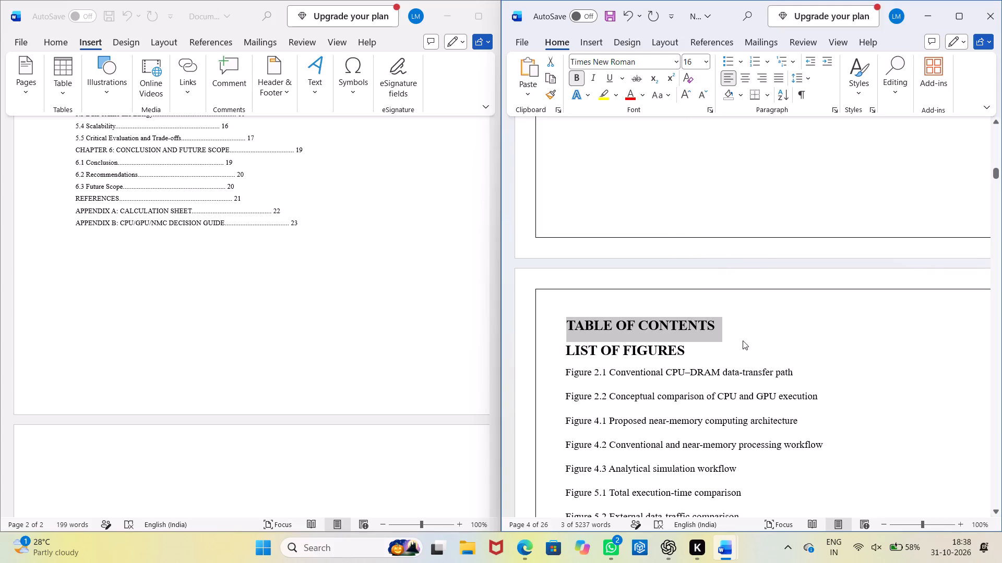
# Add an empty line between the TABLE OF CONTENTS and LIST OF FIGURES headings.
pyautogui.click(743, 318)
pyautogui.press('Return')
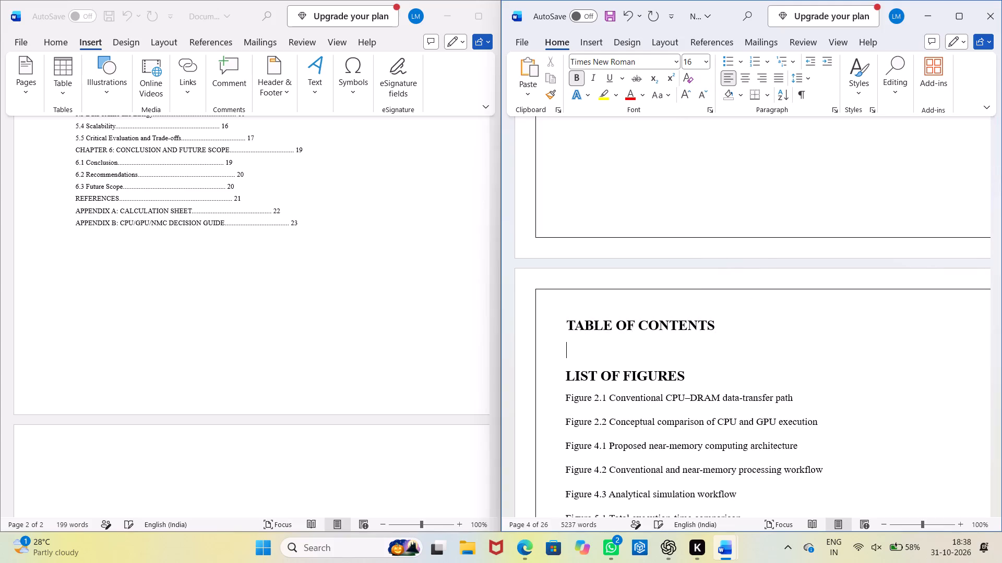
pyautogui.click(593, 36)
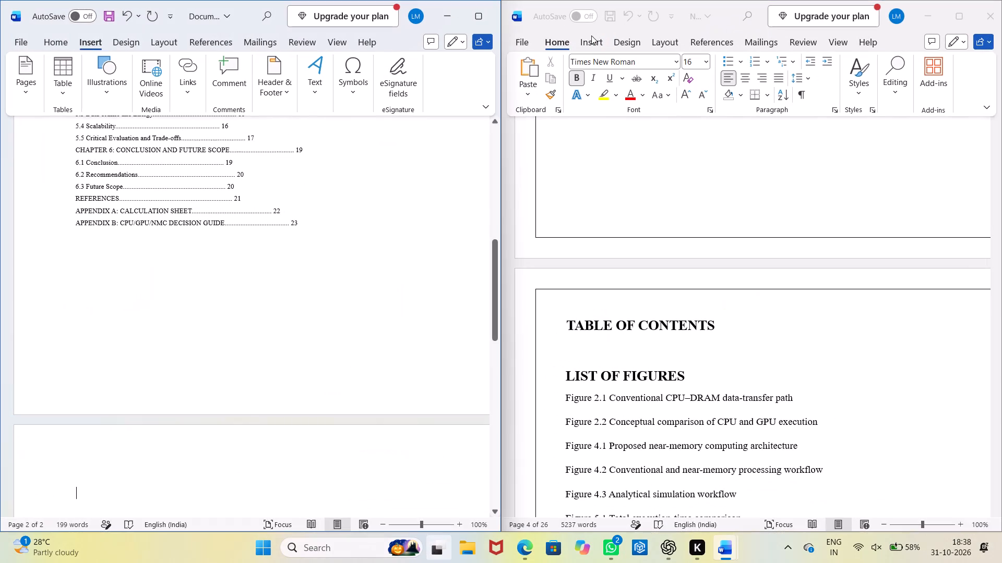
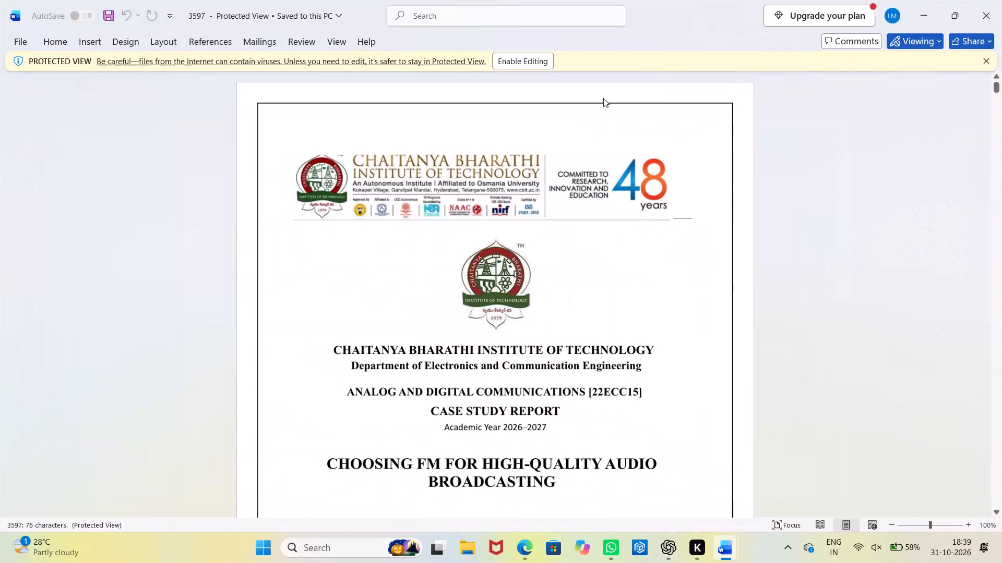
# Enable editing in the protected 3597 case study report.
pyautogui.click(533, 62)
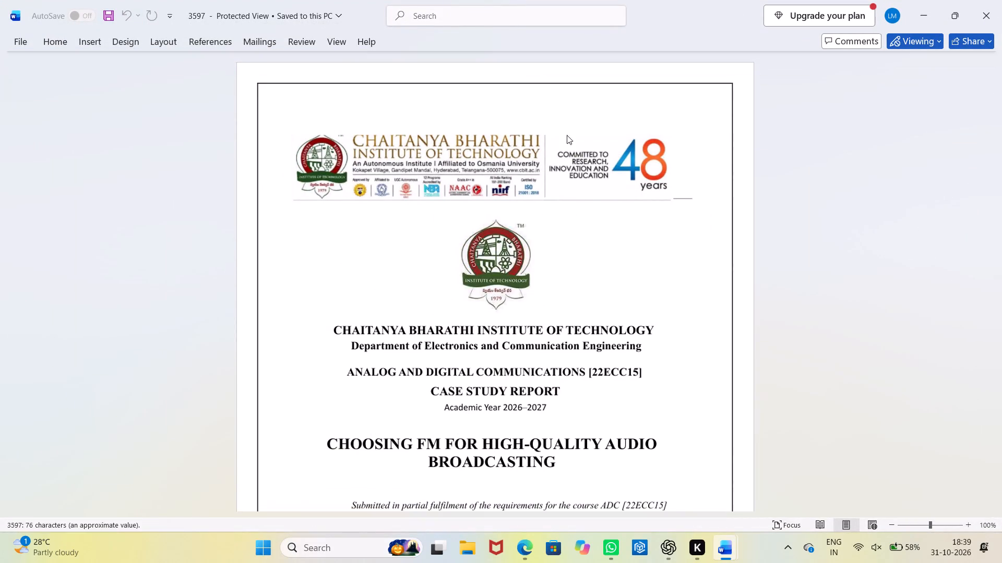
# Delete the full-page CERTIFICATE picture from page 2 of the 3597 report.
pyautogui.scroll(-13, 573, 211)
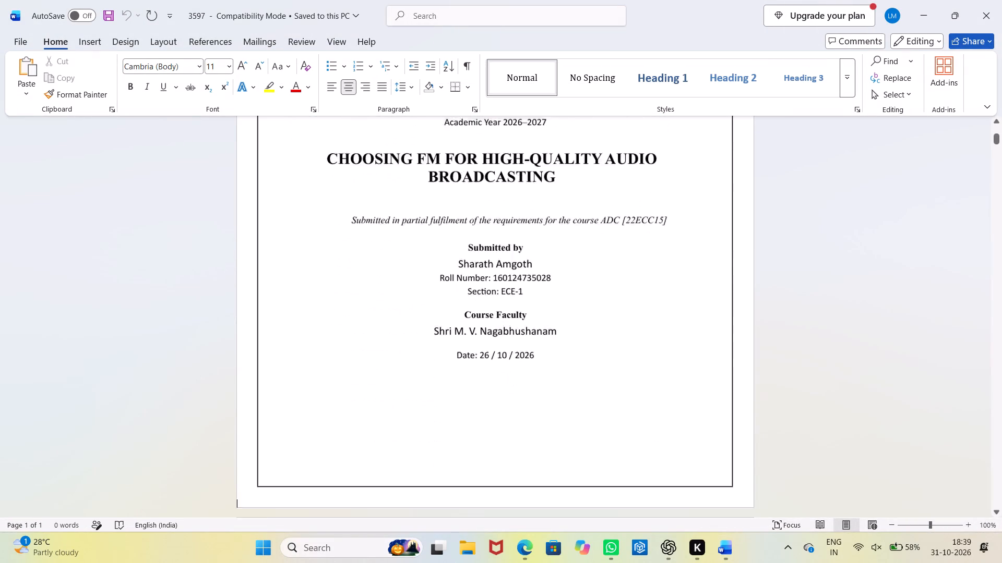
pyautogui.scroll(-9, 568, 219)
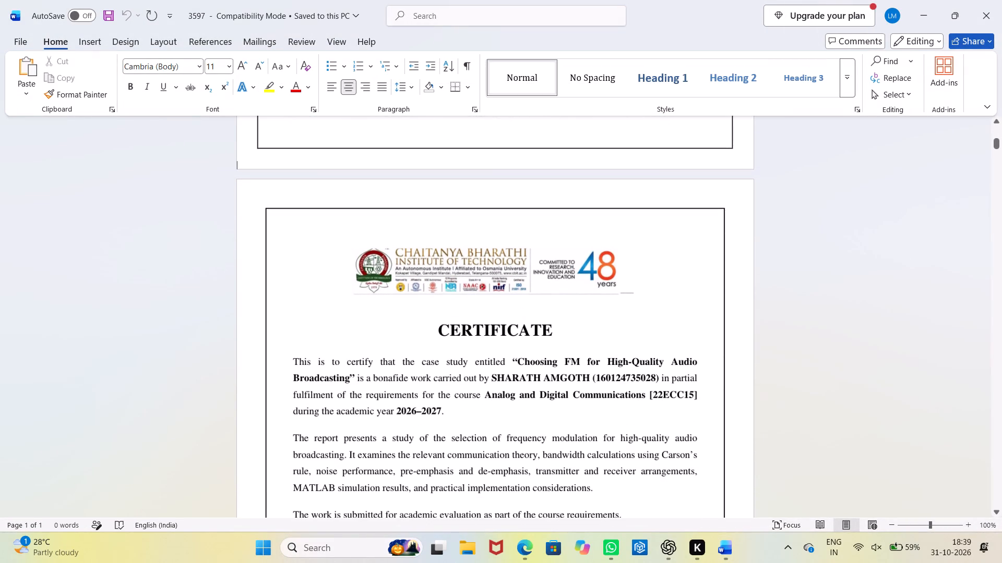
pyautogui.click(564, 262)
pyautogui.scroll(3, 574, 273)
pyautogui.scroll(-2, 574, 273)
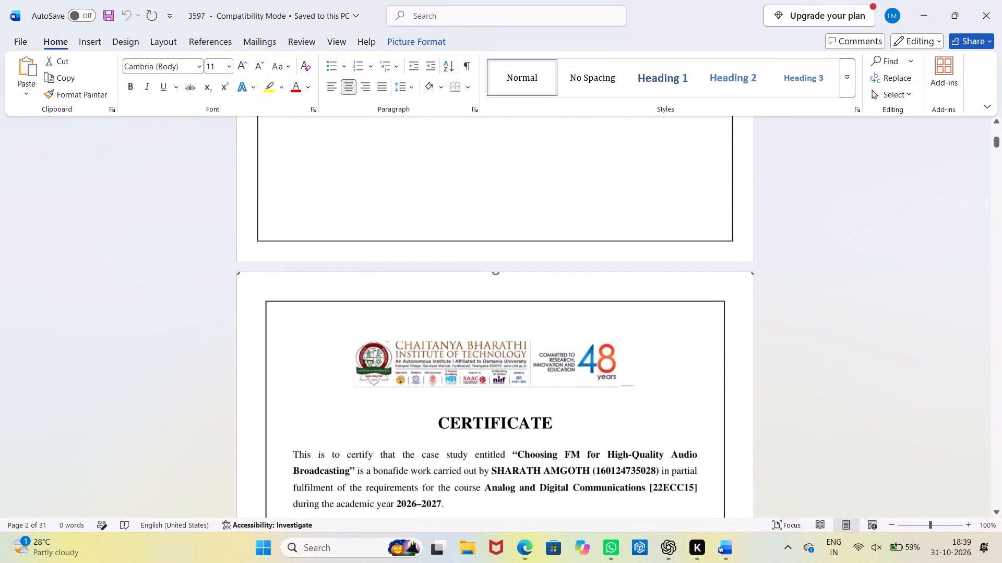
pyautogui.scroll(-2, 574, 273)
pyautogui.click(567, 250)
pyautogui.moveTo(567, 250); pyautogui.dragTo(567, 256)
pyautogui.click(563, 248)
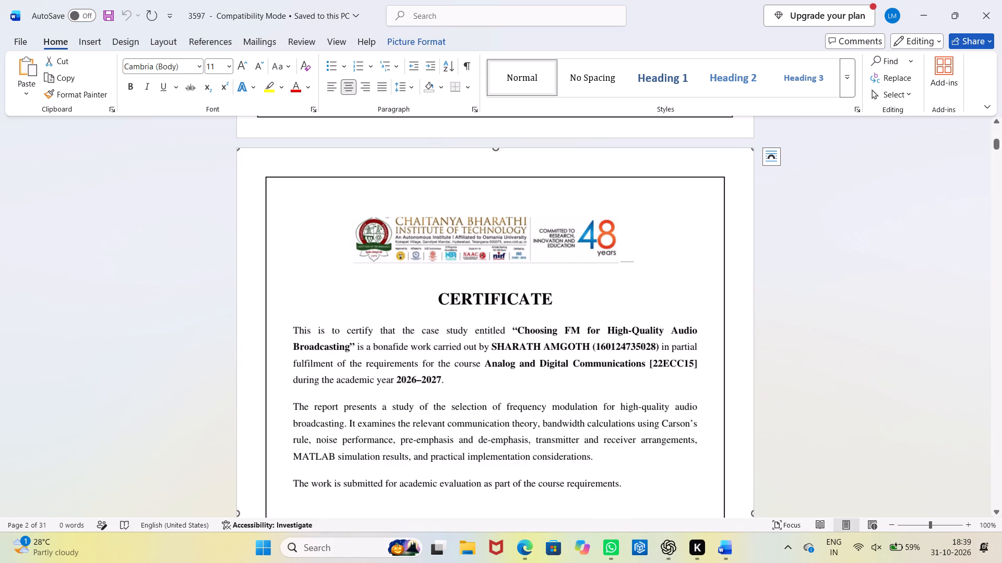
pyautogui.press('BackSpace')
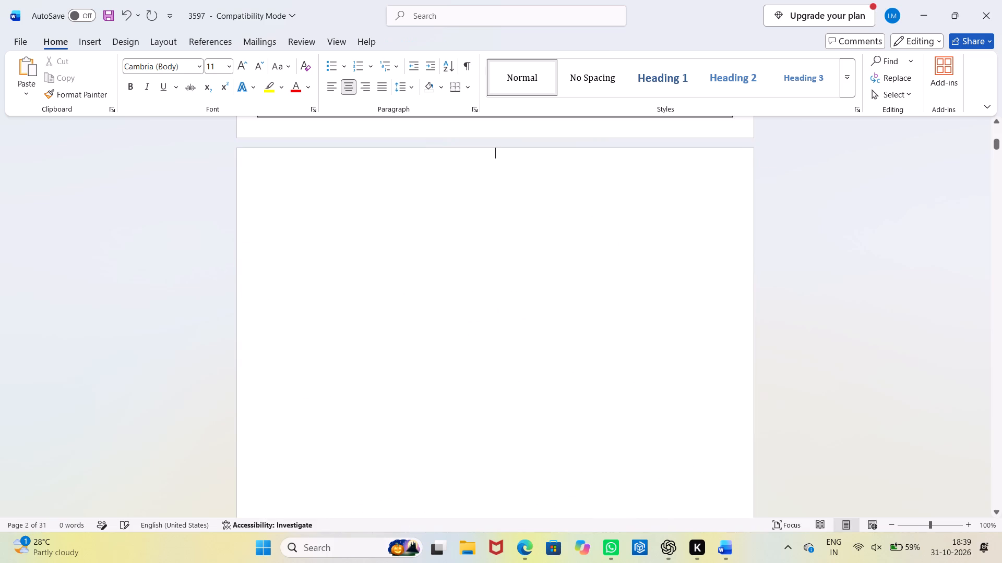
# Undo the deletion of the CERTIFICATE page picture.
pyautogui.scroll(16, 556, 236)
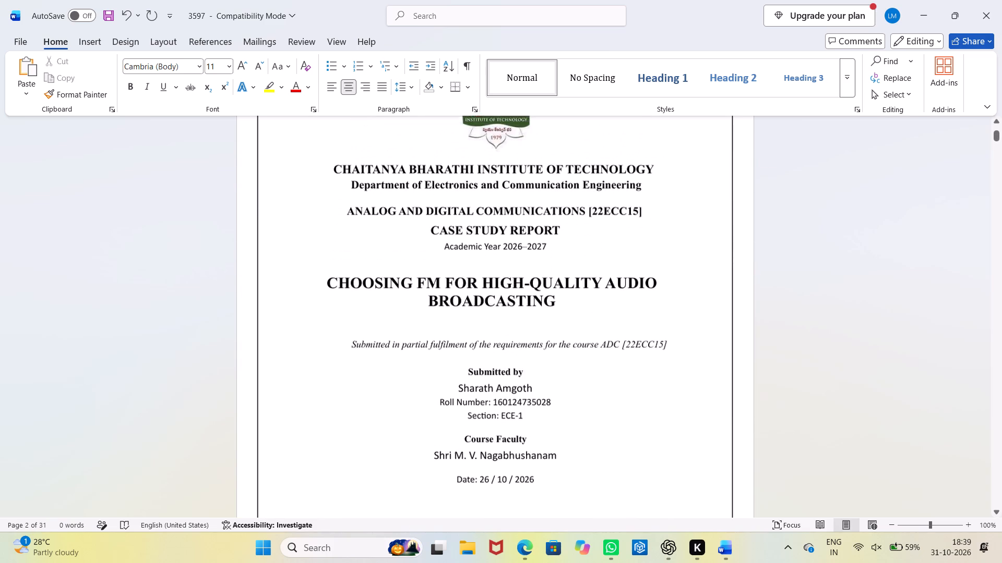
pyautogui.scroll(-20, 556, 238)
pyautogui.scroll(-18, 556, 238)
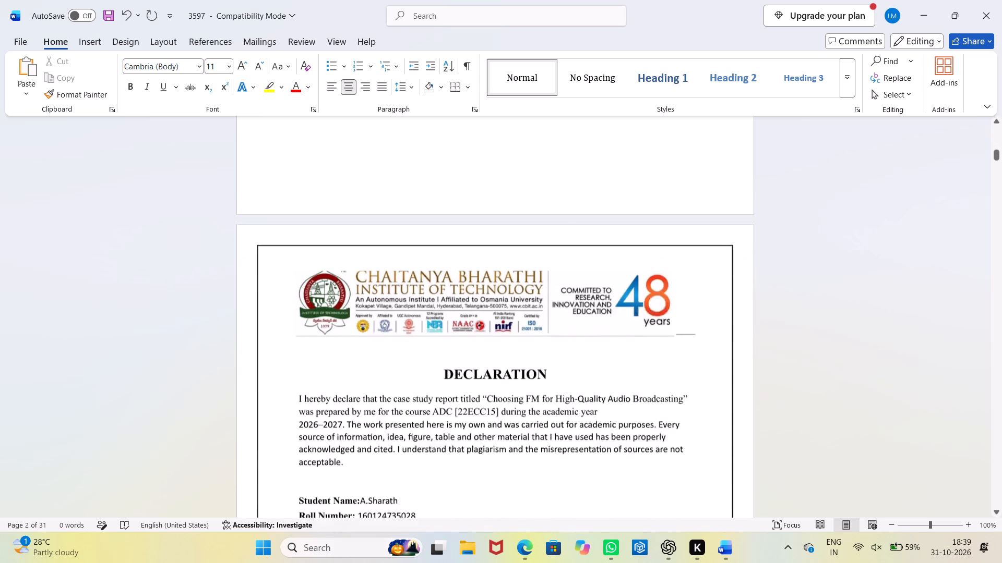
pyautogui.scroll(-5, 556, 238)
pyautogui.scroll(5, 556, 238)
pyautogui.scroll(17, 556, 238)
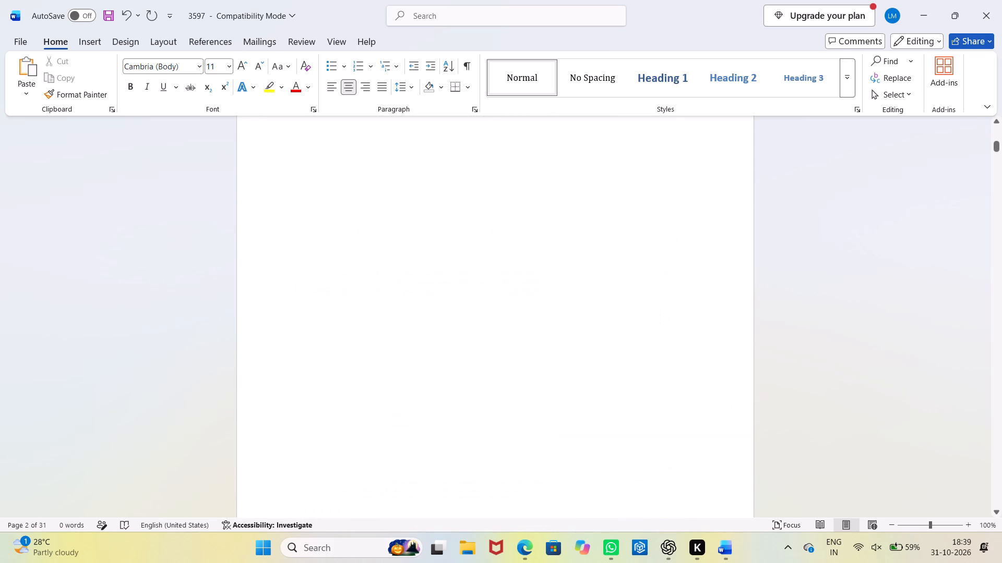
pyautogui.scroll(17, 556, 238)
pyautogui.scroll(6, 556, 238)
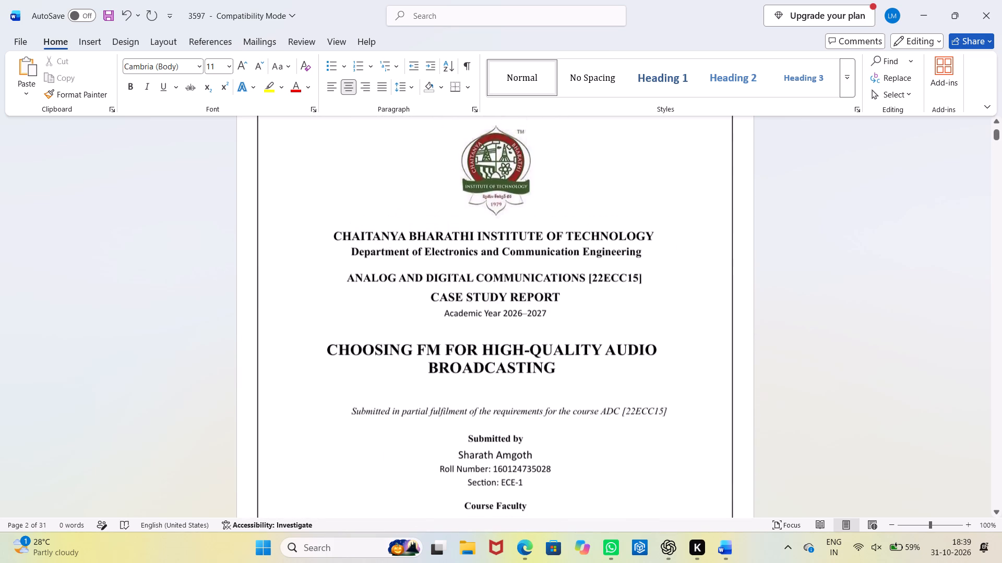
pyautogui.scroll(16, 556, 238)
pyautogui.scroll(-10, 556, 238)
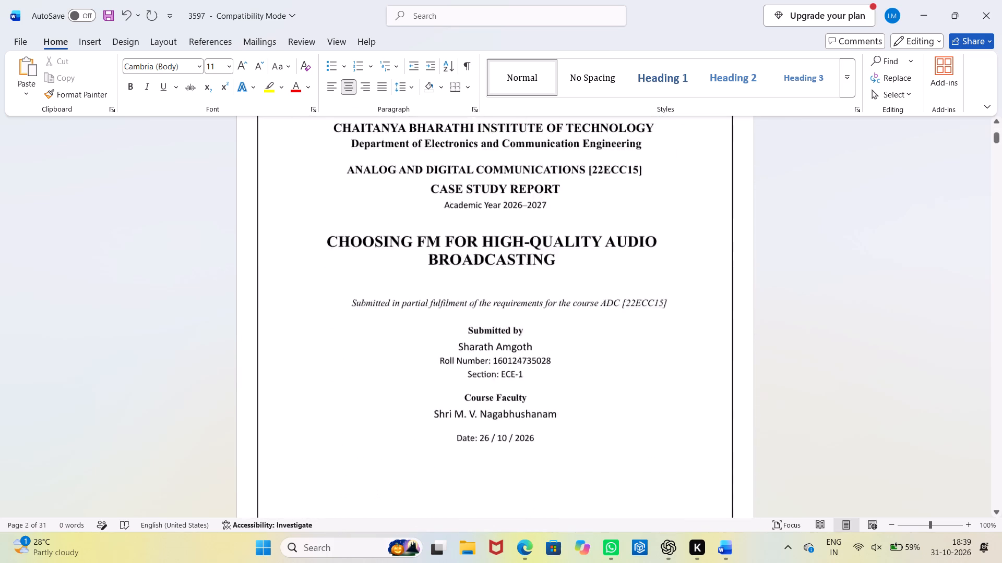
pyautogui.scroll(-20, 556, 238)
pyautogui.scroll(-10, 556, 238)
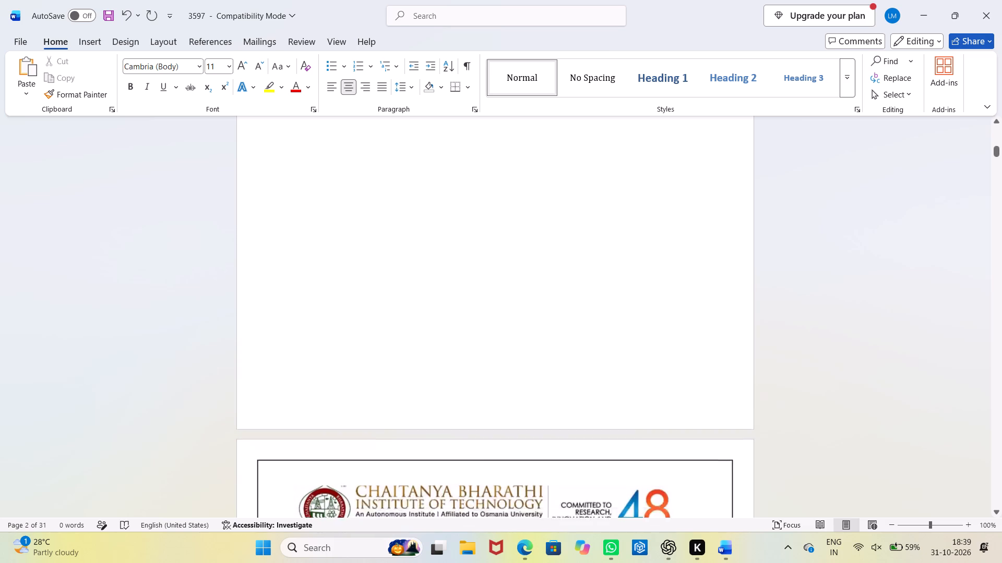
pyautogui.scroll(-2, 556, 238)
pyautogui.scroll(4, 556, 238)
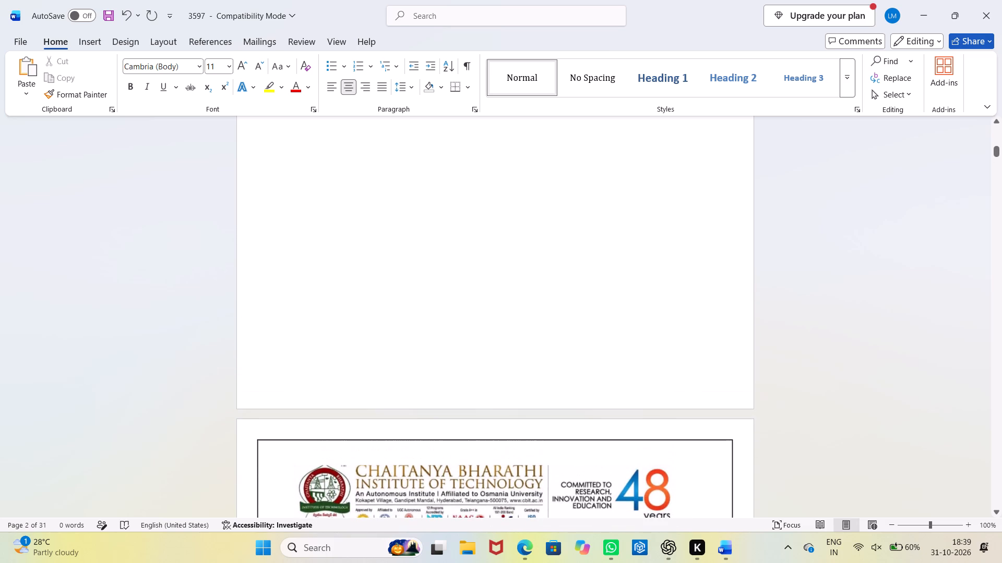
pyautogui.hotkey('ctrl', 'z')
# Shrink the full-page CERTIFICATE picture from its corners to about three-fifths of the page width.
pyautogui.click(530, 409)
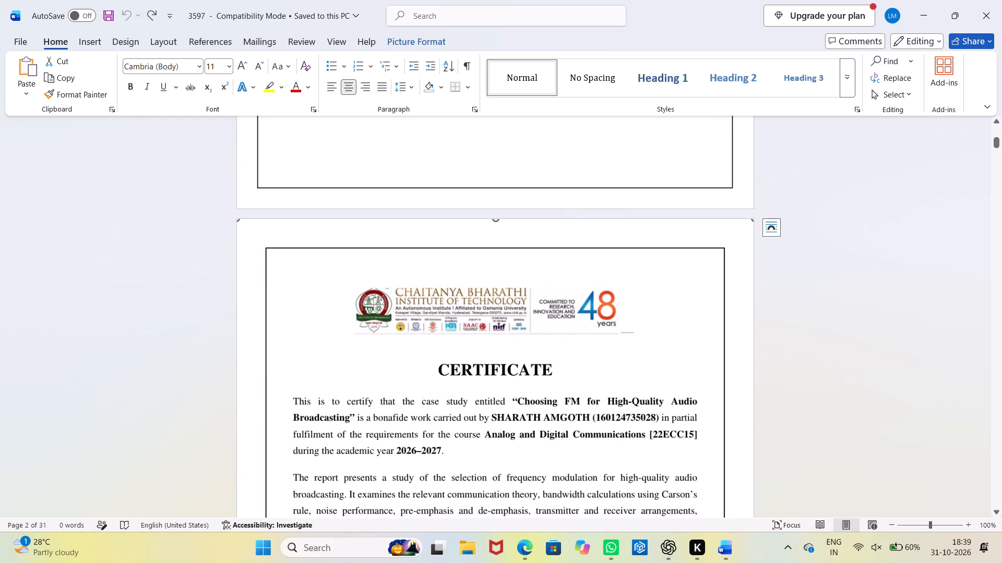
pyautogui.click(531, 406)
pyautogui.moveTo(238, 219); pyautogui.dragTo(281, 296)
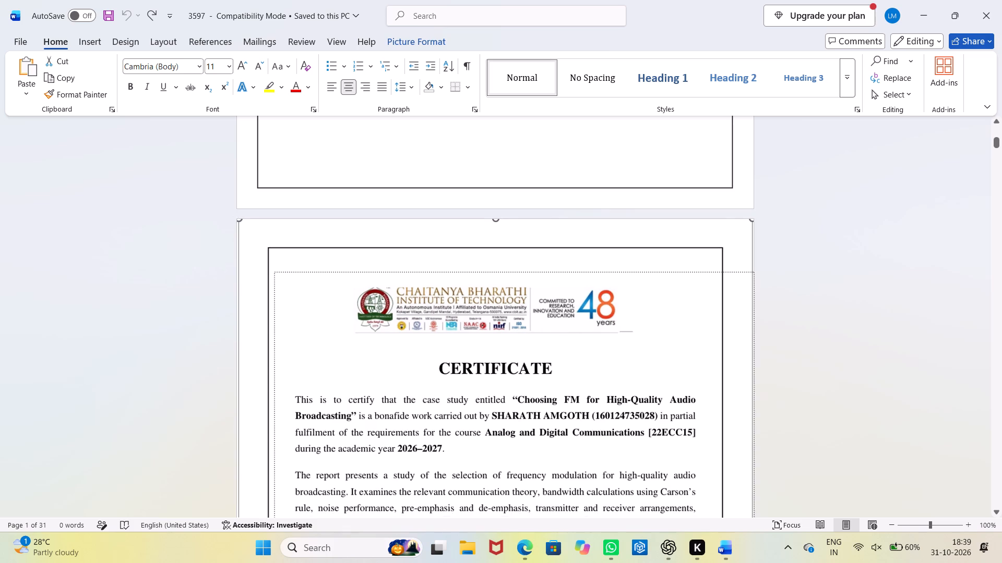
pyautogui.moveTo(281, 296); pyautogui.dragTo(315, 273)
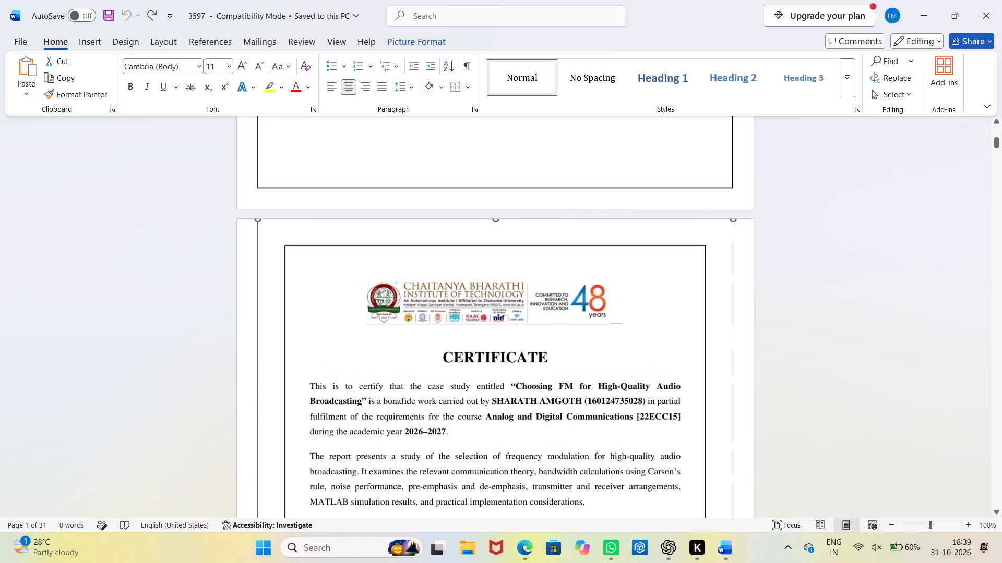
pyautogui.moveTo(315, 273); pyautogui.dragTo(493, 288)
pyautogui.scroll(-8, 533, 367)
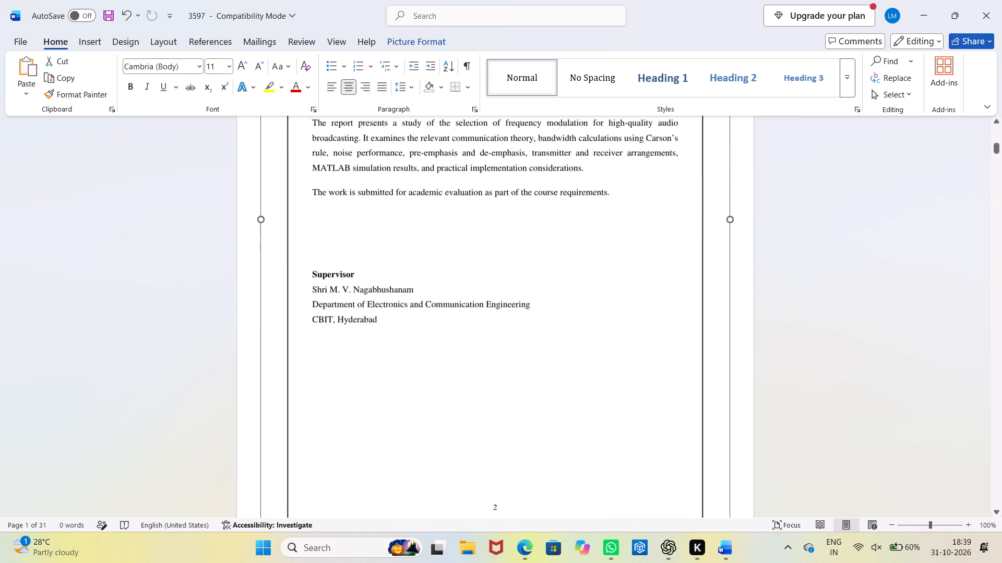
pyautogui.scroll(-5, 538, 361)
pyautogui.moveTo(263, 371); pyautogui.dragTo(466, 153)
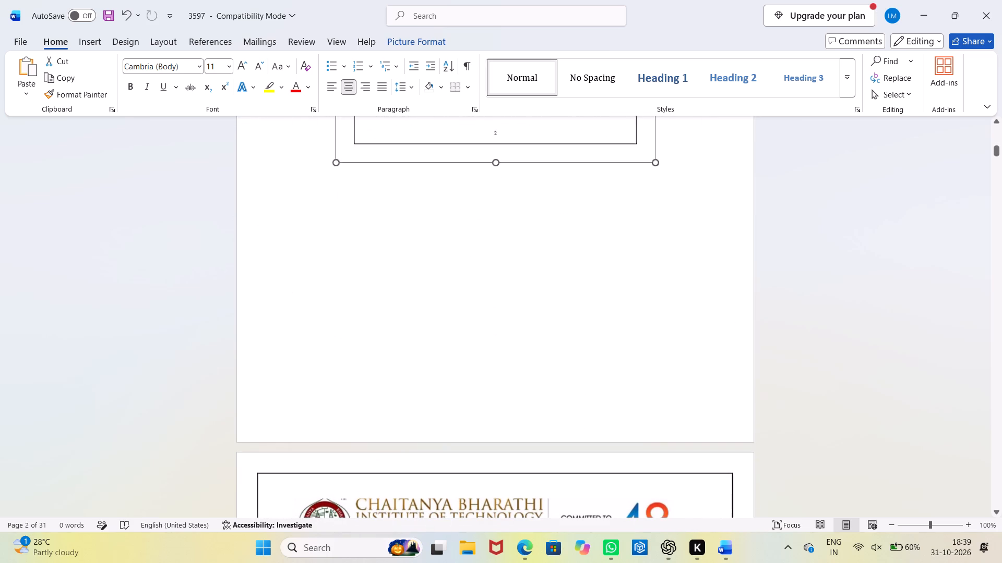
pyautogui.moveTo(466, 153); pyautogui.dragTo(466, 153)
# Examine how the certificate, declaration and acknowledgement pages of the 3597 report are built.
pyautogui.scroll(5, 522, 306)
pyautogui.scroll(-3, 522, 306)
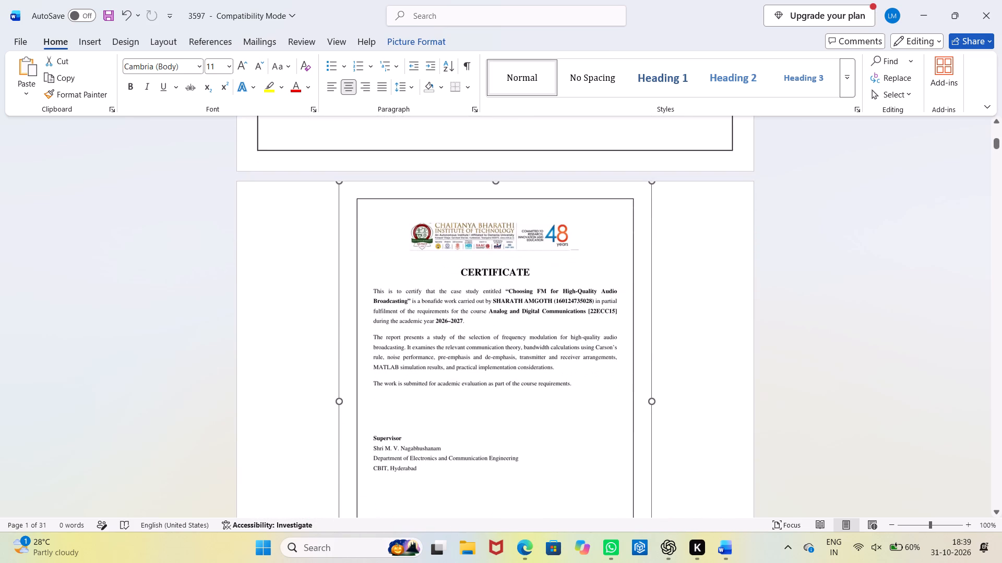
pyautogui.scroll(-4, 522, 306)
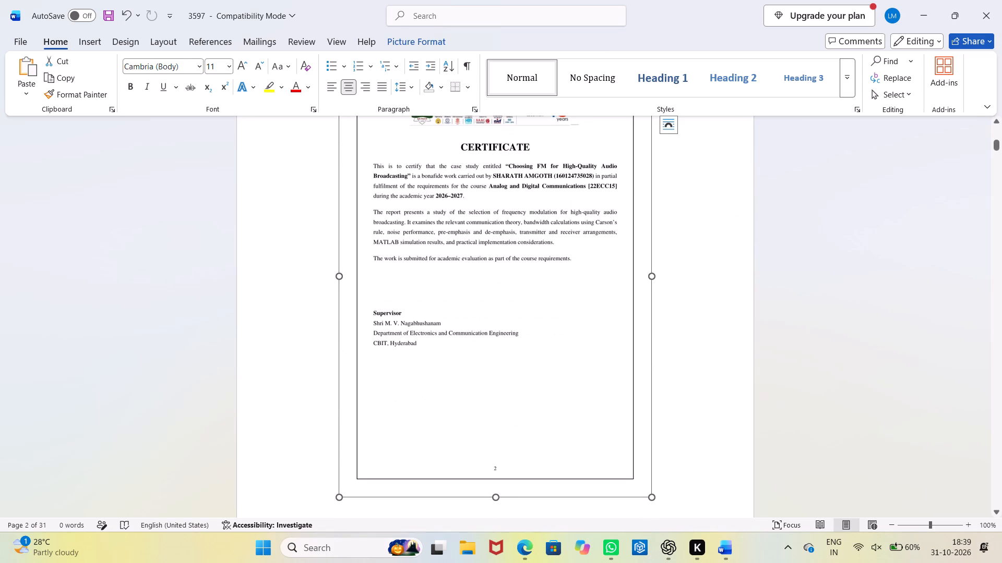
pyautogui.scroll(-7, 526, 306)
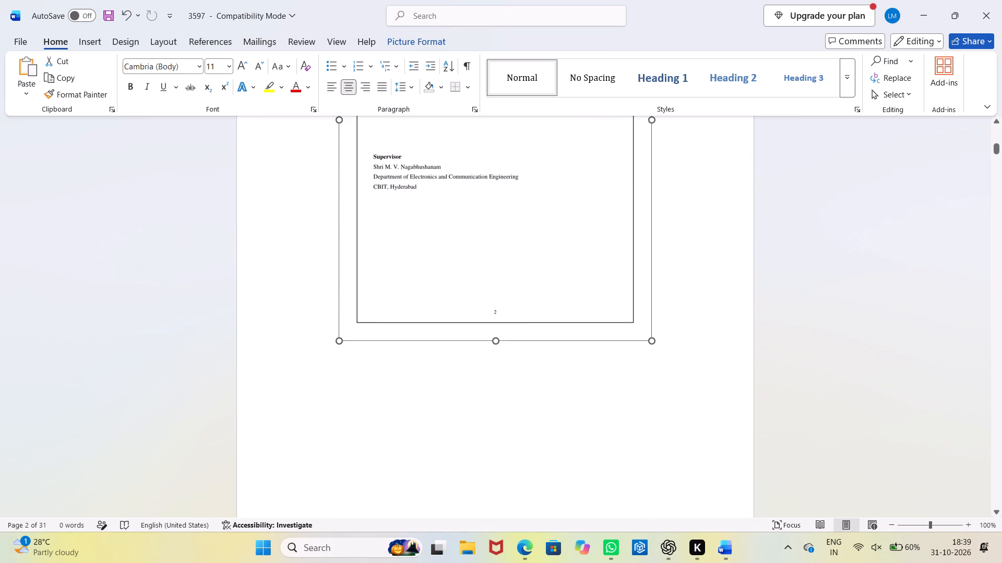
pyautogui.scroll(-13, 527, 308)
pyautogui.click(527, 308)
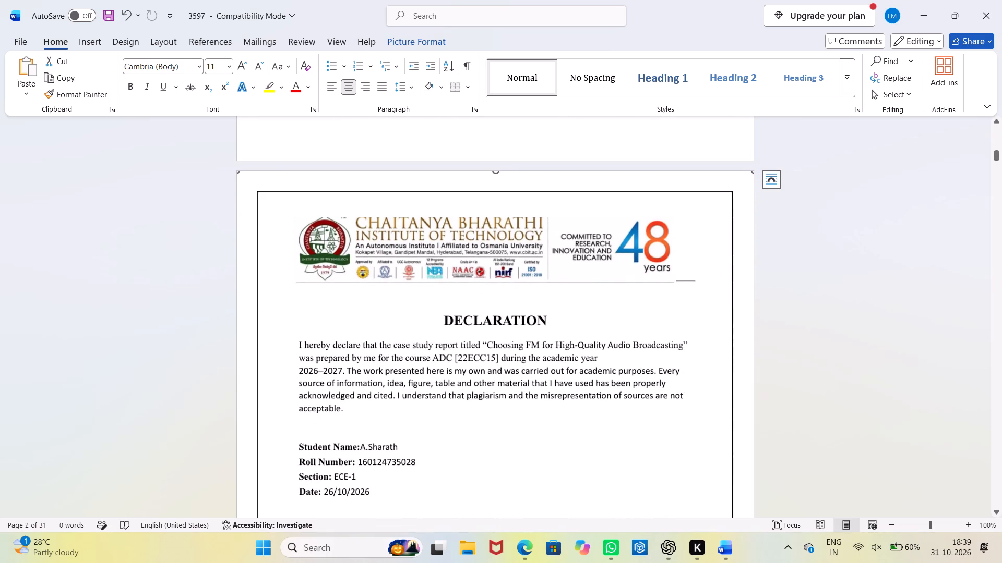
pyautogui.scroll(-18, 593, 270)
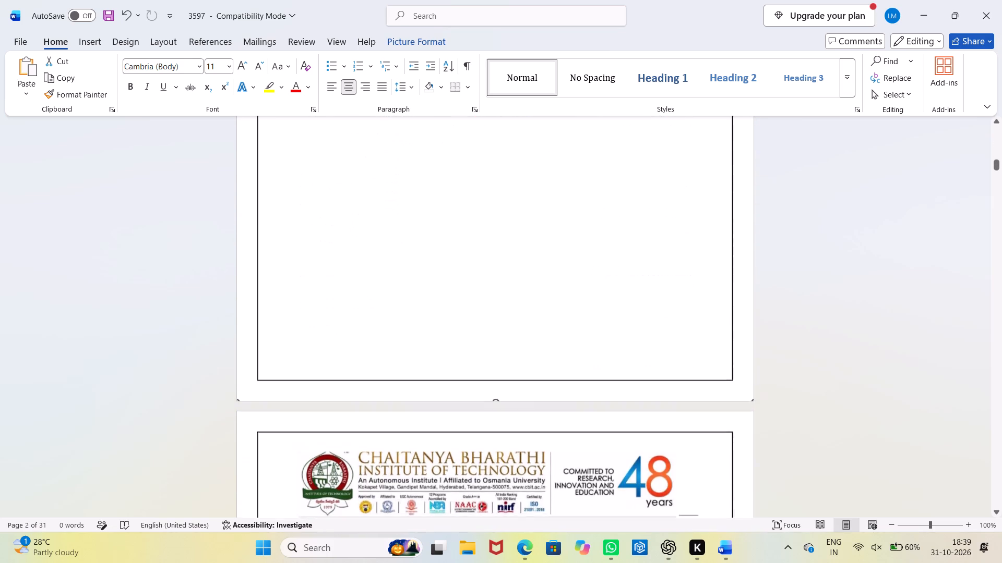
pyautogui.scroll(-3, 593, 370)
pyautogui.click(593, 375)
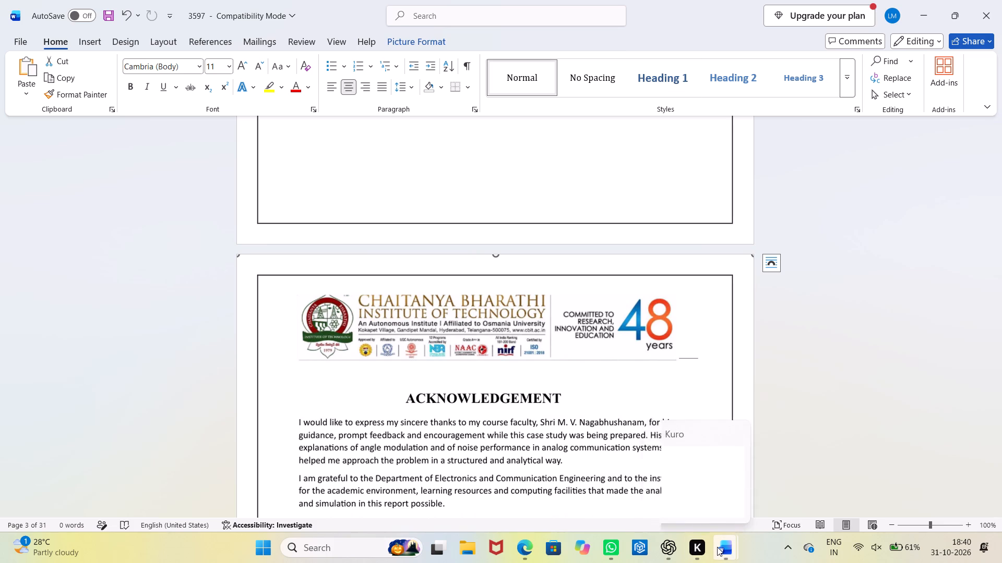
# Switch to the Near Memory Computing report and insert a table of 3 columns and 42 rows beneath the TABLE OF CONTENTS heading.
pyautogui.click(588, 436)
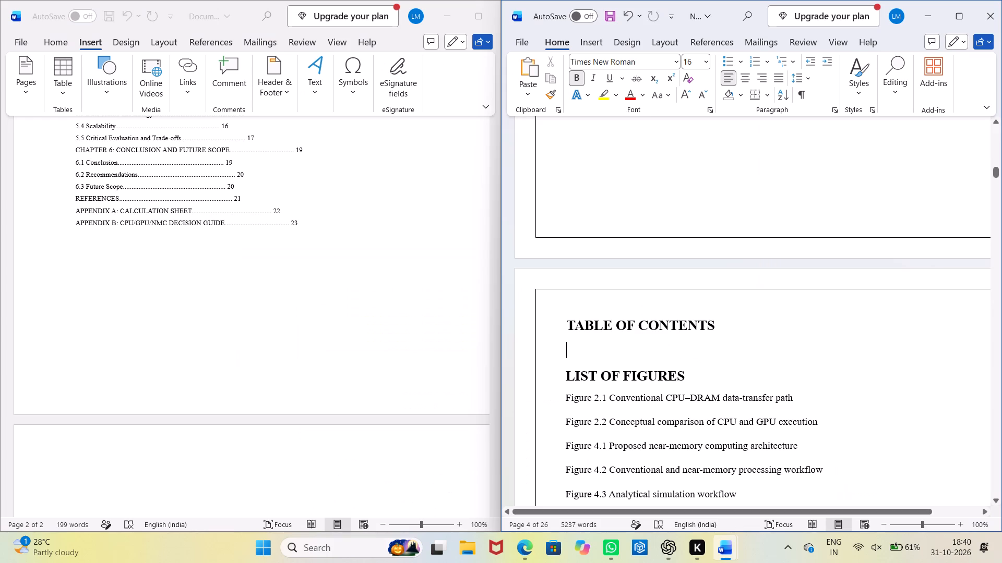
pyautogui.click(587, 46)
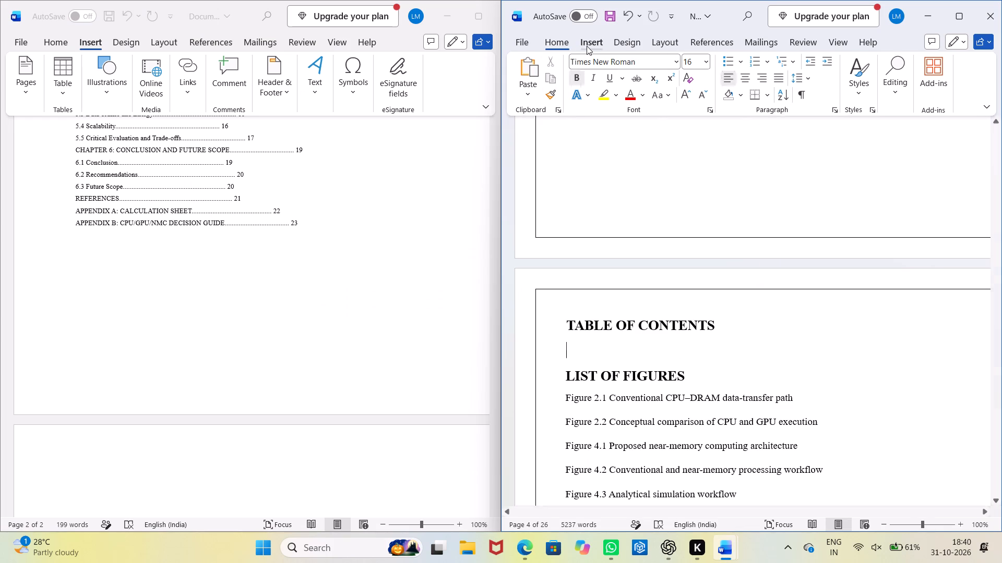
pyautogui.click(574, 91)
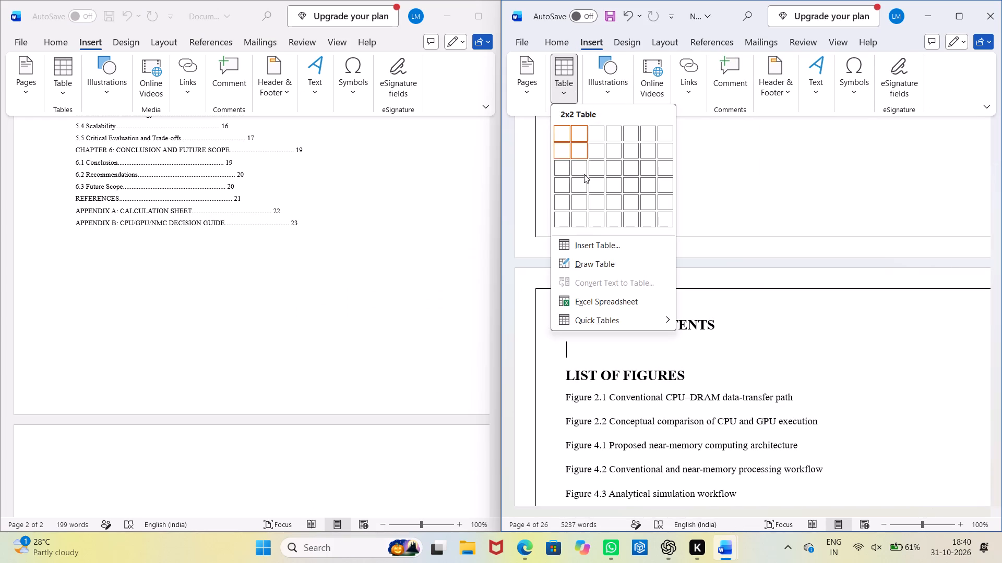
pyautogui.click(592, 244)
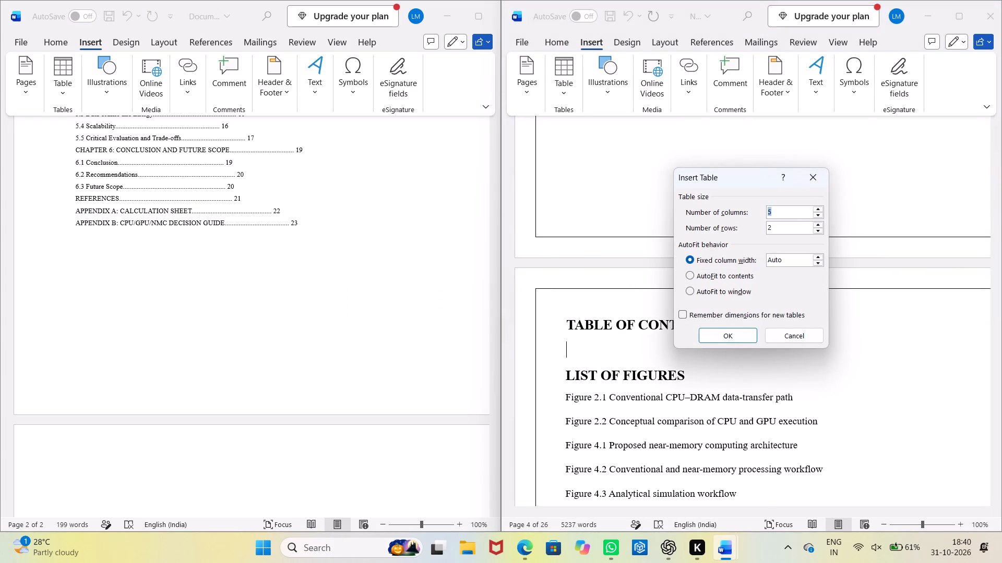
pyautogui.press('3')
pyautogui.press('Down')
pyautogui.write('40')
pyautogui.press('BackSpace')
pyautogui.press('BackSpace')
pyautogui.press('3')
pyautogui.click(791, 232)
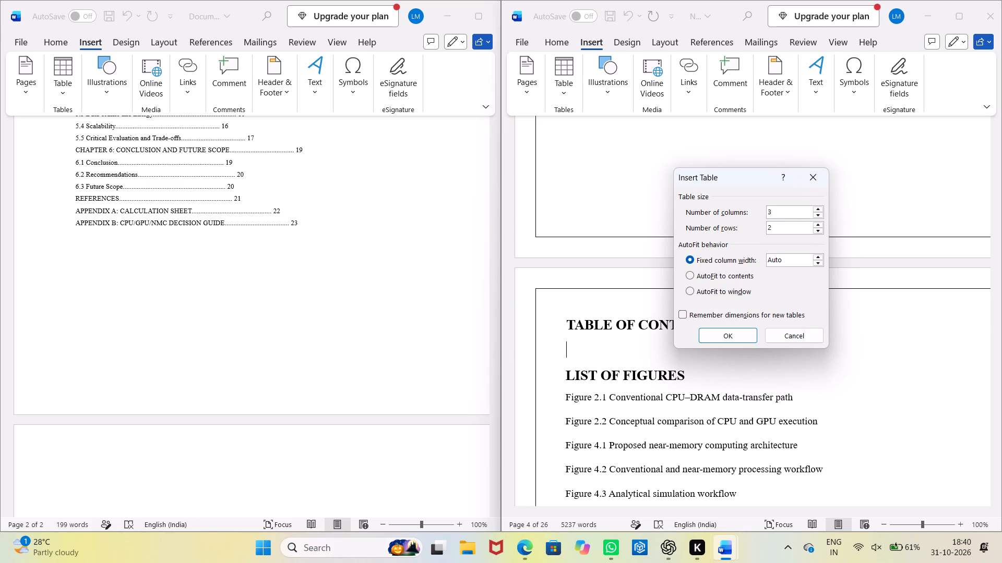
pyautogui.press('BackSpace')
pyautogui.write('42')
pyautogui.press('Return')
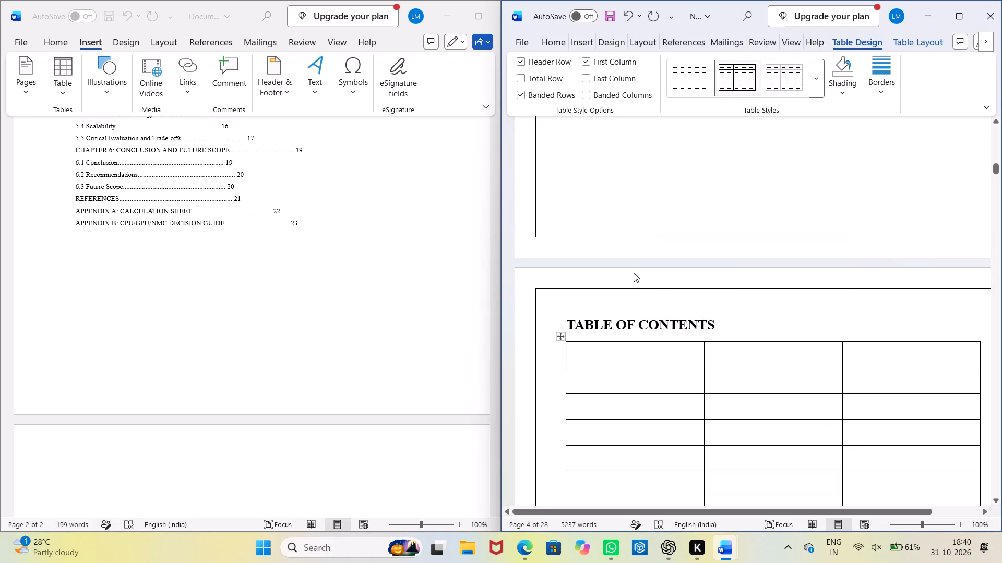
# Narrow the first cell of the contents table's top row to about half its width, widening the middle cell.
pyautogui.click(705, 352)
pyautogui.click(725, 315)
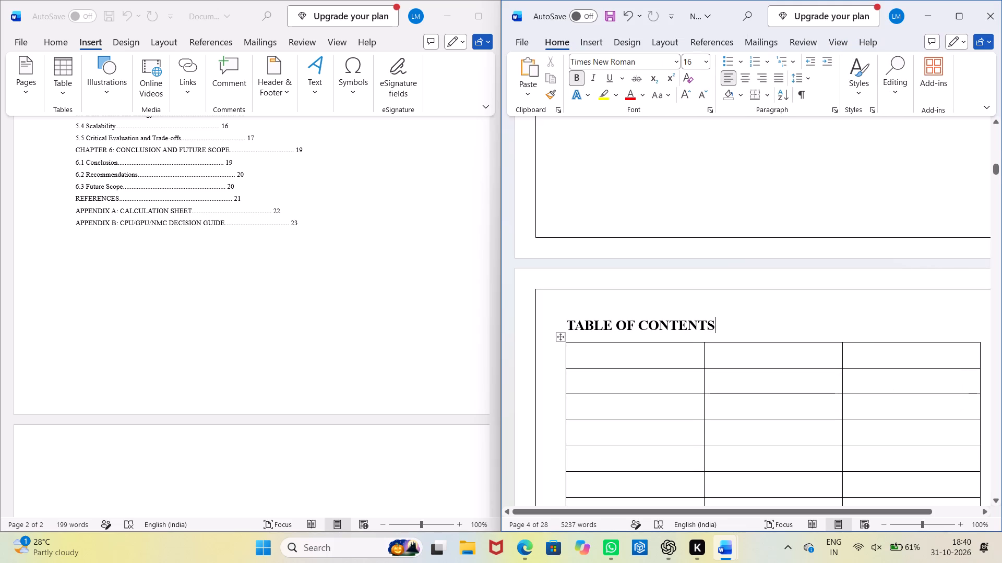
pyautogui.click(705, 354)
pyautogui.moveTo(703, 375); pyautogui.dragTo(635, 376)
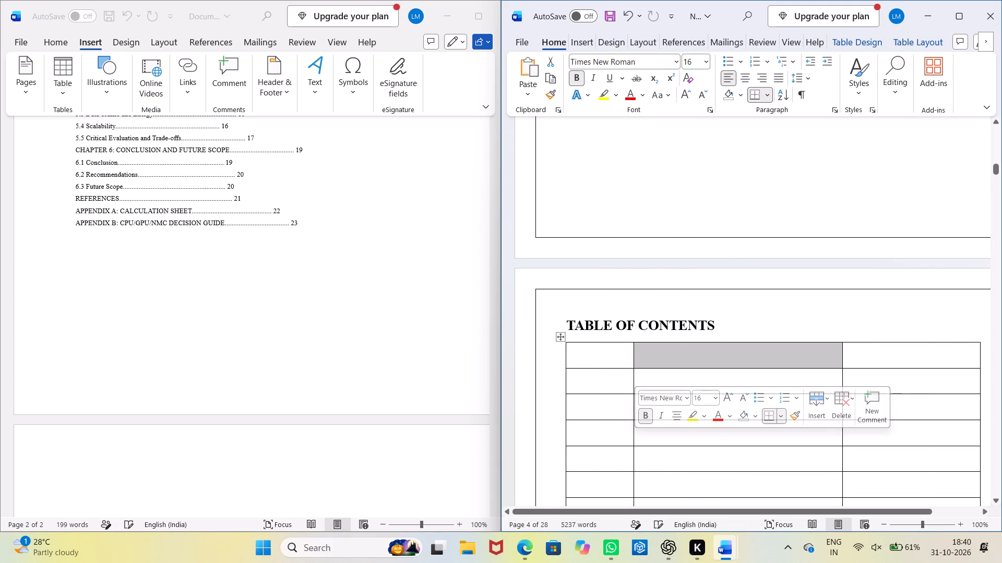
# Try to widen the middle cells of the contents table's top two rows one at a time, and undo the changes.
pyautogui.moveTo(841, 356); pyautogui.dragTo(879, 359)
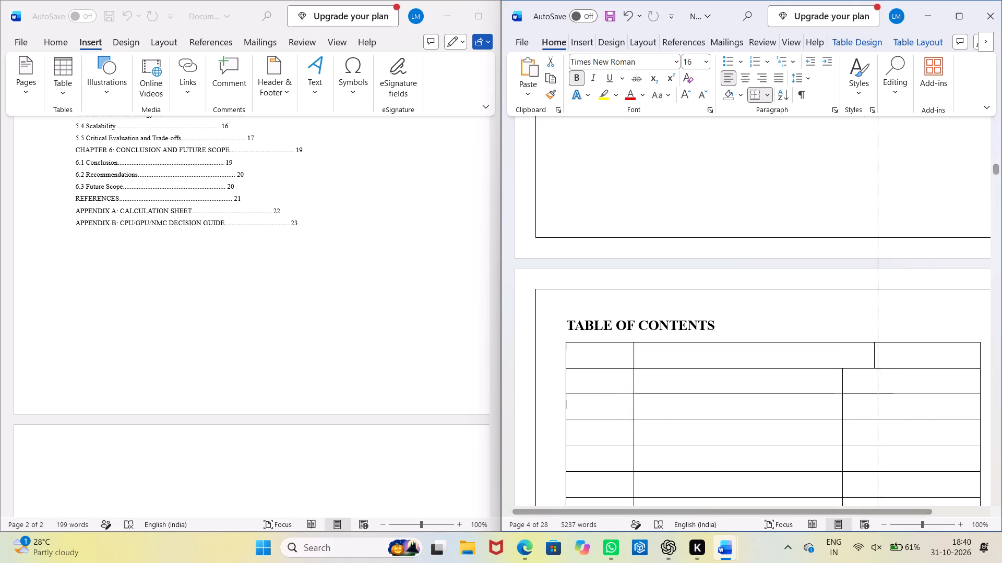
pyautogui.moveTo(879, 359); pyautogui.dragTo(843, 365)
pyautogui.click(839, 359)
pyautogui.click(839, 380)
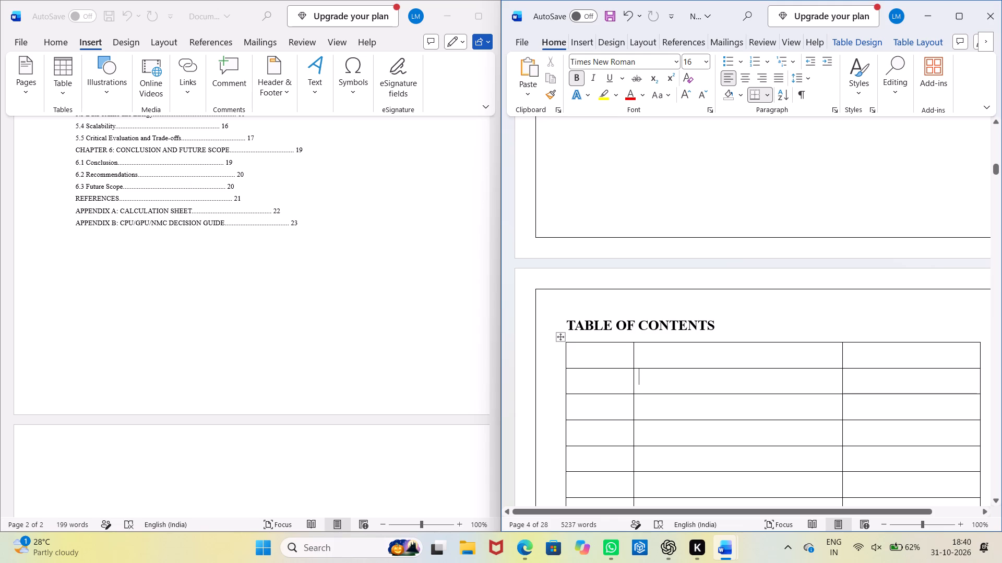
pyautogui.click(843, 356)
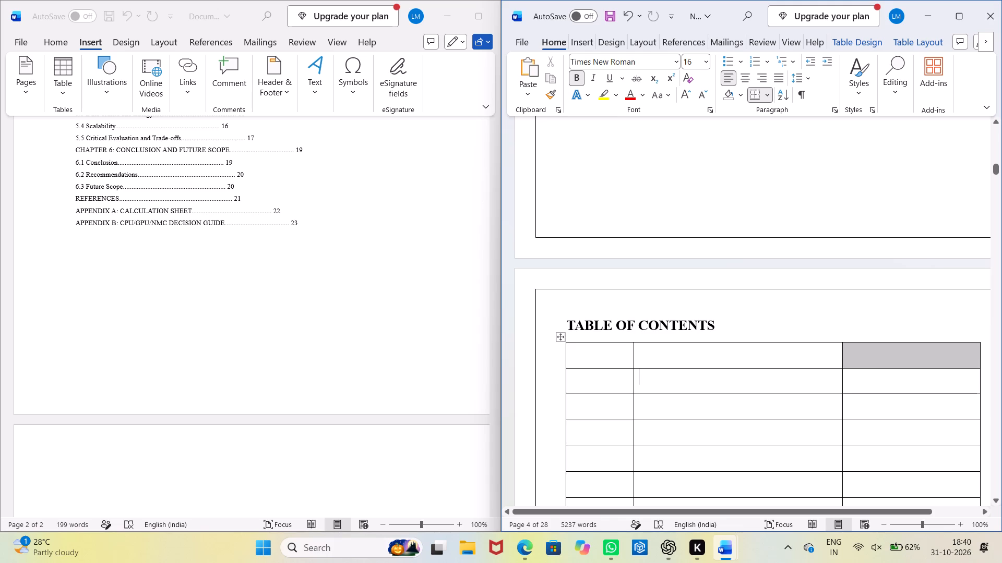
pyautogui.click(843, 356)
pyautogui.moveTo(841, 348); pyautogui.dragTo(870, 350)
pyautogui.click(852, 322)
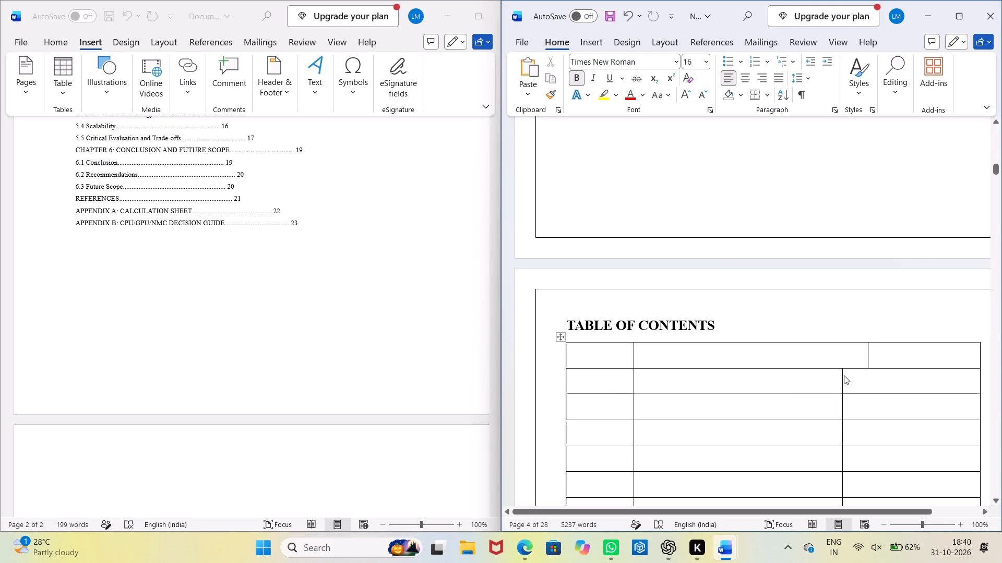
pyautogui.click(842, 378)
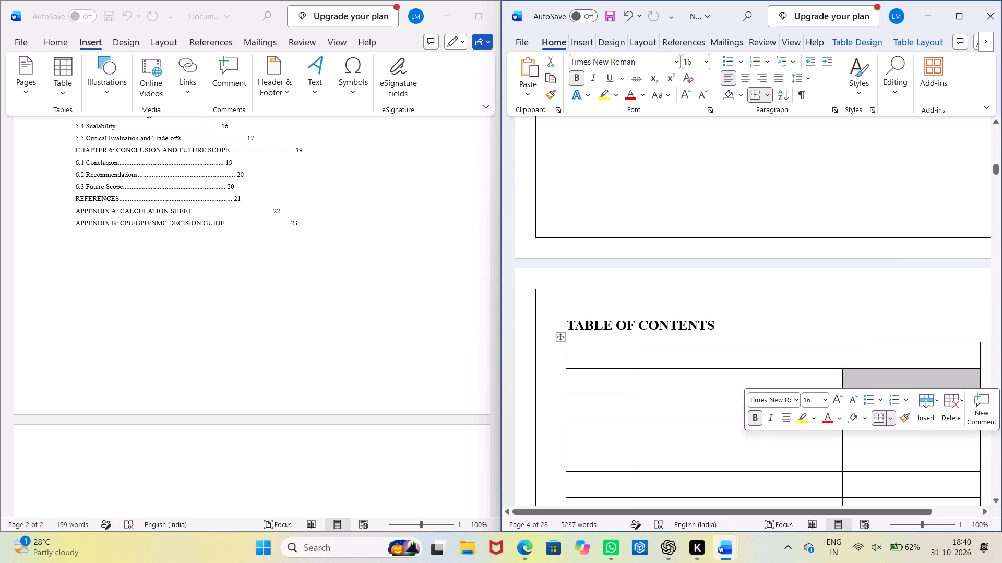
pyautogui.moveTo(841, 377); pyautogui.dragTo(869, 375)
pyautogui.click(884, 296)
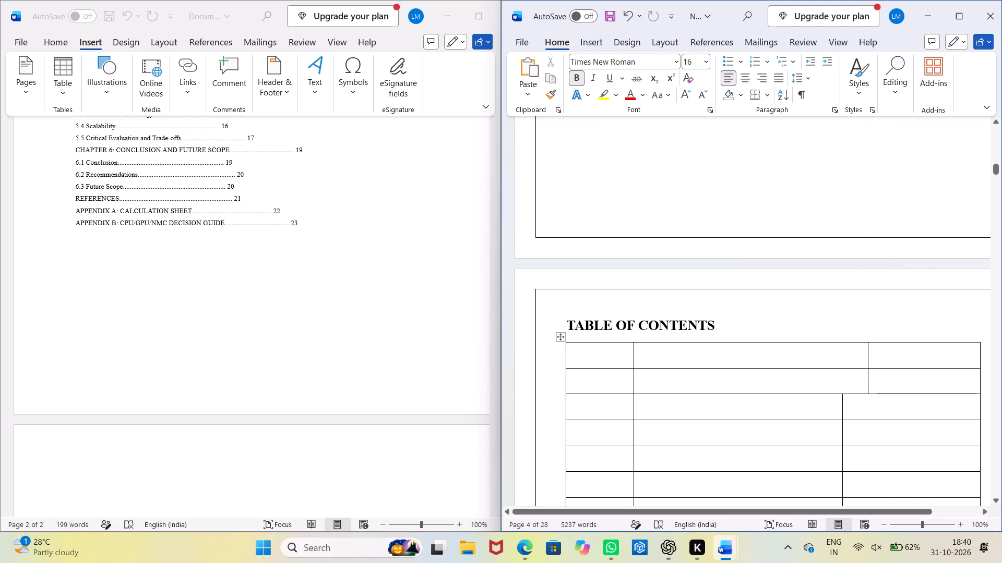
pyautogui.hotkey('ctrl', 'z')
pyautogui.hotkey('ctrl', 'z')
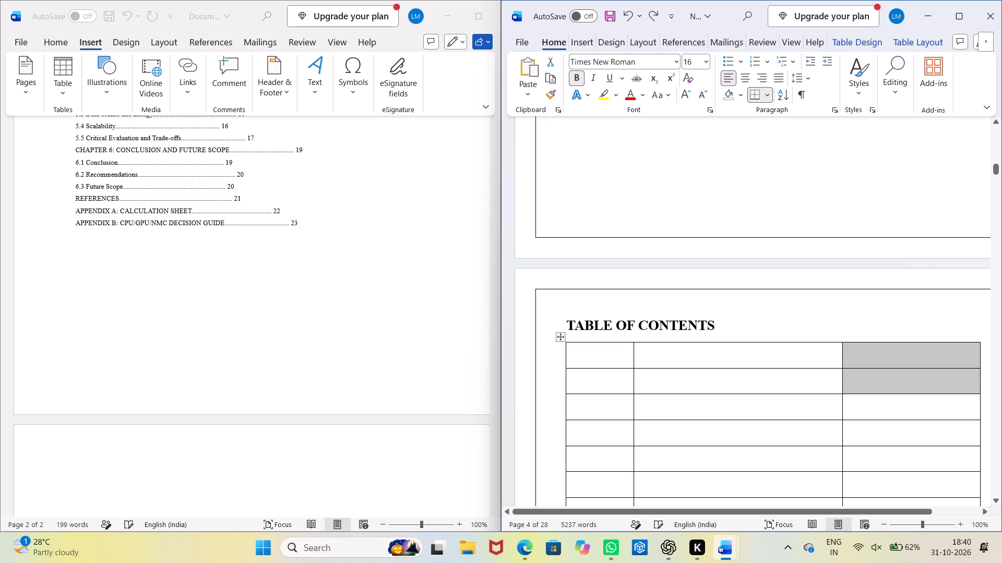
# Narrow the whole third column of the contents table to about half its width, widening the middle column.
pyautogui.click(845, 324)
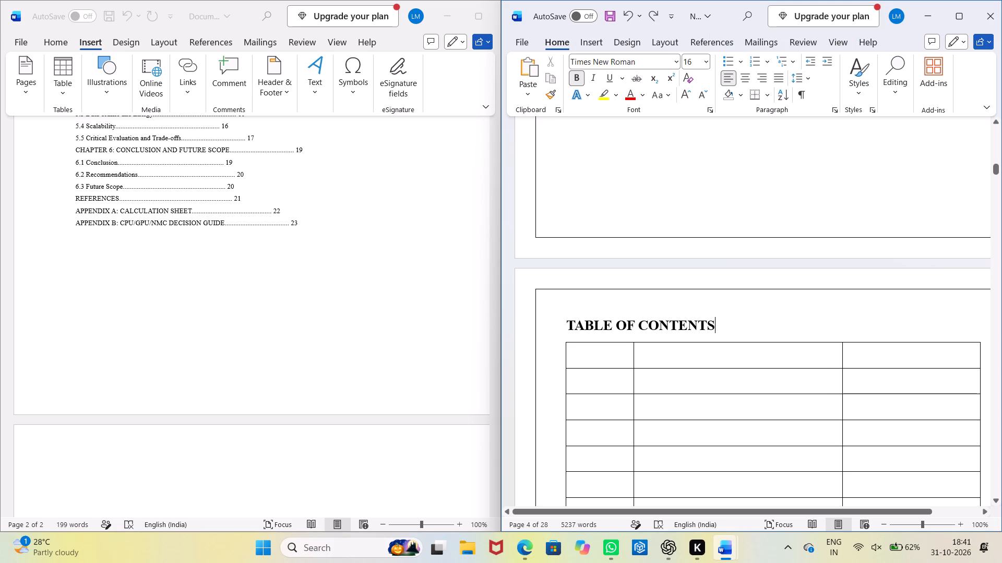
pyautogui.click(851, 354)
pyautogui.moveTo(860, 348); pyautogui.dragTo(873, 514)
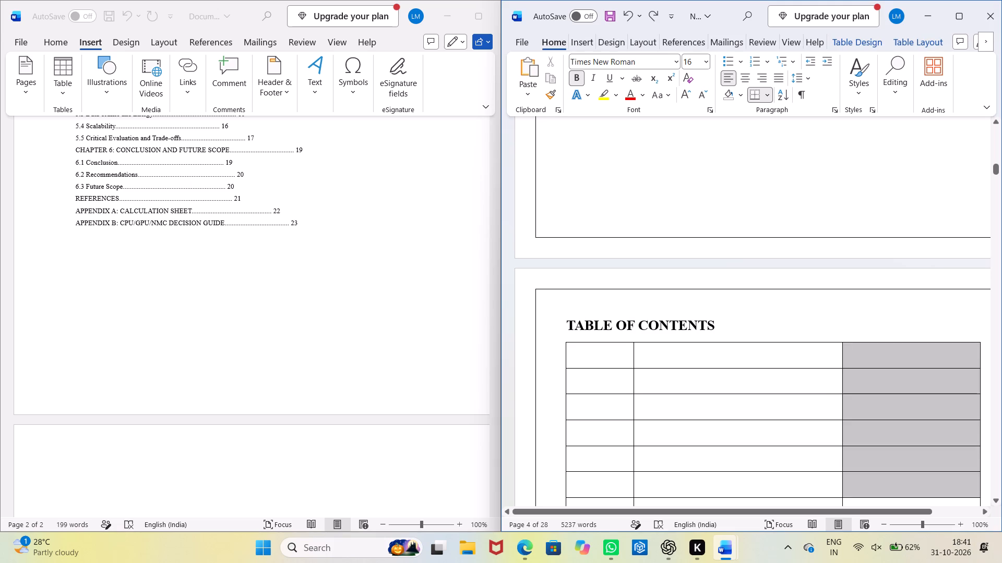
pyautogui.moveTo(873, 514); pyautogui.dragTo(873, 518)
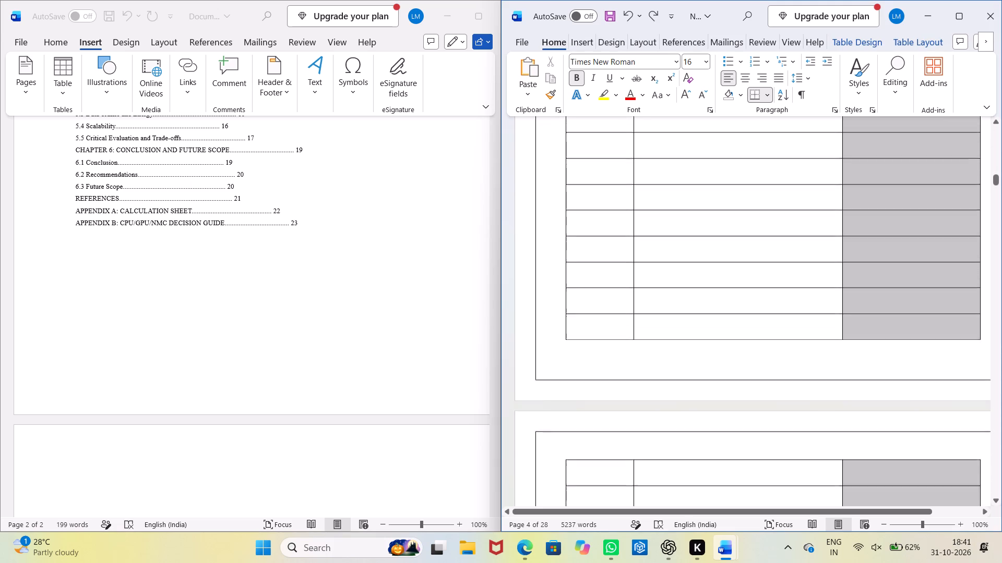
pyautogui.moveTo(873, 518); pyautogui.dragTo(878, 460)
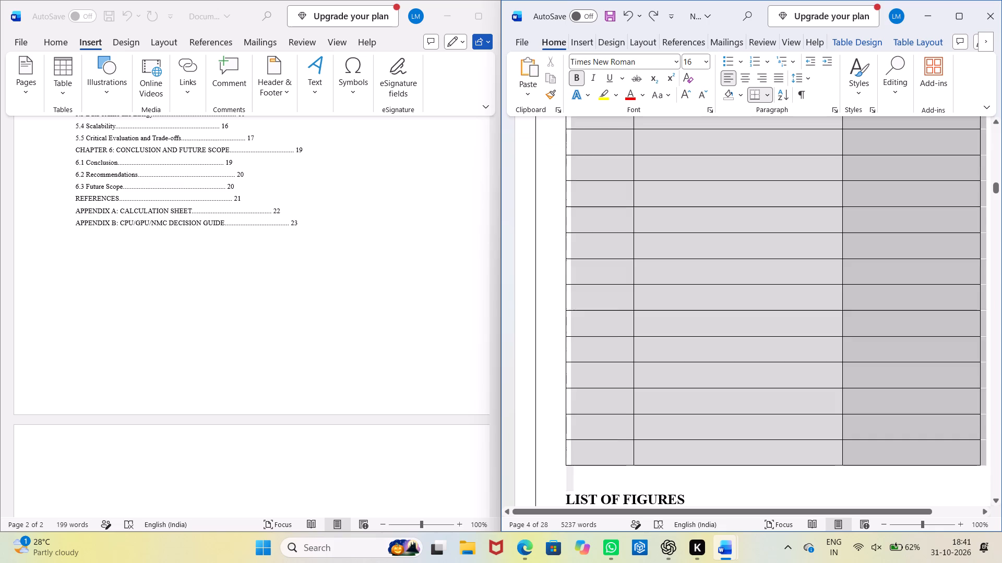
pyautogui.moveTo(878, 460); pyautogui.dragTo(878, 460)
pyautogui.click(843, 459)
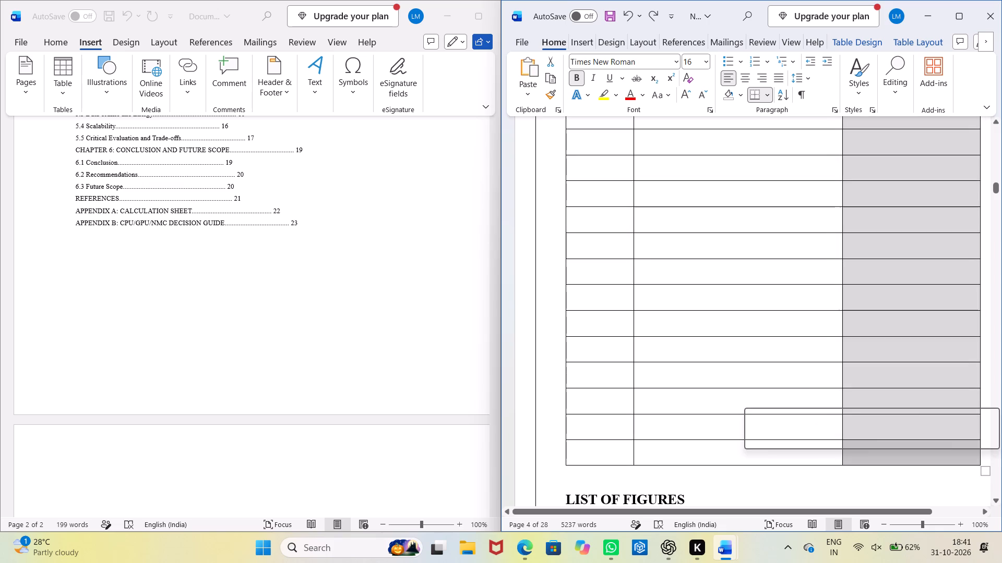
pyautogui.click(870, 483)
pyautogui.moveTo(909, 458); pyautogui.dragTo(874, 70)
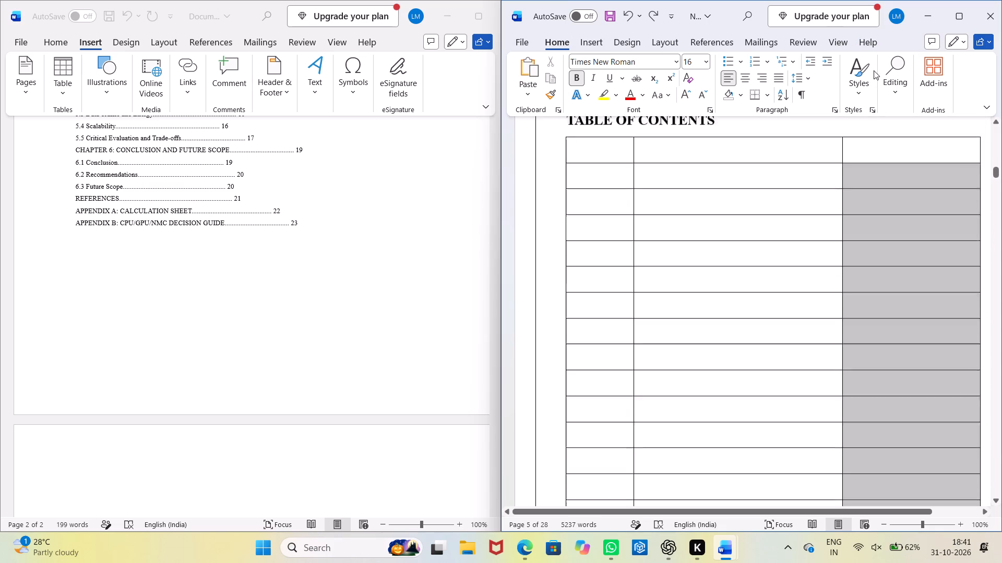
pyautogui.moveTo(874, 70); pyautogui.dragTo(865, 320)
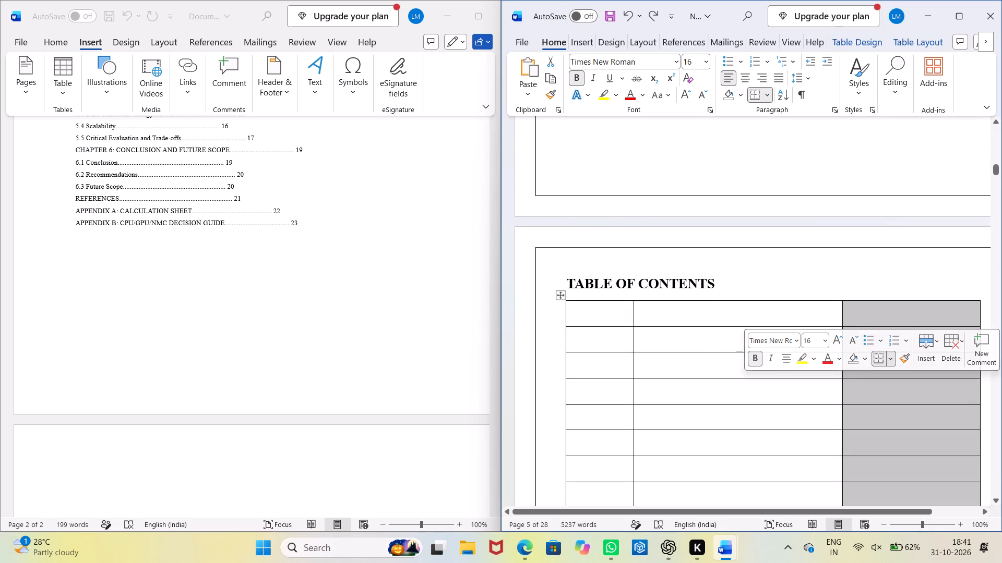
pyautogui.moveTo(841, 315); pyautogui.dragTo(912, 320)
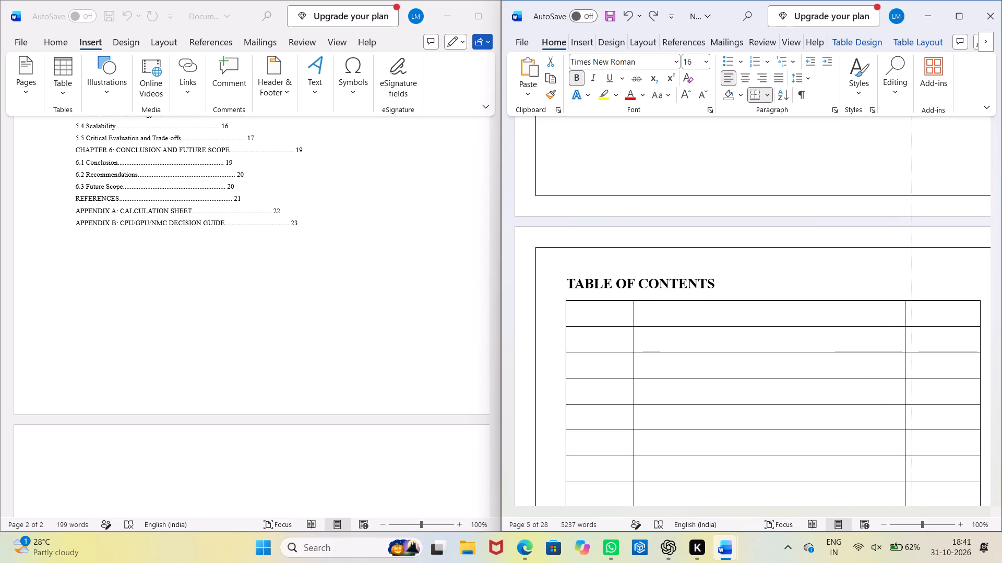
pyautogui.moveTo(912, 320); pyautogui.dragTo(912, 320)
# Fill the contents table's top row with the headings S. No., TITLE and Page No.
pyautogui.click(611, 324)
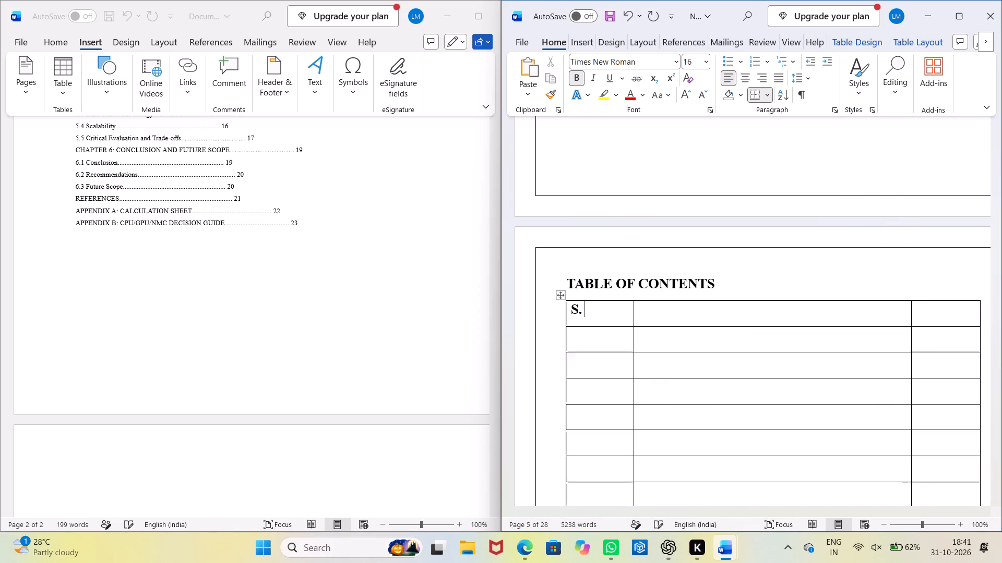
pyautogui.press('.')
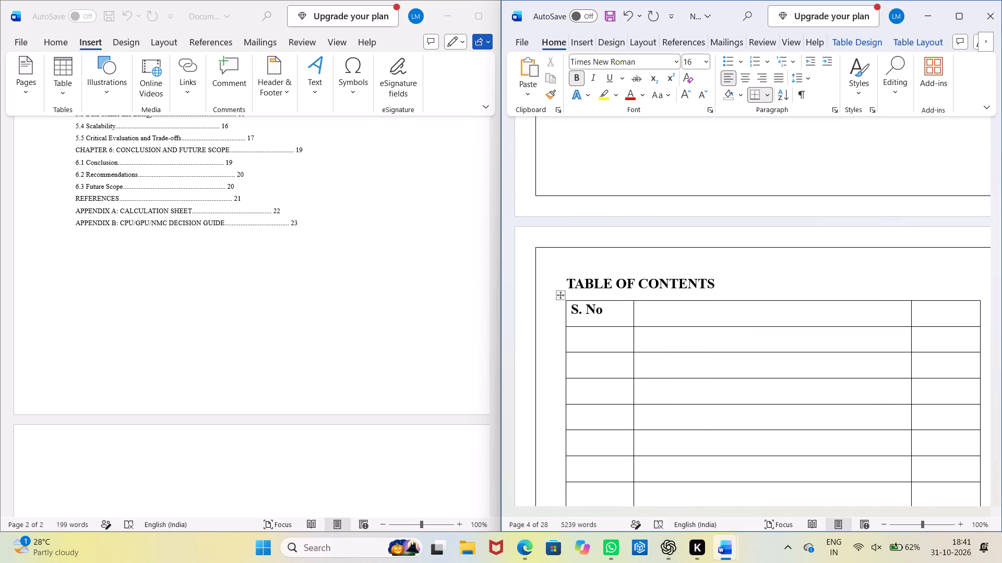
pyautogui.click(701, 316)
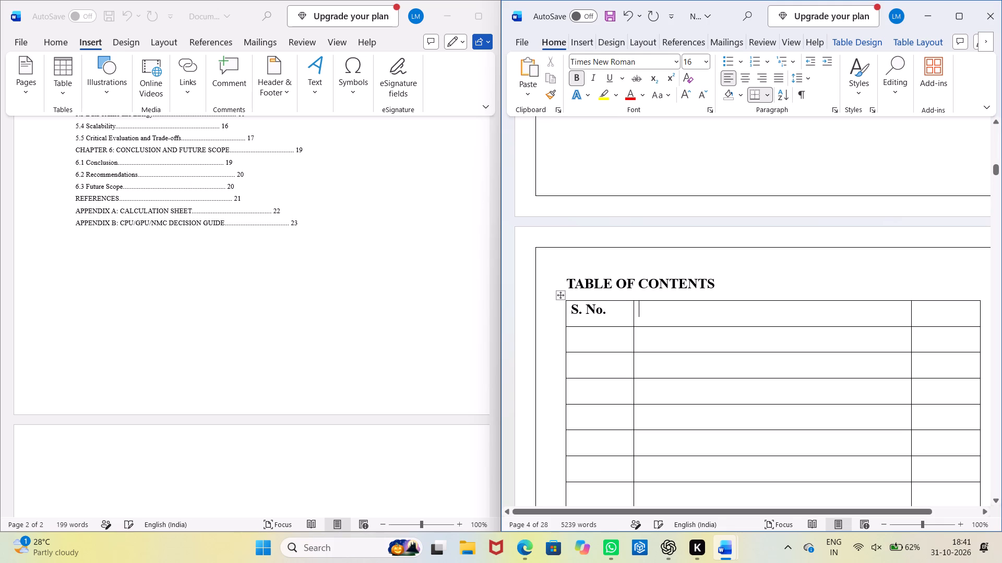
pyautogui.write('TITLE')
pyautogui.press('space')
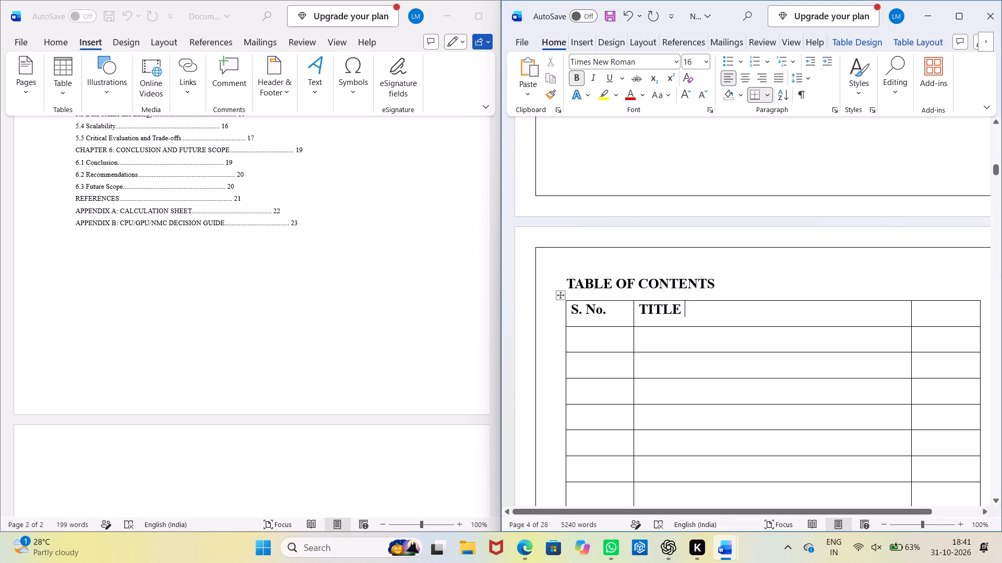
pyautogui.click(952, 320)
pyautogui.write('age')
pyautogui.press('space')
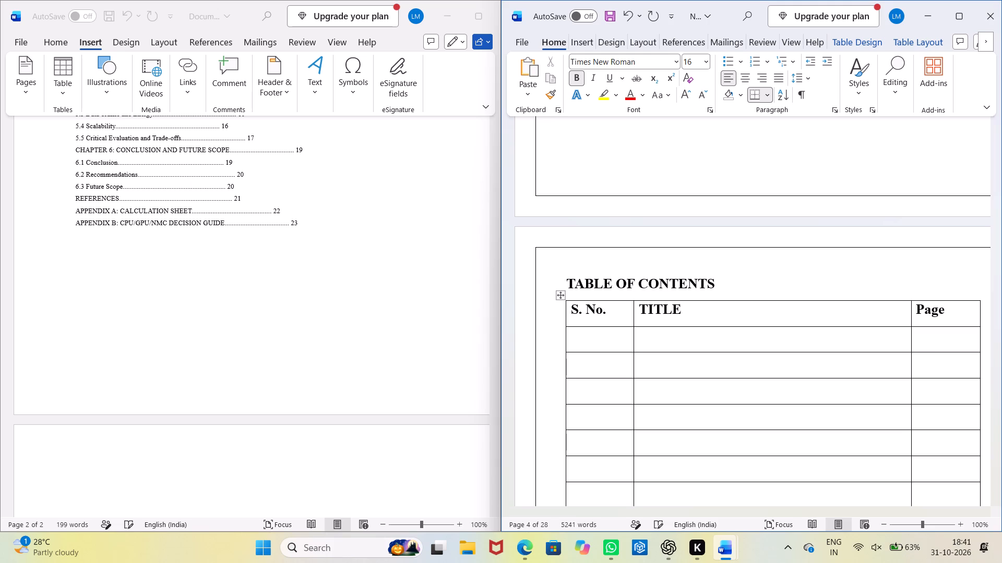
pyautogui.write('No.')
# Set the contents table's heading row to font size 12.
pyautogui.moveTo(972, 311); pyautogui.dragTo(570, 304)
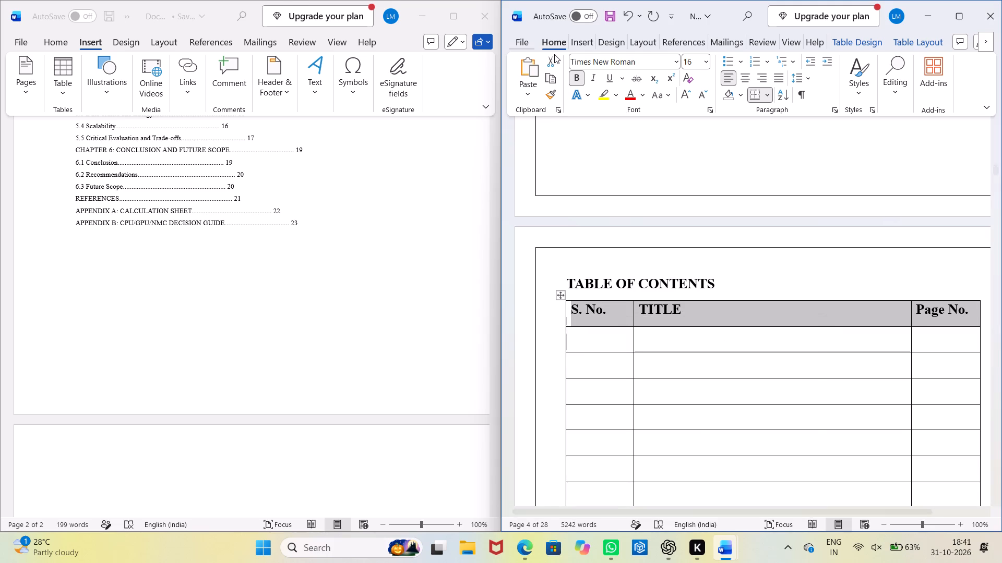
pyautogui.click(706, 63)
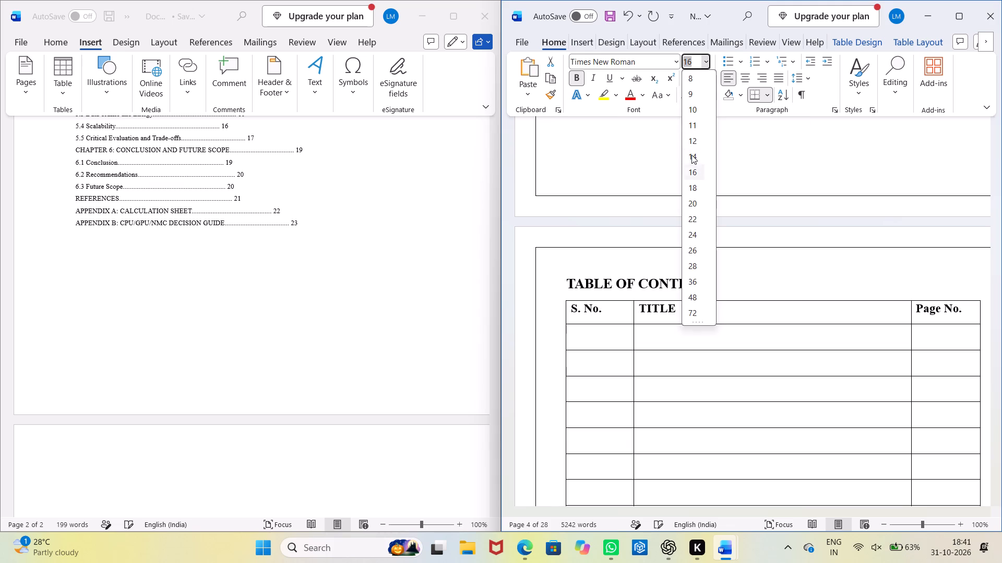
pyautogui.click(692, 146)
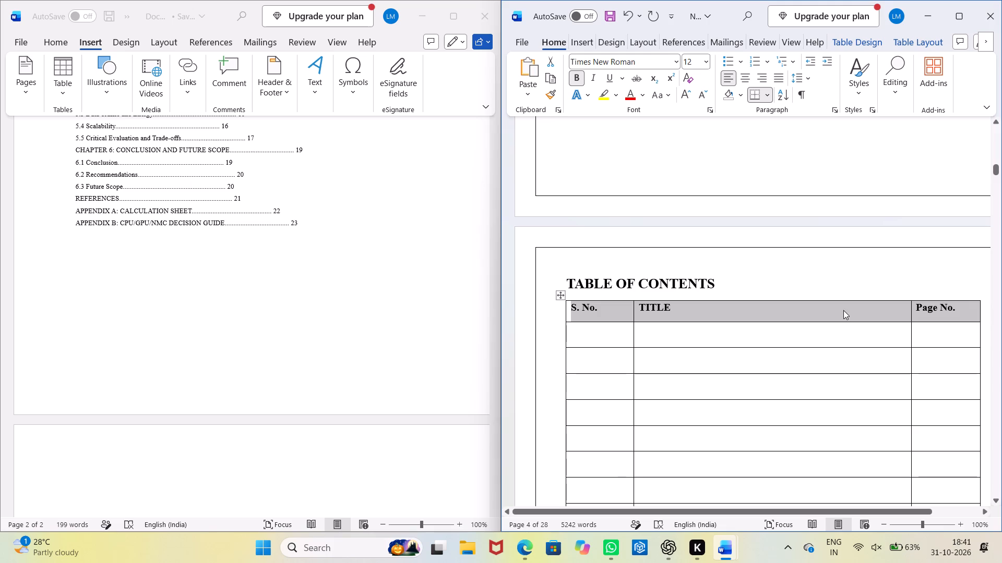
pyautogui.click(846, 275)
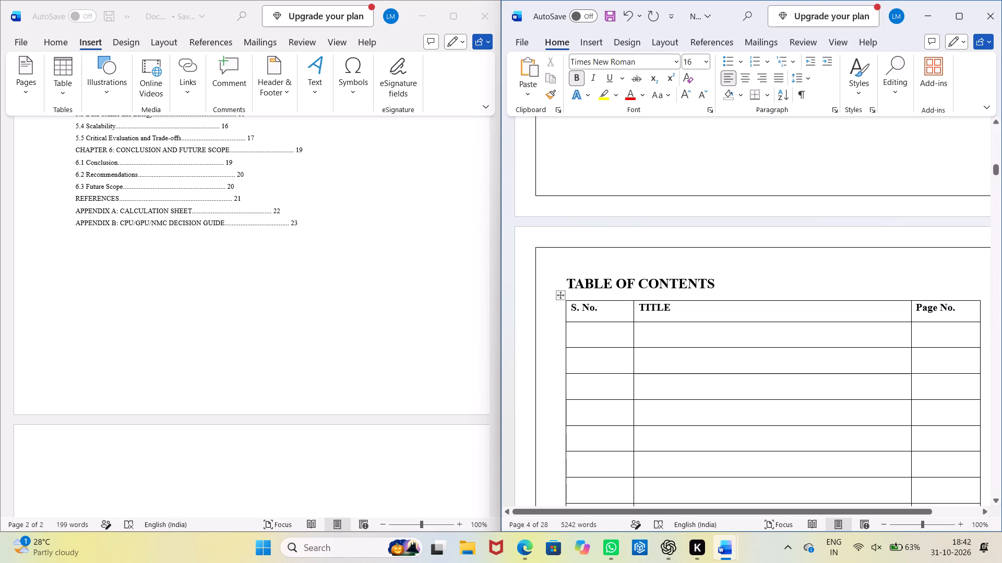
# Narrow the S. No. column to about two-thirds of its width, widening the TITLE column.
pyautogui.moveTo(633, 311); pyautogui.dragTo(612, 311)
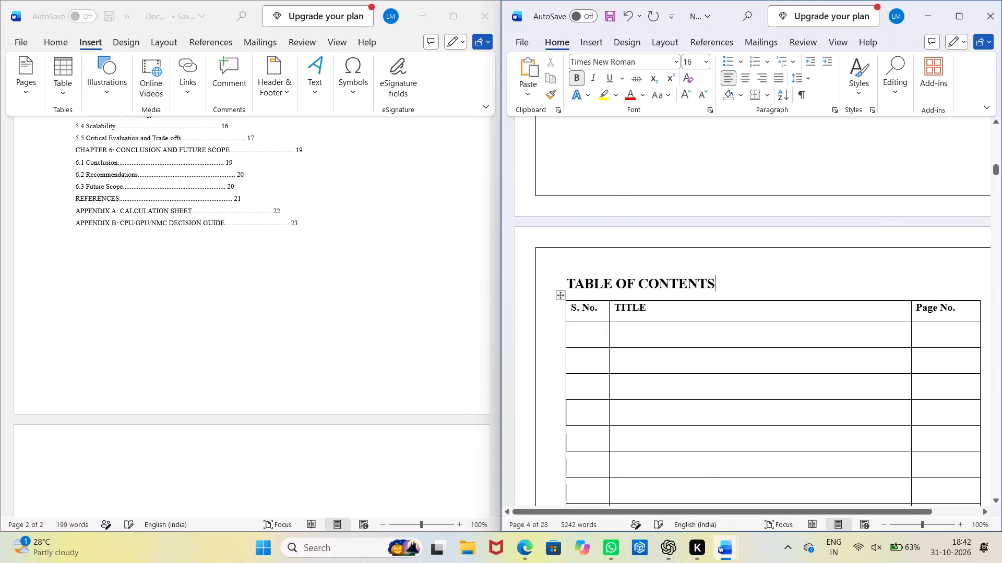
# Set the font size to 12 in the empty cell directly below the S. No. heading.
pyautogui.click(597, 335)
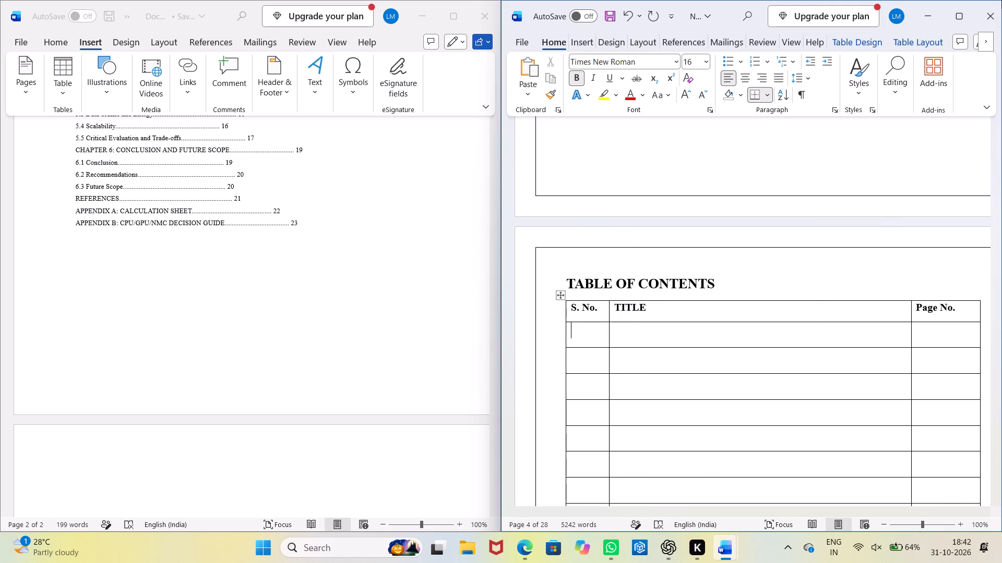
pyautogui.press('1')
pyautogui.press('.')
pyautogui.press('BackSpace')
pyautogui.press('BackSpace')
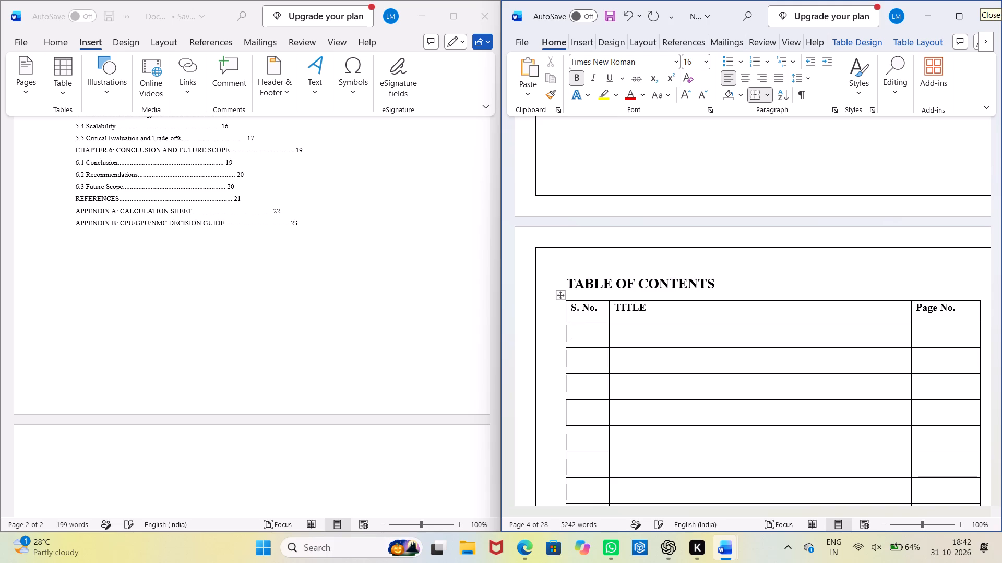
pyautogui.click(705, 66)
pyautogui.click(699, 138)
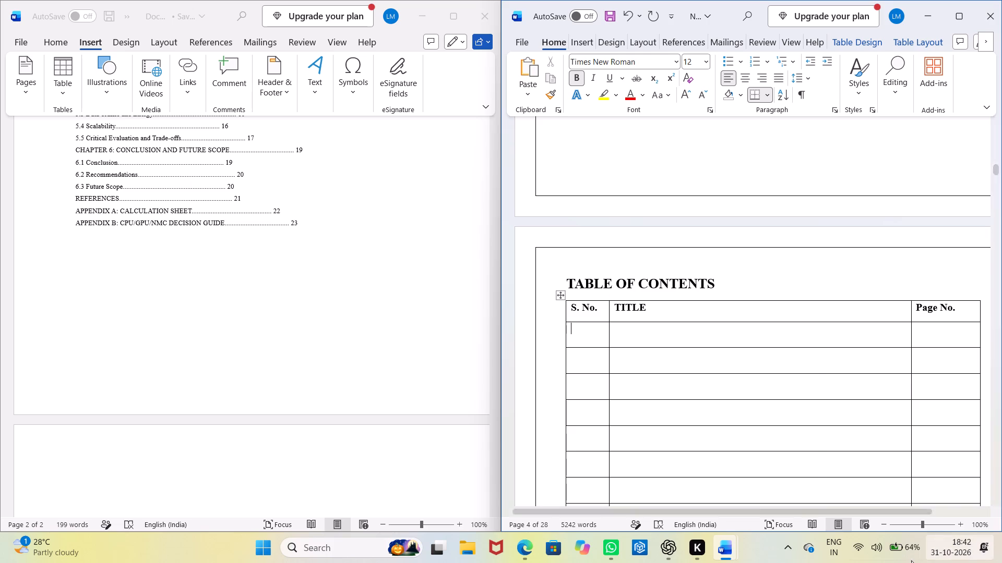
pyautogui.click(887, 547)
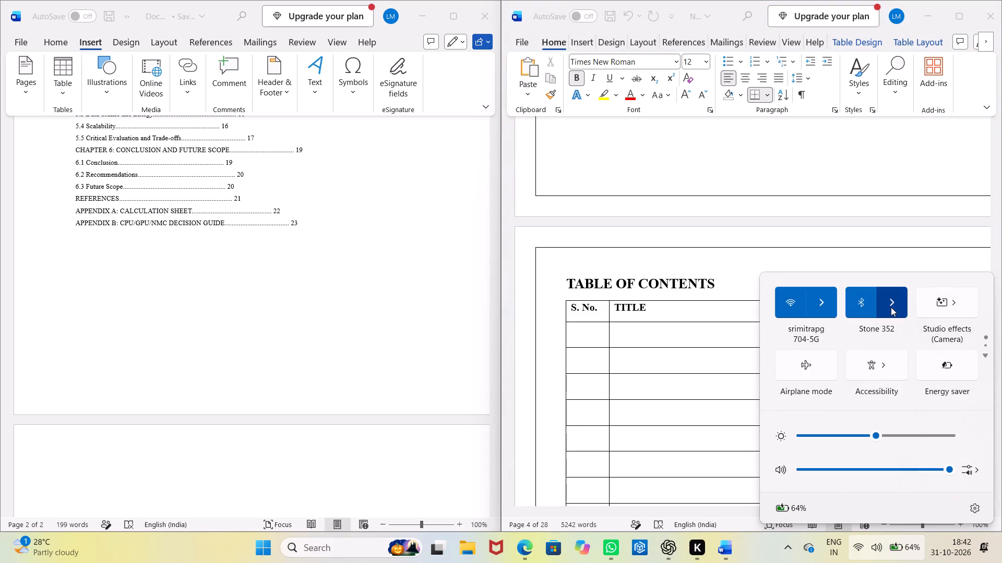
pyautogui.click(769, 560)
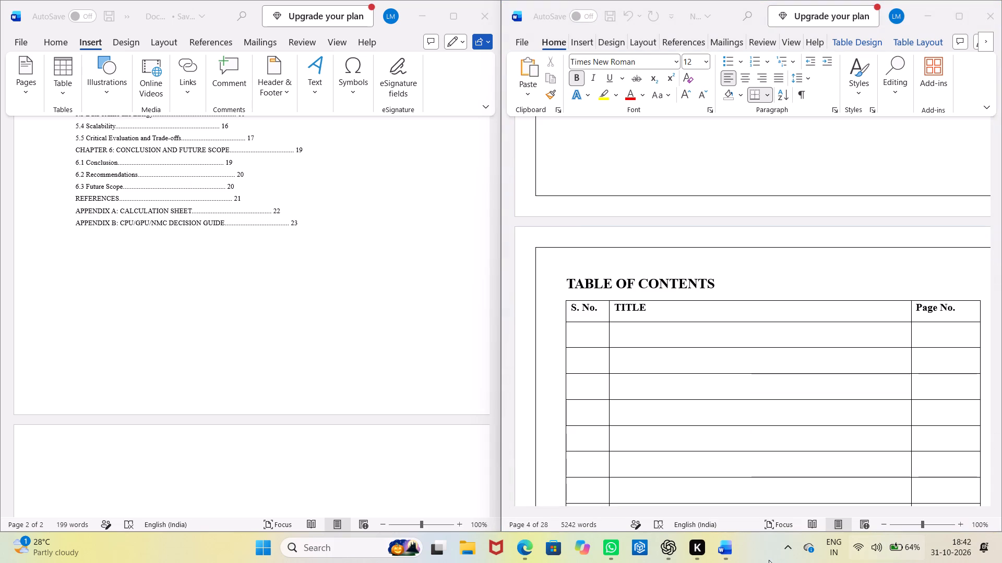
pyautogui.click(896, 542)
# Toggle Bluetooth in the Windows quick settings.
pyautogui.click(879, 549)
pyautogui.click(860, 310)
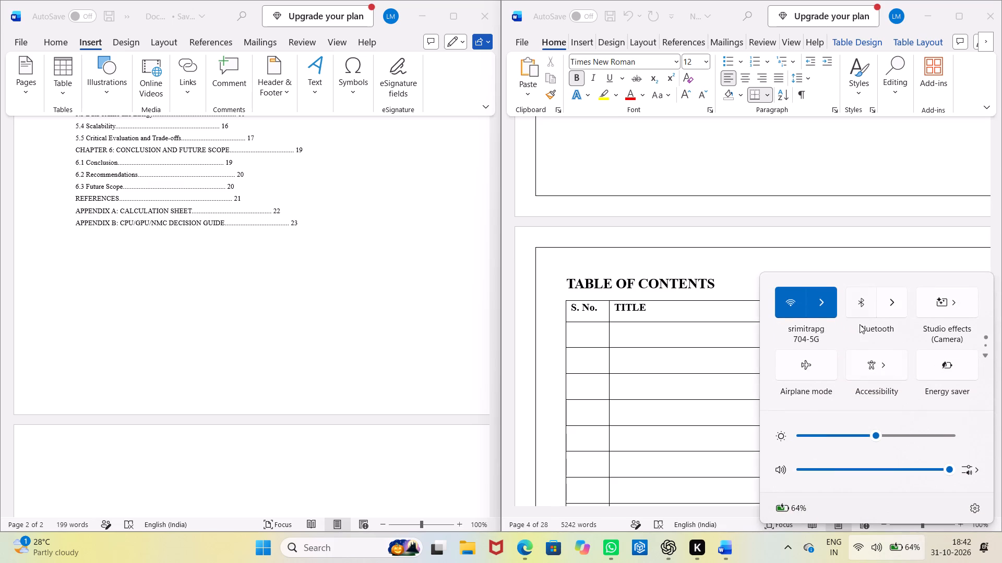
pyautogui.click(757, 549)
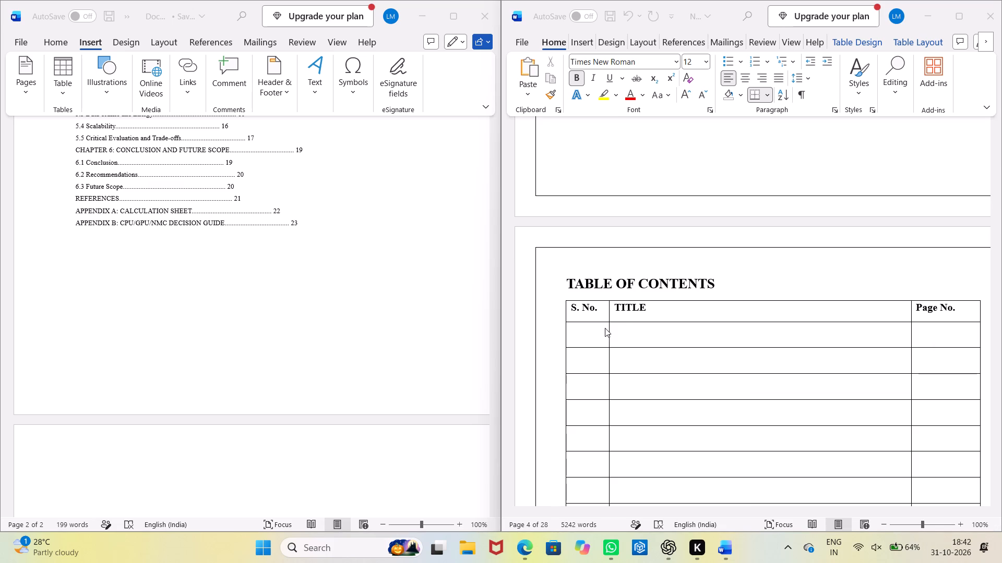
# Enter DECLARATION in the first empty TITLE cell of the contents table.
pyautogui.scroll(13, 367, 347)
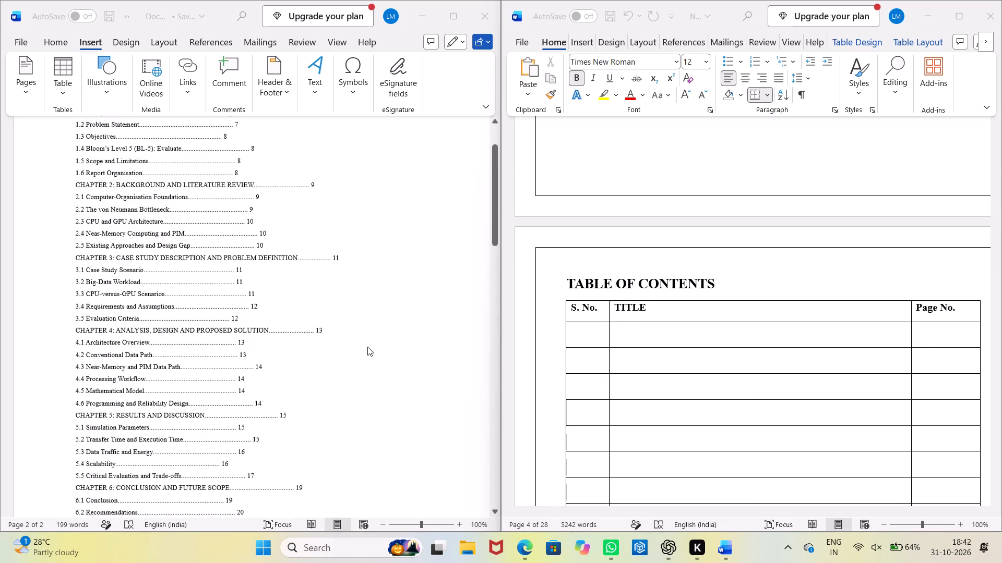
pyautogui.scroll(9, 367, 347)
pyautogui.click(117, 203)
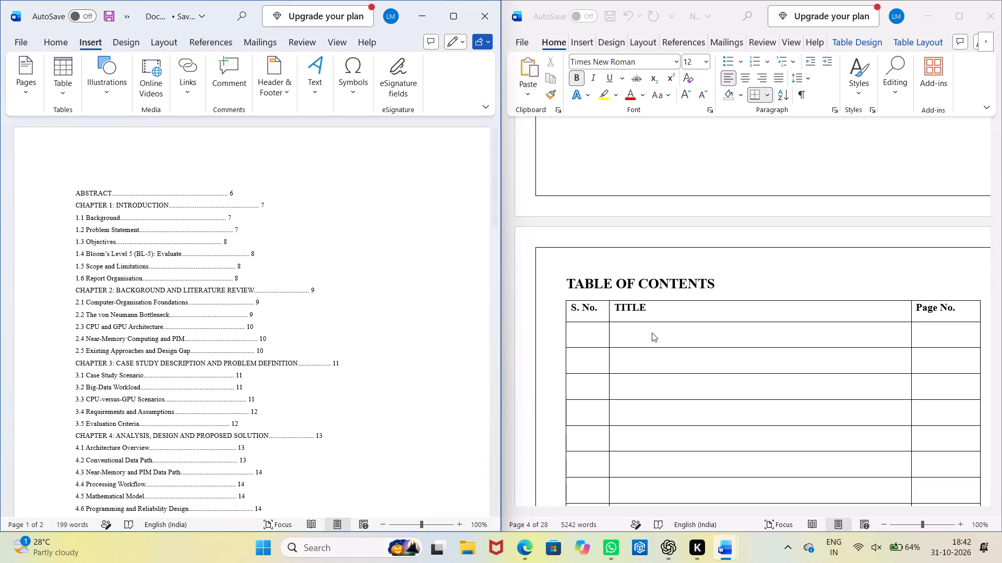
pyautogui.scroll(15, 652, 333)
pyautogui.scroll(-18, 652, 333)
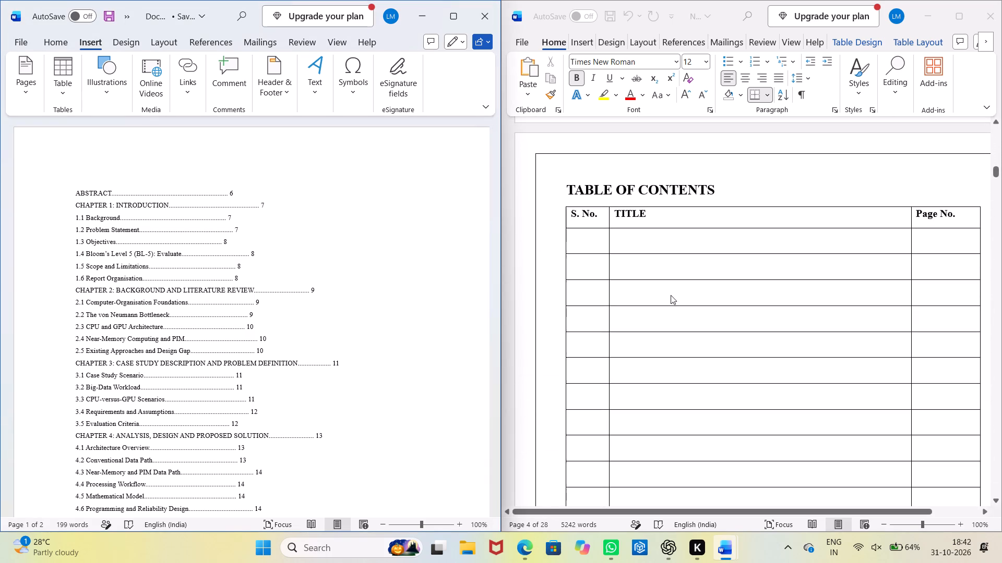
pyautogui.click(672, 248)
pyautogui.click(672, 248)
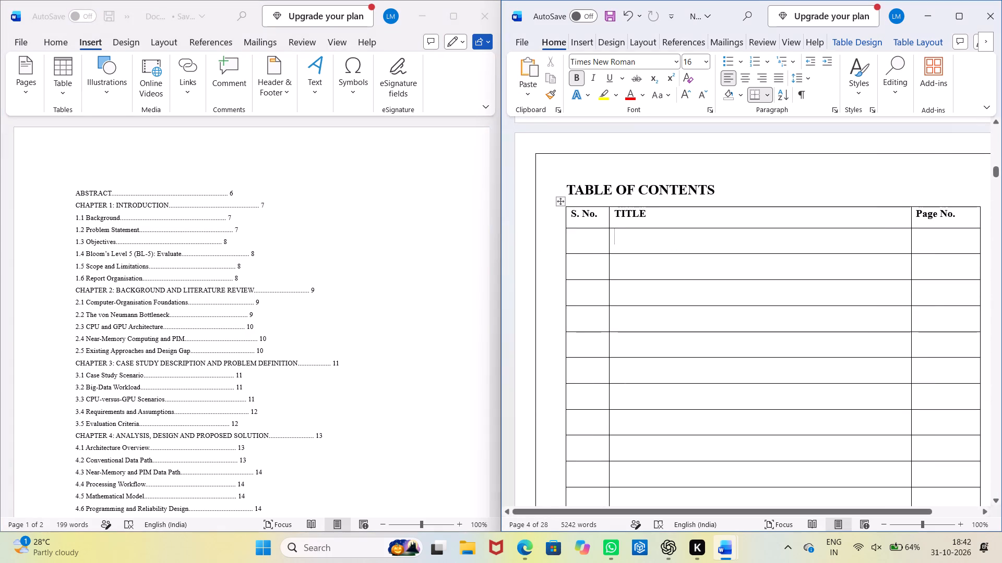
pyautogui.write('dec')
pyautogui.press('BackSpace')
pyautogui.press('BackSpace')
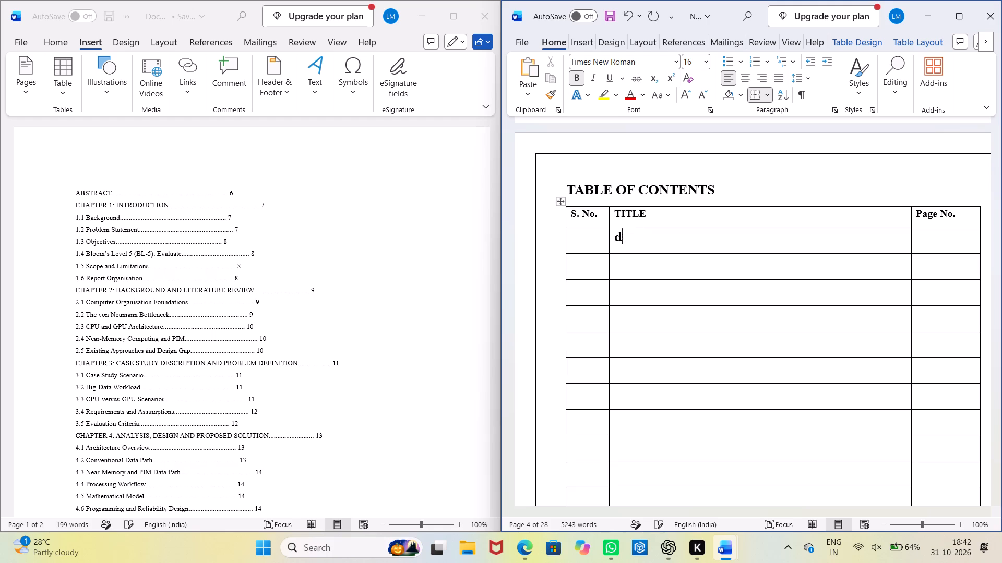
pyautogui.press('BackSpace')
pyautogui.write('DEC')
pyautogui.write('LARA')
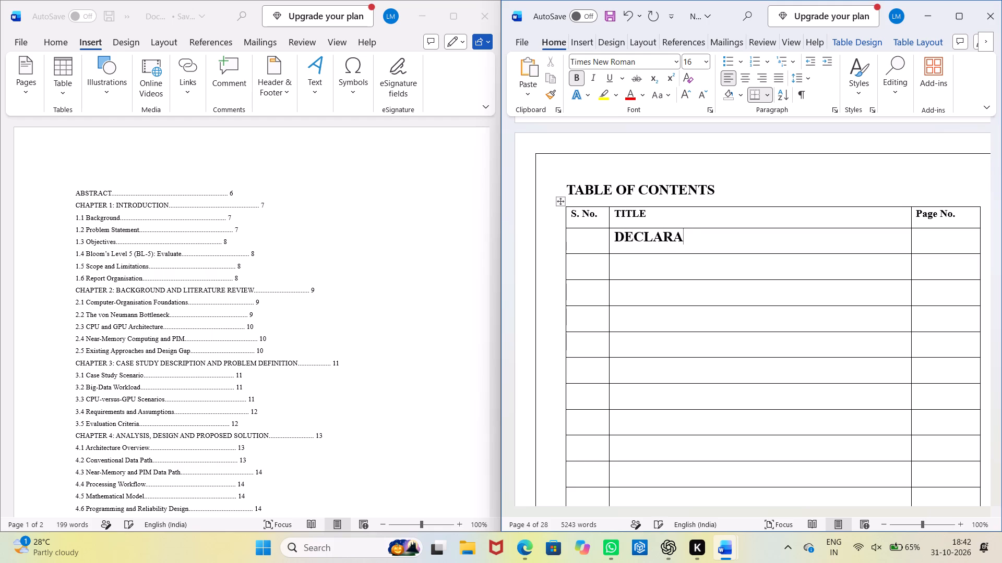
pyautogui.write('TIKO')
pyautogui.press('BackSpace')
pyautogui.press('BackSpace')
pyautogui.write('ON')
# Enter ACKNOWLEDGEMENT and ABSTRACT in the two TITLE cells below DECLARATION.
pyautogui.press('Up')
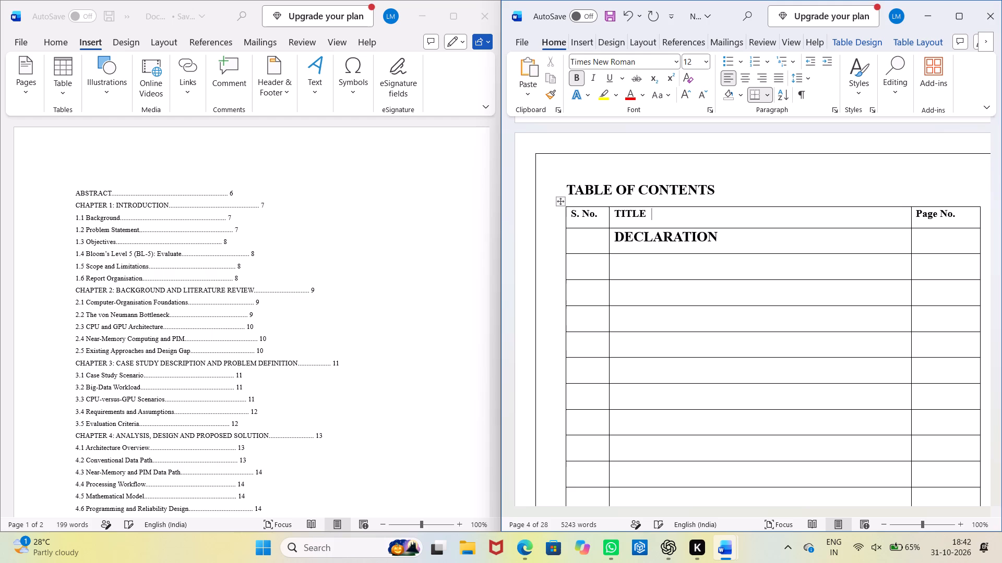
pyautogui.press('Down')
pyautogui.press('Down')
pyautogui.write('ACKNOWLEDGEMENT')
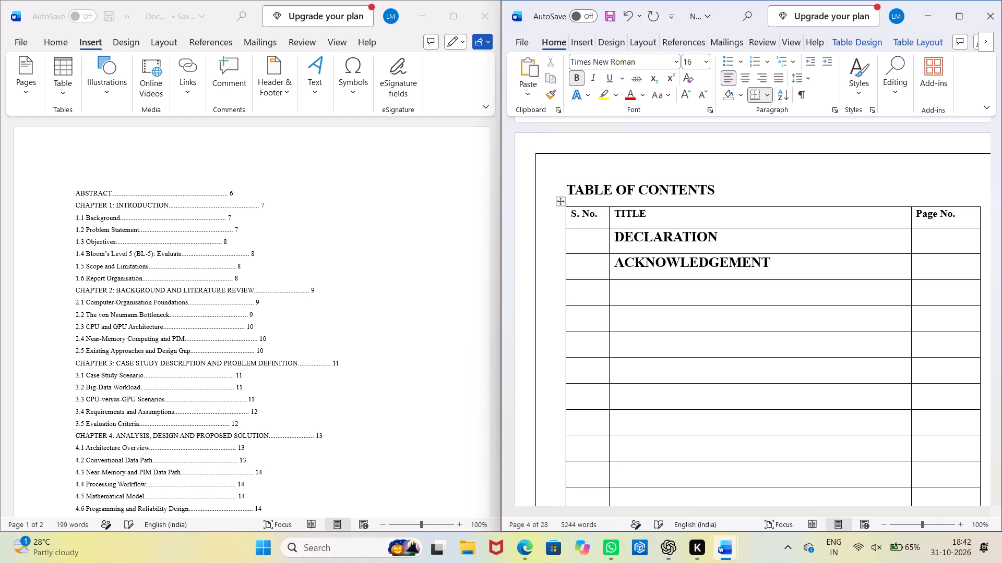
pyautogui.press('Down')
pyautogui.write('ABSTRACT')
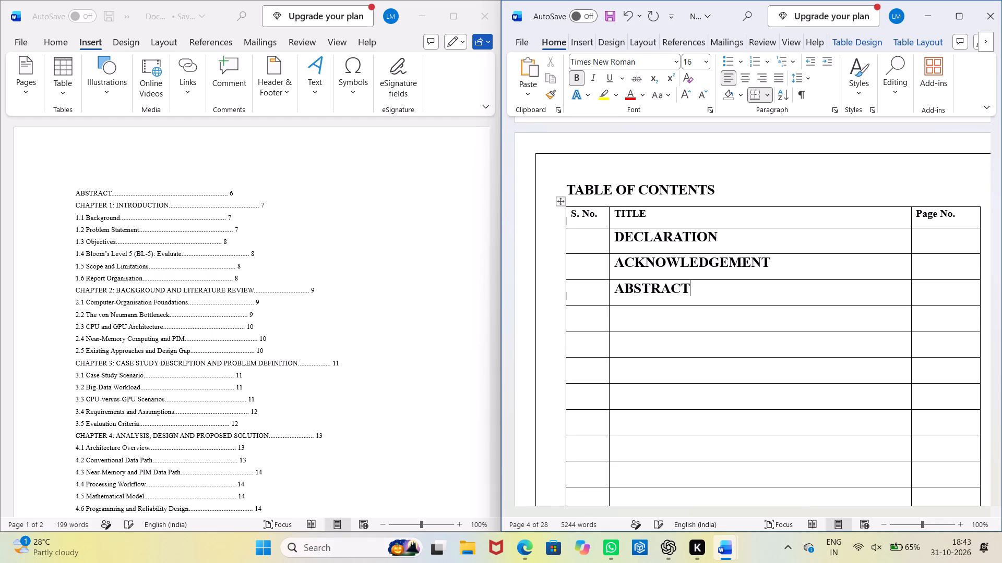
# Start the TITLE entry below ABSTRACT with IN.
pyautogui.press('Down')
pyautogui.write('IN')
# Look through the report pages after the contents table, including the figure list and abstract text.
pyautogui.scroll(-20, 754, 344)
pyautogui.scroll(-15, 754, 344)
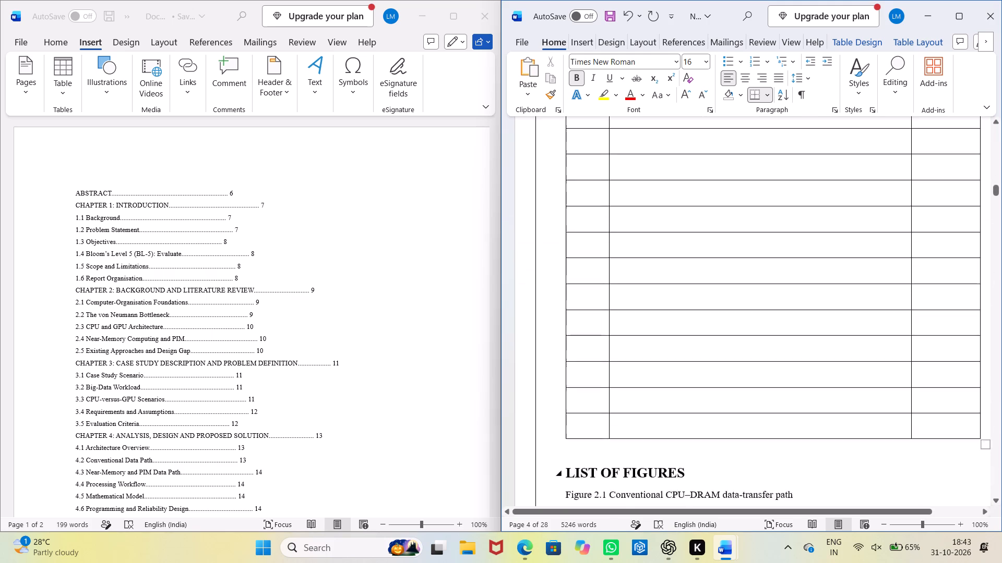
pyautogui.scroll(-20, 747, 358)
pyautogui.scroll(-17, 747, 358)
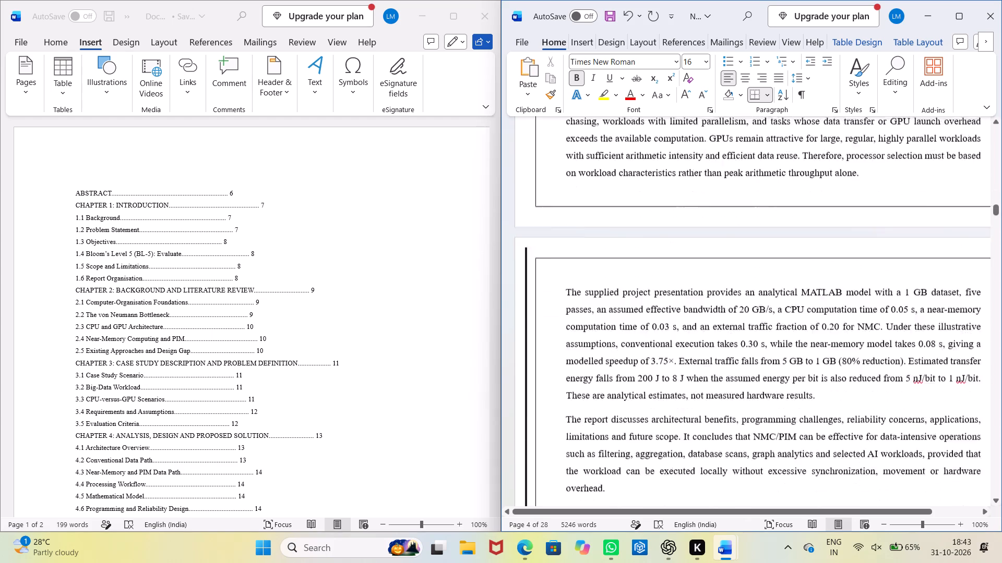
pyautogui.scroll(-6, 747, 360)
pyautogui.scroll(17, 747, 360)
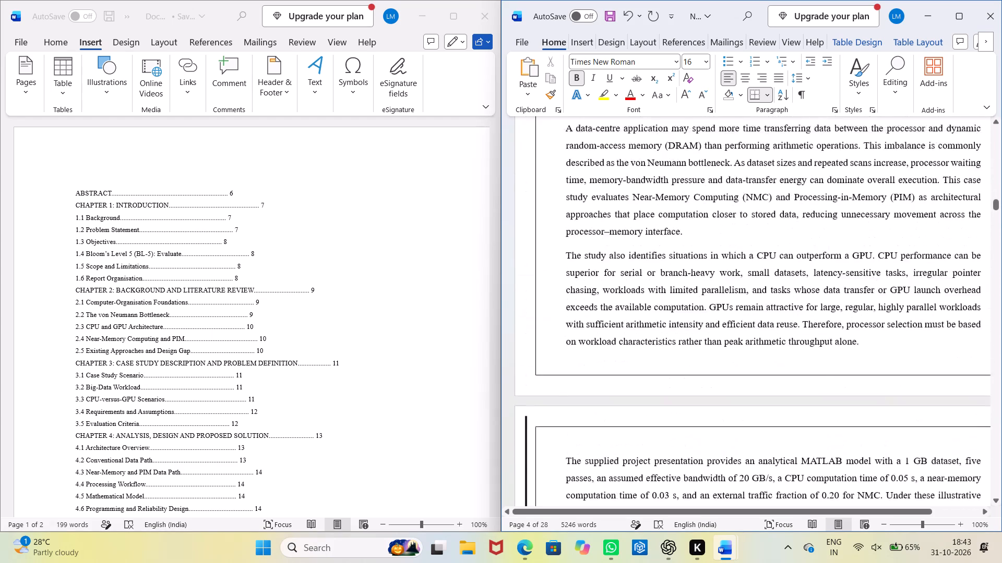
pyautogui.scroll(20, 747, 360)
pyautogui.scroll(20, 747, 360)
pyautogui.scroll(1, 747, 360)
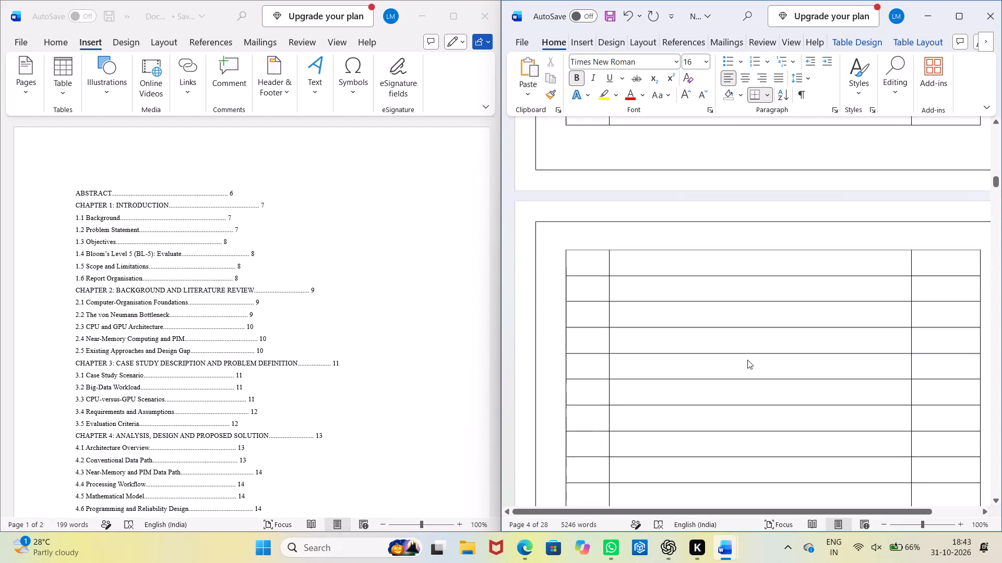
pyautogui.scroll(20, 747, 360)
pyautogui.scroll(5, 747, 360)
pyautogui.scroll(-3, 744, 360)
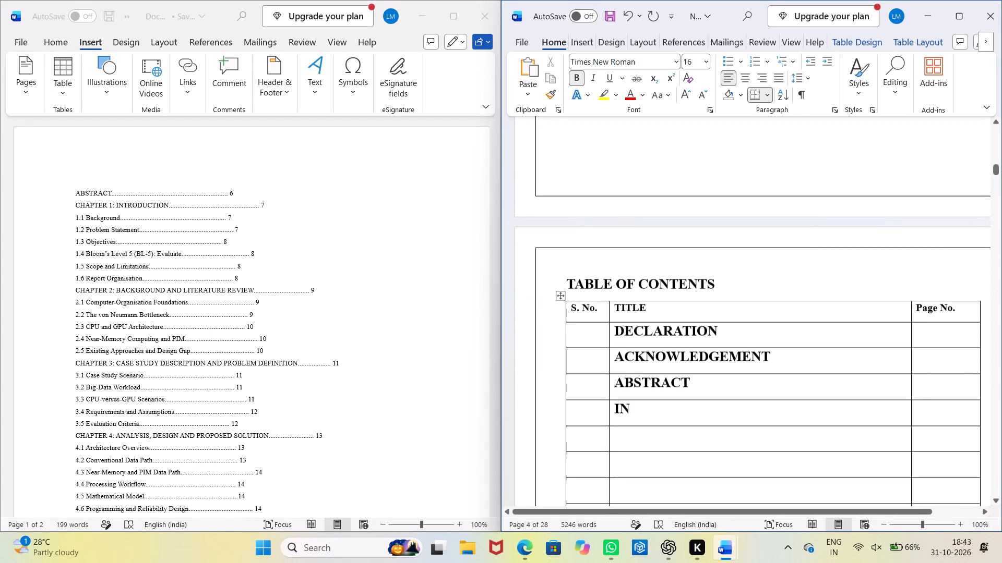
pyautogui.scroll(-1, 728, 402)
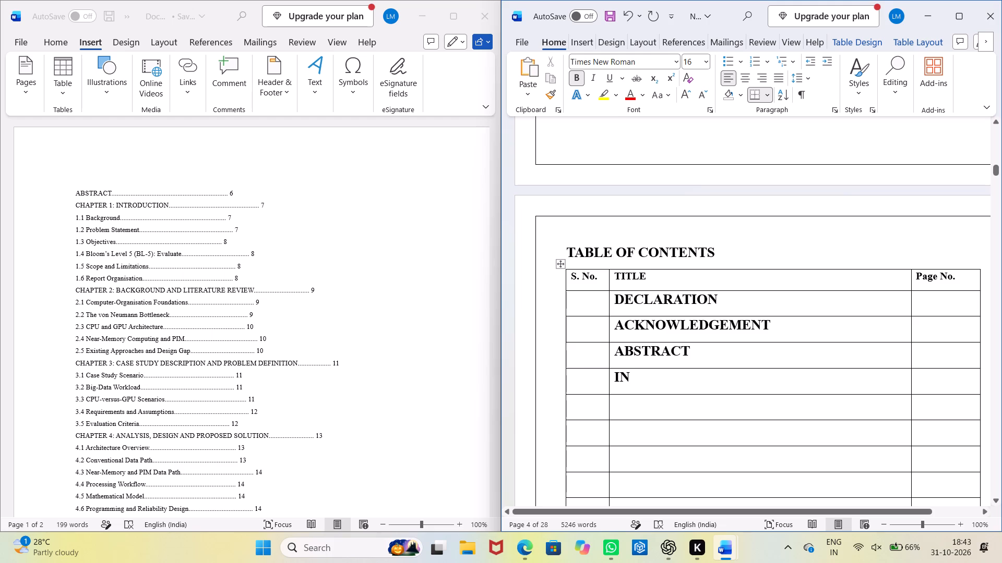
# Replace the partial TITLE entry below ABSTRACT with CHAPTER 1: INTRODUCTION.
pyautogui.press('BackSpace')
pyautogui.press('BackSpace')
pyautogui.write('CHAPTER')
pyautogui.press('space')
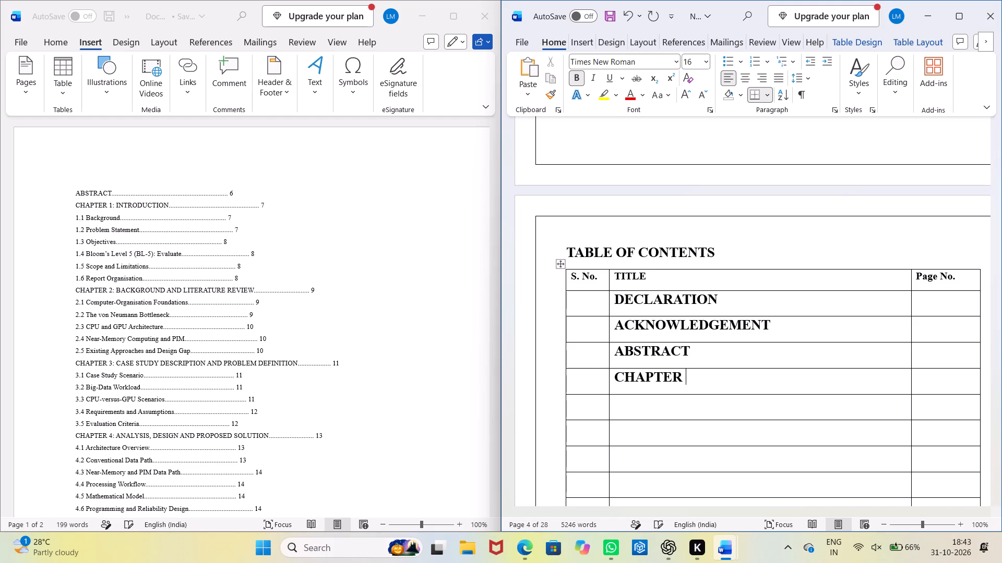
pyautogui.write('1.')
pyautogui.press('space')
pyautogui.press('BackSpace')
pyautogui.press('BackSpace')
pyautogui.write(':')
pyautogui.press('space')
pyautogui.write('INTRODUC')
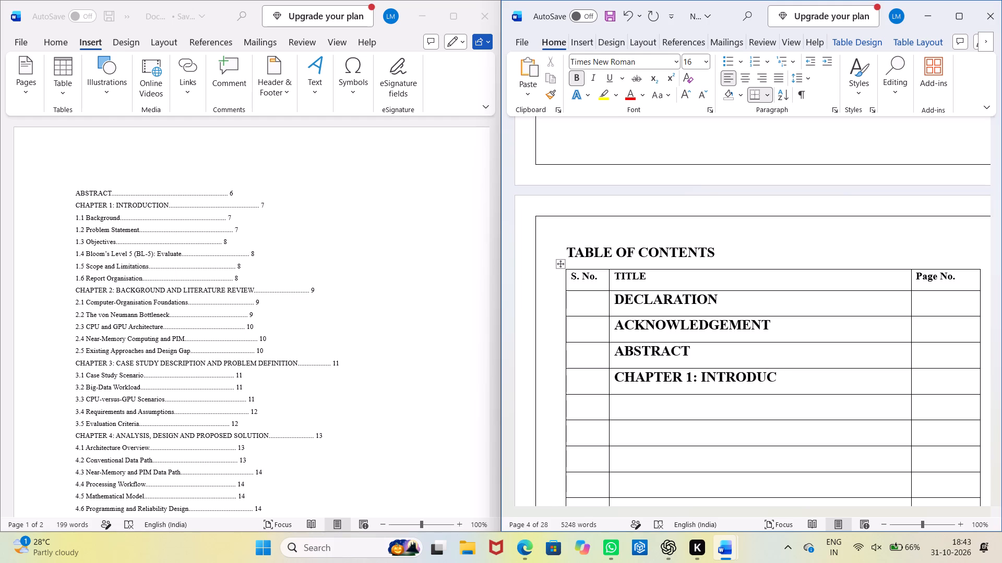
pyautogui.scroll(20, 722, 384)
pyautogui.scroll(7, 722, 384)
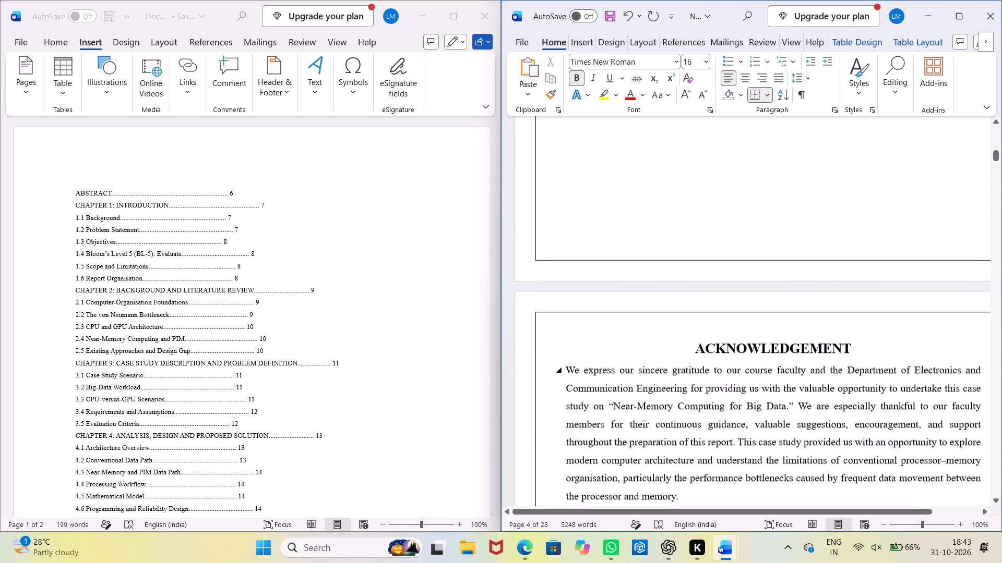
pyautogui.scroll(20, 722, 384)
pyautogui.scroll(8, 722, 384)
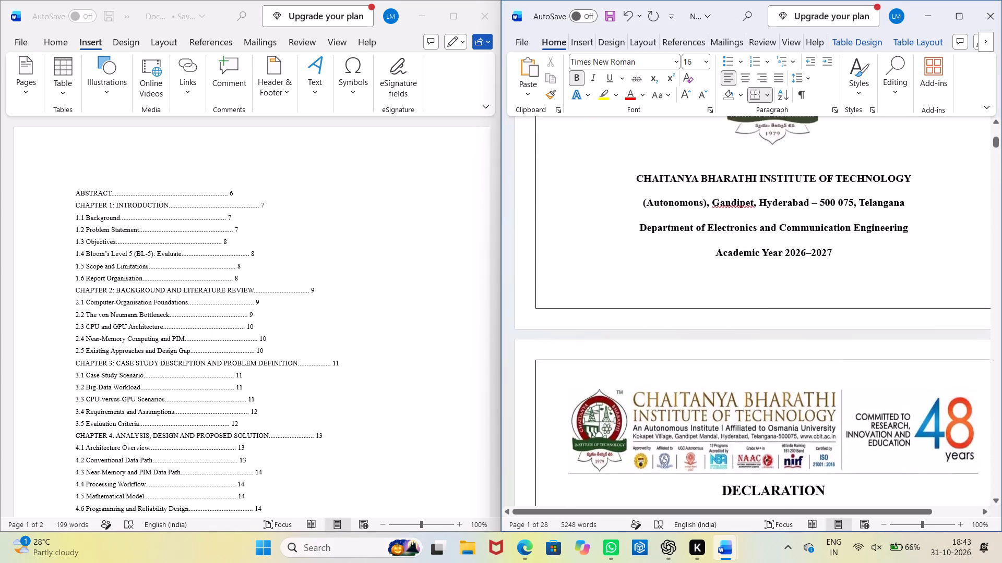
pyautogui.scroll(8, 722, 384)
pyautogui.scroll(-9, 722, 384)
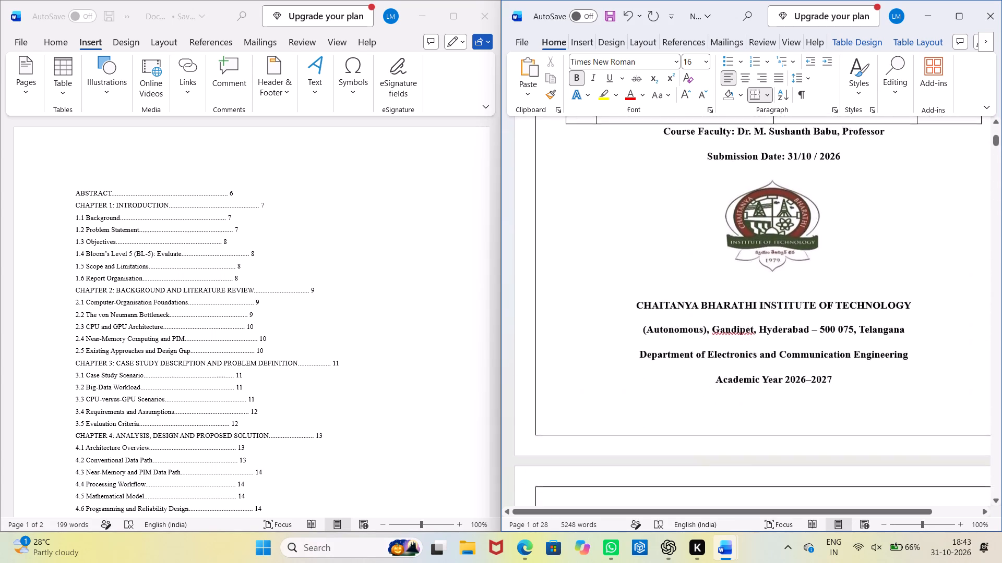
pyautogui.scroll(-18, 741, 424)
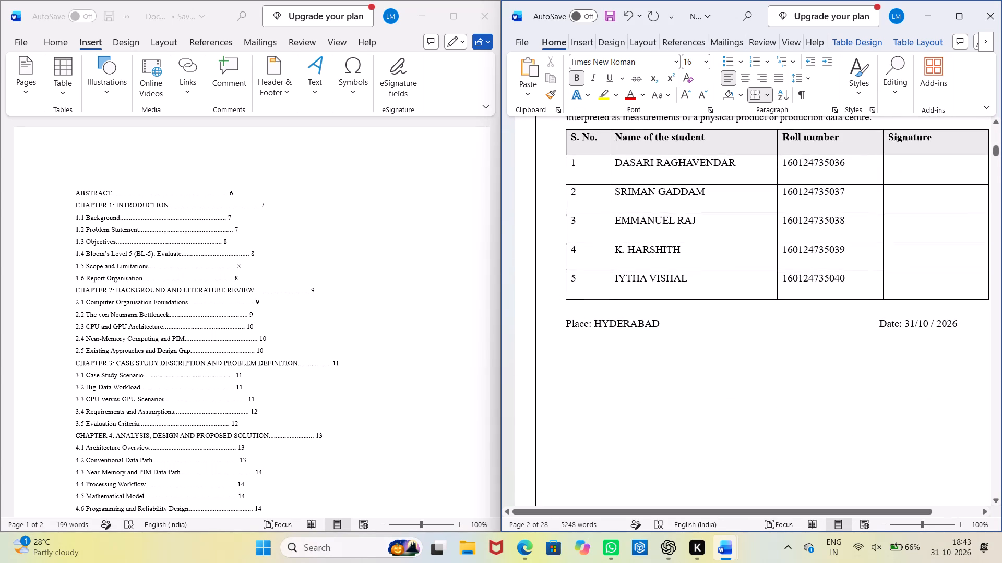
pyautogui.scroll(-20, 732, 422)
pyautogui.scroll(-5, 732, 422)
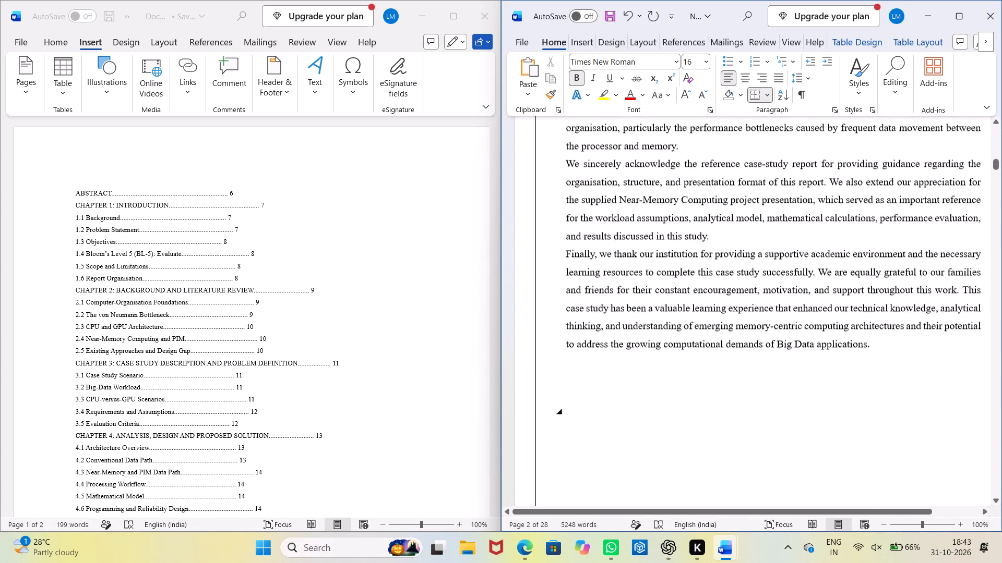
pyautogui.scroll(-12, 733, 425)
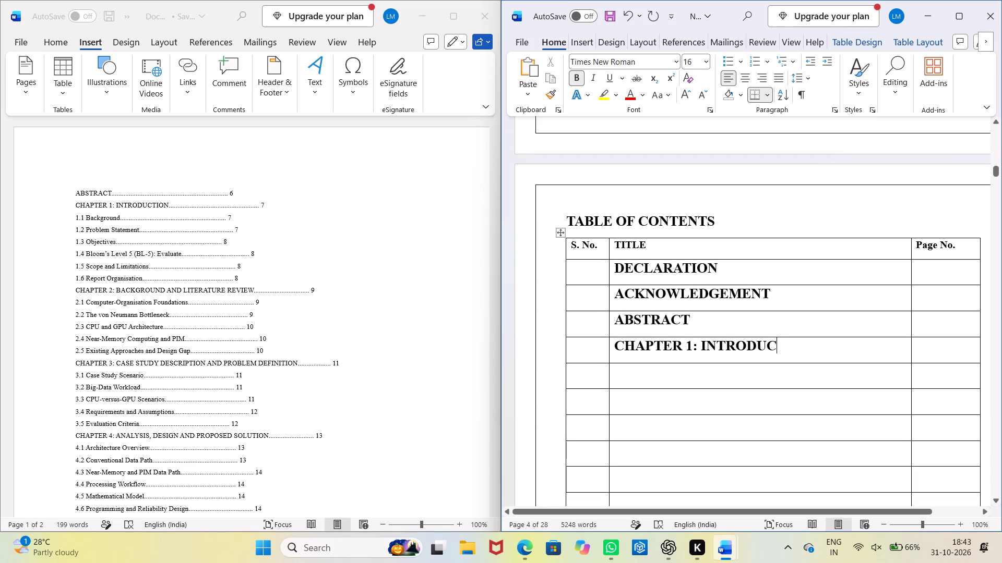
pyautogui.write('TION')
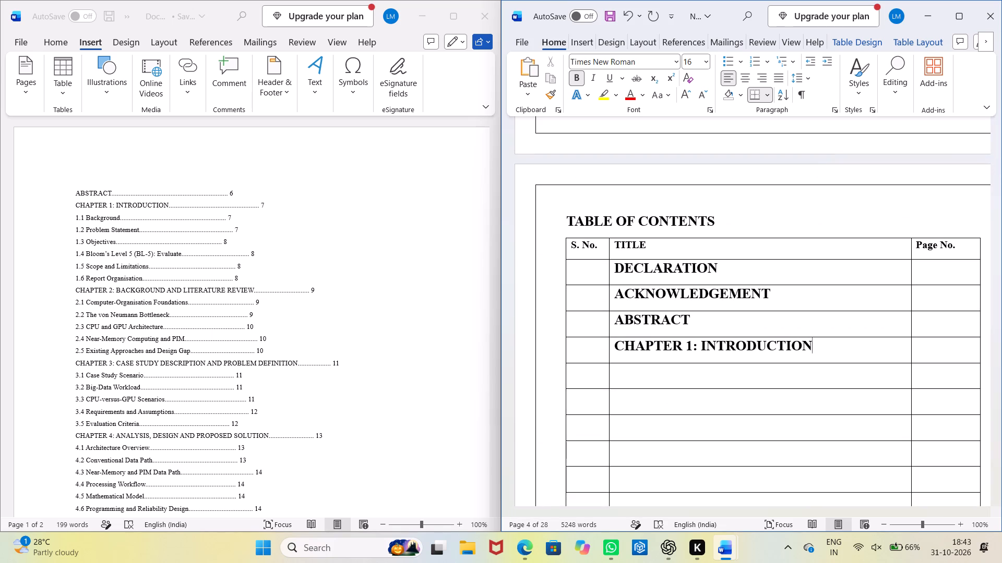
pyautogui.press('Down')
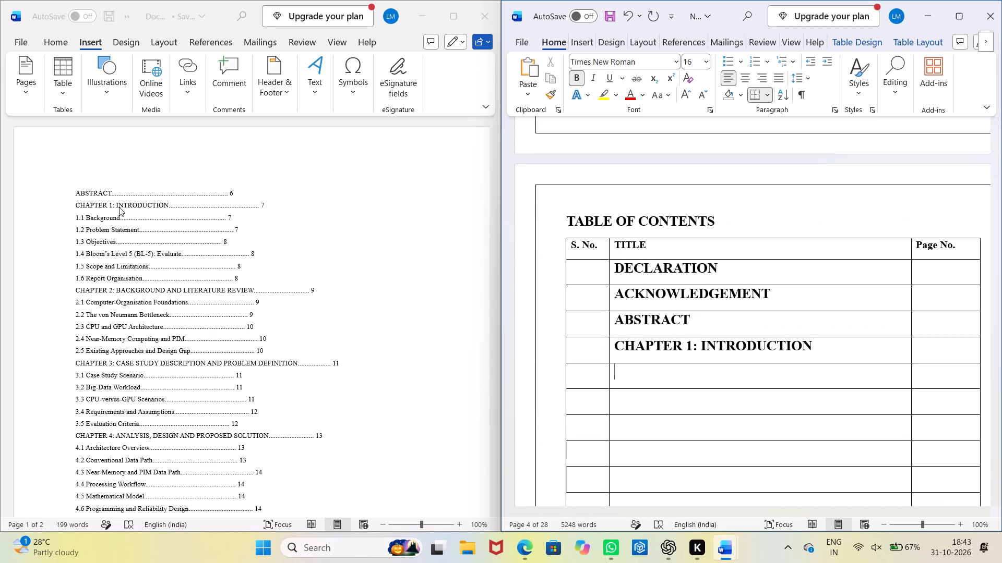
# Copy "1.1 Background" from the old contents list into the TITLE cell below CHAPTER 1: INTRODUCTION.
pyautogui.click(118, 215)
pyautogui.moveTo(121, 216); pyautogui.dragTo(89, 207)
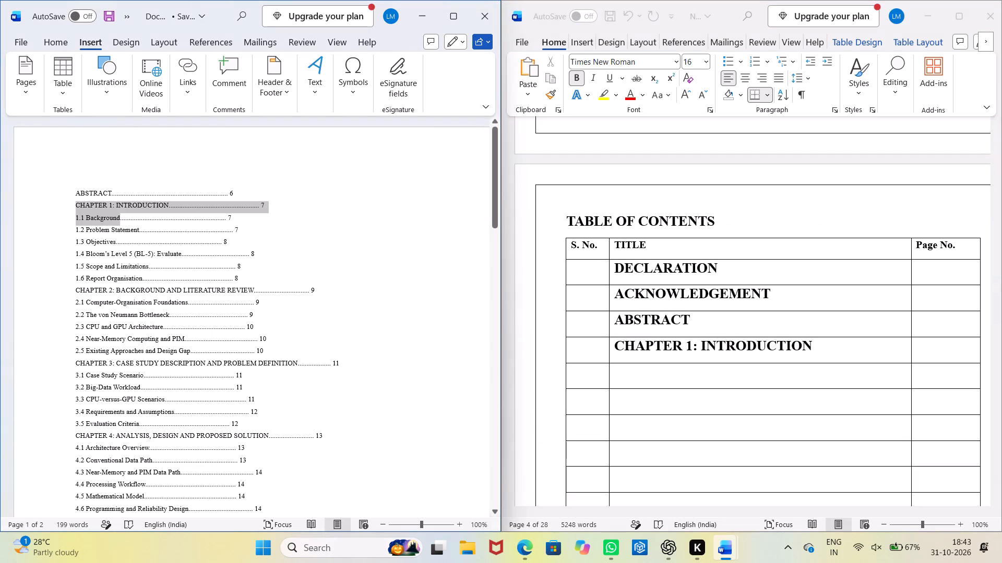
pyautogui.moveTo(89, 207); pyautogui.dragTo(75, 216)
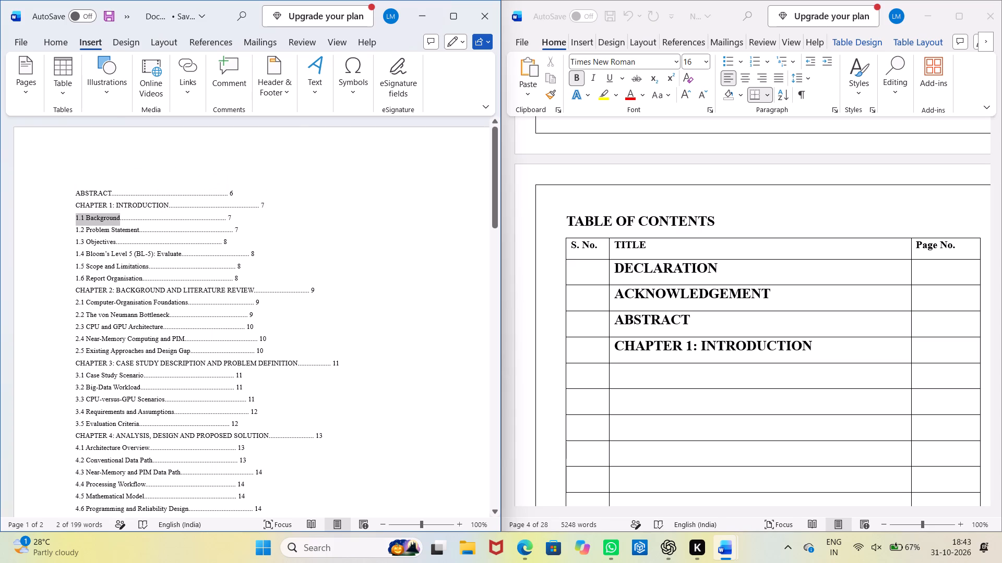
pyautogui.hotkey('ctrl', 'c')
pyautogui.click(640, 377)
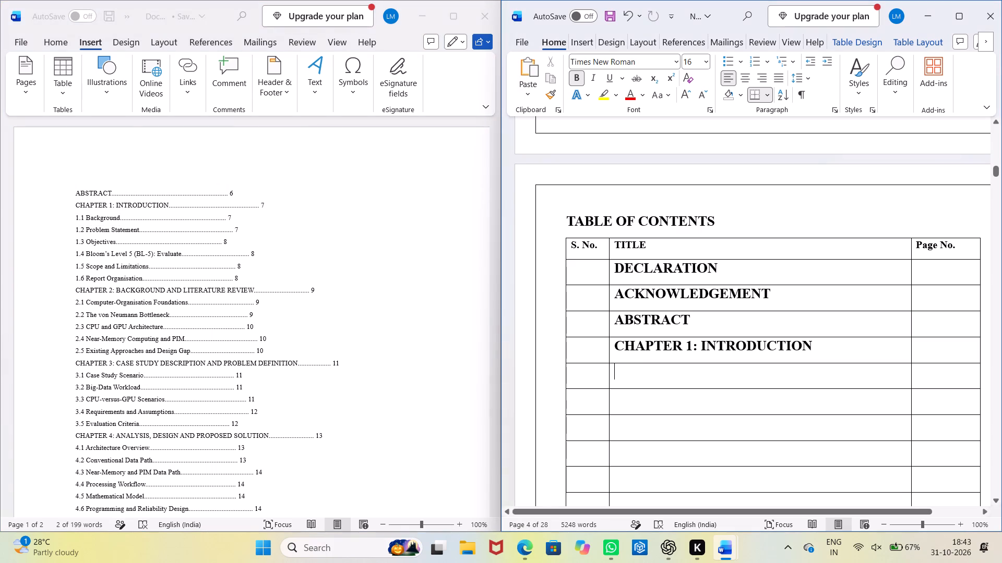
pyautogui.hotkey('ctrl', 'v')
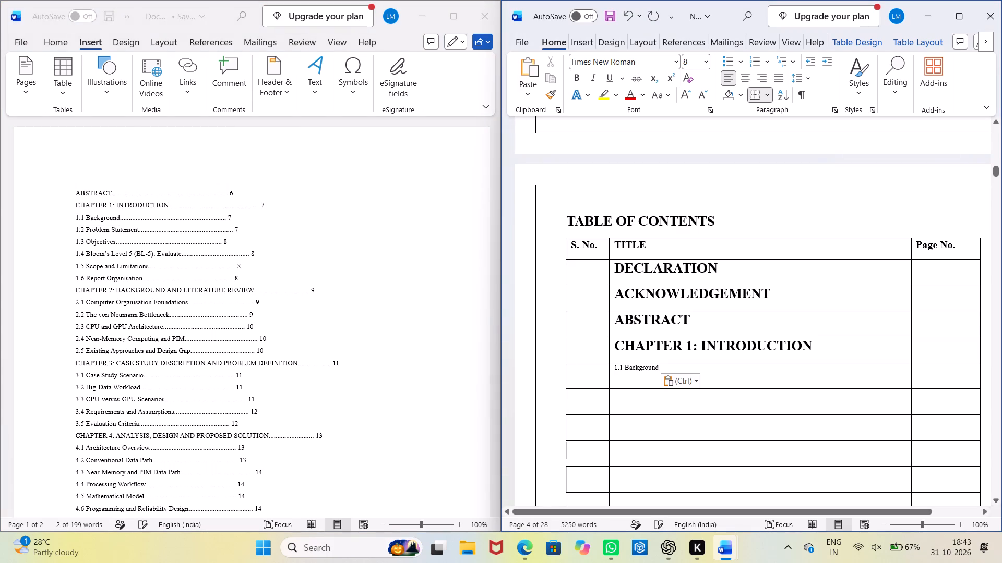
# Copy "1.2 Problem Statement" from the old contents list into the TITLE cell below 1.1 Background.
pyautogui.click(655, 408)
pyautogui.click(136, 229)
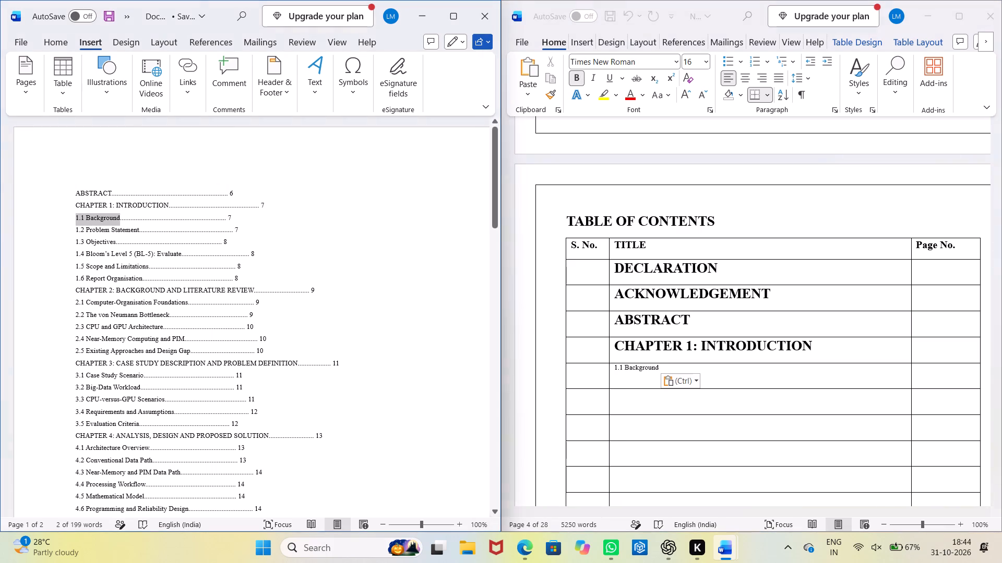
pyautogui.moveTo(138, 230); pyautogui.dragTo(72, 230)
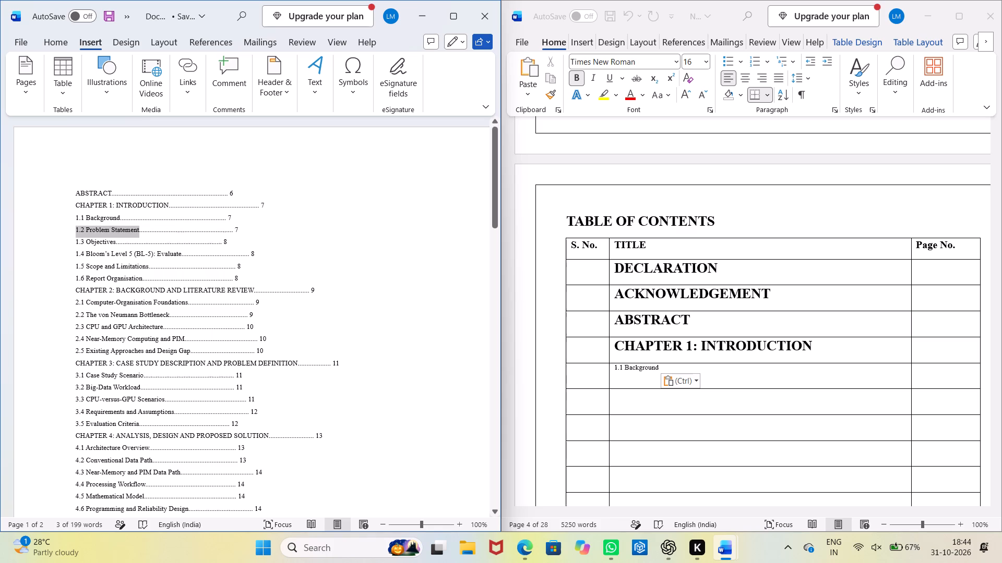
pyautogui.hotkey('ctrl', 'c')
pyautogui.click(620, 405)
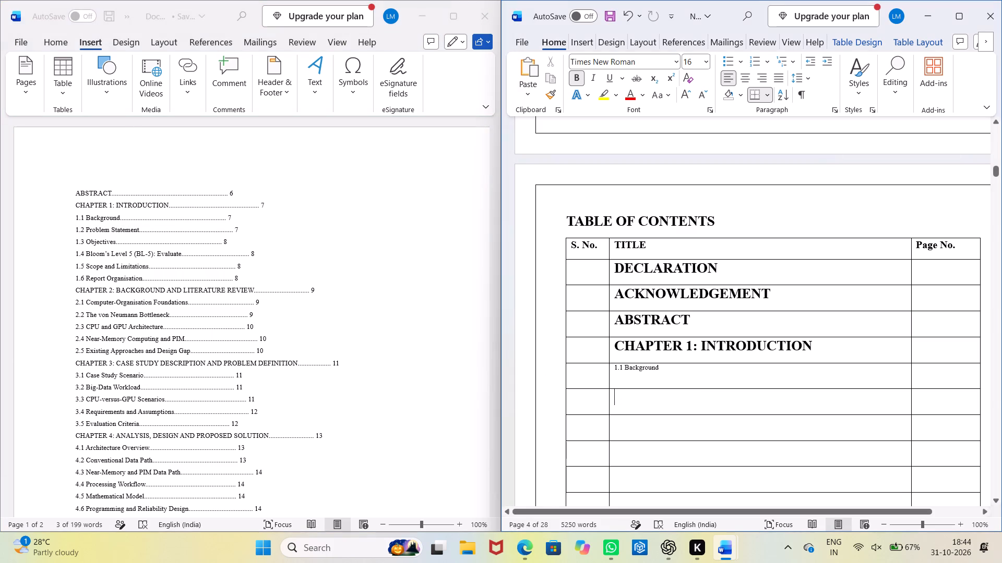
pyautogui.hotkey('ctrl', 'v')
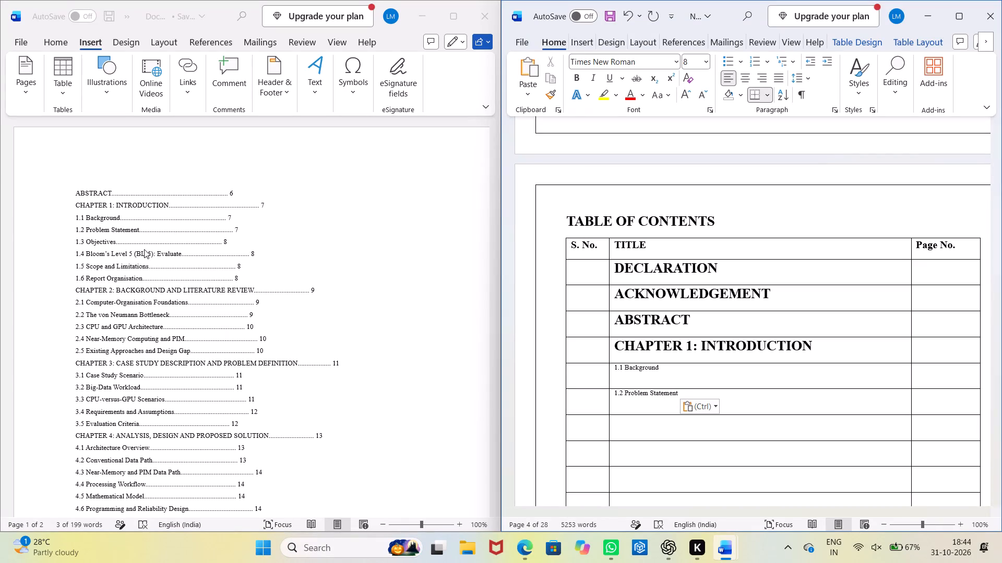
# Copy "1.3 Objectives" from the old contents list into the TITLE cell below 1.2 Problem Statement.
pyautogui.click(115, 244)
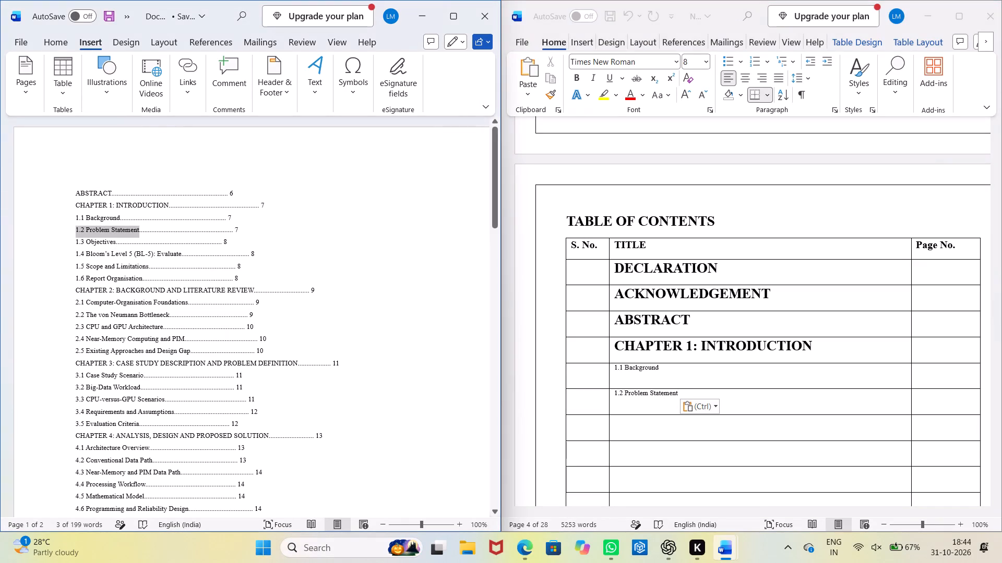
pyautogui.click(115, 244)
pyautogui.moveTo(115, 244); pyautogui.dragTo(83, 239)
pyautogui.click(305, 228)
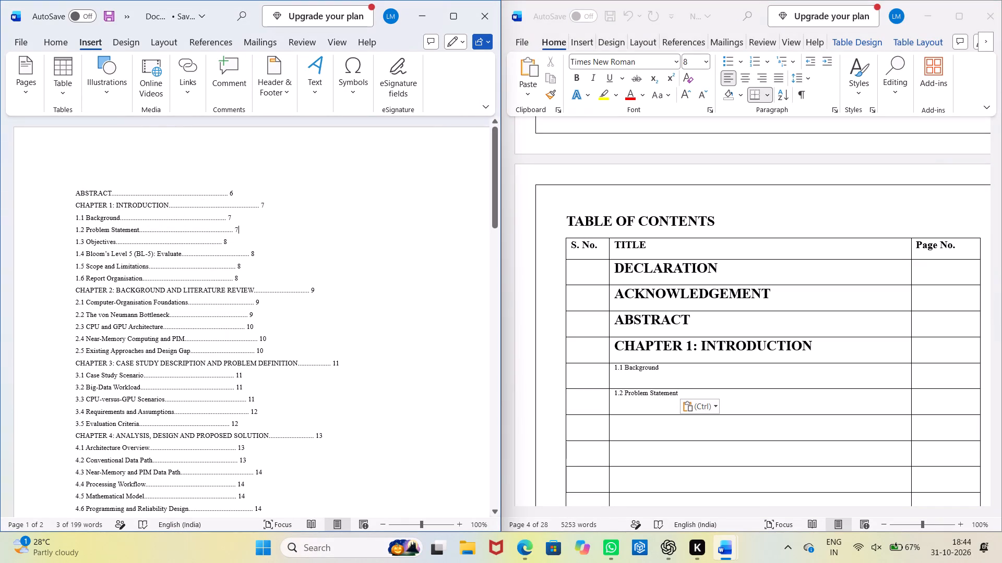
pyautogui.moveTo(116, 242); pyautogui.dragTo(83, 240)
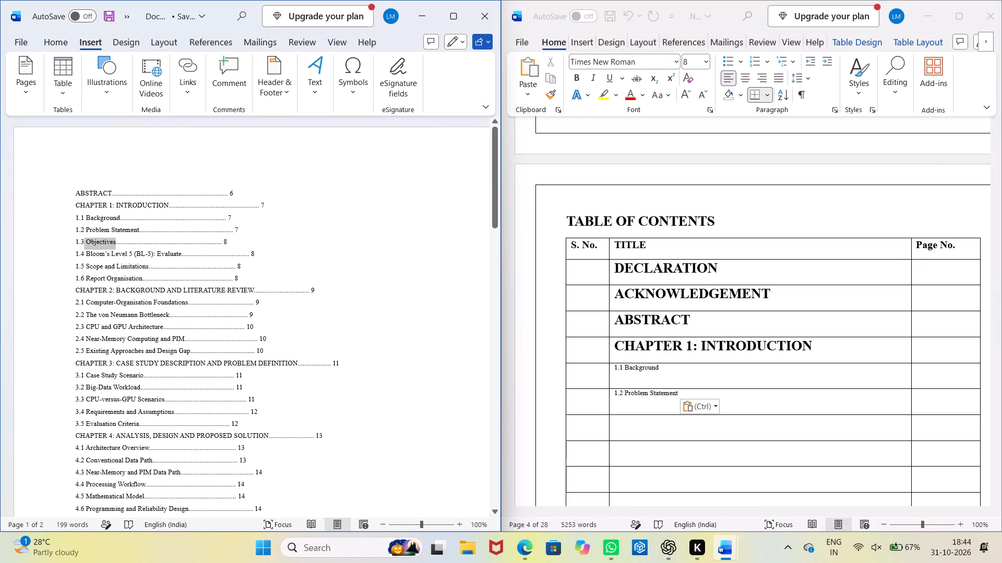
pyautogui.moveTo(83, 240); pyautogui.dragTo(76, 240)
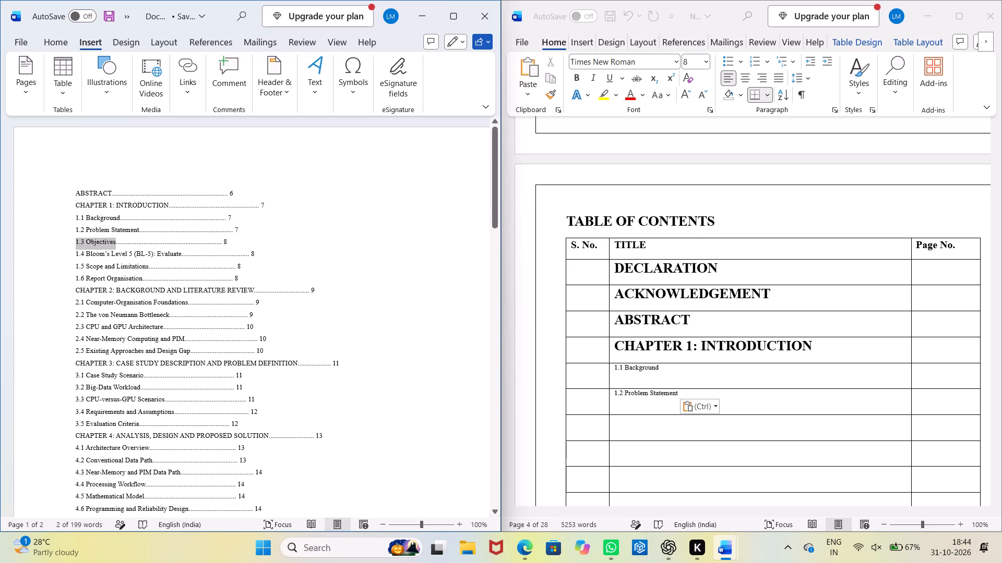
pyautogui.hotkey('ctrl', 'c')
pyautogui.click(660, 431)
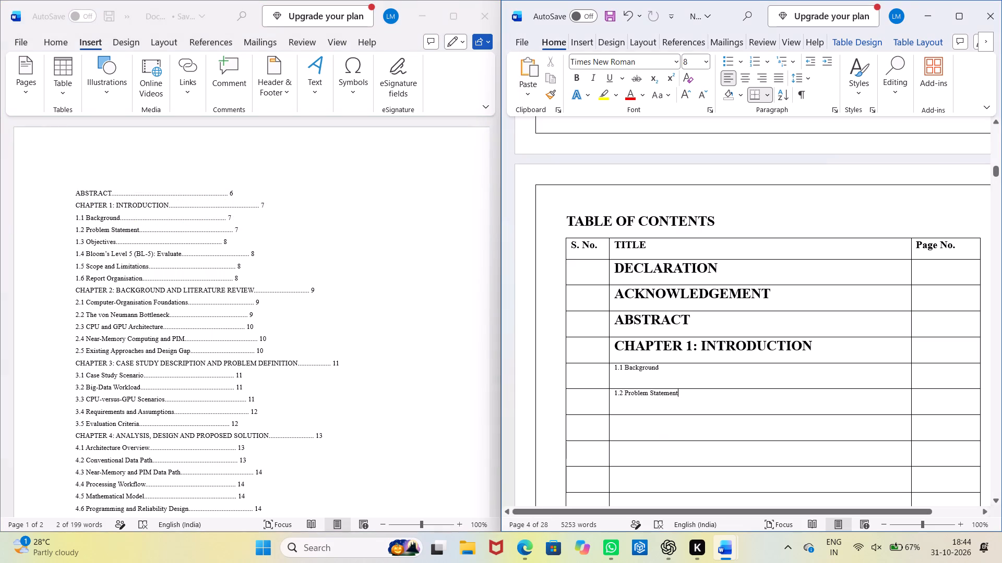
pyautogui.click(660, 431)
pyautogui.press('BackSpace')
pyautogui.hotkey('ctrl', 'v')
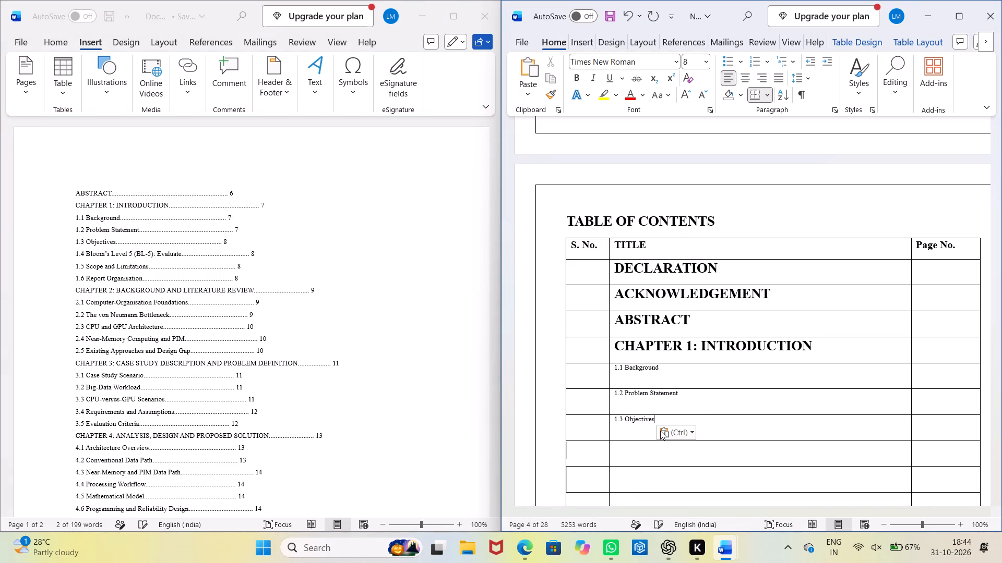
# Copy "1.4 Bloom's Level 5 (BL-5): Evaluate" from the old contents list into the TITLE cell below 1.3 Objectives.
pyautogui.click(644, 449)
pyautogui.click(181, 252)
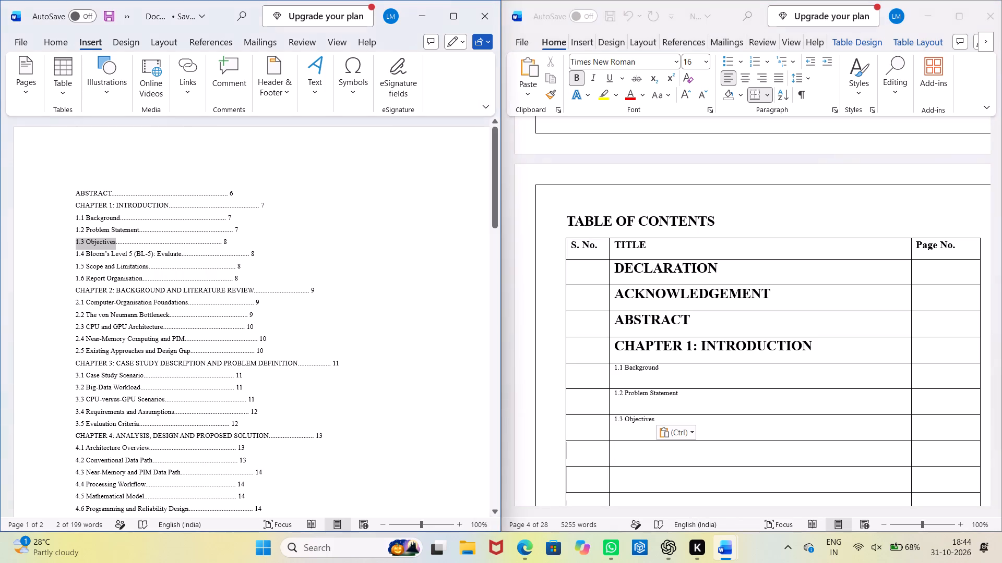
pyautogui.moveTo(180, 254); pyautogui.dragTo(79, 252)
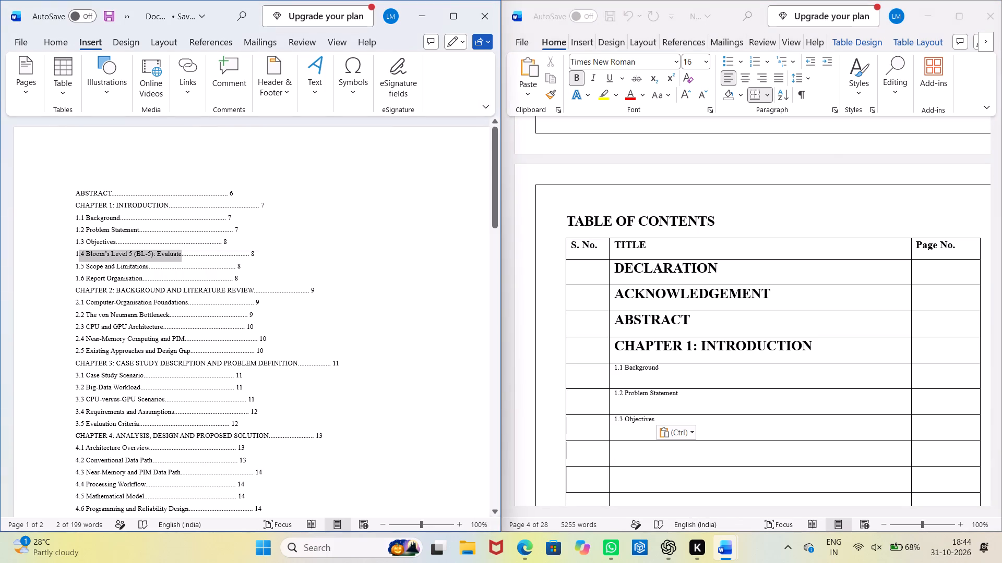
pyautogui.click(79, 252)
pyautogui.moveTo(181, 256); pyautogui.dragTo(69, 250)
pyautogui.hotkey('ctrl', 'c')
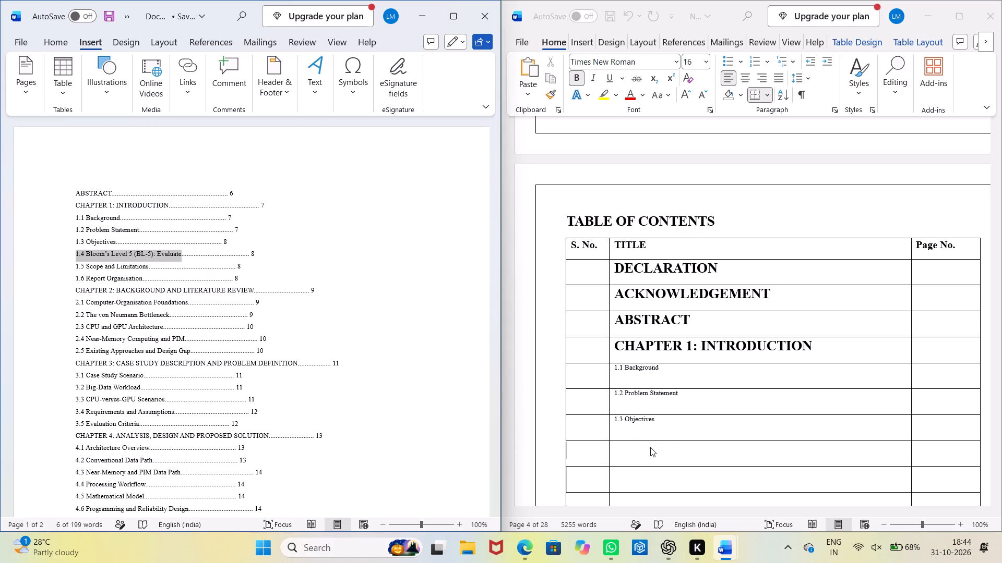
pyautogui.click(650, 447)
pyautogui.hotkey('ctrl', 'v')
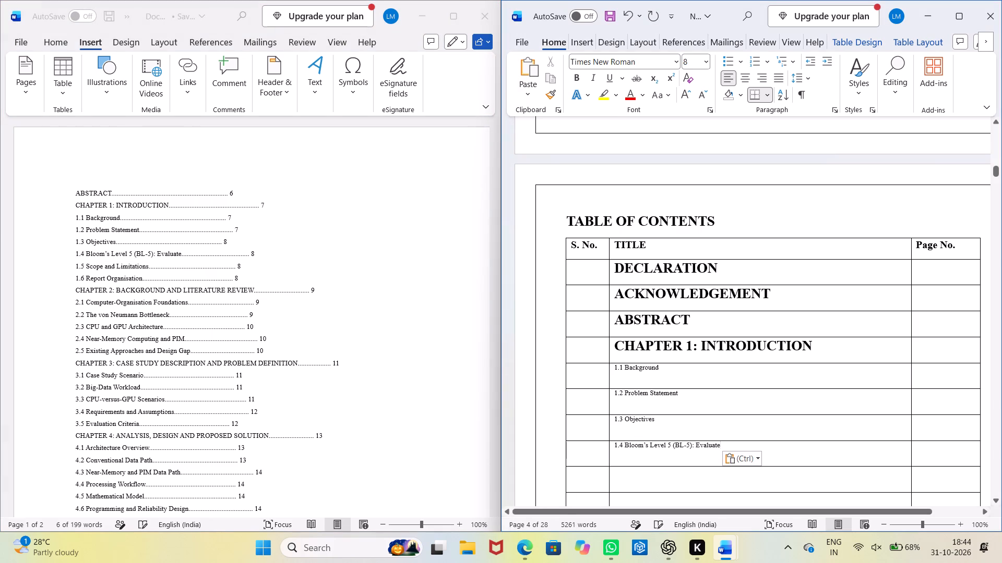
# Copy "1.5 Scope and Limitations" from the old contents list into the TITLE cell below the 1.4 entry.
pyautogui.click(660, 478)
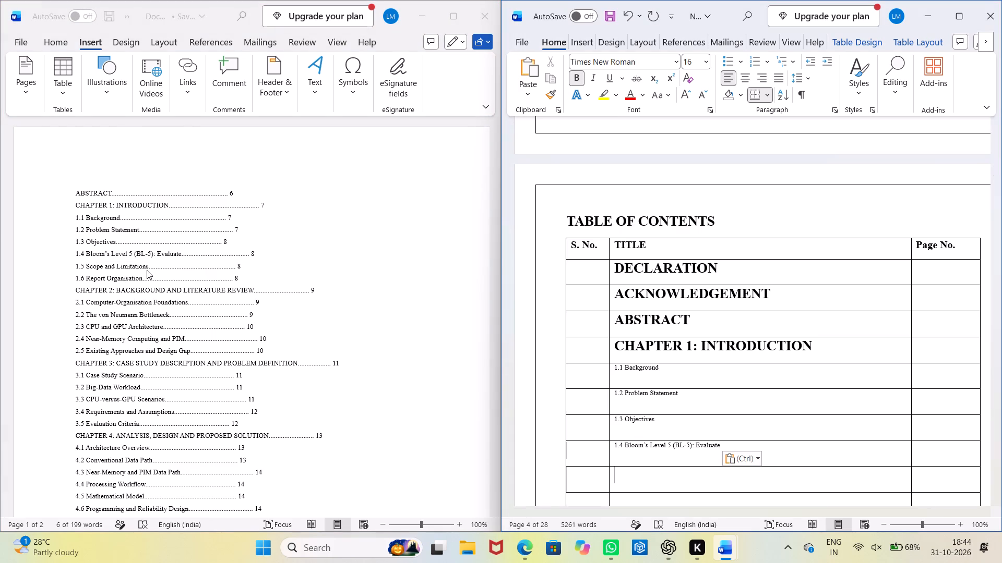
pyautogui.click(148, 265)
pyautogui.moveTo(147, 265); pyautogui.dragTo(57, 265)
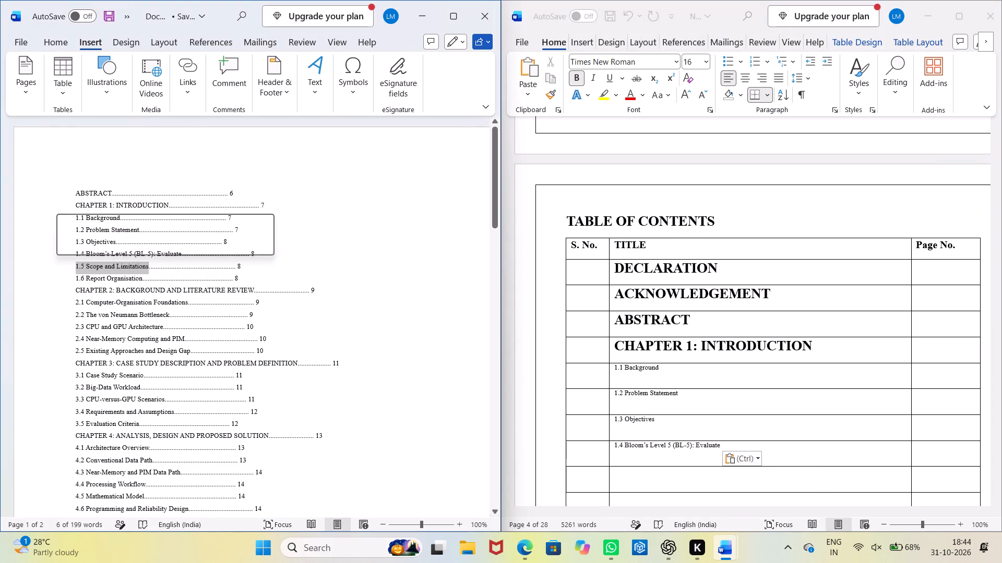
pyautogui.hotkey('ctrl', 'c')
pyautogui.click(640, 475)
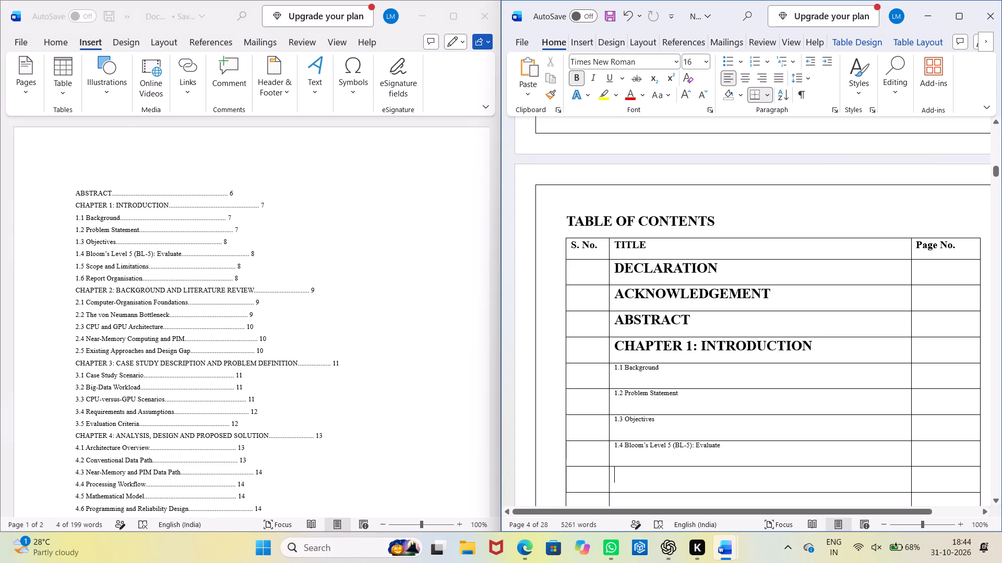
pyautogui.hotkey('ctrl', 'v')
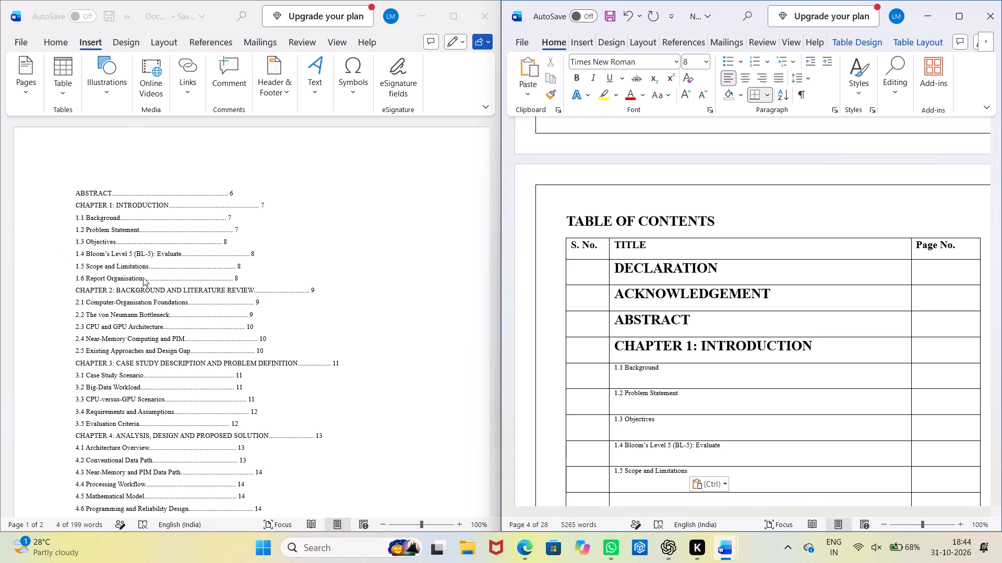
# Copy "1.6 Report Organisation" from the old contents list into the TITLE cell below 1.5 Scope and Limitations.
pyautogui.click(142, 276)
pyautogui.moveTo(142, 278); pyautogui.dragTo(66, 265)
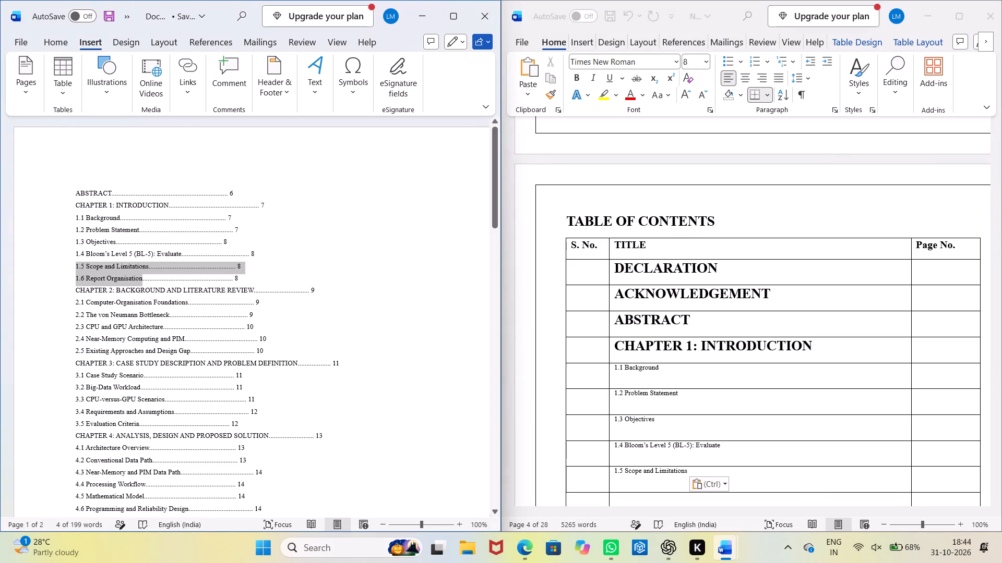
pyautogui.moveTo(66, 265); pyautogui.dragTo(70, 277)
pyautogui.hotkey('ctrl', 'c')
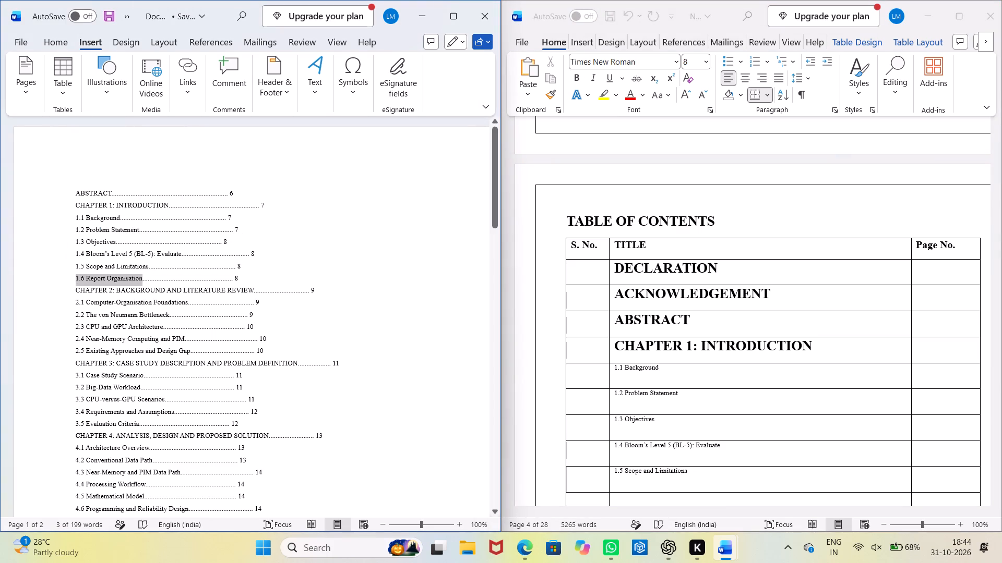
pyautogui.scroll(-4, 559, 422)
pyautogui.click(622, 380)
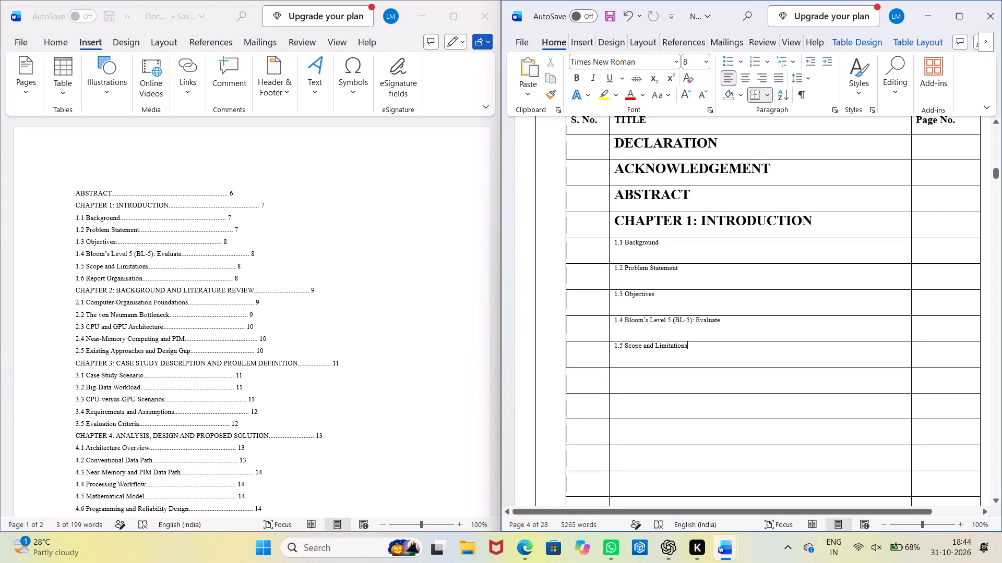
pyautogui.click(622, 380)
pyautogui.hotkey('ctrl', 'v')
# Copy "CHAPTER 2: BACKGROUND AND LITERATURE REVIEW" from the old contents list into the TITLE cell below 1.6 Report Organisation.
pyautogui.scroll(-1, 625, 386)
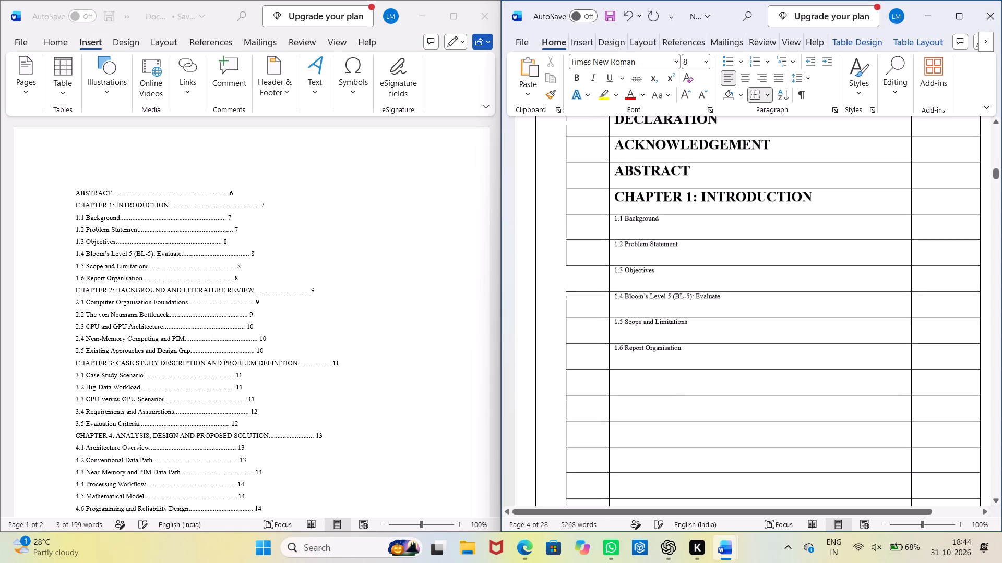
pyautogui.click(625, 383)
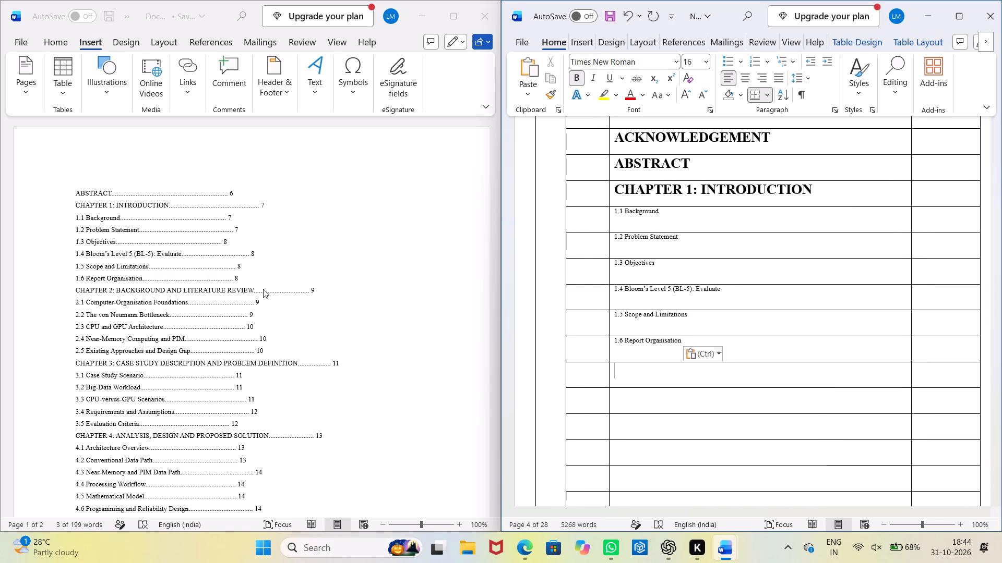
pyautogui.click(255, 287)
pyautogui.moveTo(254, 289); pyautogui.dragTo(87, 289)
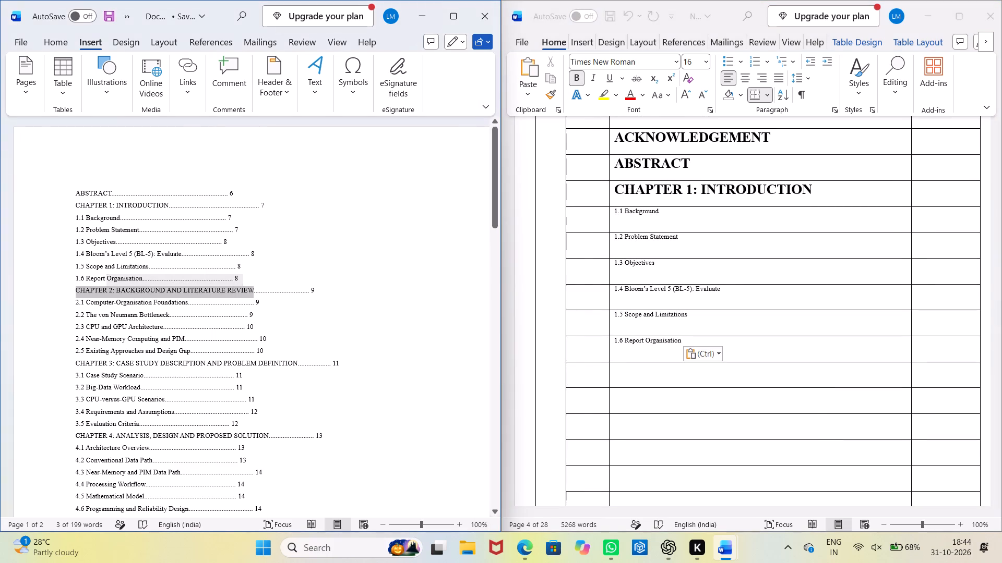
pyautogui.moveTo(87, 289); pyautogui.dragTo(79, 291)
pyautogui.hotkey('ctrl', 'c')
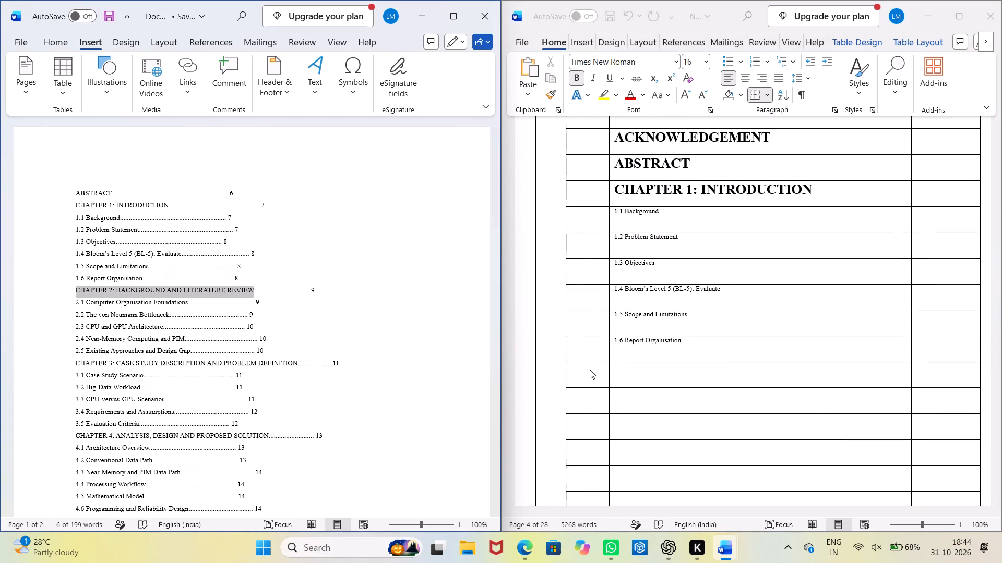
pyautogui.click(626, 368)
pyautogui.hotkey('ctrl', 'v')
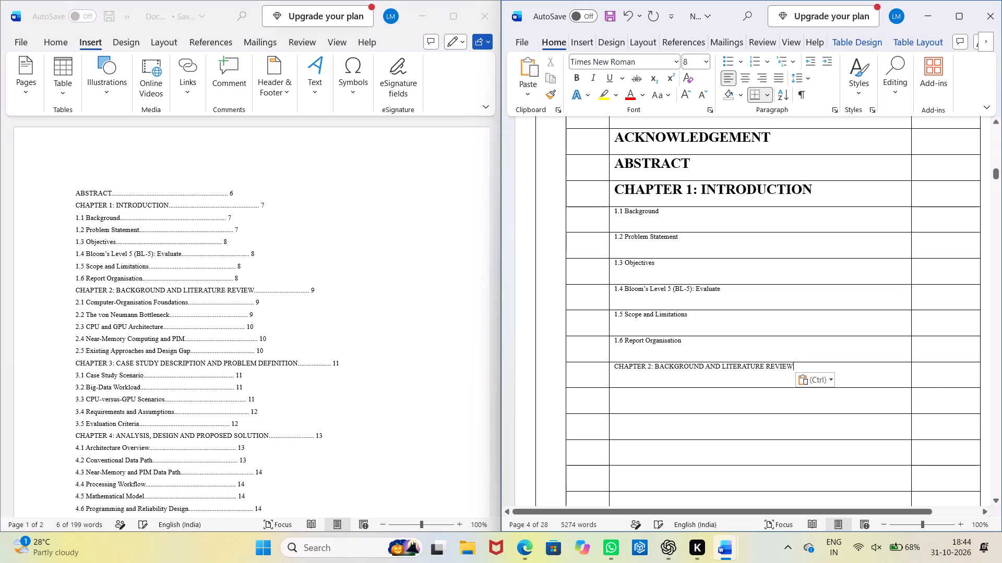
# Copy "2.1 Computer-Organisation Foundations" from the old contents list into the TITLE cell below the CHAPTER 2 heading.
pyautogui.click(639, 397)
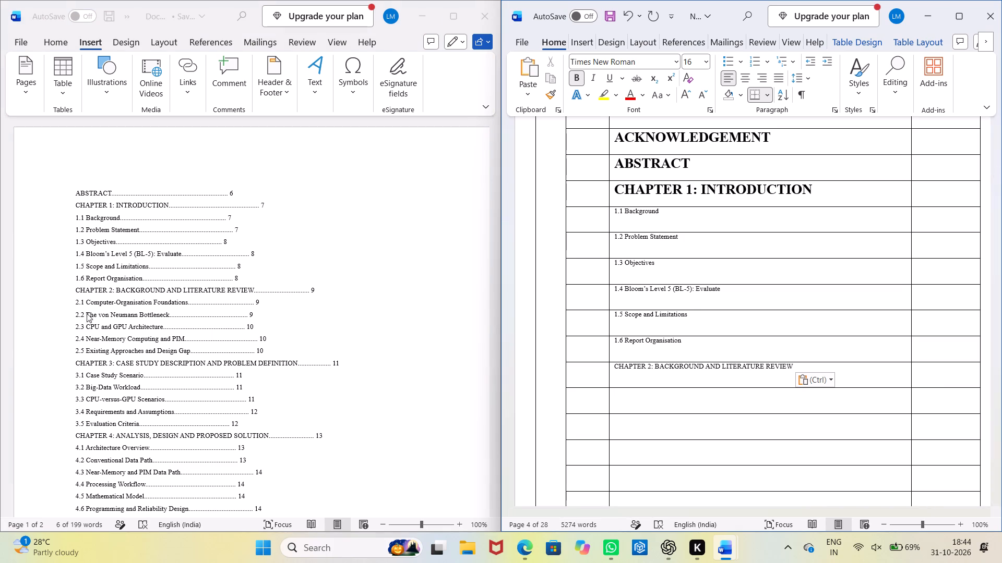
pyautogui.click(186, 303)
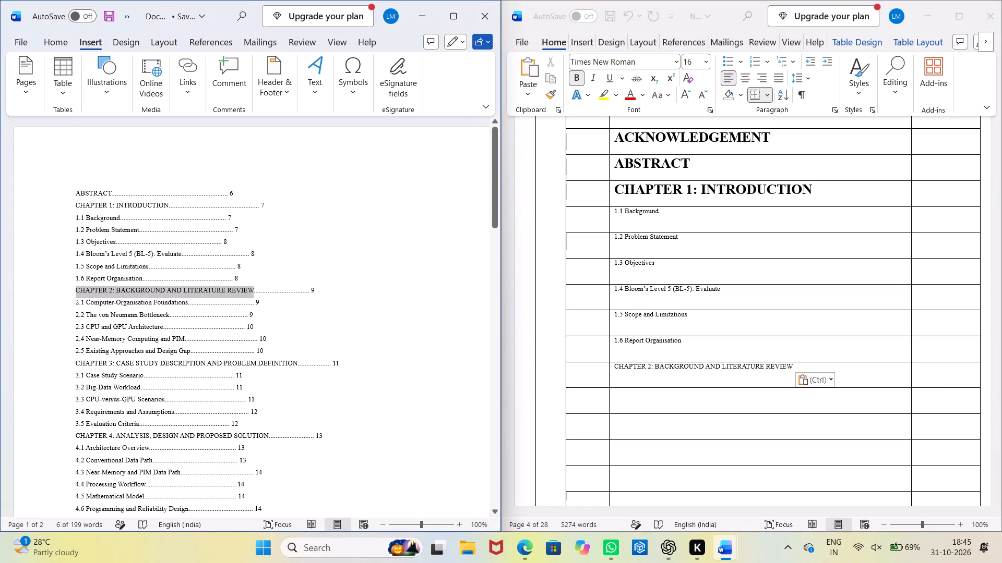
pyautogui.moveTo(188, 303); pyautogui.dragTo(49, 299)
pyautogui.hotkey('ctrl', 'c')
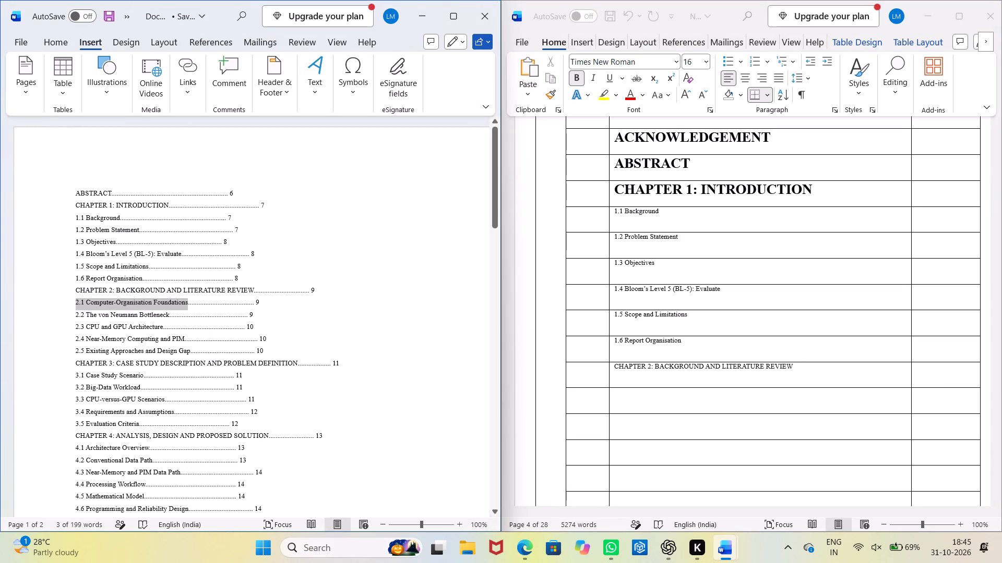
pyautogui.click(619, 405)
pyautogui.hotkey('ctrl', 'v')
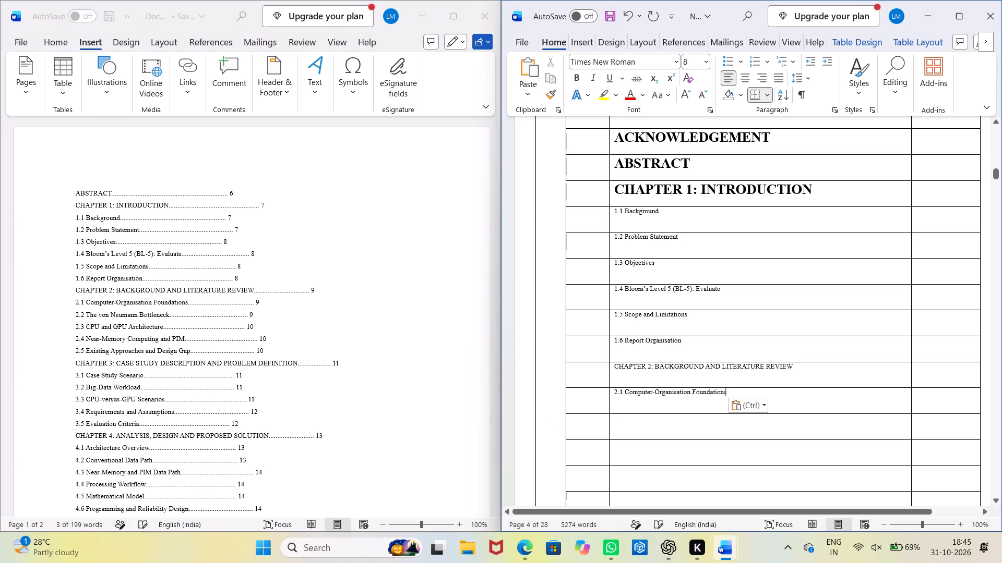
# Copy "2.2 The von Neumann Bottleneck" from the old contents list into the TITLE cell below 2.1 Computer-Organisation Foundations.
pyautogui.click(169, 312)
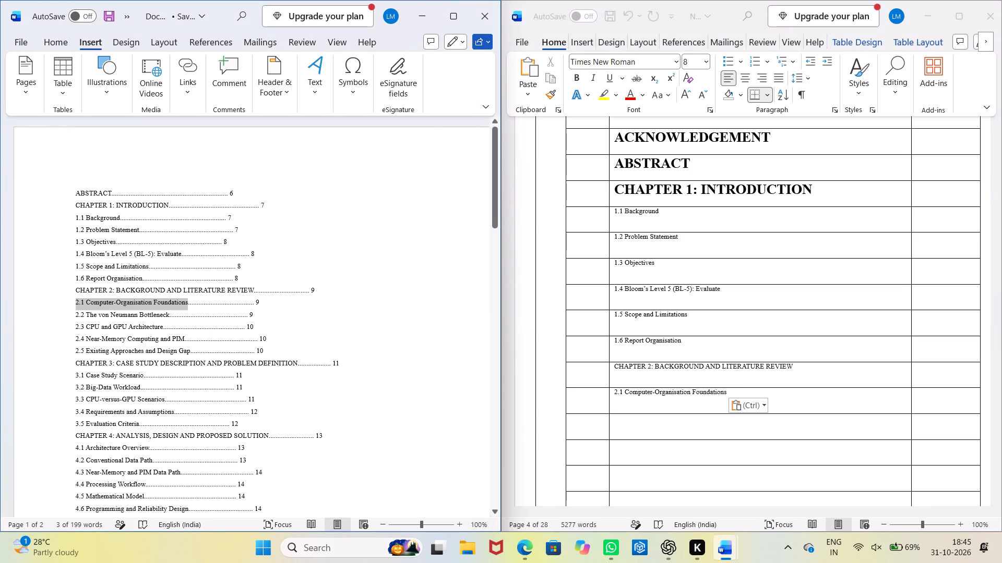
pyautogui.moveTo(169, 317); pyautogui.dragTo(75, 312)
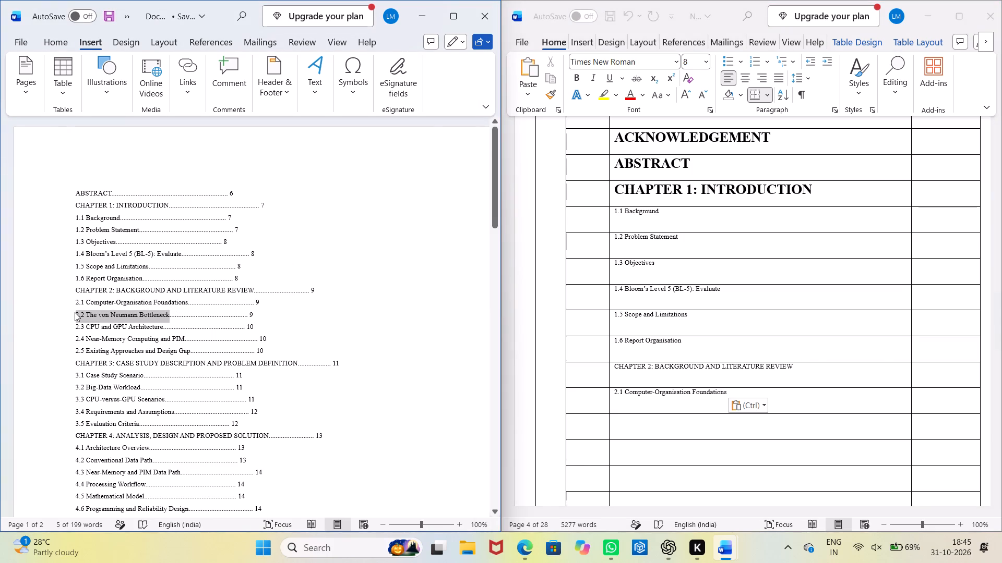
pyautogui.hotkey('ctrl', 'c')
pyautogui.click(631, 420)
pyautogui.click(631, 426)
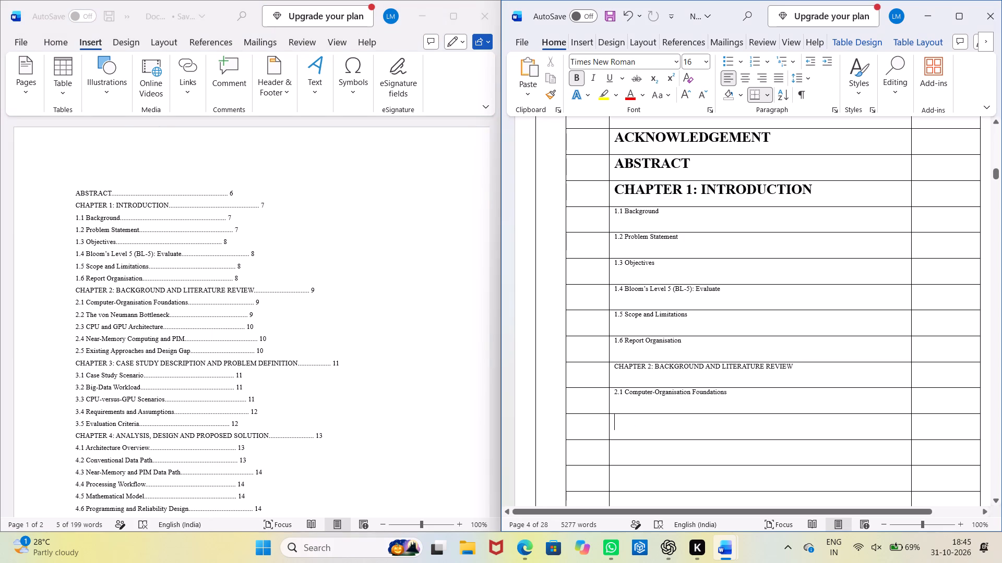
pyautogui.hotkey('ctrl', 'v')
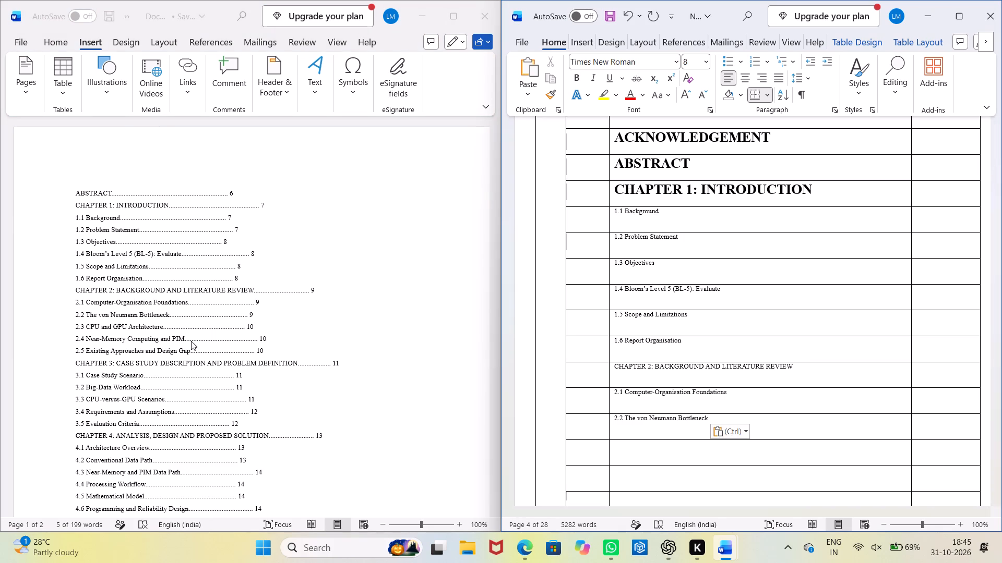
# Copy "2.3 CPU and GPU Architecture" from the old contents list into the TITLE cell below 2.2 The von Neumann Bottleneck.
pyautogui.click(161, 323)
pyautogui.moveTo(162, 326); pyautogui.dragTo(89, 328)
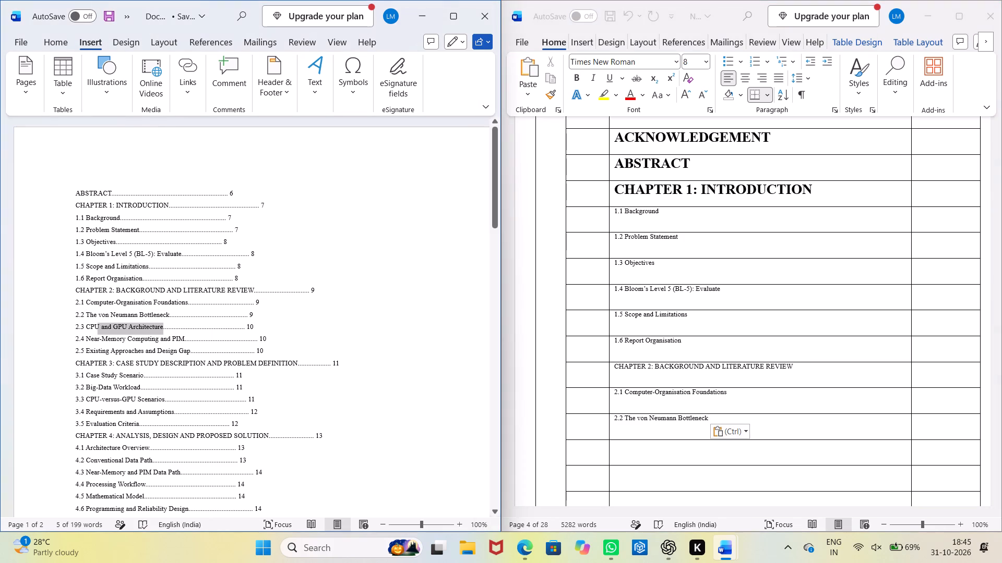
pyautogui.moveTo(89, 328); pyautogui.dragTo(75, 328)
pyautogui.hotkey('ctrl', 'c')
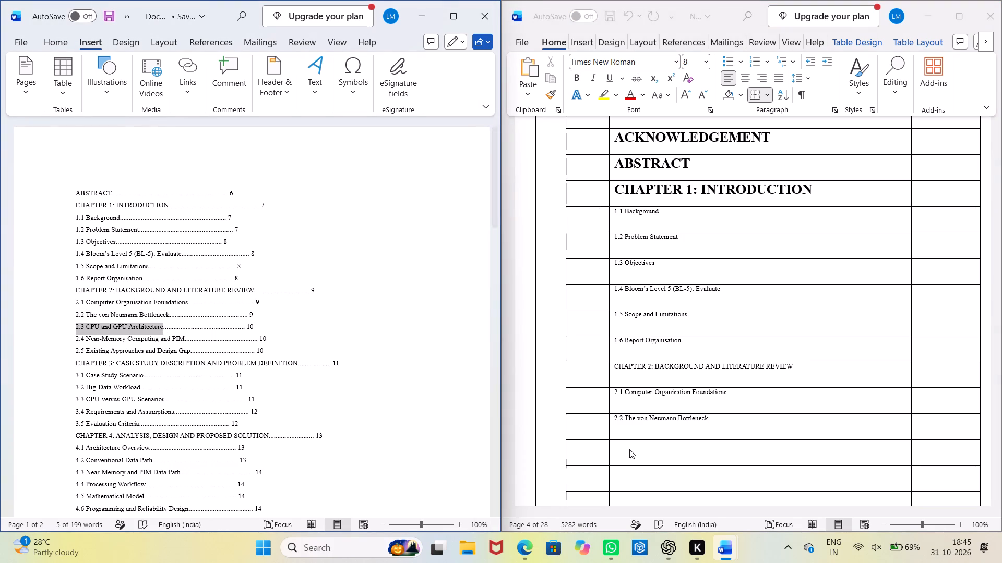
pyautogui.click(629, 449)
pyautogui.click(629, 449)
pyautogui.hotkey('ctrl', 'v')
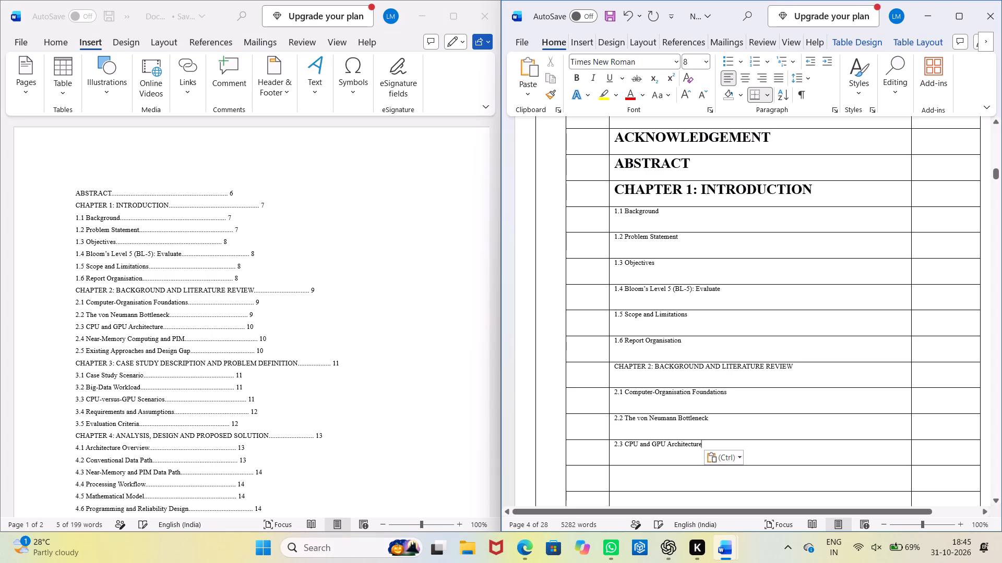
# Copy "2.4 Near-Memory Computing and PIM" from the old contents list into the TITLE cell below 2.3 CPU and GPU Architecture.
pyautogui.scroll(-2, 631, 449)
pyautogui.click(635, 422)
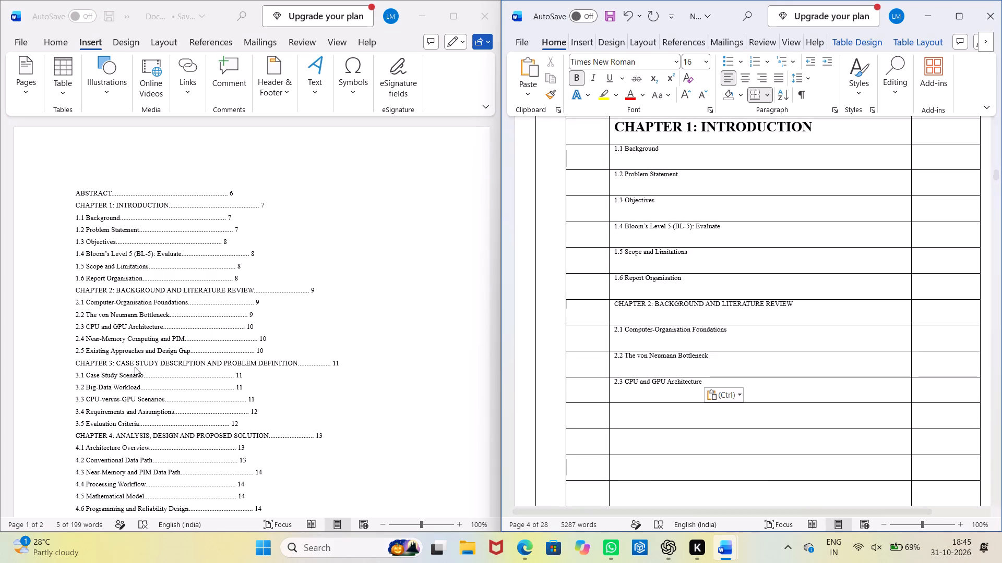
pyautogui.click(182, 340)
pyautogui.moveTo(183, 339); pyautogui.dragTo(159, 338)
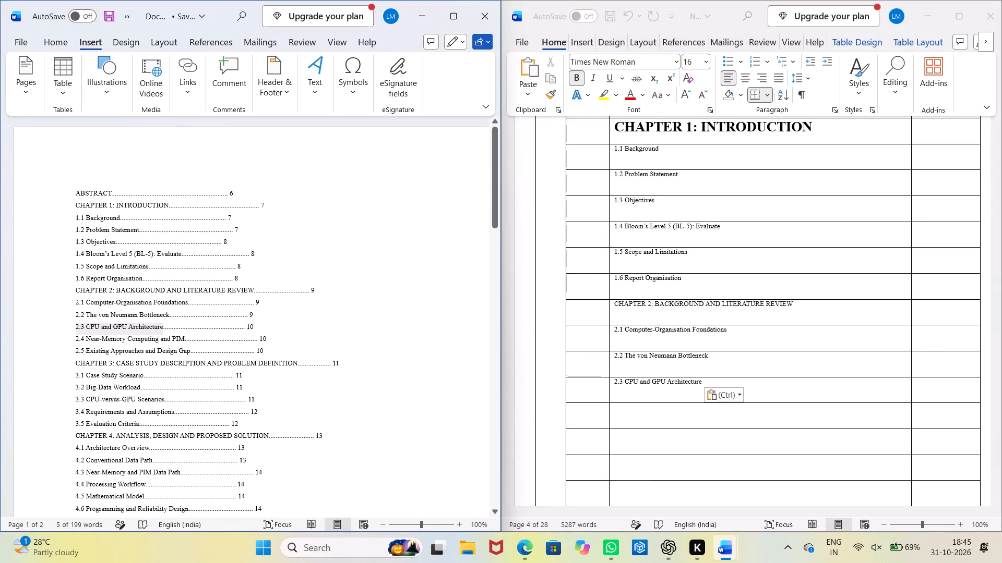
pyautogui.moveTo(159, 338); pyautogui.dragTo(101, 345)
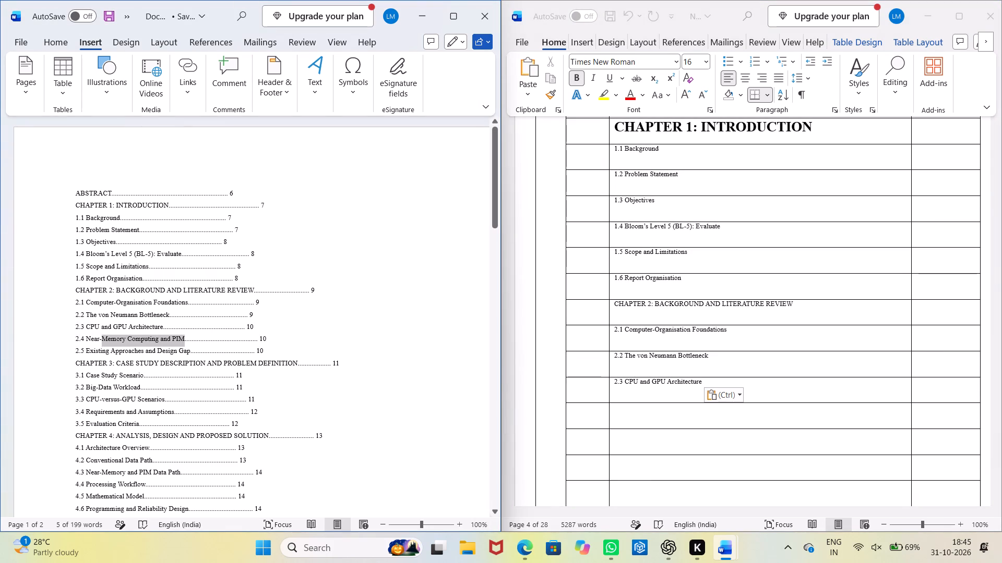
pyautogui.moveTo(101, 345); pyautogui.dragTo(75, 341)
pyautogui.hotkey('ctrl', 'c')
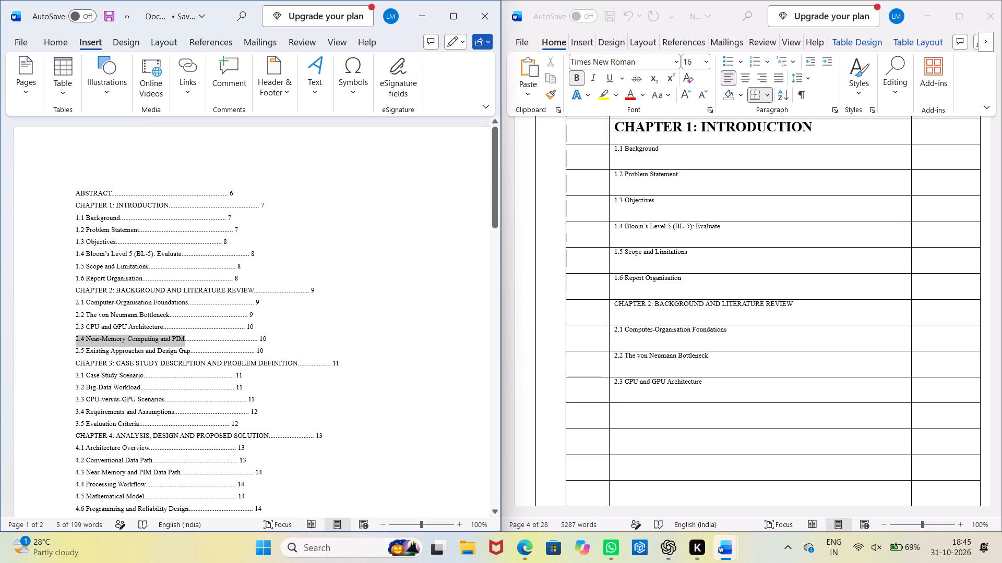
pyautogui.click(626, 418)
pyautogui.hotkey('ctrl', 'v')
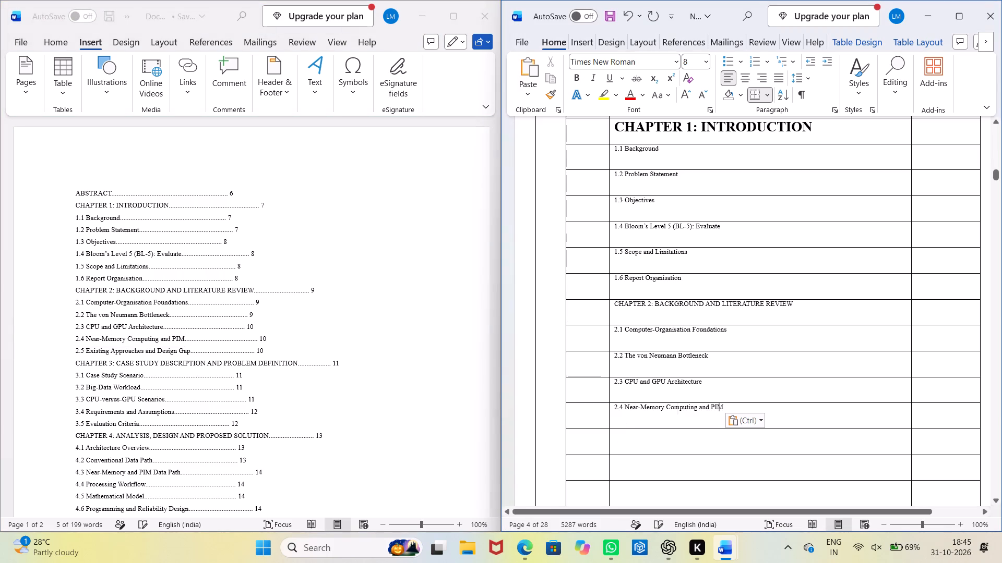
# Copy "2.5 Existing Approaches and Design Gap" from the old contents list into the TITLE cell below the 2.4 entry.
pyautogui.click(626, 438)
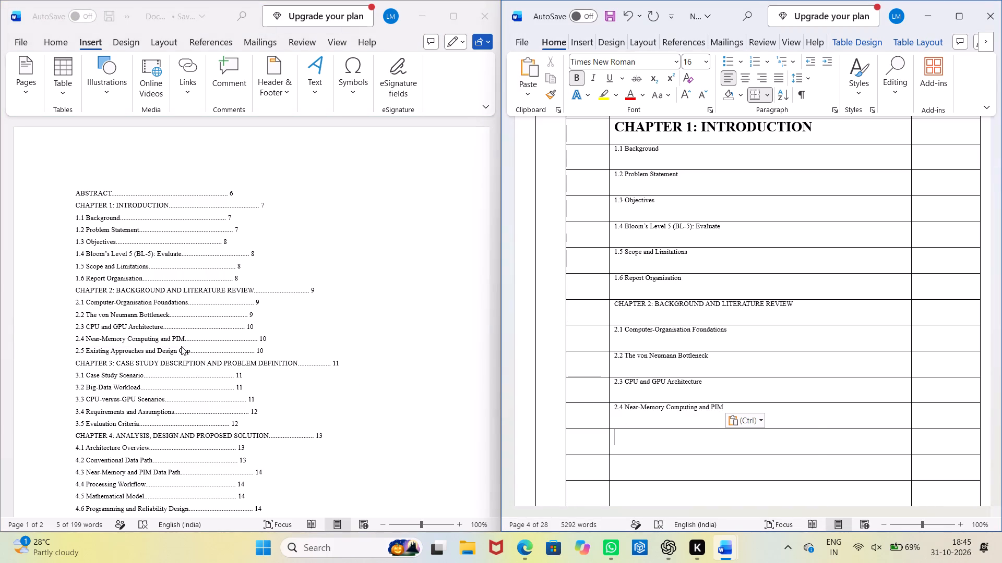
pyautogui.click(188, 350)
pyautogui.moveTo(188, 351); pyautogui.dragTo(77, 348)
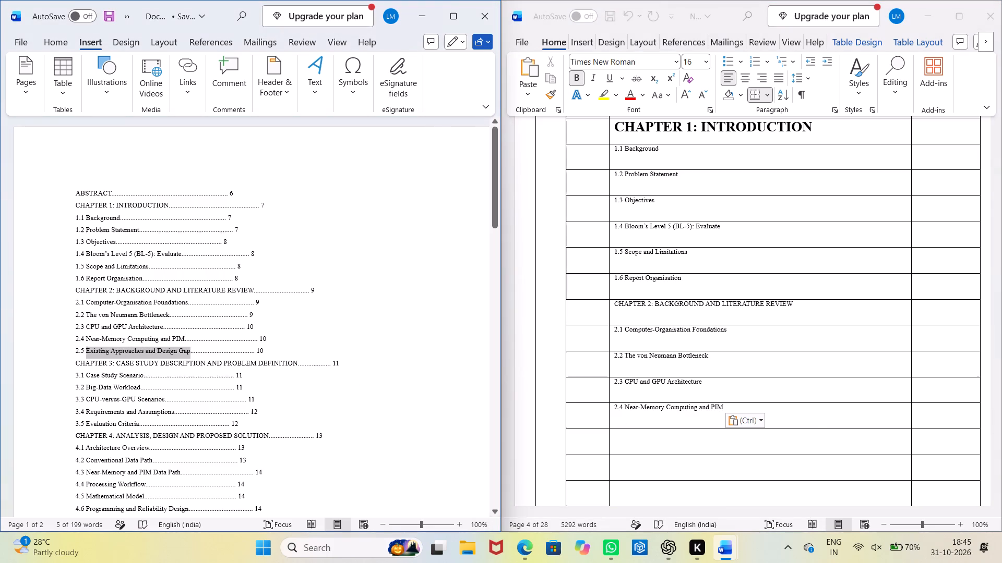
pyautogui.moveTo(77, 348); pyautogui.dragTo(71, 348)
pyautogui.hotkey('ctrl', 'c')
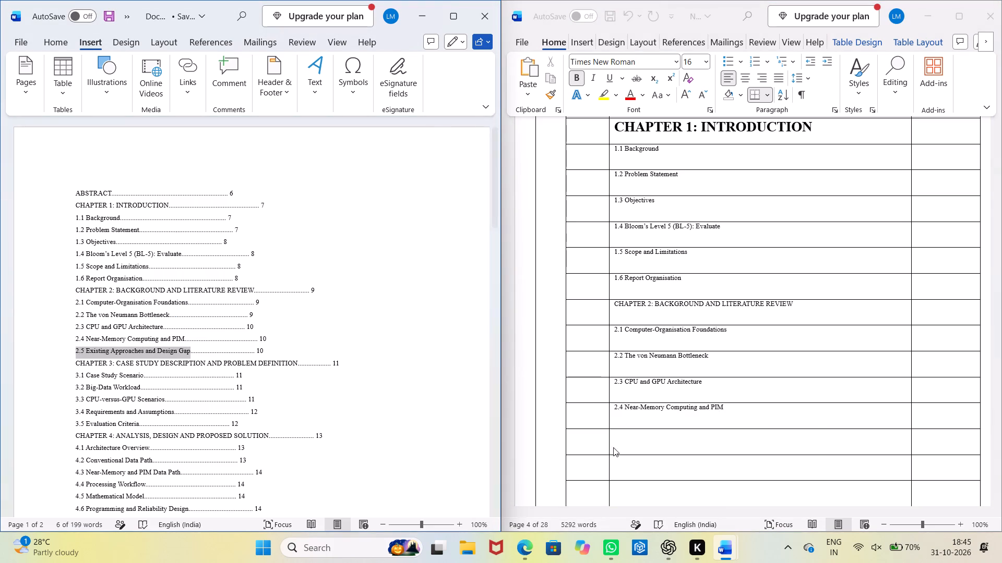
pyautogui.click(624, 439)
pyautogui.hotkey('ctrl', 'v')
# Copy "CHAPTER 3: CASE STUDY DESCRIPTION AND PROBLEM DEFINITION" from the old contents list into the TITLE cell below the 2.5 entry.
pyautogui.scroll(-2, 638, 448)
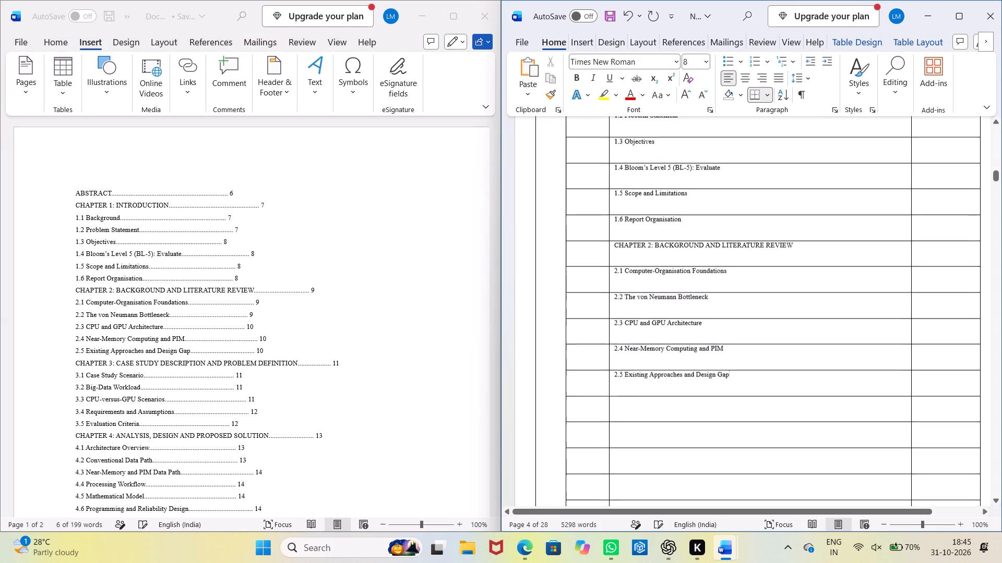
pyautogui.click(636, 408)
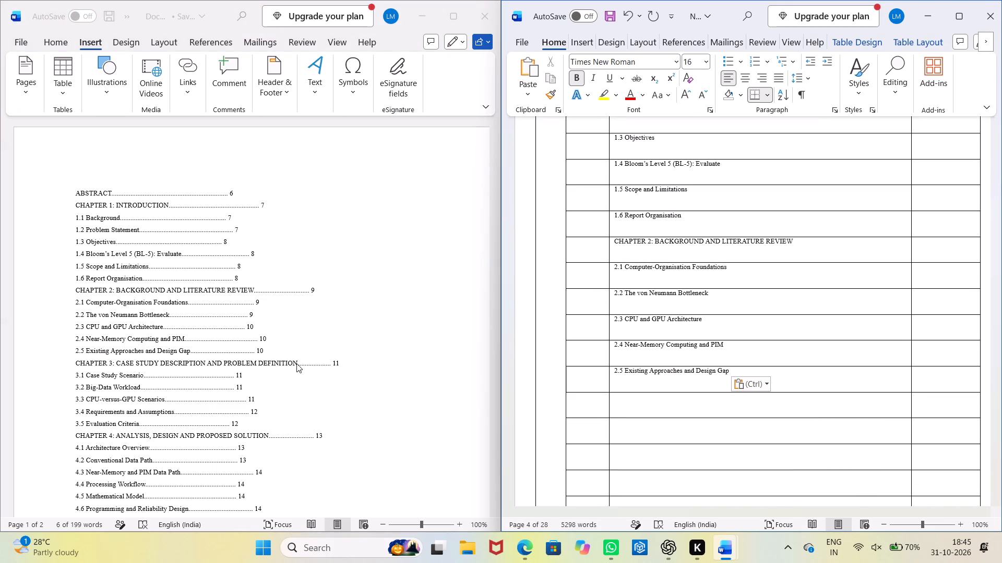
pyautogui.click(295, 362)
pyautogui.moveTo(295, 362); pyautogui.dragTo(69, 376)
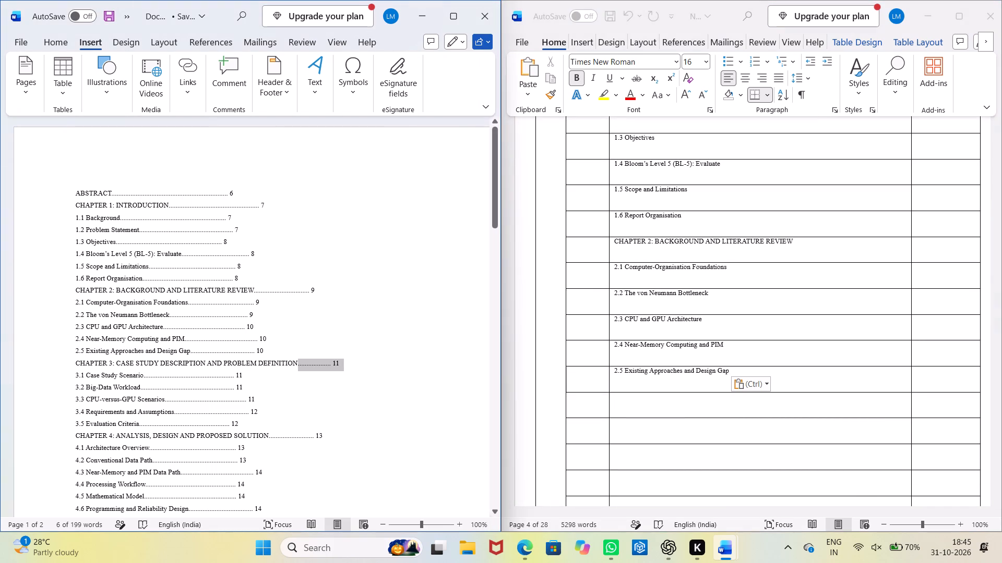
pyautogui.moveTo(69, 376); pyautogui.dragTo(70, 369)
pyautogui.hotkey('ctrl', 'c')
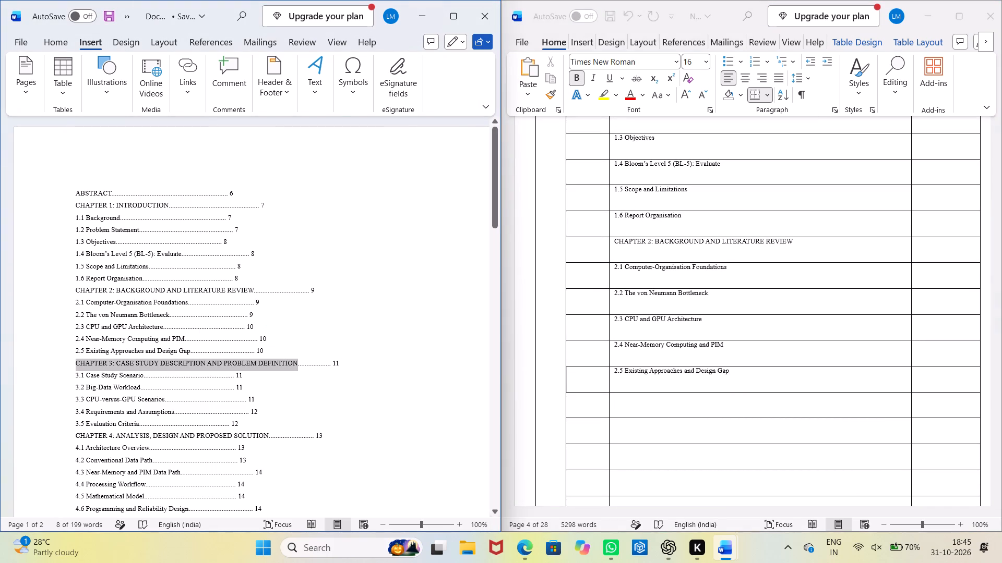
pyautogui.click(627, 414)
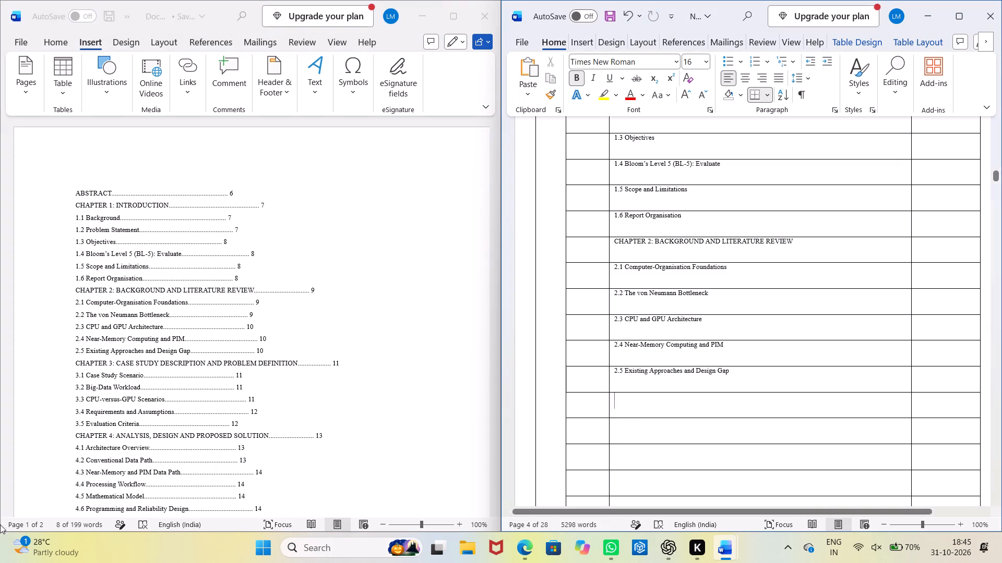
pyautogui.hotkey('ctrl', 'v')
# Copy "3.1 Case Study Scenario" from the old contents list into the TITLE cell below the CHAPTER 3 heading.
pyautogui.scroll(-3, 510, 409)
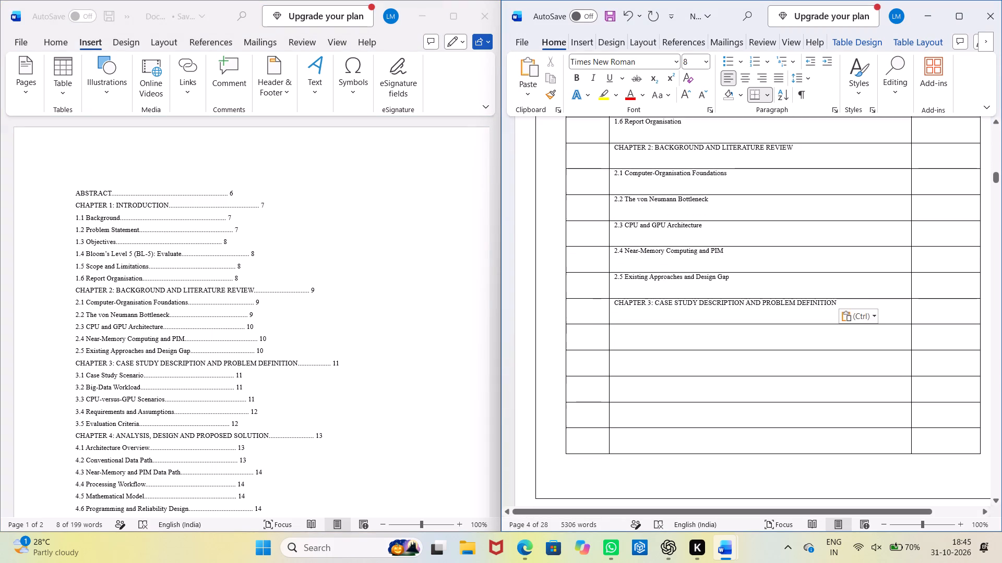
pyautogui.click(634, 338)
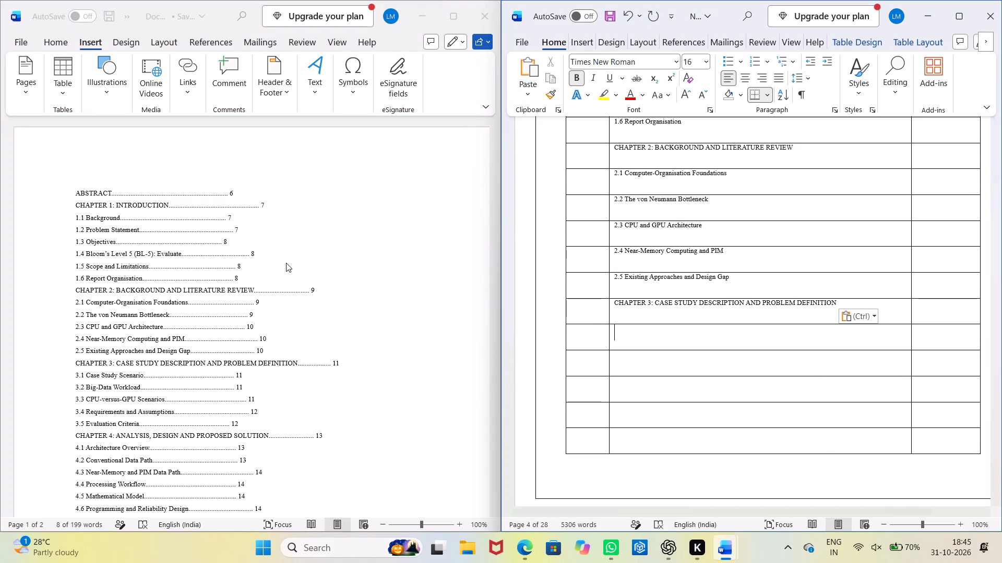
pyautogui.scroll(-2, 197, 365)
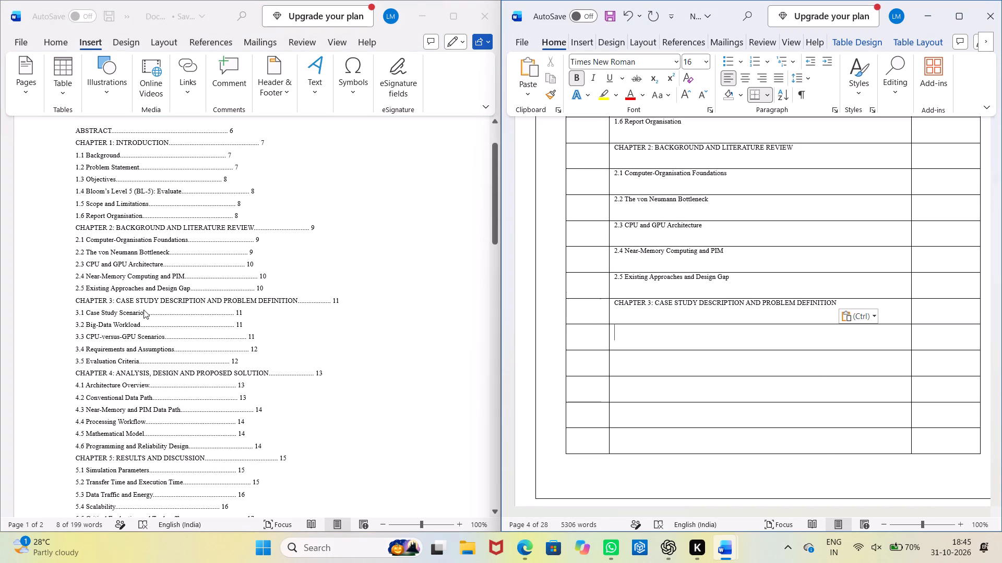
pyautogui.click(141, 316)
pyautogui.moveTo(143, 313); pyautogui.dragTo(66, 311)
pyautogui.hotkey('ctrl', 'c')
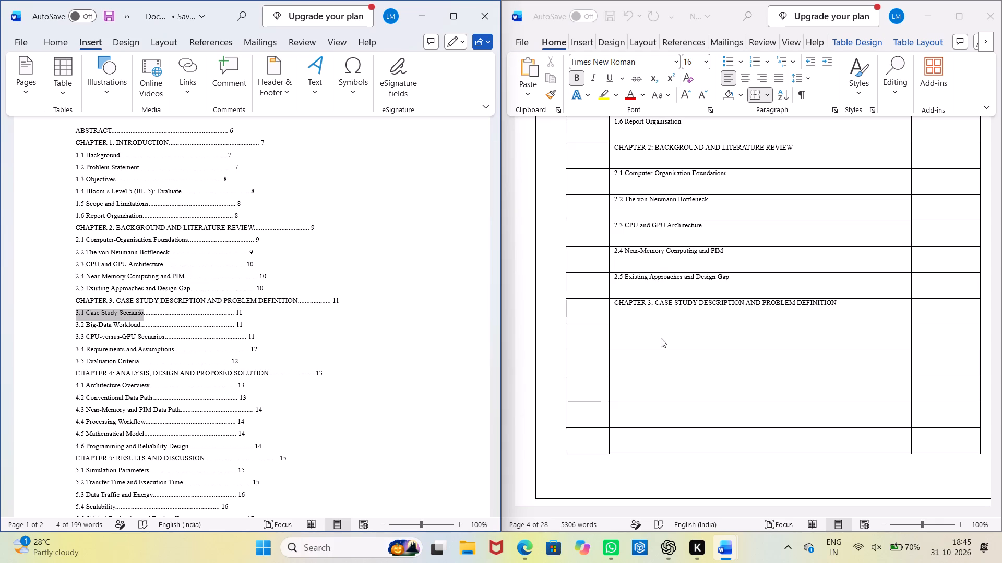
pyautogui.click(661, 338)
pyautogui.hotkey('ctrl', 'v')
# Copy "3.2 Big-Data Workload" from the old contents list into the TITLE cell below 3.1 Case Study Scenario.
pyautogui.click(652, 359)
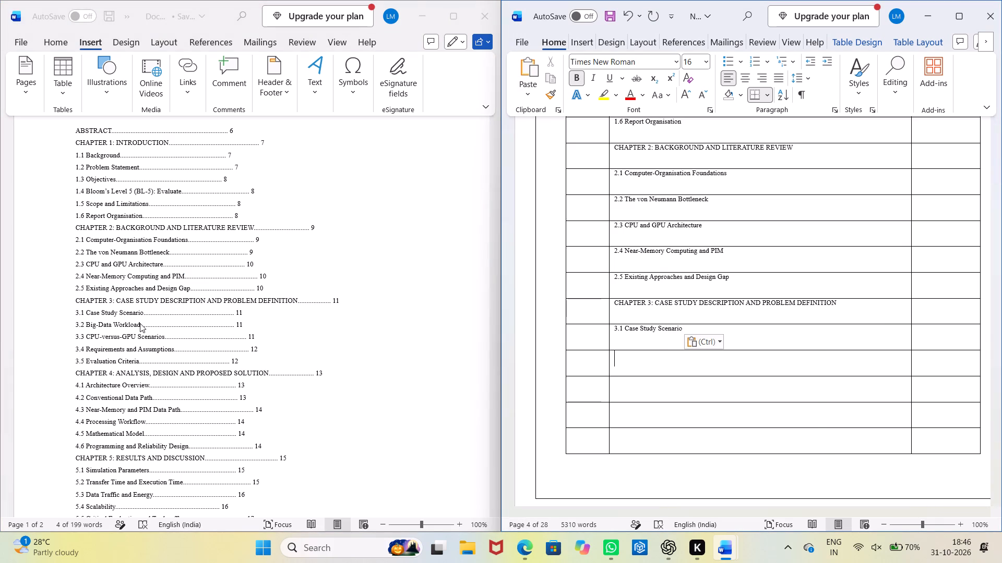
pyautogui.moveTo(140, 323); pyautogui.dragTo(126, 323)
pyautogui.moveTo(139, 327); pyautogui.dragTo(96, 333)
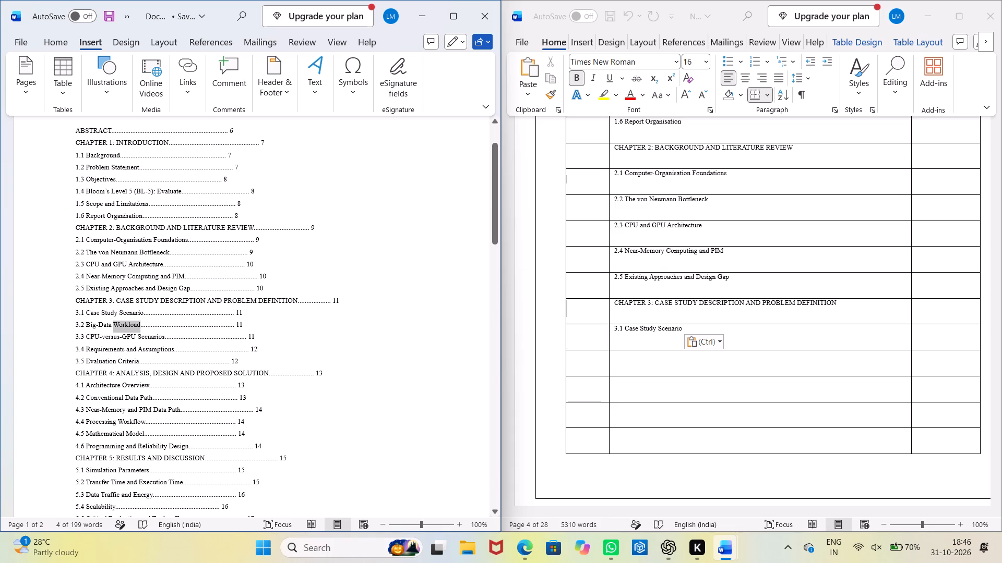
pyautogui.moveTo(96, 333); pyautogui.dragTo(78, 325)
pyautogui.click(172, 367)
pyautogui.moveTo(138, 323); pyautogui.dragTo(92, 325)
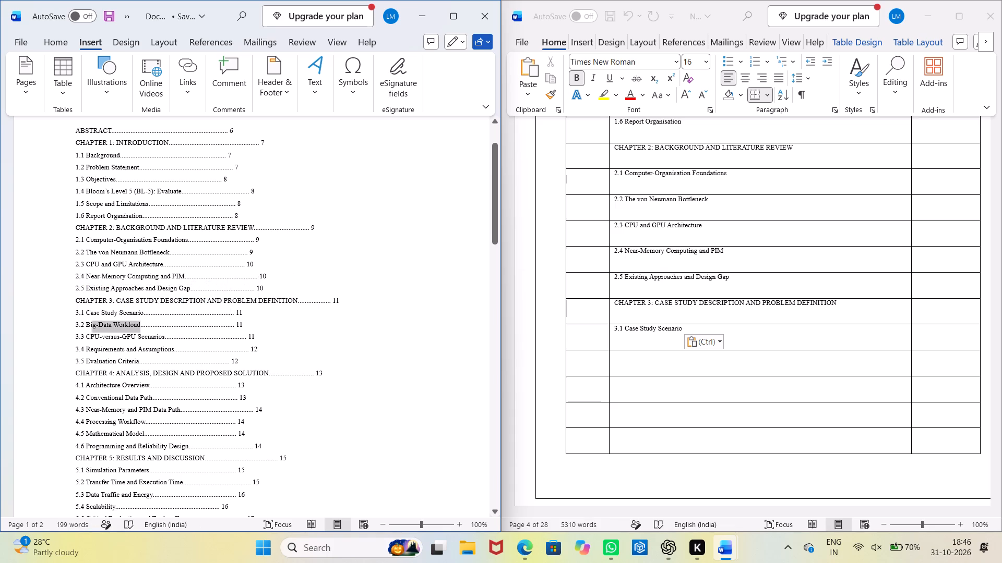
pyautogui.moveTo(92, 325); pyautogui.dragTo(75, 323)
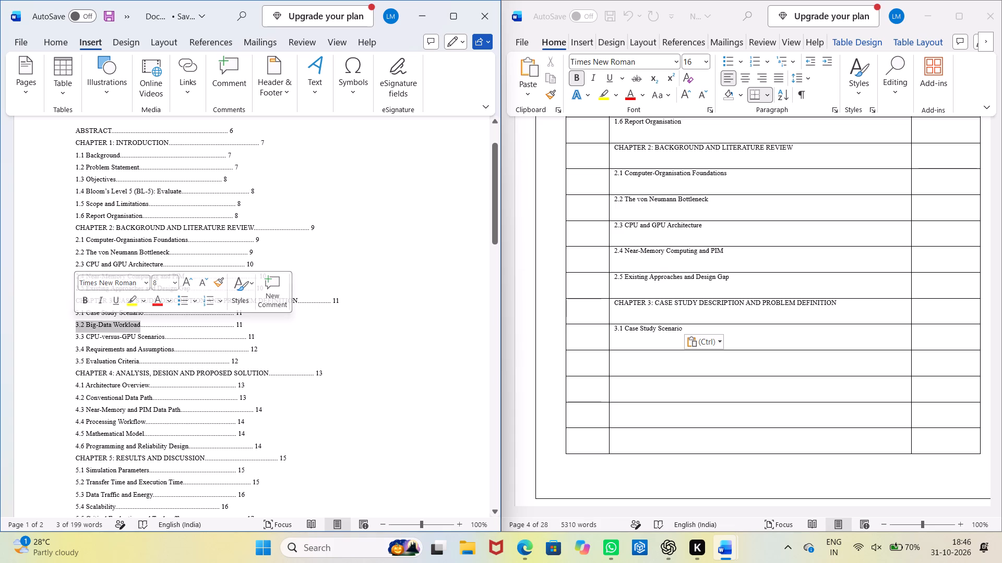
pyautogui.hotkey('ctrl', 'c')
pyautogui.click(637, 358)
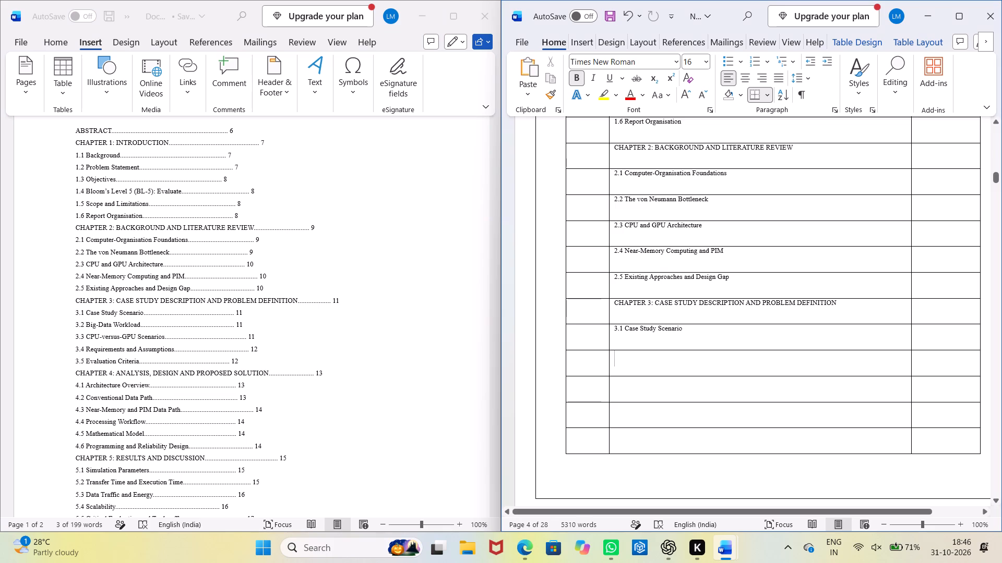
pyautogui.hotkey('ctrl', 'v')
# Copy "3.3 CPU-versus-GPU Scenarios" from the old contents list into the TITLE cell below 3.2 Big-Data Workload.
pyautogui.click(637, 387)
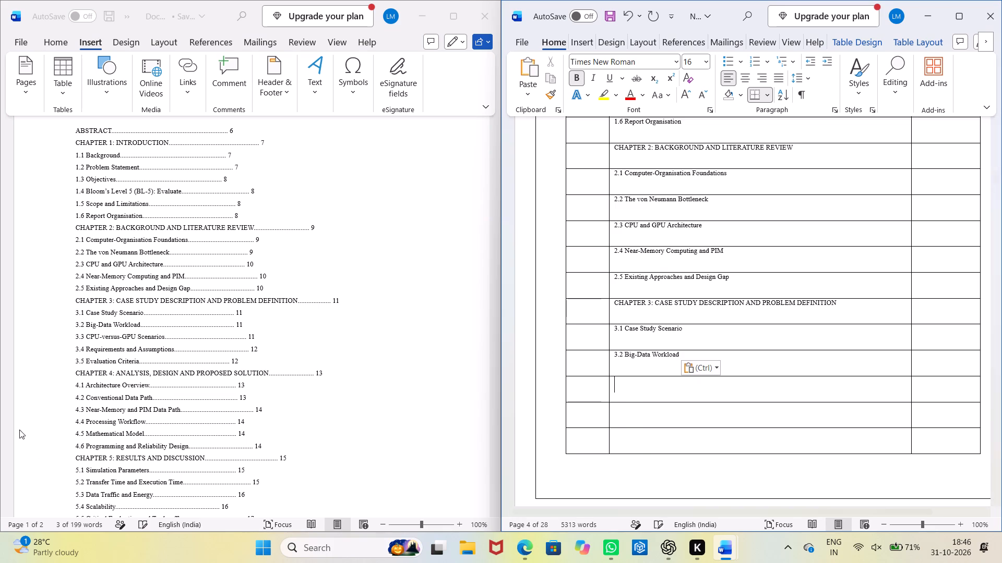
pyautogui.click(164, 338)
pyautogui.moveTo(163, 337); pyautogui.dragTo(126, 337)
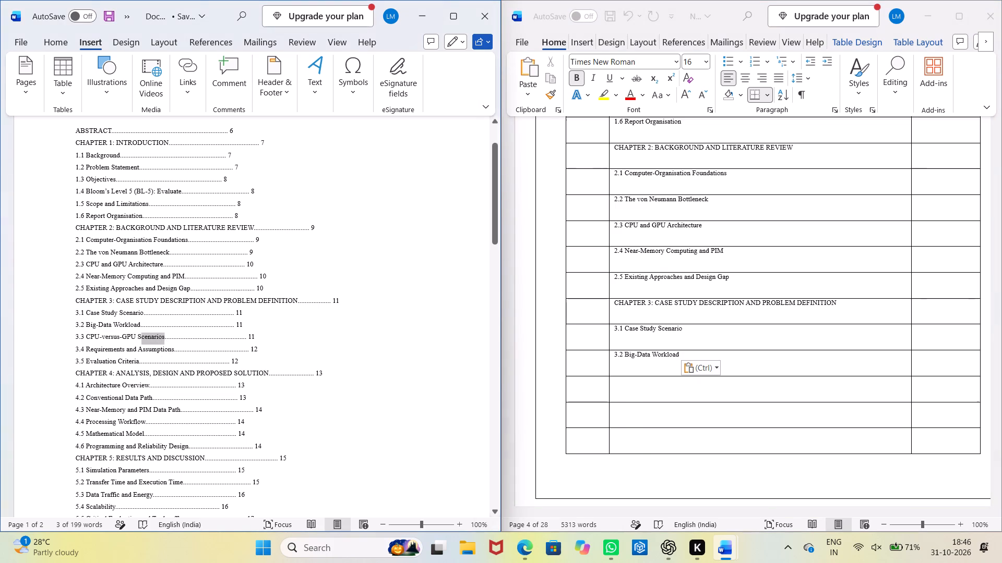
pyautogui.moveTo(126, 337); pyautogui.dragTo(75, 337)
pyautogui.hotkey('ctrl', 'c')
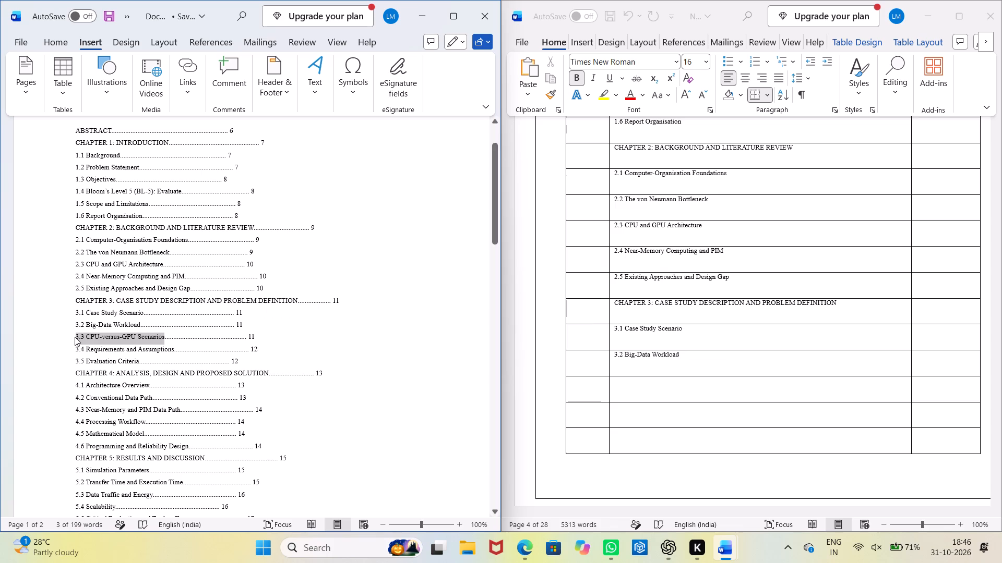
pyautogui.click(626, 387)
pyautogui.hotkey('ctrl', 'v')
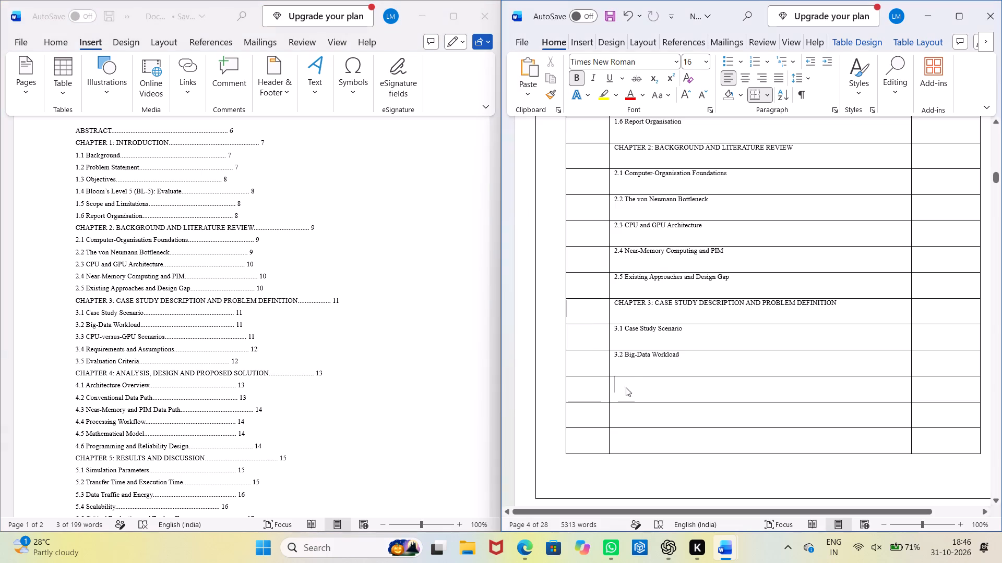
# Copy "3.4 Requirements and Assumptions" from the old contents list into the TITLE cell below 3.3 CPU-versus-GPU Scenarios.
pyautogui.scroll(-2, 247, 347)
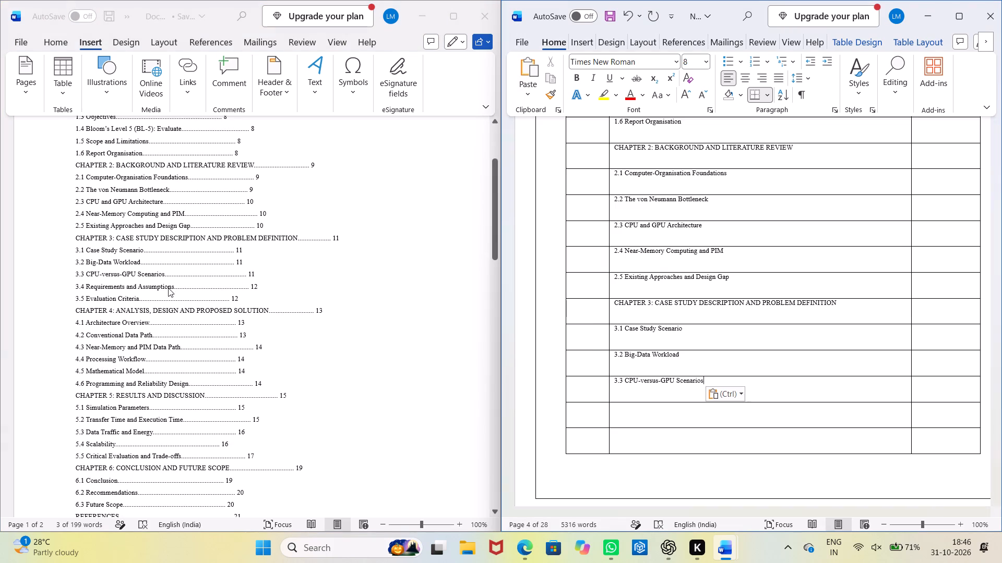
pyautogui.click(171, 286)
pyautogui.moveTo(173, 287); pyautogui.dragTo(67, 280)
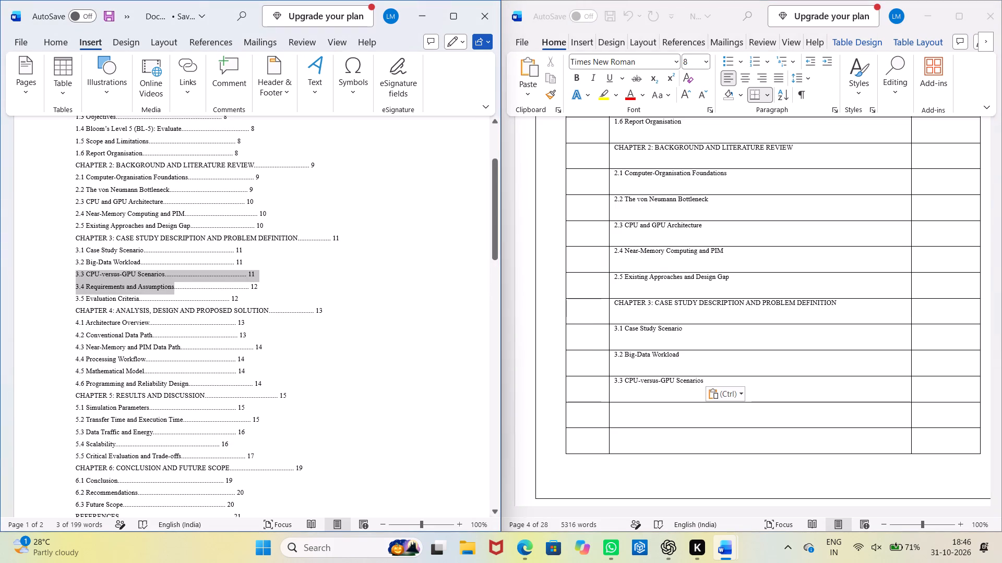
pyautogui.moveTo(67, 280); pyautogui.dragTo(69, 286)
pyautogui.hotkey('ctrl', 'c')
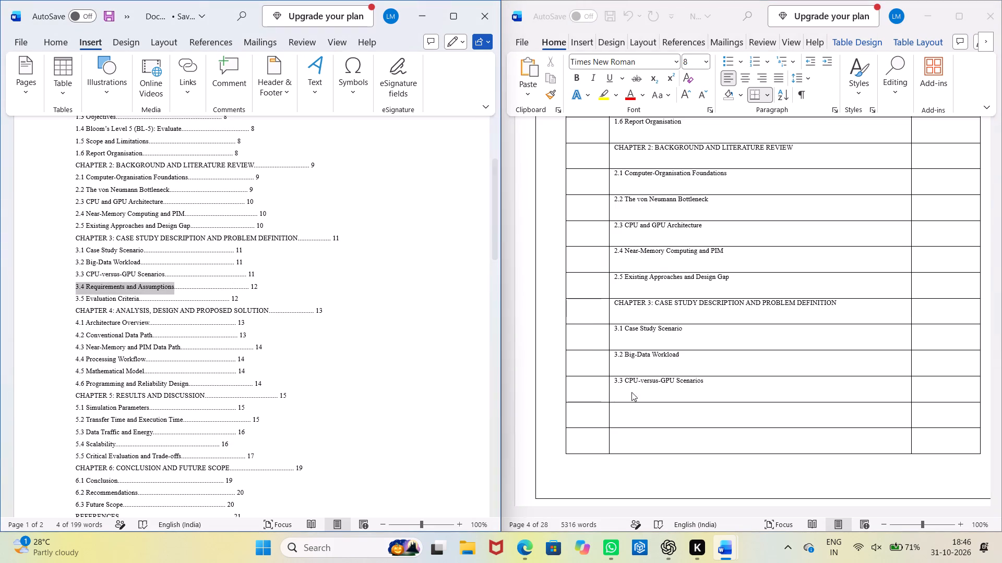
pyautogui.click(661, 411)
pyautogui.click(661, 411)
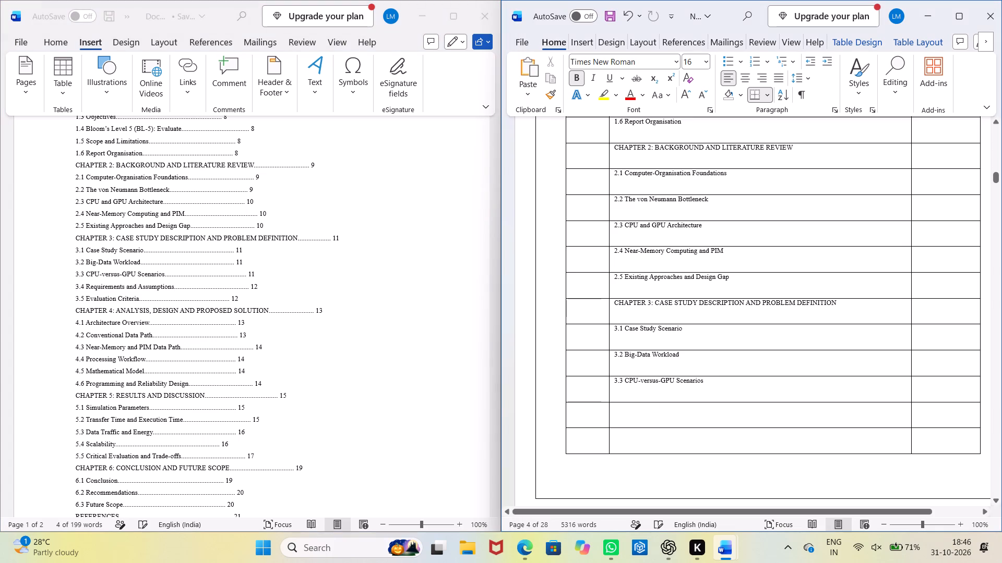
pyautogui.press('BackSpace')
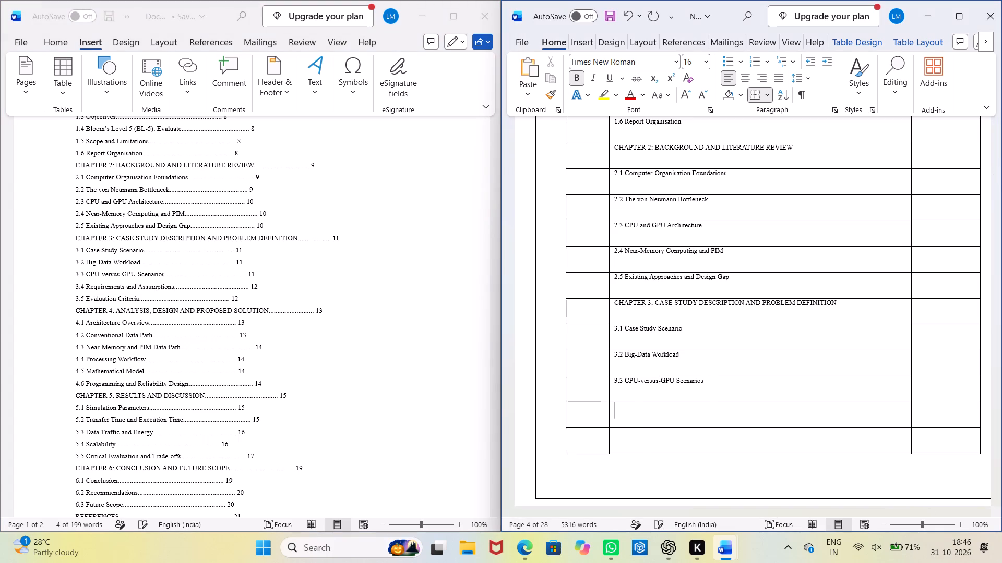
pyautogui.hotkey('ctrl', 'v')
# Copy "CHAPTER 4: ANALYSIS, DESIGN AND PROPOSED SOLUTION" from the old contents list into the table's first TITLE cell on page 5.
pyautogui.scroll(-3, 662, 411)
pyautogui.scroll(-4, 670, 348)
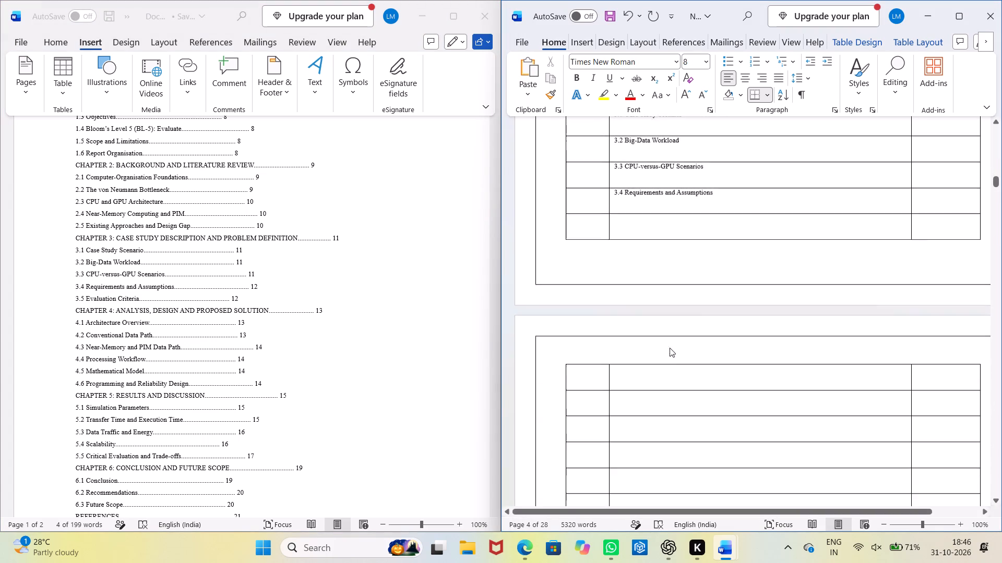
pyautogui.click(649, 231)
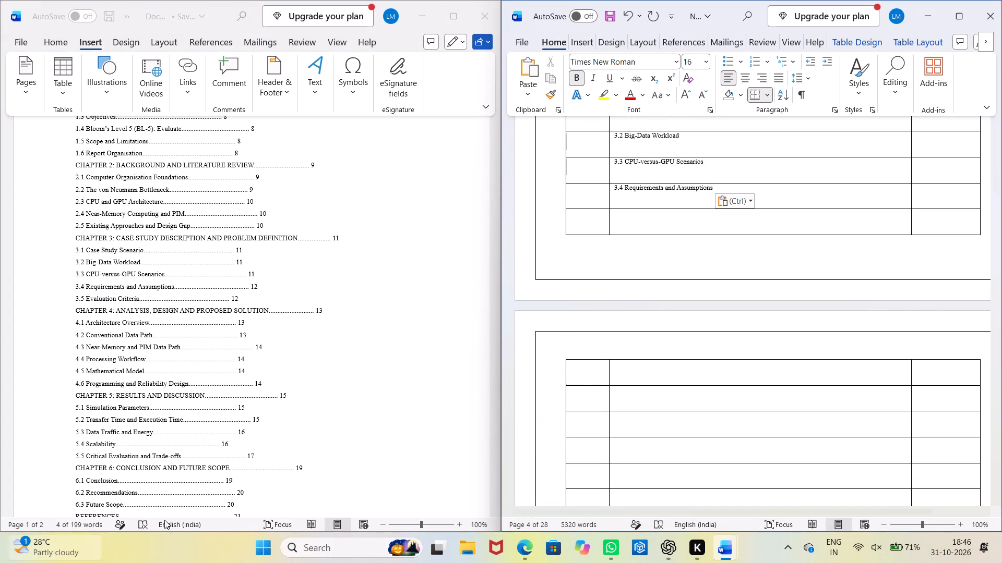
pyautogui.click(271, 309)
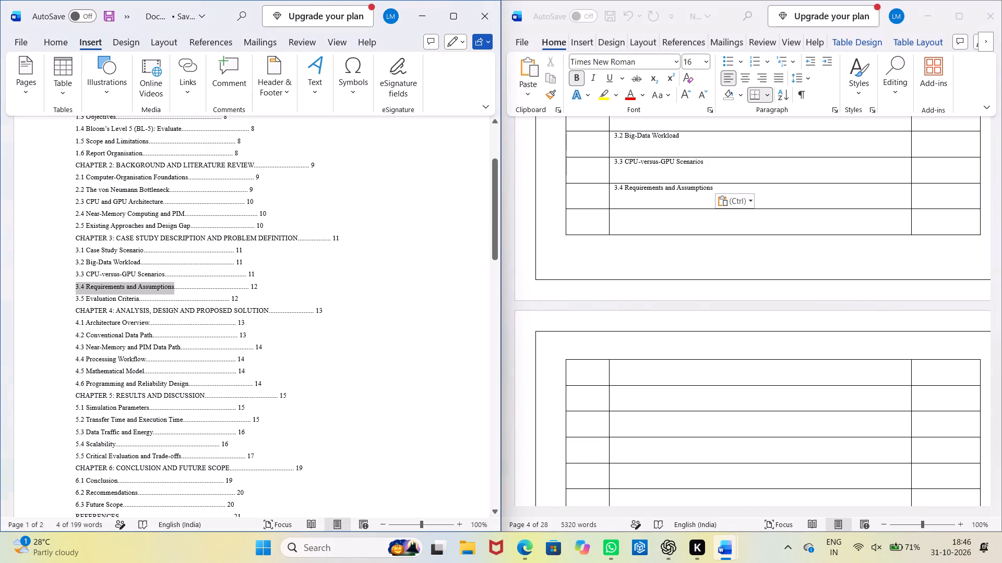
pyautogui.moveTo(267, 310); pyautogui.dragTo(75, 309)
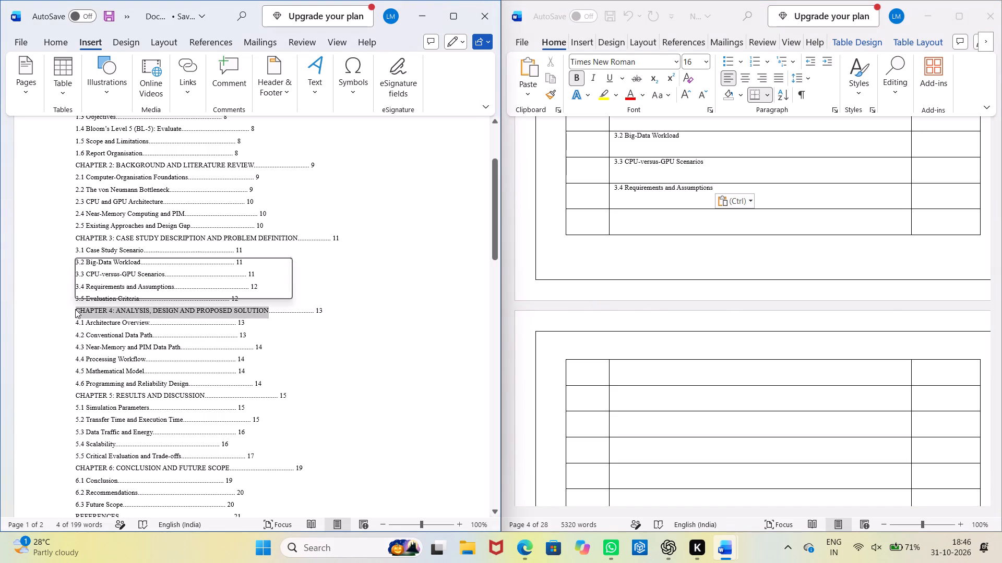
pyautogui.hotkey('ctrl', 'c')
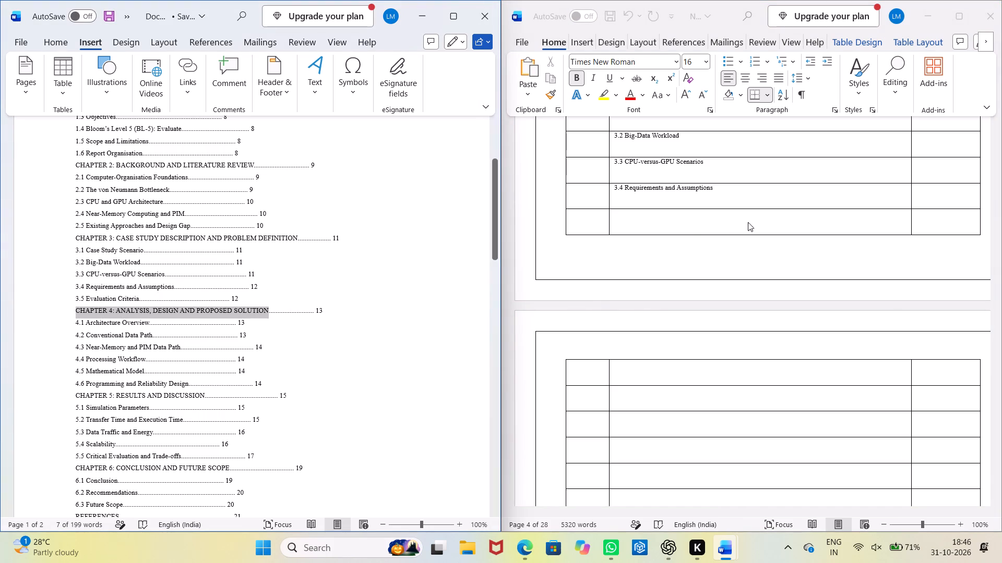
pyautogui.click(663, 375)
pyautogui.click(662, 375)
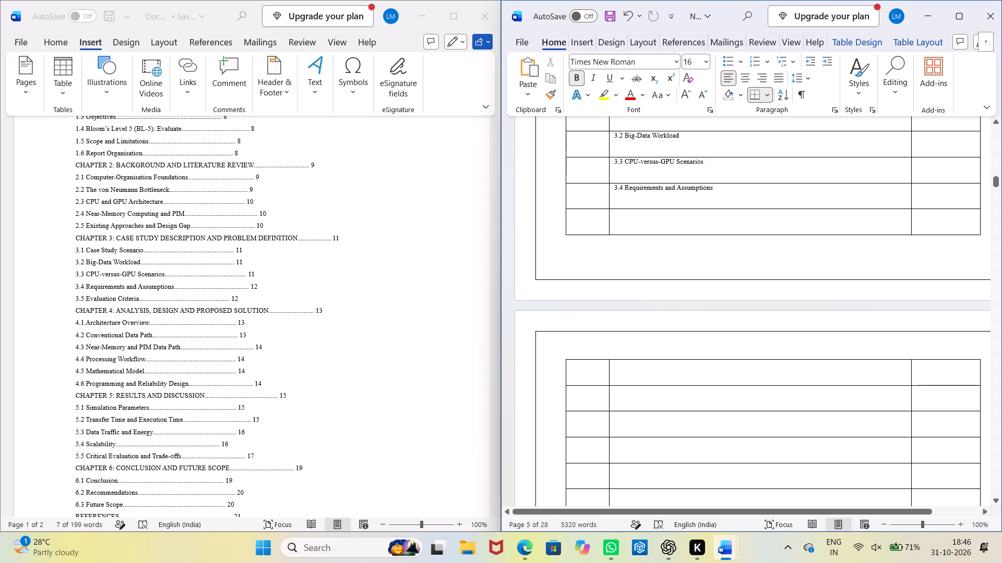
pyautogui.press('BackSpace')
pyautogui.hotkey('ctrl', 'v')
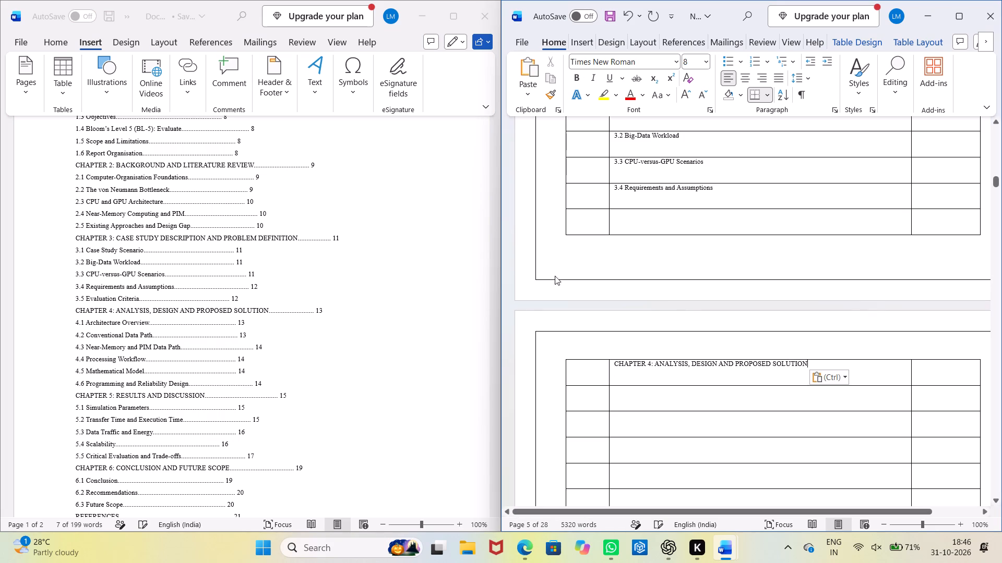
# Copy "3.5 Evaluation Criteria" from the old contents list into the empty TITLE cell below 3.4 Requirements and Assumptions.
pyautogui.click(636, 218)
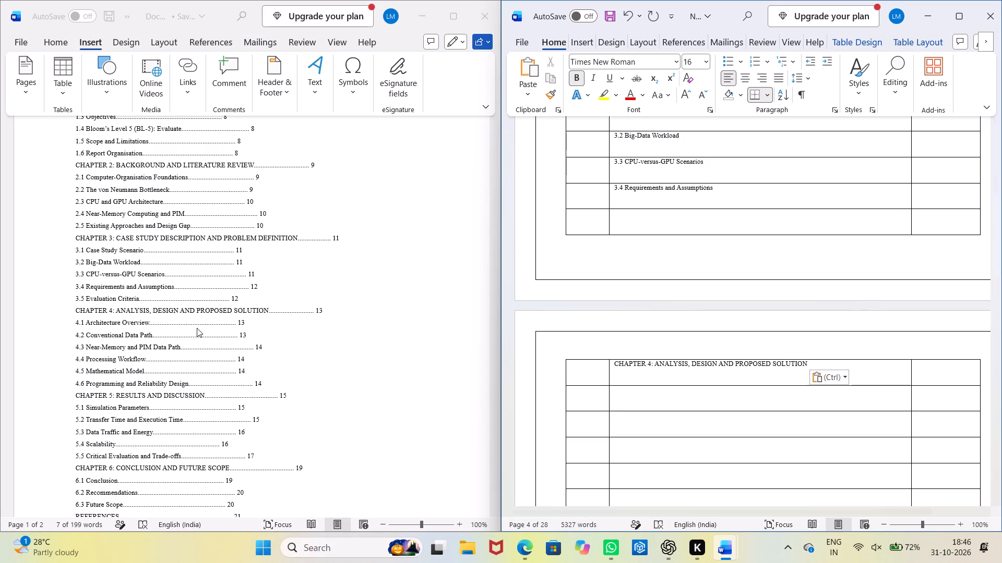
pyautogui.click(134, 301)
pyautogui.moveTo(138, 300); pyautogui.dragTo(63, 302)
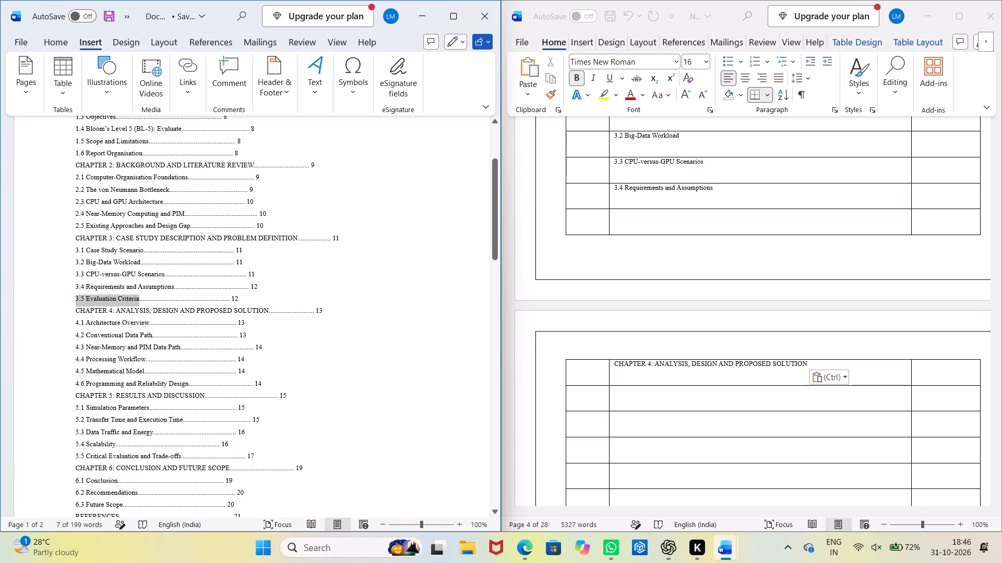
pyautogui.hotkey('ctrl', 'c')
pyautogui.click(647, 224)
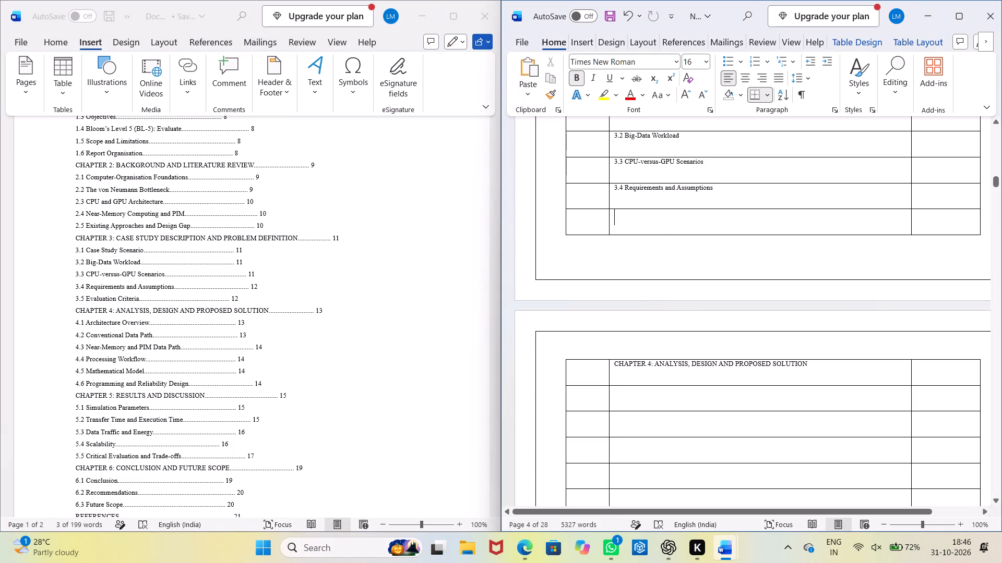
pyautogui.hotkey('ctrl', 'v')
# Copy "4.1 Architecture Overview" from the old contents list into the TITLE cell below the CHAPTER 4 heading.
pyautogui.click(682, 396)
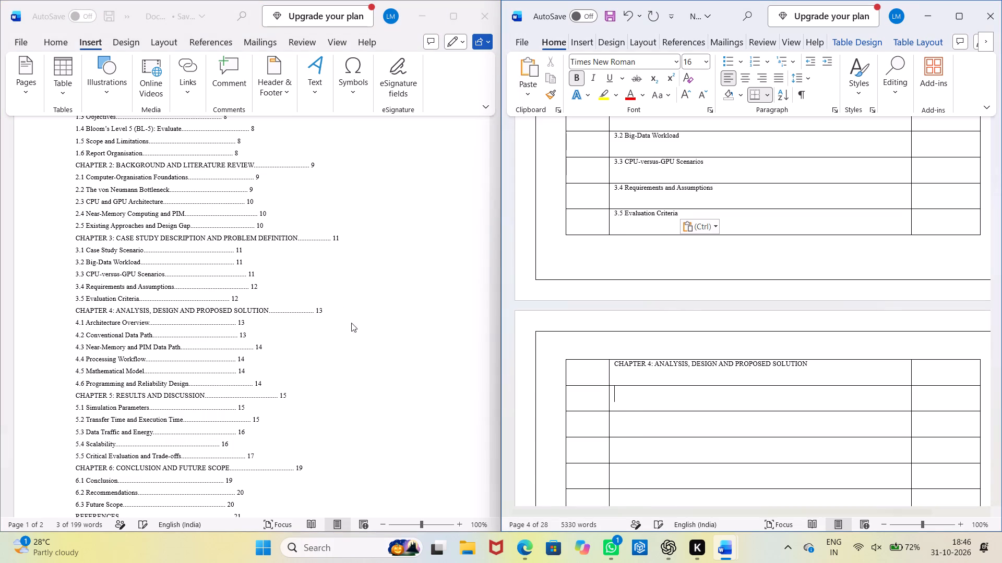
pyautogui.click(147, 319)
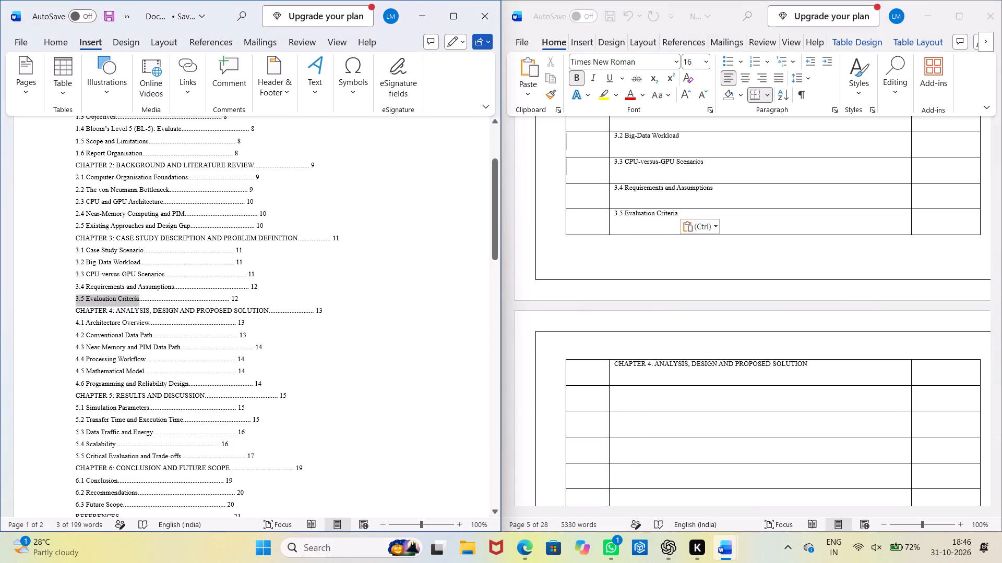
pyautogui.moveTo(148, 321); pyautogui.dragTo(75, 323)
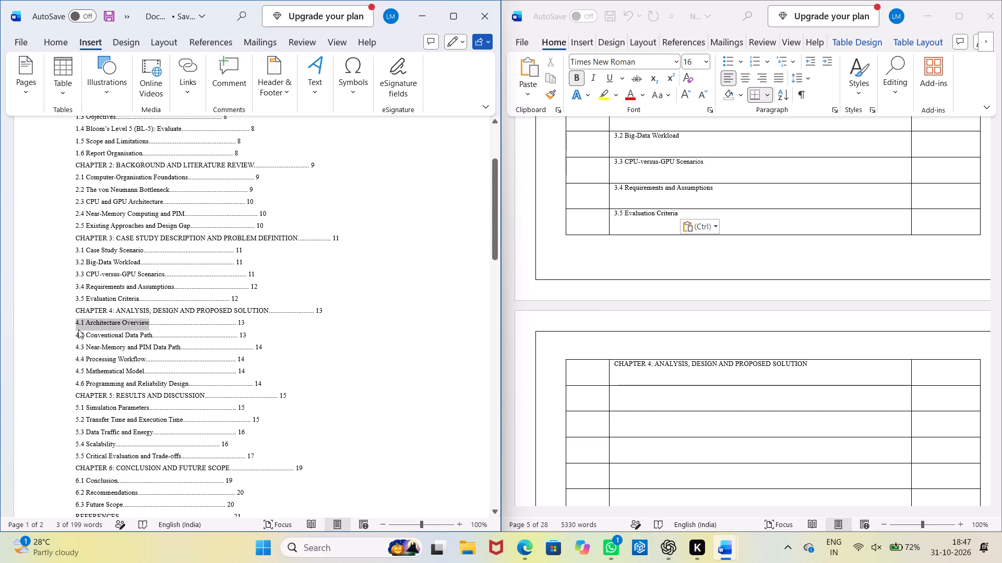
pyautogui.hotkey('ctrl', 'c')
pyautogui.click(622, 388)
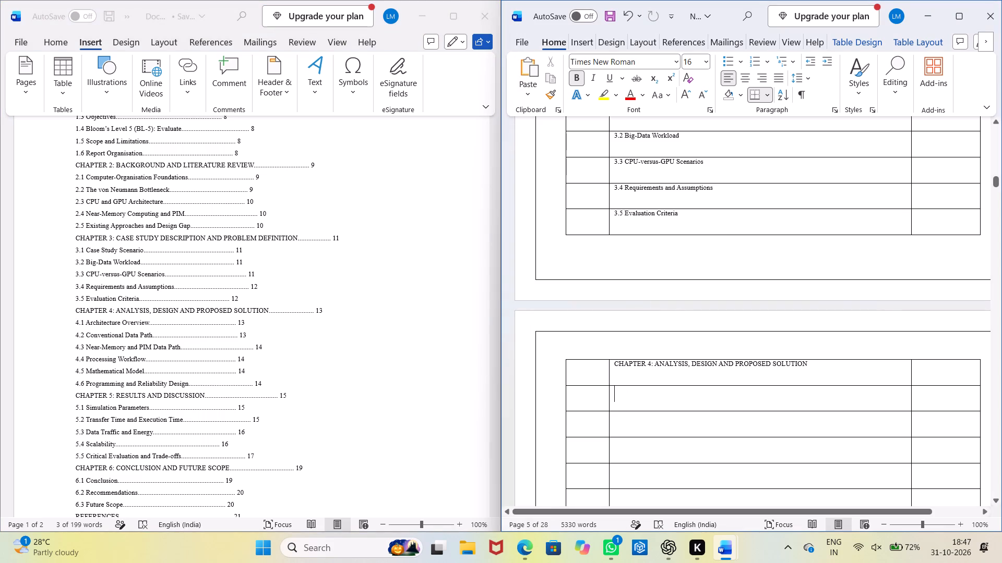
pyautogui.hotkey('ctrl', 'v')
# Copy "4.2 Conventional Data Path" from the old contents list into the TITLE cell below 4.1 Architecture Overview.
pyautogui.click(630, 424)
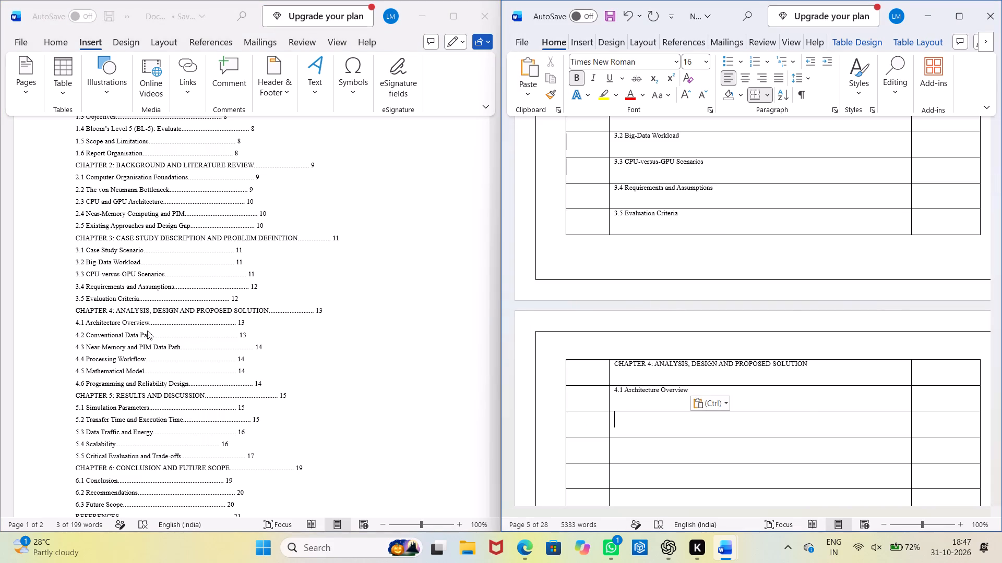
pyautogui.click(147, 327)
pyautogui.moveTo(151, 336); pyautogui.dragTo(78, 342)
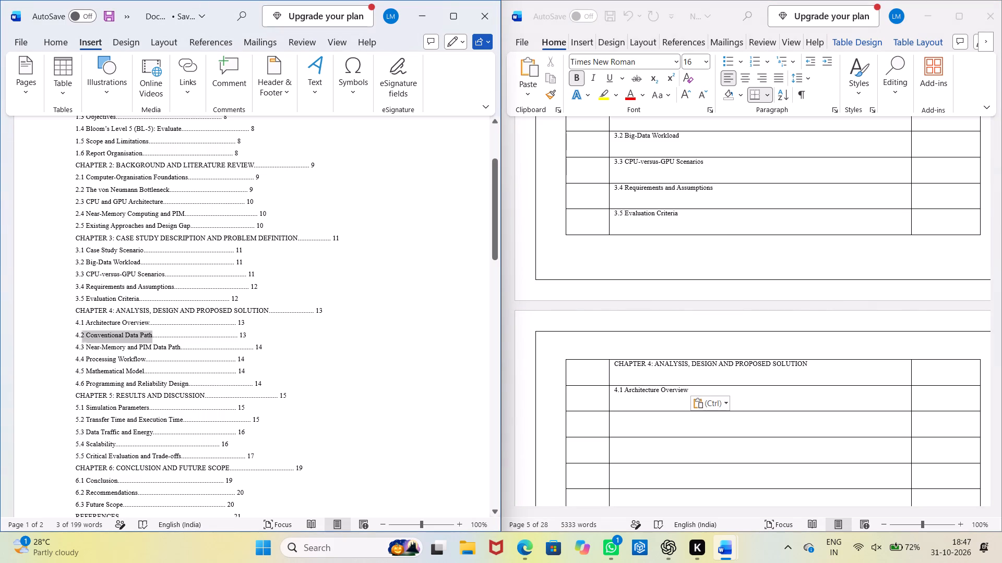
pyautogui.moveTo(78, 342); pyautogui.dragTo(74, 341)
pyautogui.hotkey('ctrl', 'c')
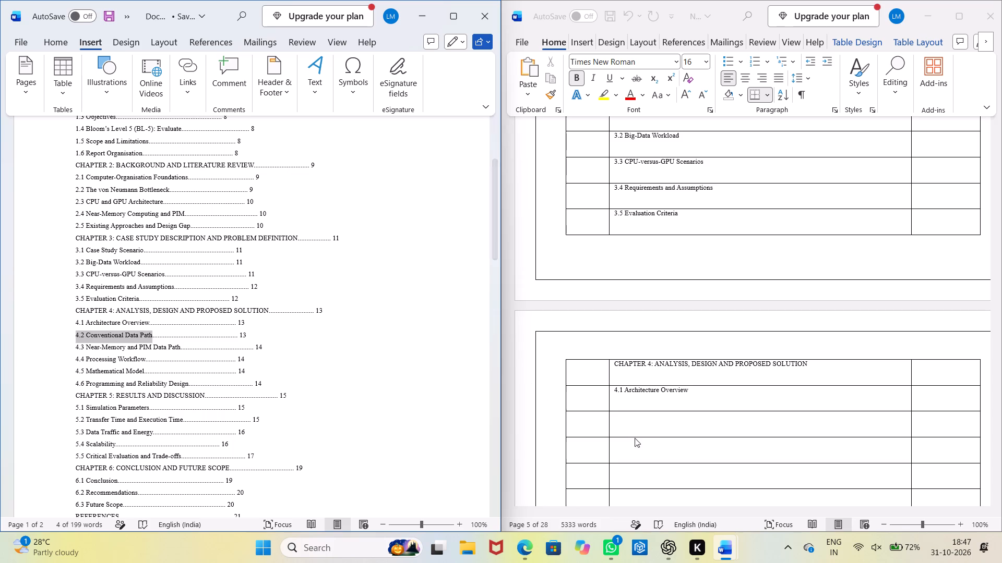
pyautogui.click(659, 424)
pyautogui.hotkey('ctrl', 'v')
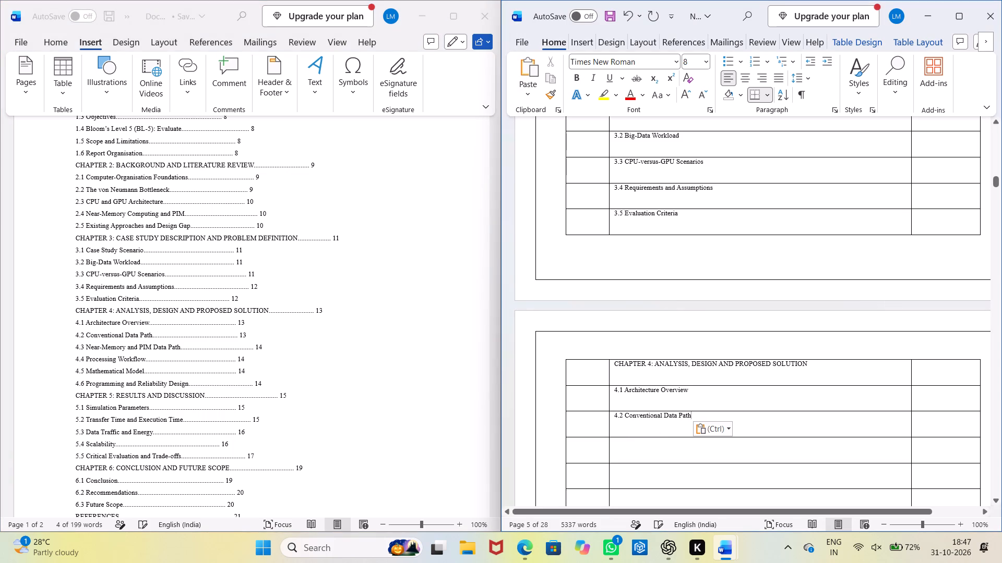
# Copy "4.3 Near-Memory and PIM Data Path" from the old contents list into the TITLE cell below 4.2 Conventional Data Path.
pyautogui.click(627, 448)
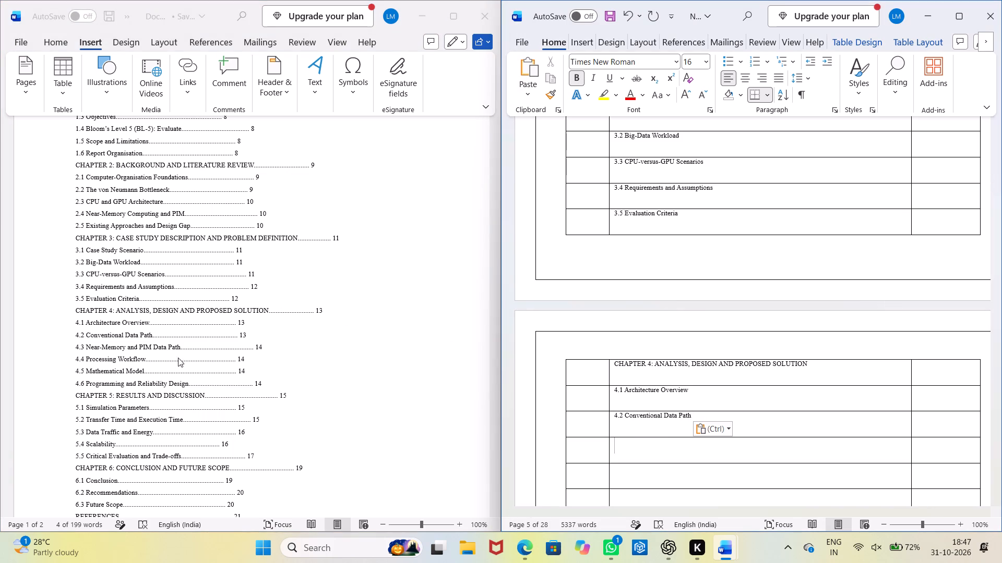
pyautogui.click(180, 344)
pyautogui.moveTo(181, 347); pyautogui.dragTo(77, 352)
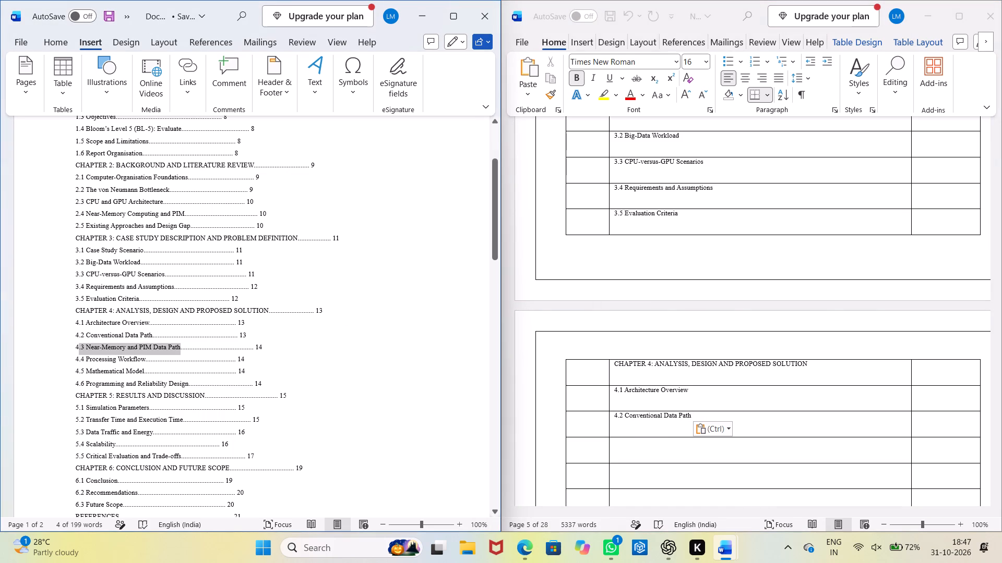
pyautogui.moveTo(77, 352); pyautogui.dragTo(74, 352)
pyautogui.hotkey('ctrl', 'c')
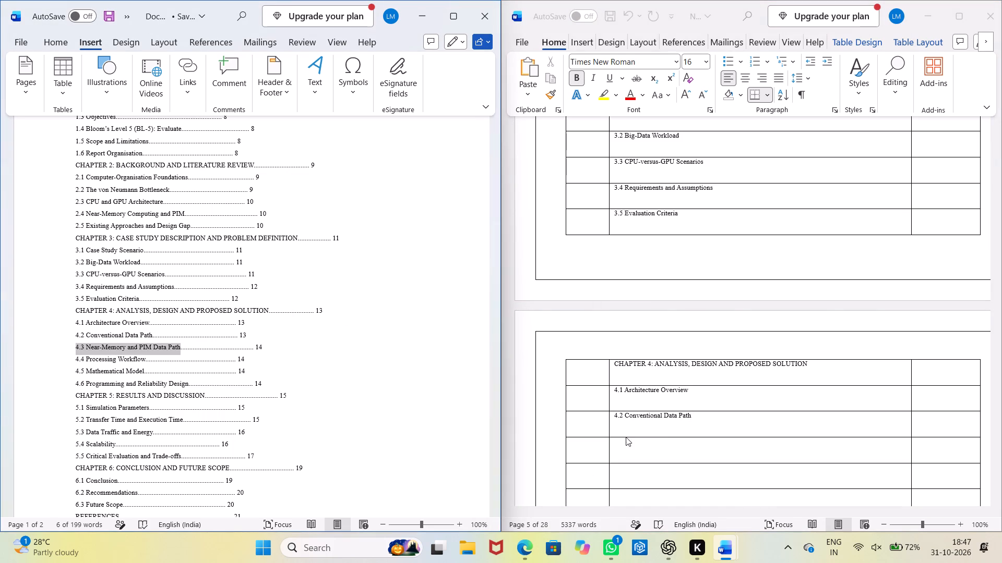
pyautogui.click(630, 443)
pyautogui.hotkey('ctrl', 'v')
# Copy "4.4 Processing Workflow" from the old contents list into the TITLE cell below 4.3 Near-Memory and PIM Data Path.
pyautogui.scroll(-1, 630, 443)
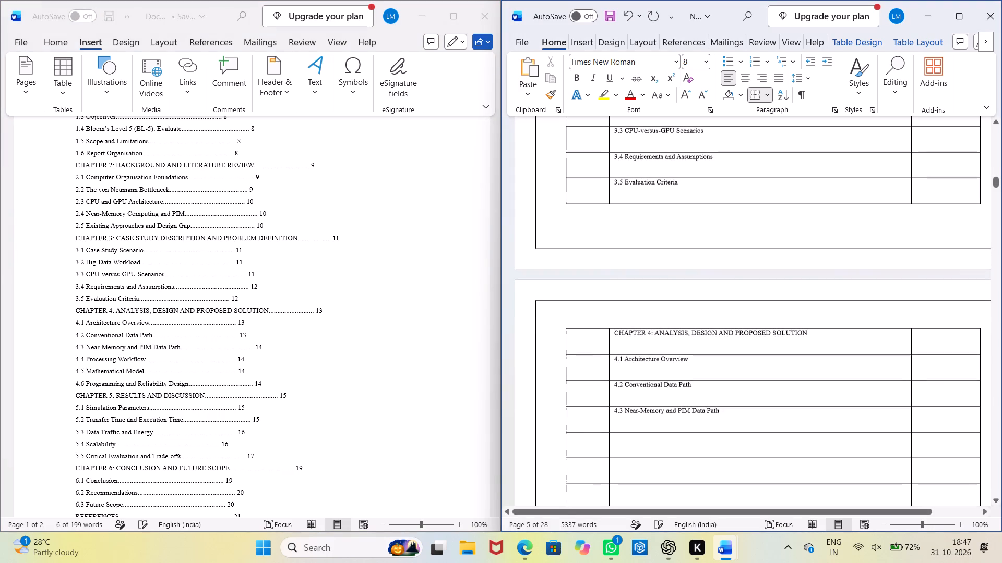
pyautogui.click(629, 441)
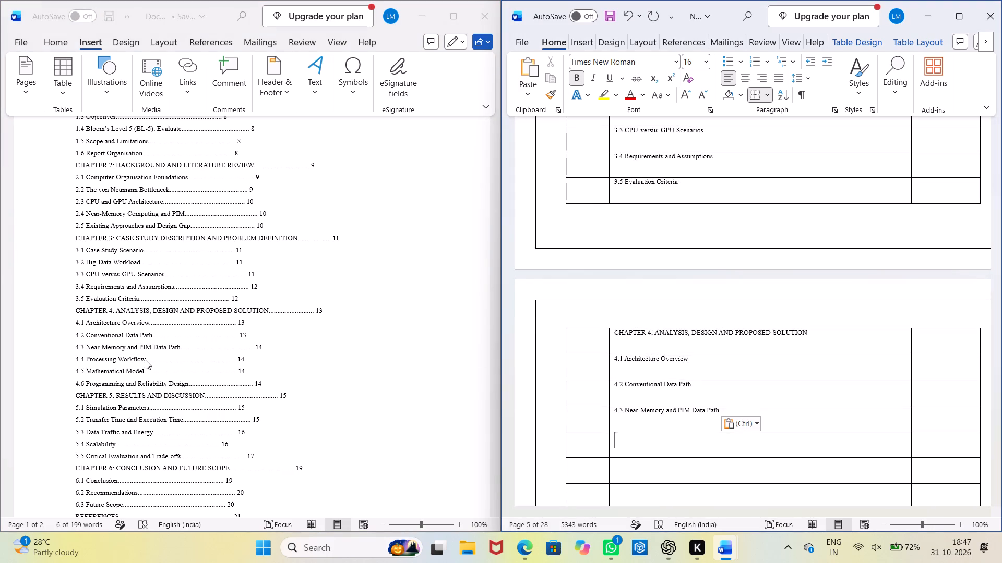
pyautogui.click(146, 360)
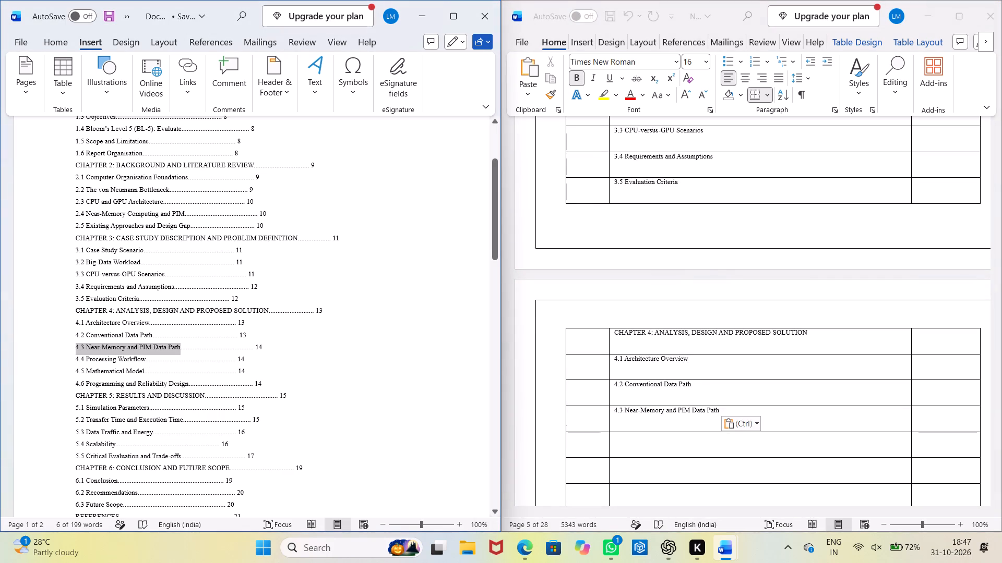
pyautogui.moveTo(146, 360); pyautogui.dragTo(74, 359)
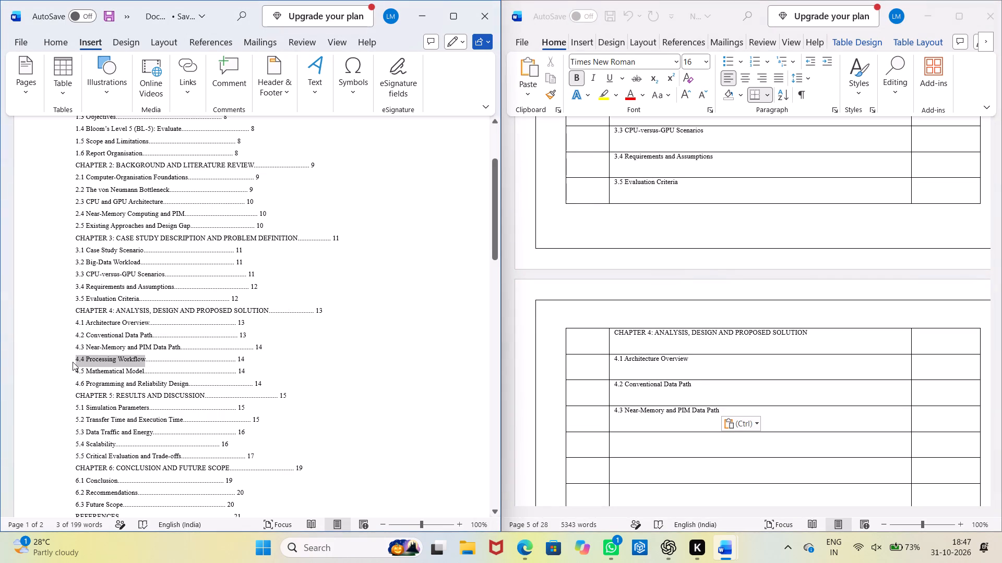
pyautogui.hotkey('ctrl', 'c')
pyautogui.click(623, 437)
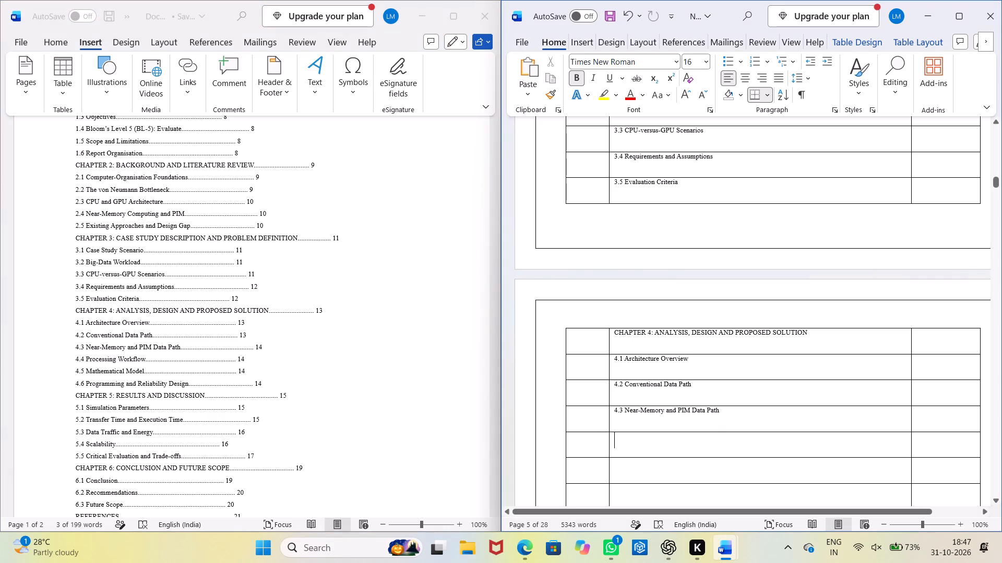
pyautogui.hotkey('ctrl', 'v')
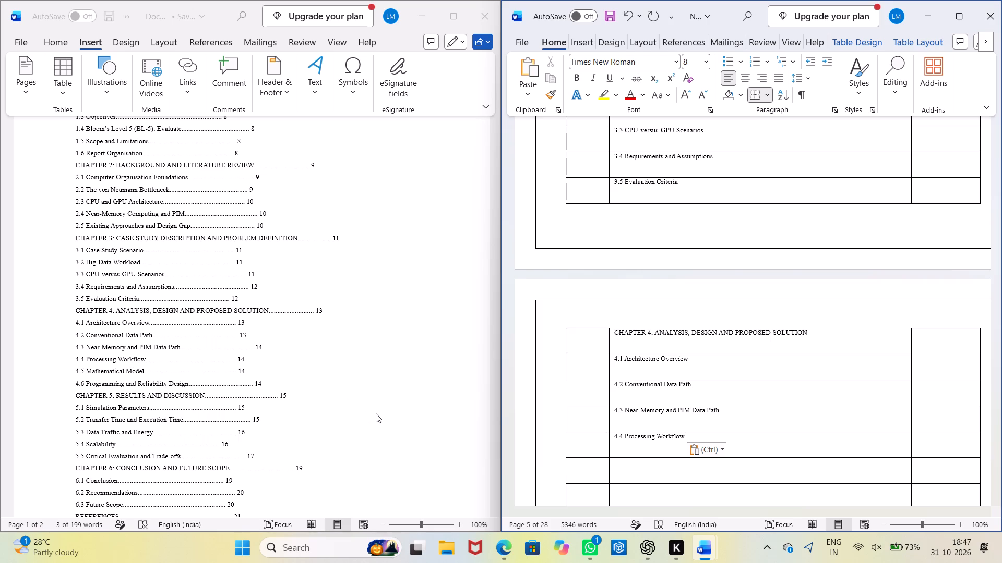
# Copy "4.5 Mathematical Model" from the old contents list into the TITLE cell below 4.4 Processing Workflow.
pyautogui.scroll(-1, 376, 413)
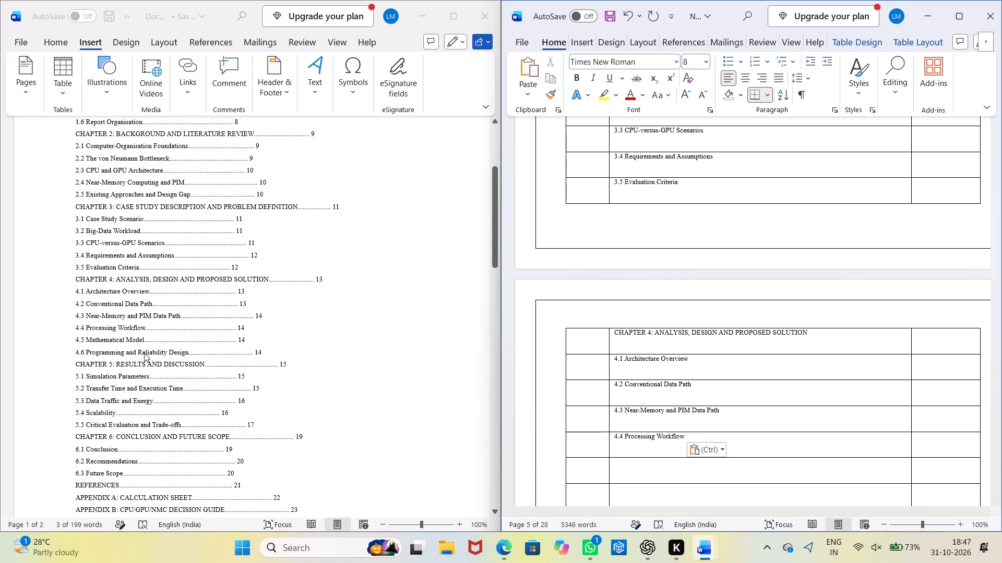
pyautogui.click(144, 353)
pyautogui.moveTo(144, 338); pyautogui.dragTo(80, 340)
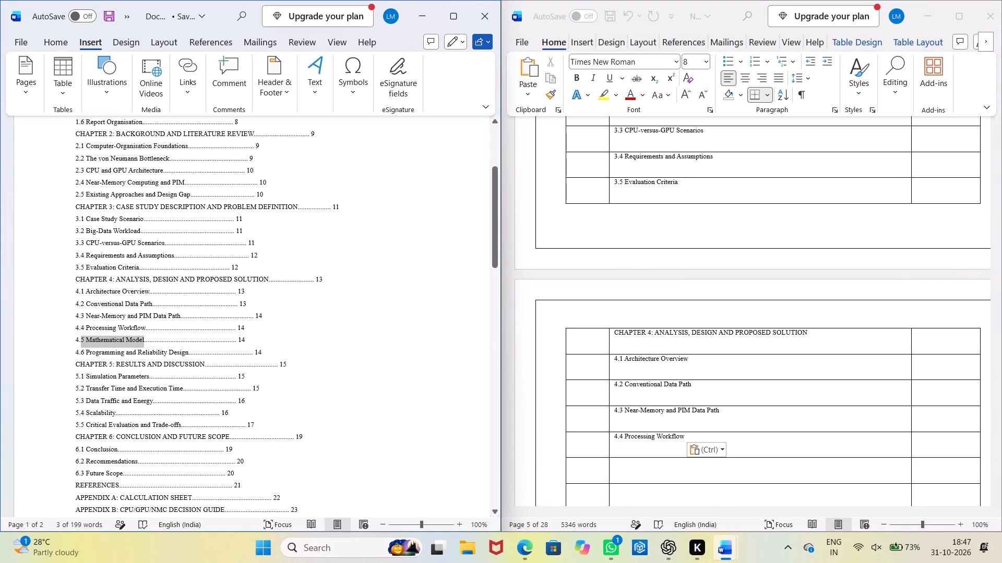
pyautogui.moveTo(80, 340); pyautogui.dragTo(74, 340)
pyautogui.hotkey('ctrl', 'c')
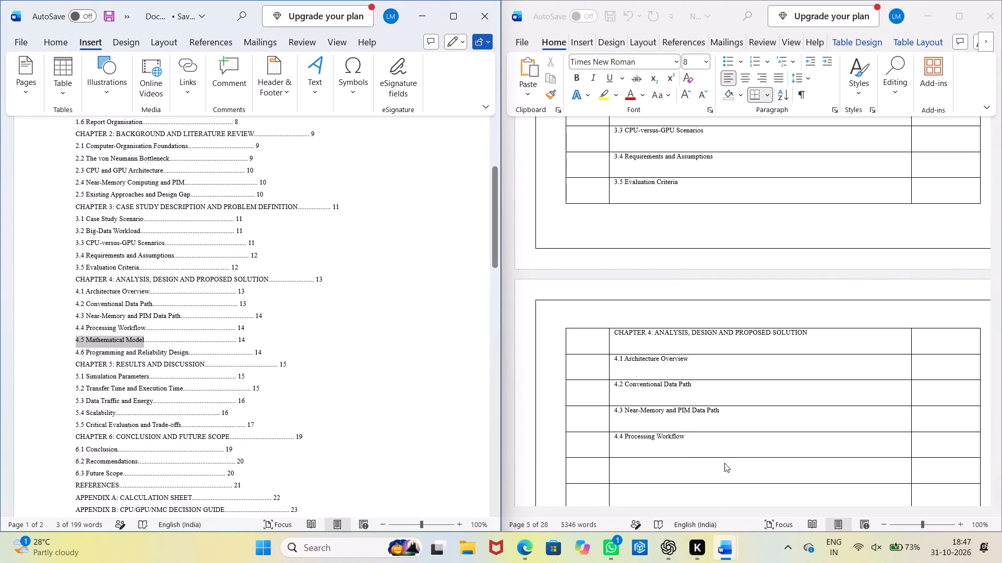
pyautogui.click(680, 470)
pyautogui.click(680, 470)
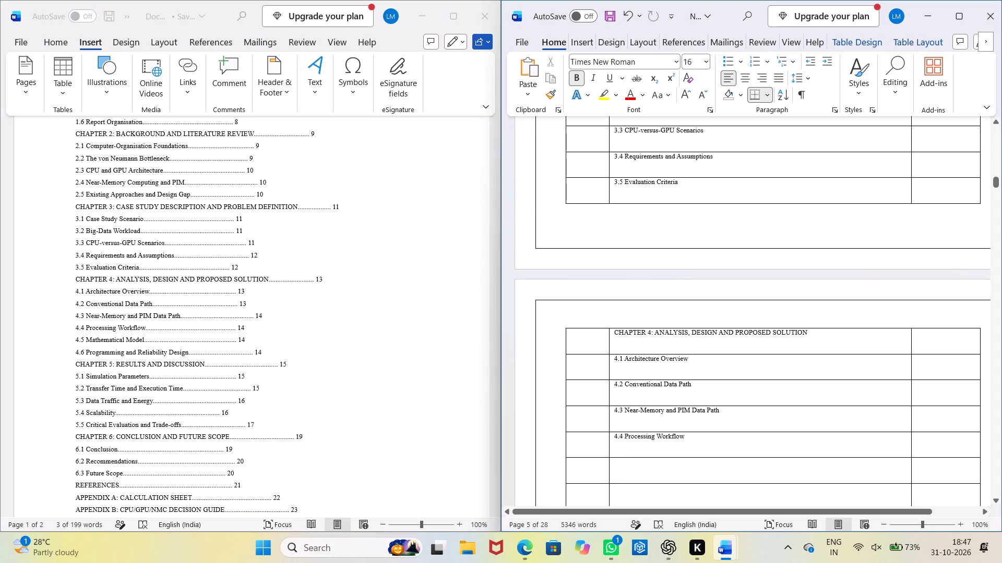
pyautogui.hotkey('ctrl', 'v')
# Copy "4.6 Programming and Reliability Design" from the old contents list into the TITLE cell below 4.5 Mathematical Model.
pyautogui.scroll(-4, 680, 470)
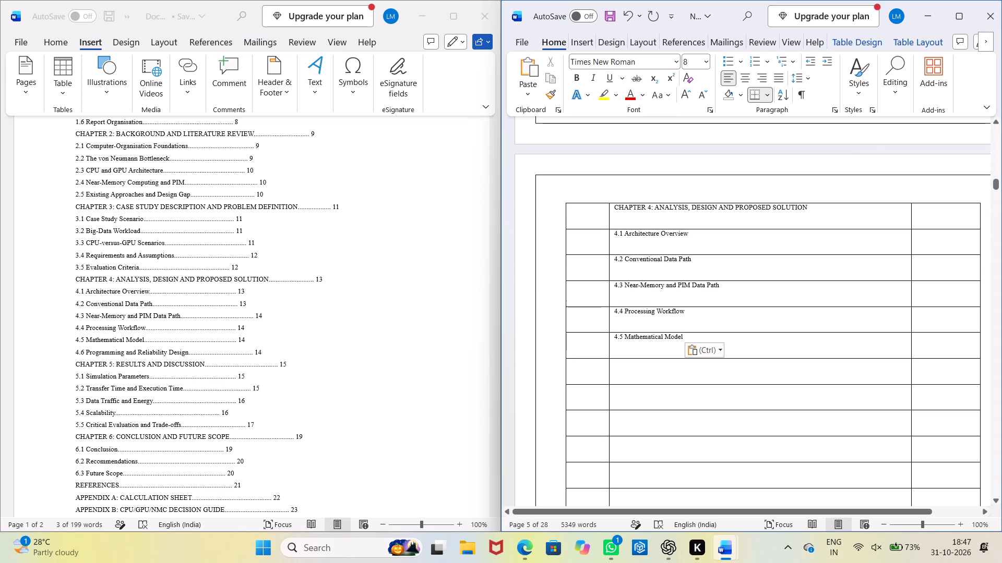
pyautogui.click(645, 374)
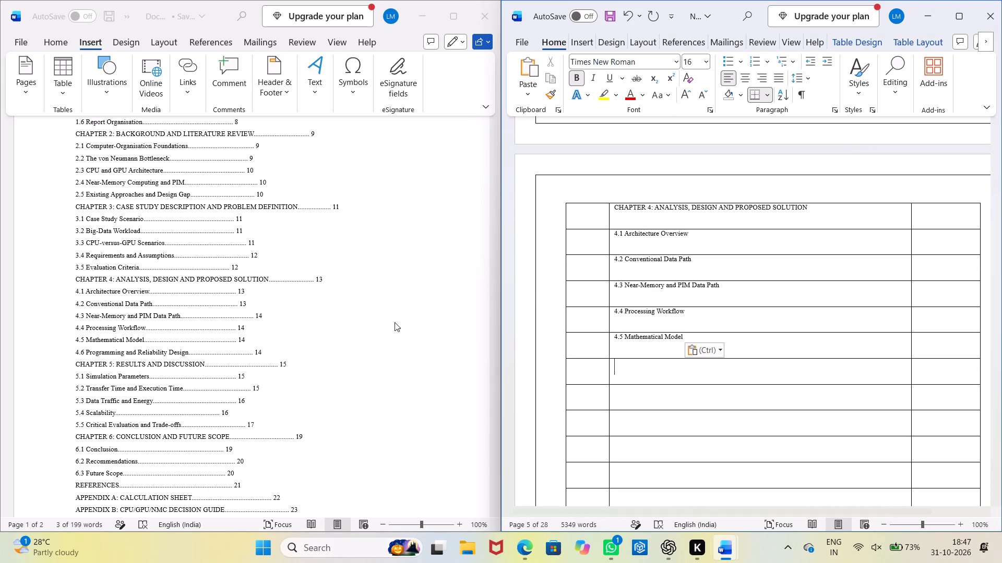
pyautogui.click(183, 352)
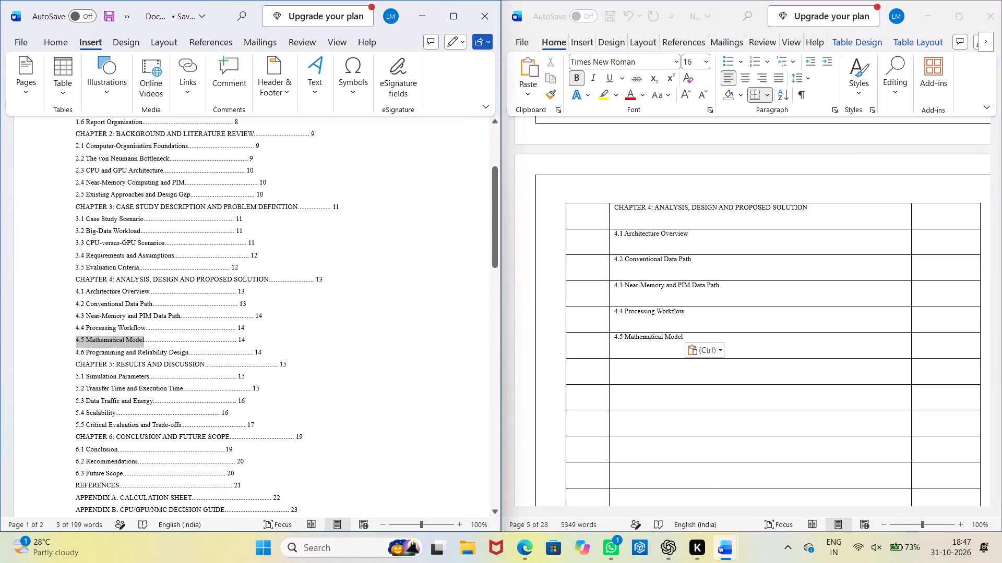
pyautogui.moveTo(187, 353); pyautogui.dragTo(74, 354)
pyautogui.hotkey('ctrl', 'c')
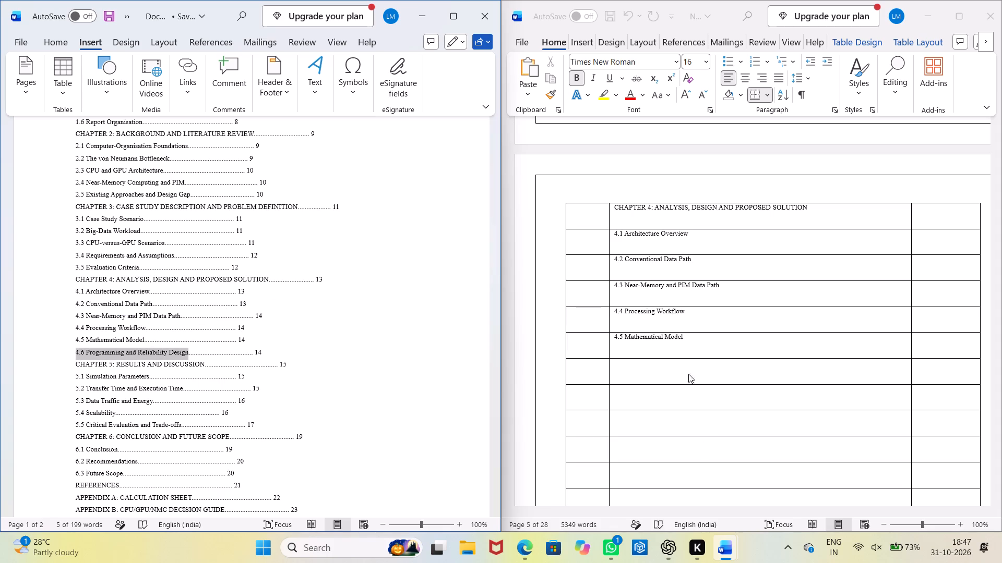
pyautogui.click(685, 368)
pyautogui.hotkey('ctrl', 'v')
# Copy the heading "CHAPTER 5: RESULTS AND DISCUSSION" from the old contents list into the TITLE cell below 4.6 Programming and Reliability Design.
pyautogui.scroll(-1, 685, 368)
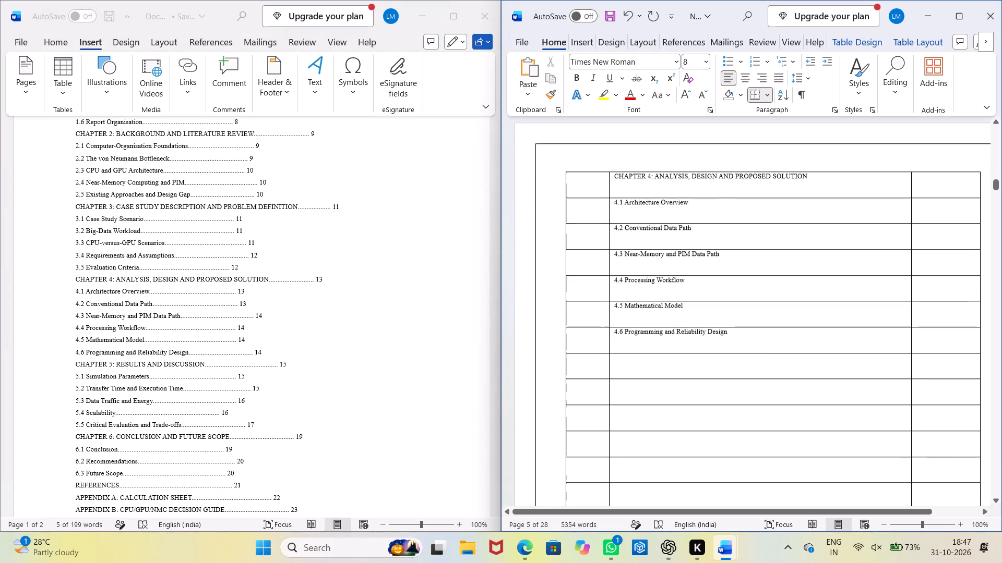
pyautogui.click(677, 372)
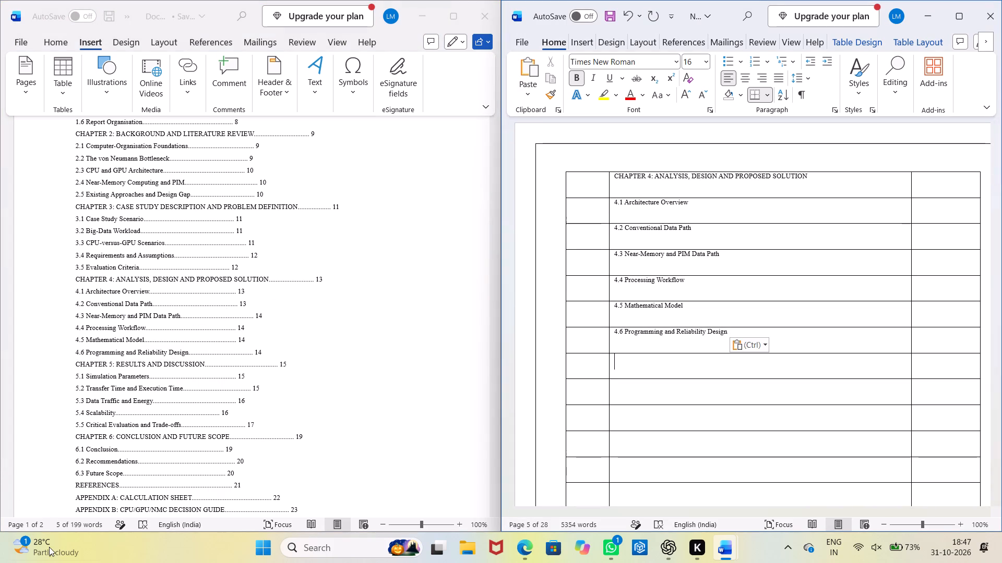
pyautogui.click(205, 363)
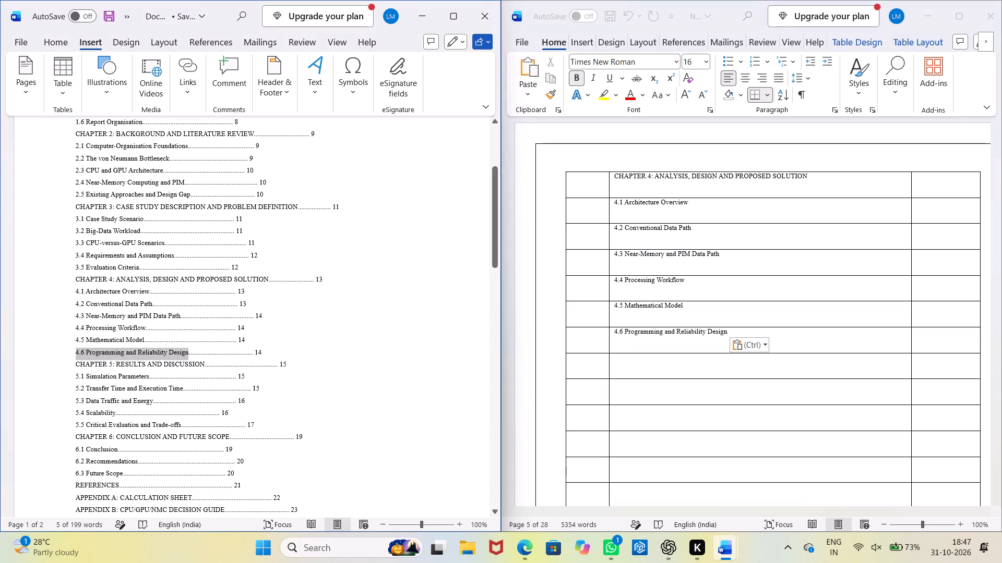
pyautogui.moveTo(204, 363); pyautogui.dragTo(40, 377)
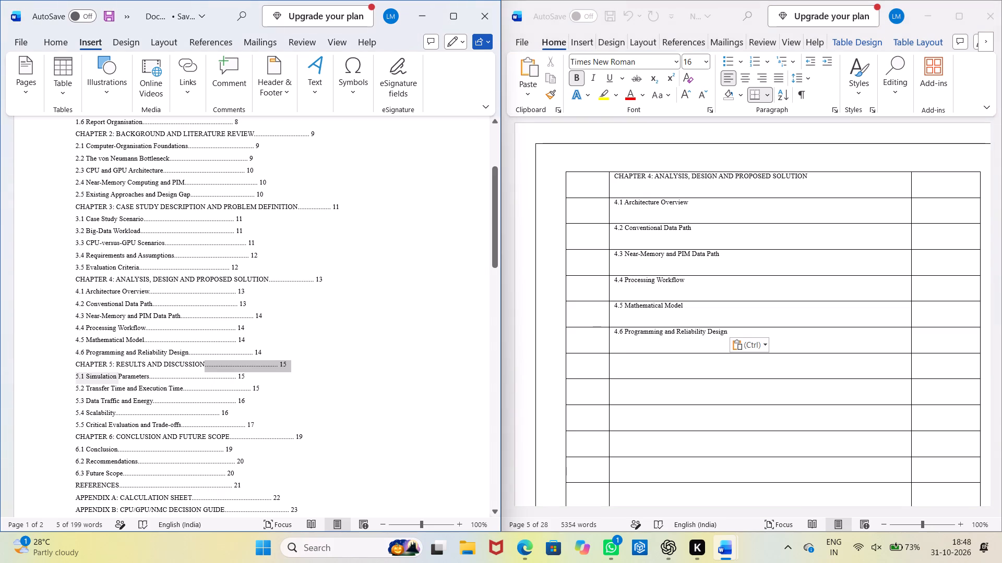
pyautogui.moveTo(40, 377); pyautogui.dragTo(46, 364)
pyautogui.hotkey('ctrl', 'c')
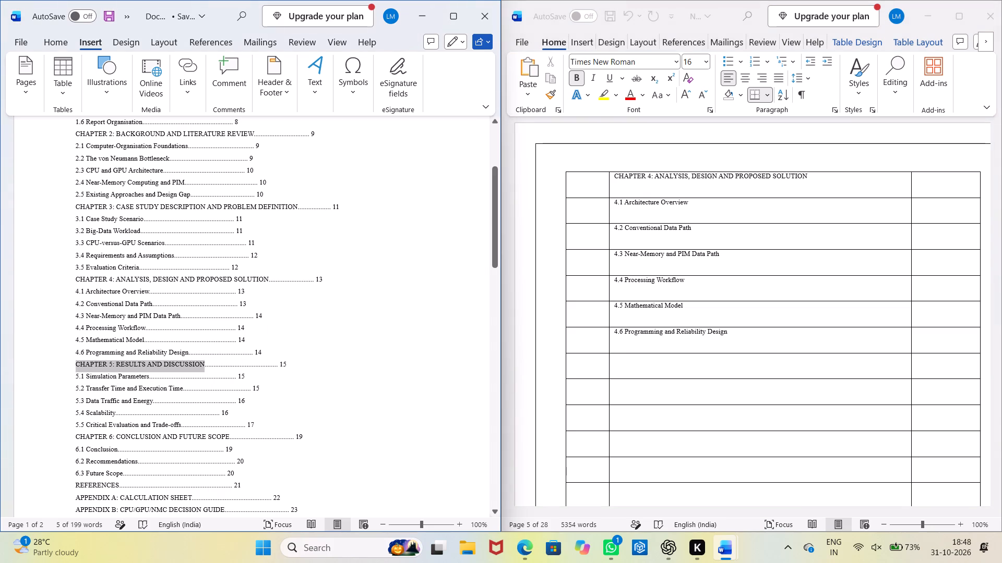
pyautogui.click(633, 369)
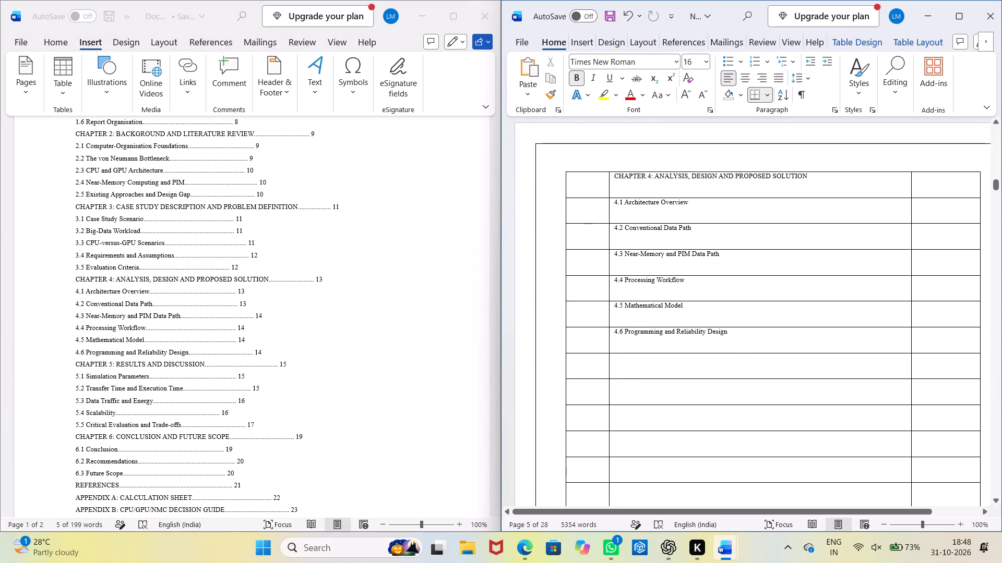
pyautogui.hotkey('ctrl', 'v')
# Copy "5.1 Simulation Parameters" from the old contents list into the TITLE cell below the CHAPTER 5 heading.
pyautogui.click(645, 391)
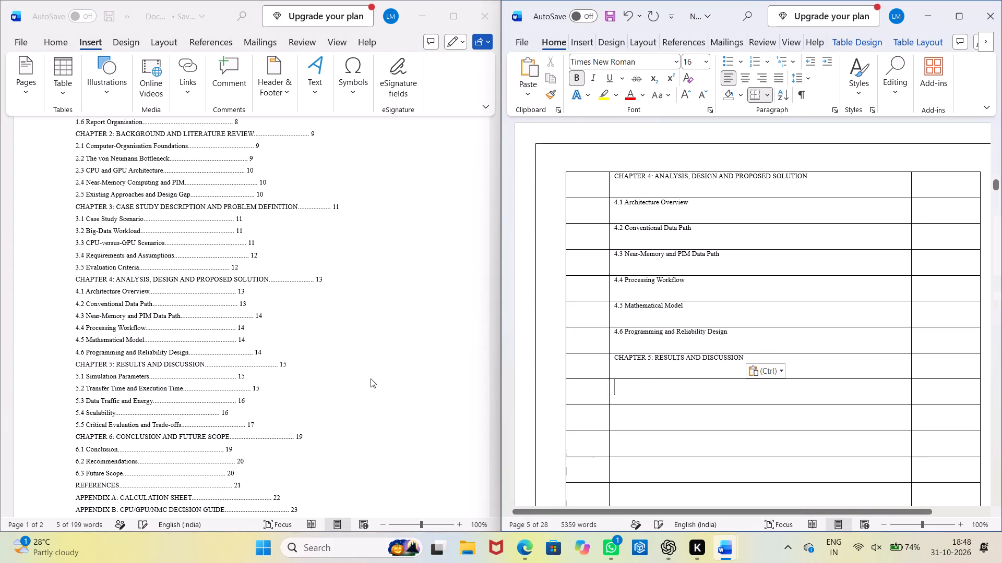
pyautogui.click(148, 373)
pyautogui.moveTo(149, 375); pyautogui.dragTo(71, 373)
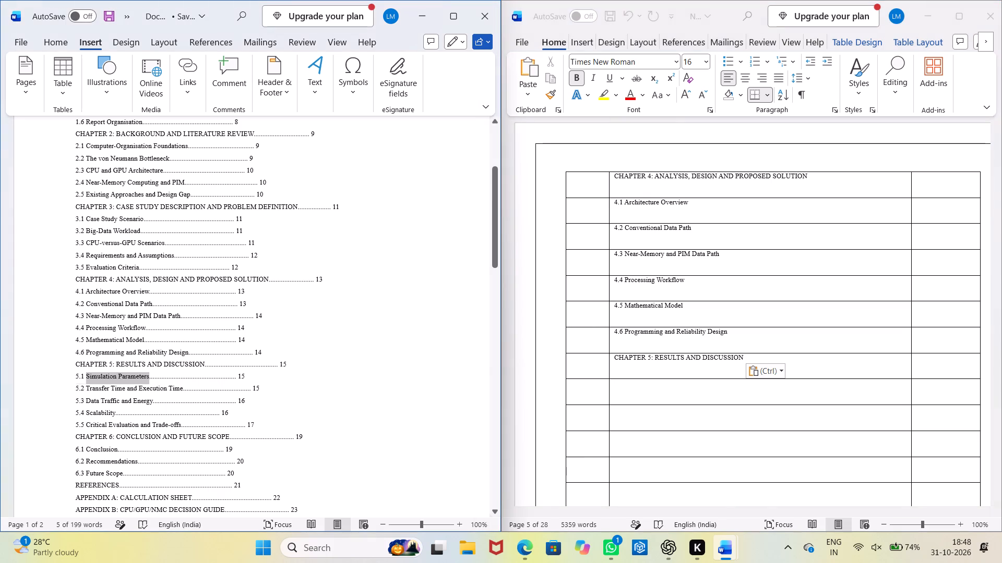
pyautogui.moveTo(71, 373); pyautogui.dragTo(47, 375)
pyautogui.hotkey('ctrl', 'c')
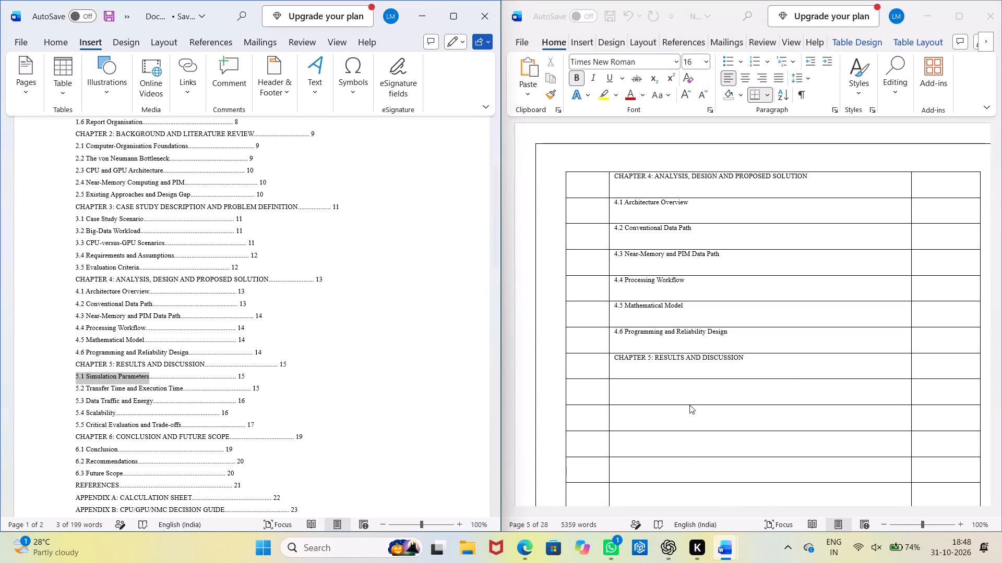
pyautogui.click(681, 391)
pyautogui.hotkey('ctrl', 'v')
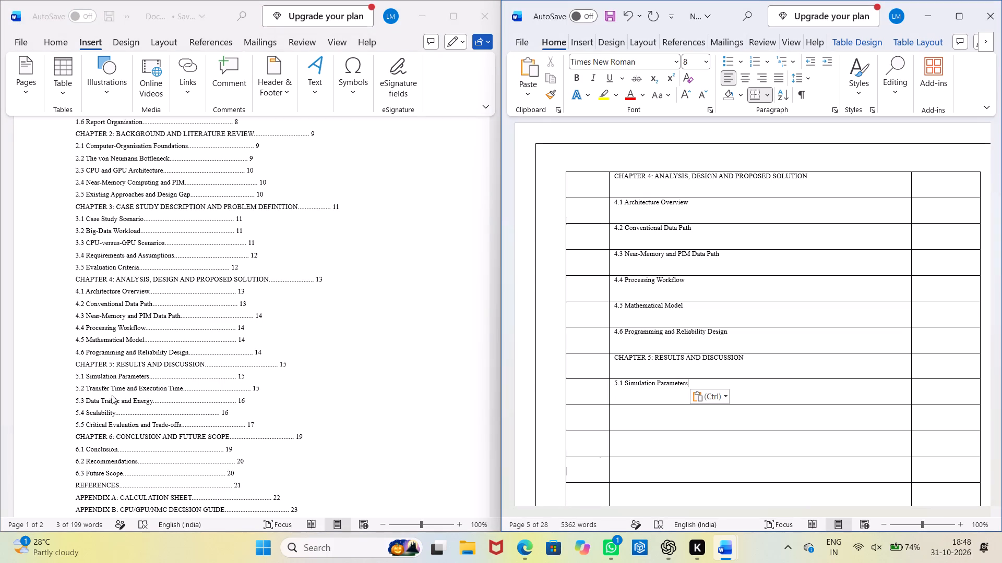
# Copy "5.2 Transfer Time and Execution Time" from the old contents list into the TITLE cell below 5.1 Simulation Parameters.
pyautogui.click(183, 391)
pyautogui.moveTo(182, 388); pyautogui.dragTo(81, 389)
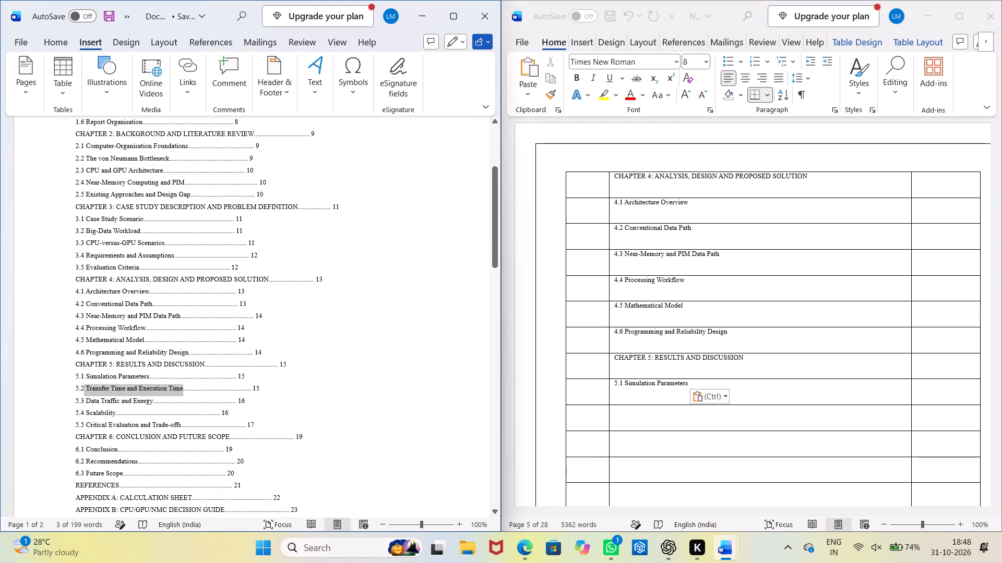
pyautogui.moveTo(81, 389); pyautogui.dragTo(66, 389)
pyautogui.hotkey('ctrl', 'c')
pyautogui.click(639, 415)
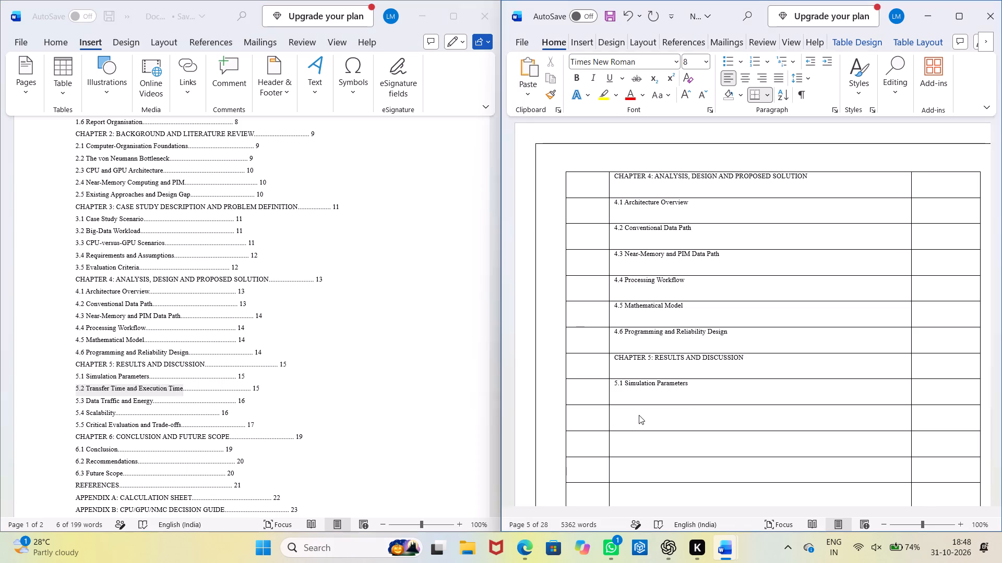
pyautogui.click(639, 415)
pyautogui.press('BackSpace')
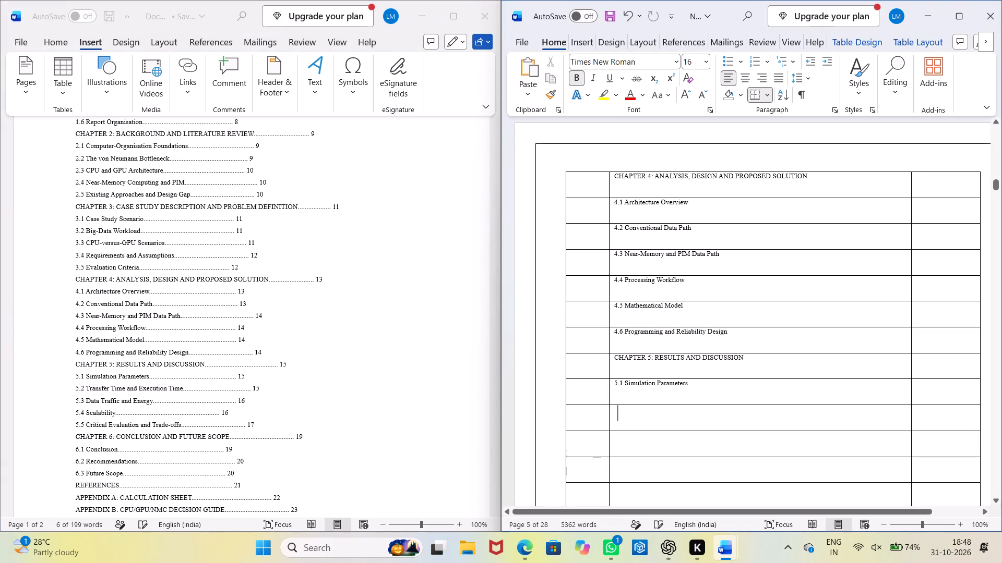
pyautogui.hotkey('ctrl', 'v')
# Copy "5.3 Data Traffic and Energy" from the old contents list into the TITLE cell below 5.2 Transfer Time and Execution Time.
pyautogui.click(642, 437)
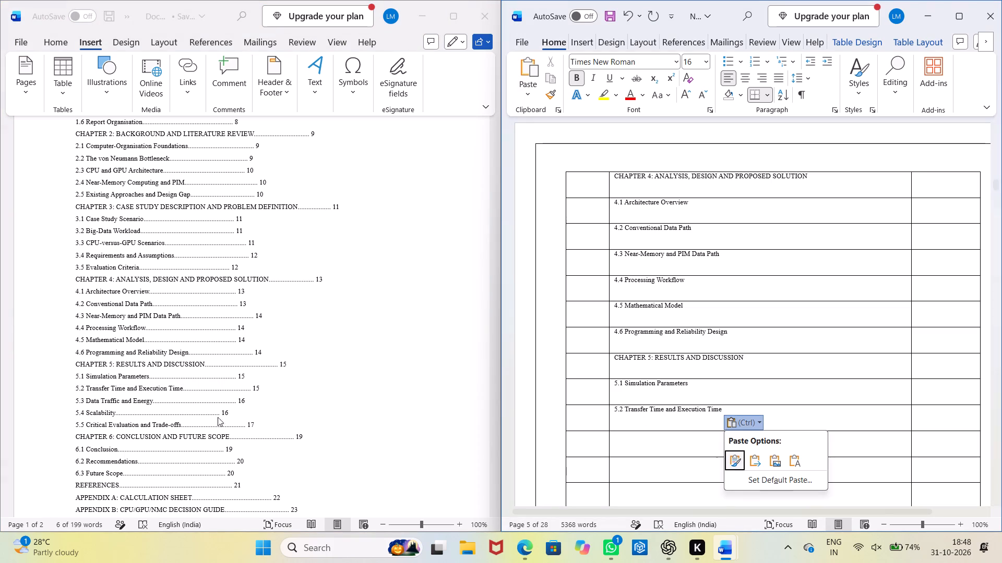
pyautogui.click(622, 440)
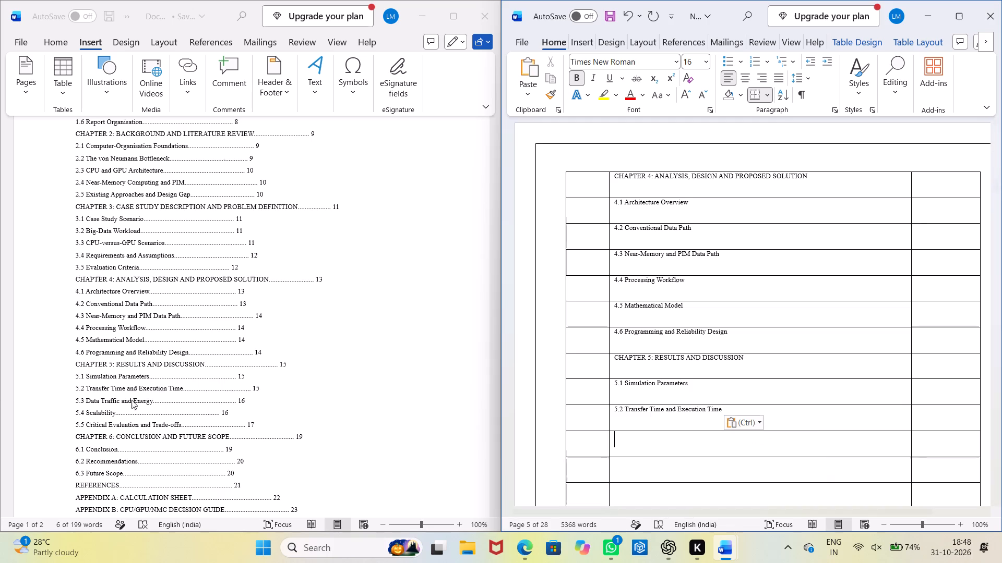
pyautogui.click(150, 399)
pyautogui.moveTo(152, 401); pyautogui.dragTo(70, 410)
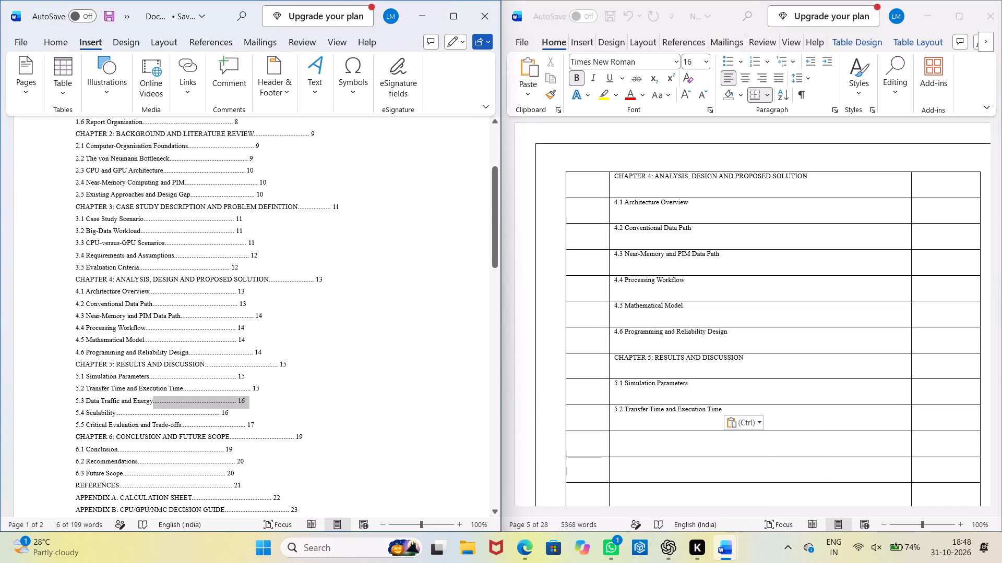
pyautogui.moveTo(70, 410); pyautogui.dragTo(66, 407)
pyautogui.hotkey('ctrl', 'c')
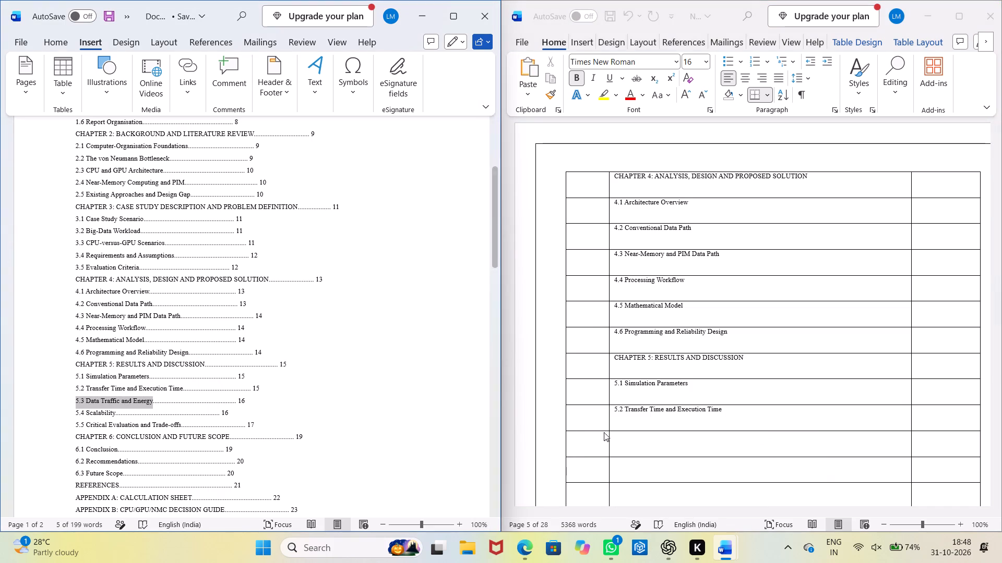
pyautogui.click(634, 436)
pyautogui.hotkey('ctrl', 'v')
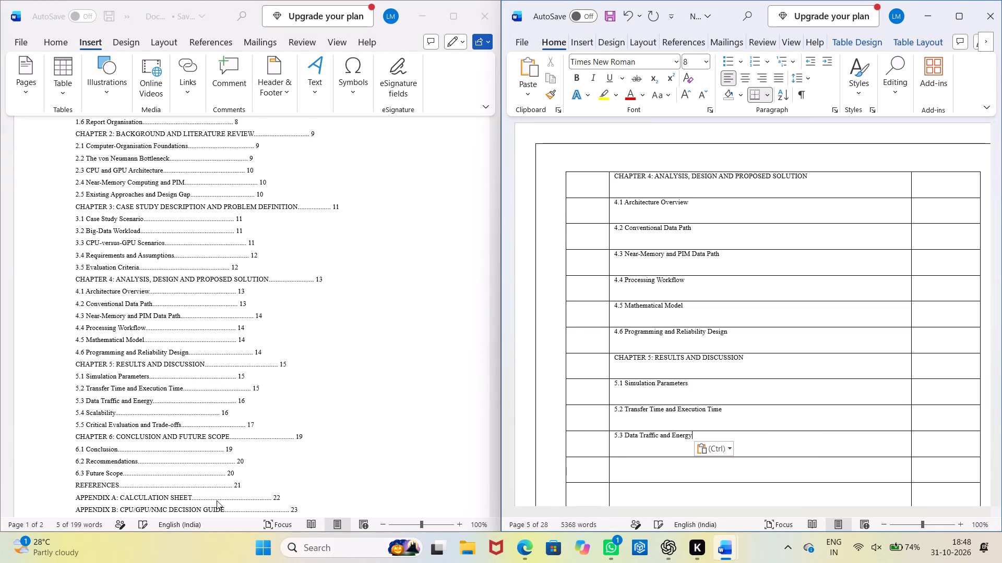
# Copy "5.4 Scalability" from the old contents list into the TITLE cell below 5.3 Data Traffic and Energy.
pyautogui.scroll(-2, 194, 495)
pyautogui.click(110, 353)
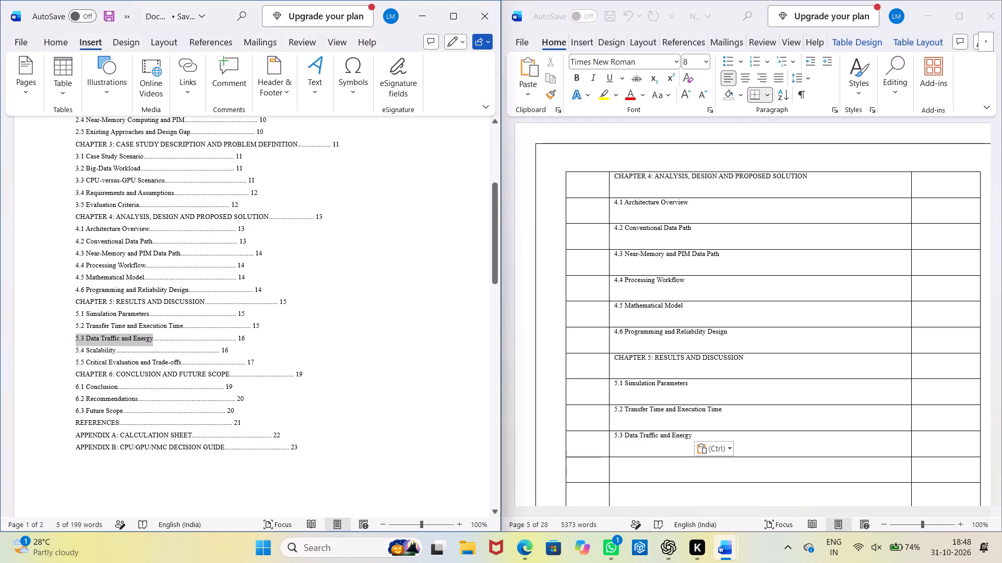
pyautogui.moveTo(113, 352); pyautogui.dragTo(65, 349)
pyautogui.hotkey('ctrl', 'c')
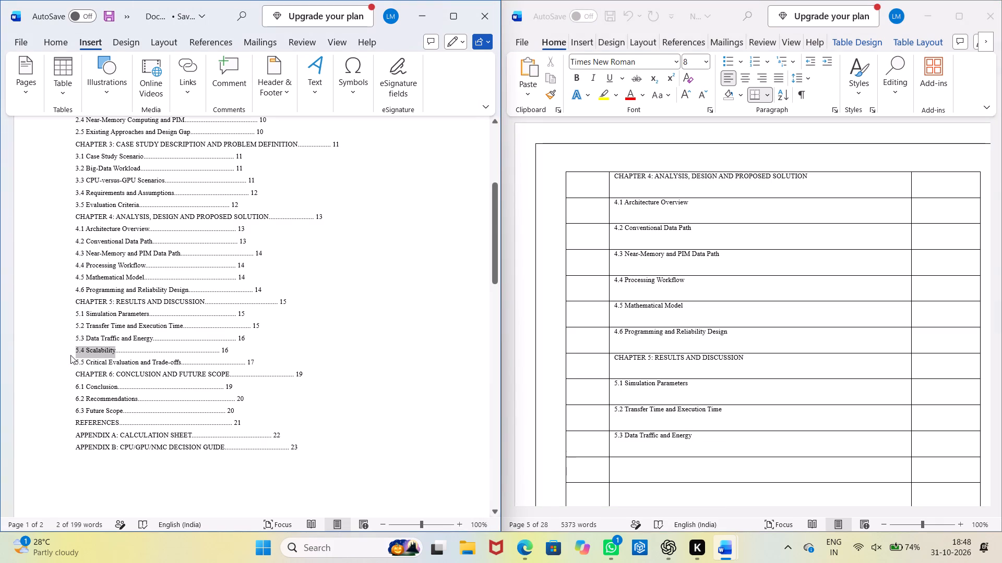
pyautogui.click(616, 472)
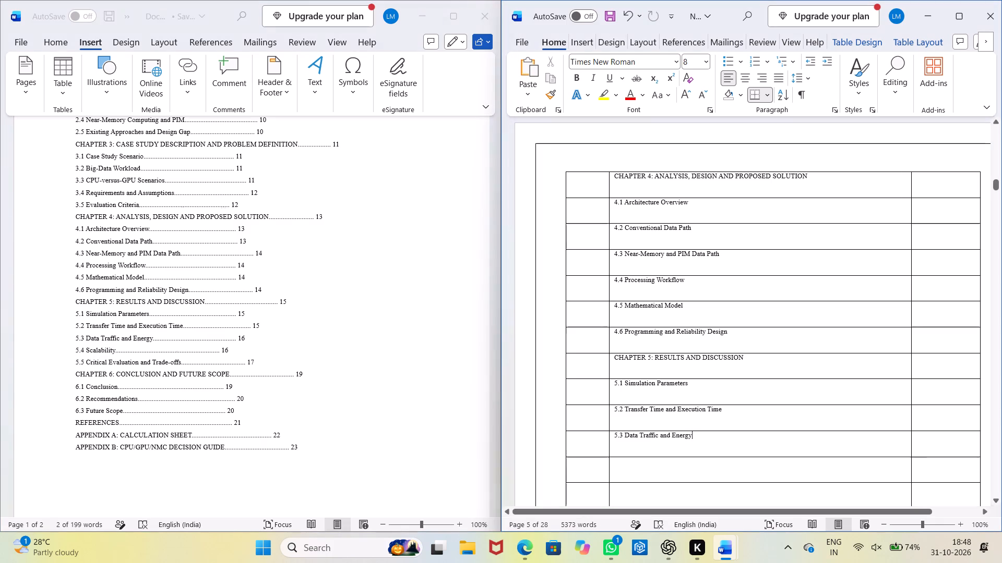
pyautogui.click(623, 462)
pyautogui.hotkey('ctrl', 'v')
# Copy "5.5 Critical Evaluation and Trade-offs" from the old contents list into the TITLE cell below 5.4 Scalability.
pyautogui.scroll(-4, 653, 437)
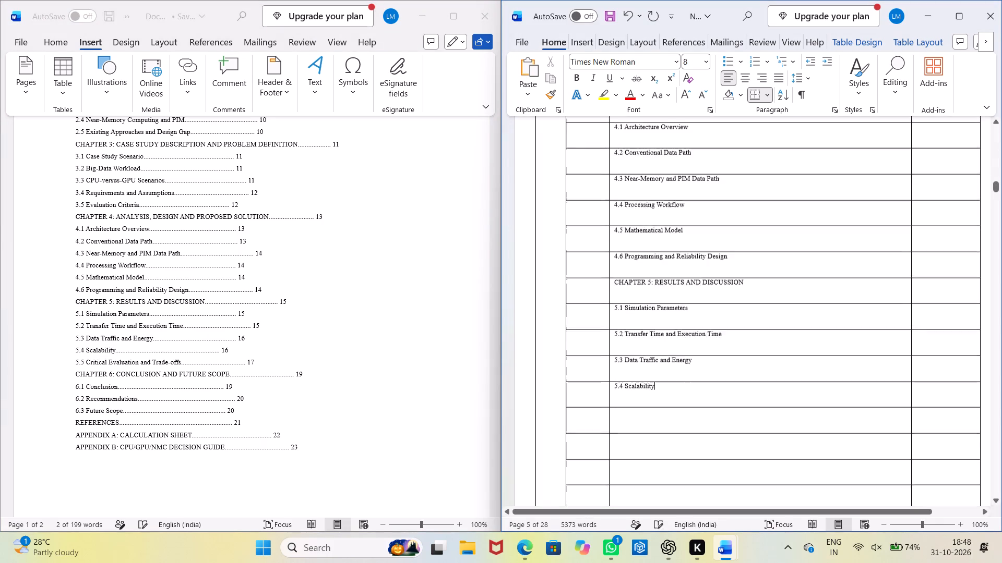
pyautogui.scroll(-2, 653, 437)
pyautogui.click(639, 307)
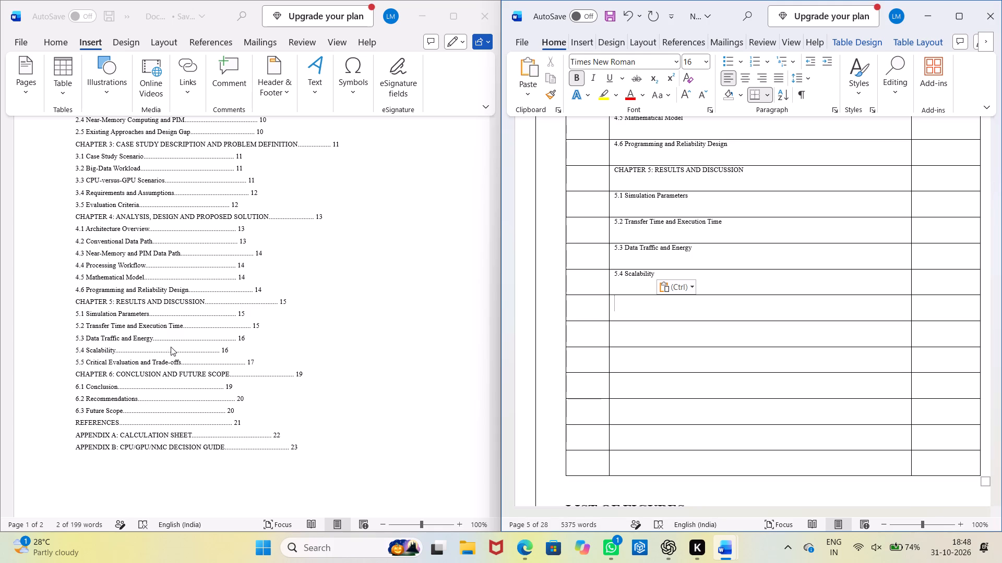
pyautogui.click(176, 364)
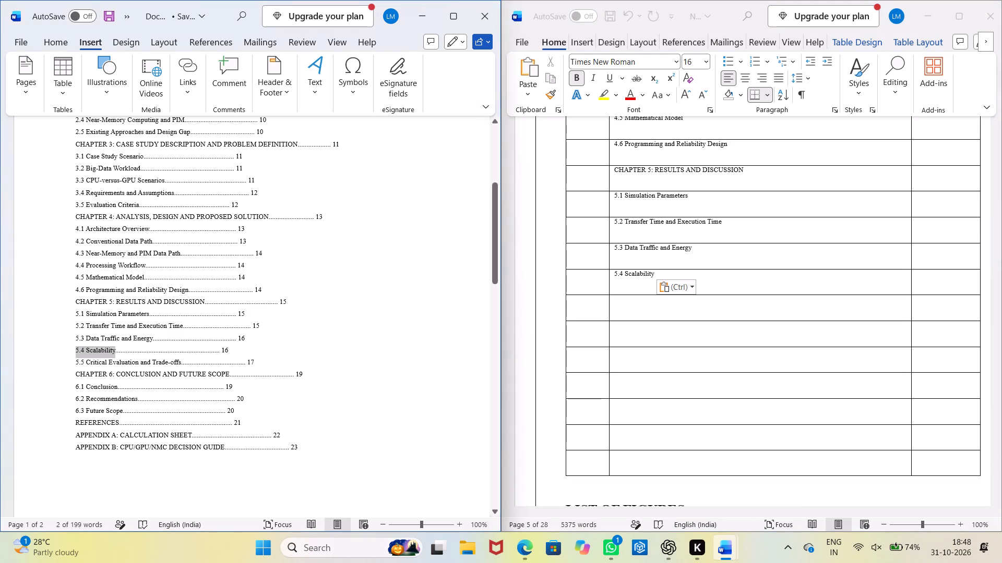
pyautogui.moveTo(181, 361); pyautogui.dragTo(68, 359)
pyautogui.hotkey('ctrl', 'c')
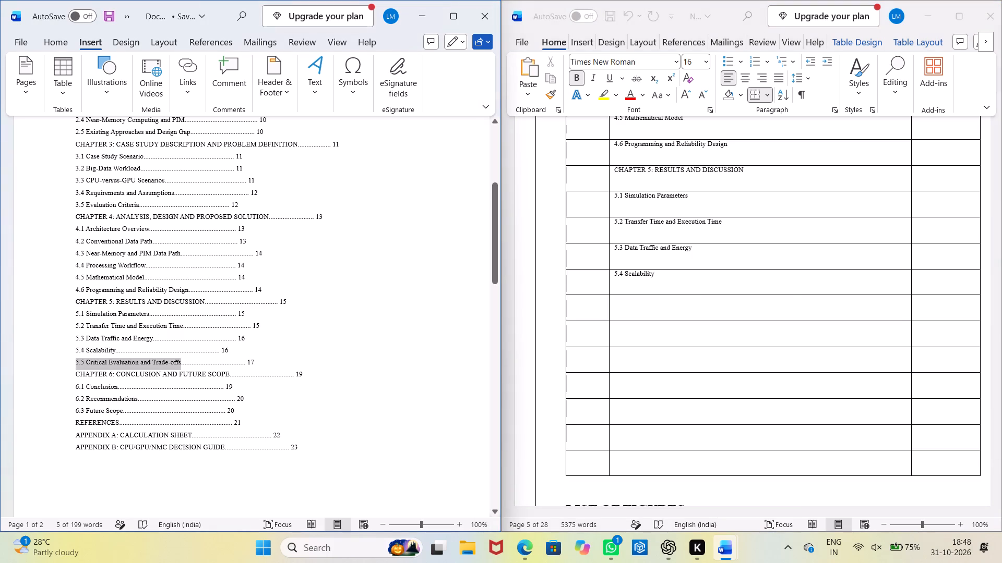
pyautogui.click(706, 305)
pyautogui.hotkey('ctrl', 'v')
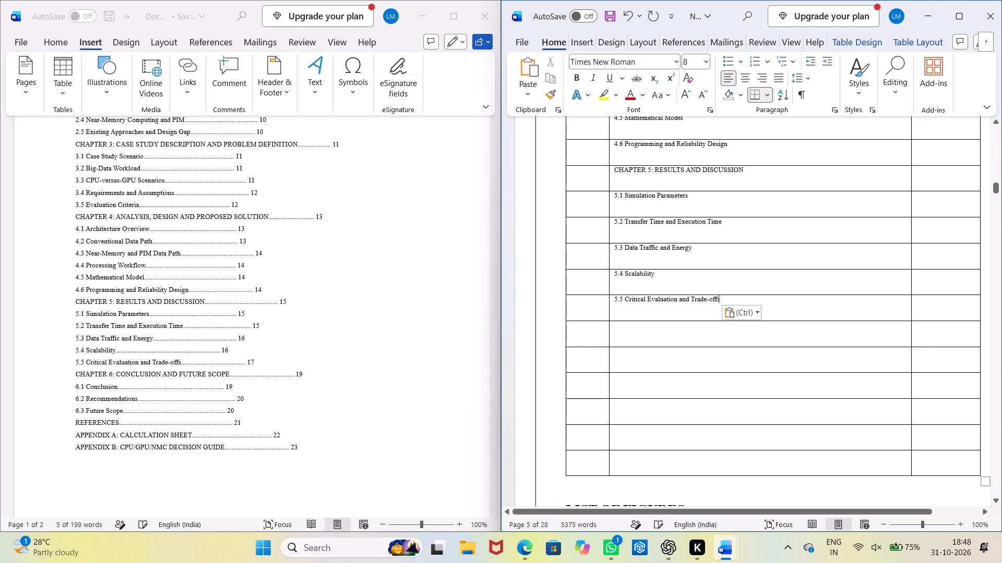
# Copy the heading "CHAPTER 6: CONCLUSION AND FUTURE SCOPE" from the old contents list into the TITLE cell below 5.5 Critical Evaluation and Trade-offs.
pyautogui.click(233, 377)
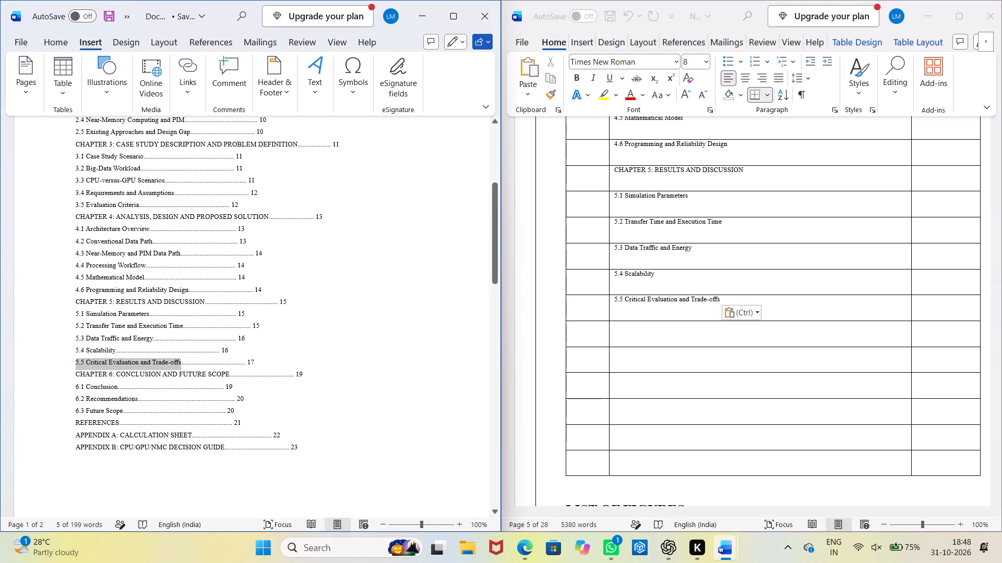
pyautogui.moveTo(226, 373); pyautogui.dragTo(85, 380)
pyautogui.click(318, 446)
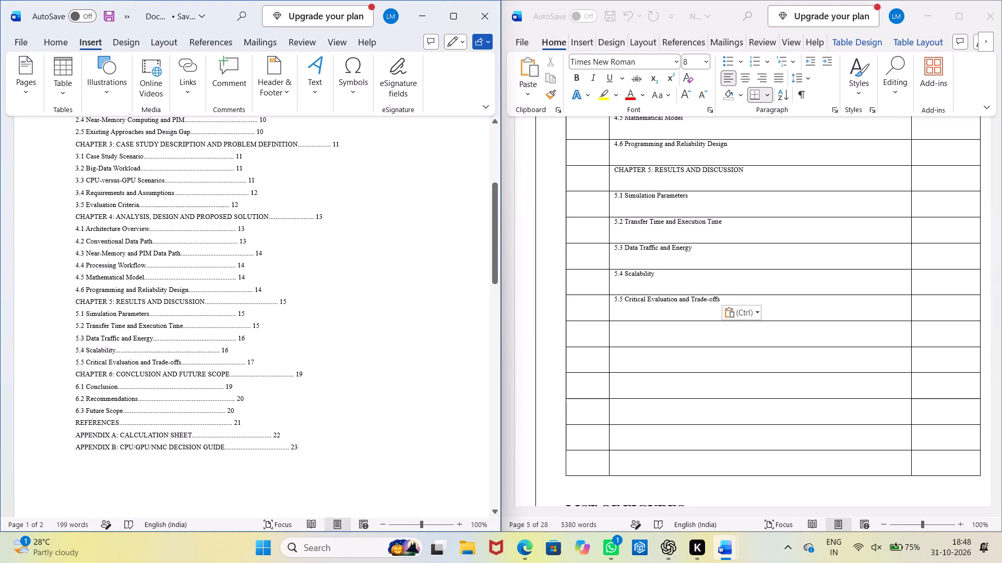
pyautogui.moveTo(229, 375); pyautogui.dragTo(92, 375)
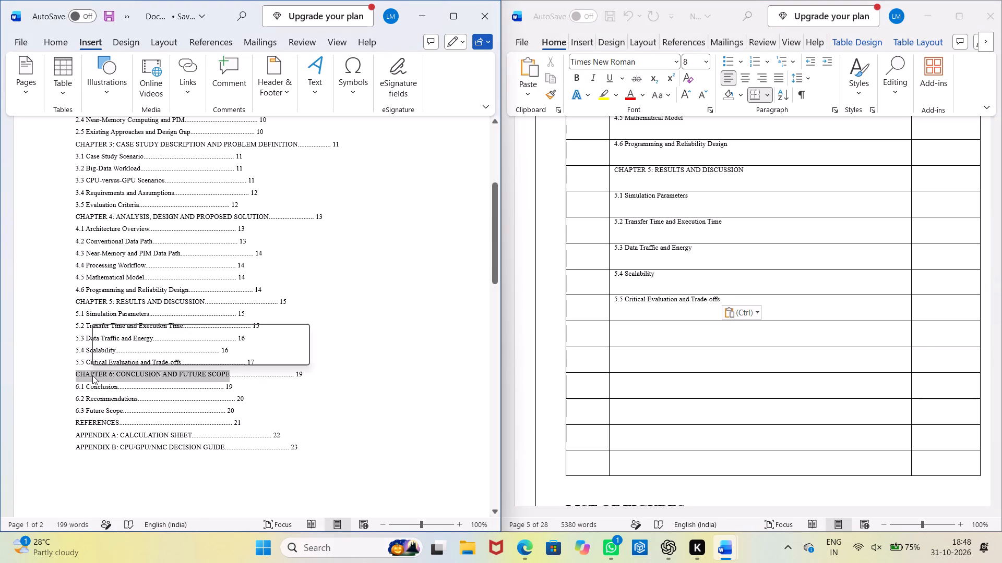
pyautogui.hotkey('ctrl', 'c')
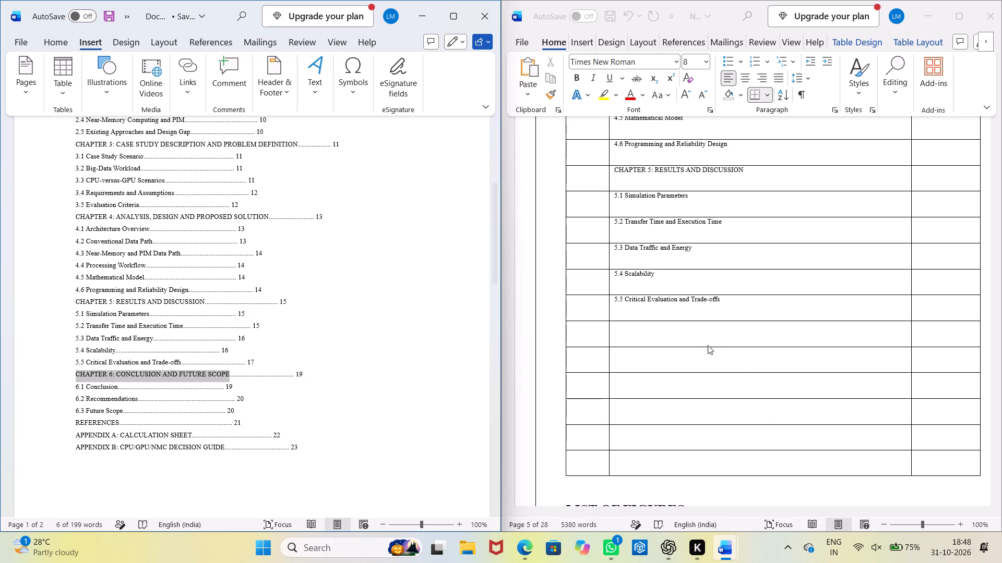
pyautogui.click(704, 337)
pyautogui.click(704, 337)
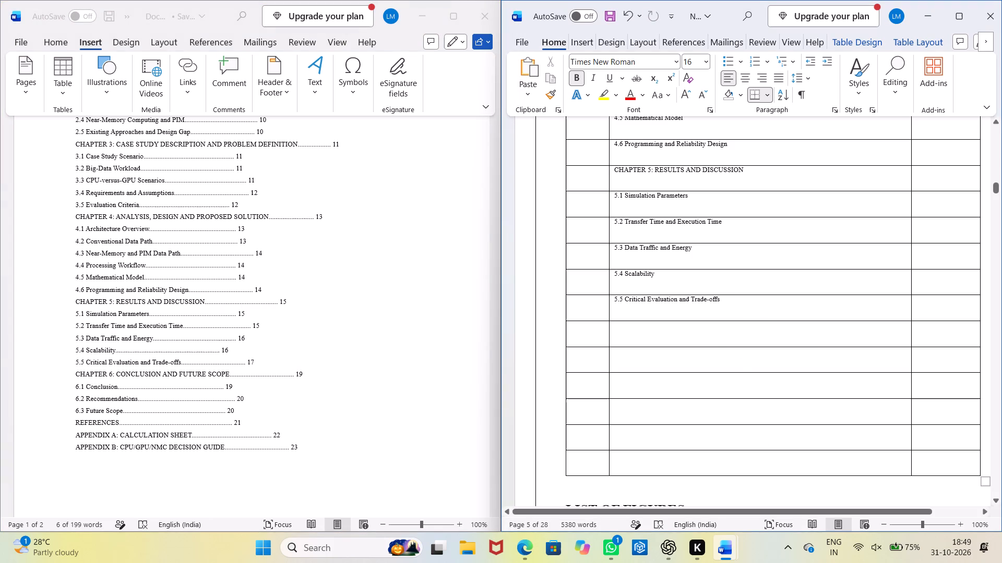
pyautogui.hotkey('ctrl', 'v')
# Copy "6.1 Conclusion" from the old contents list into the TITLE cell below the CHAPTER 6 heading.
pyautogui.click(706, 361)
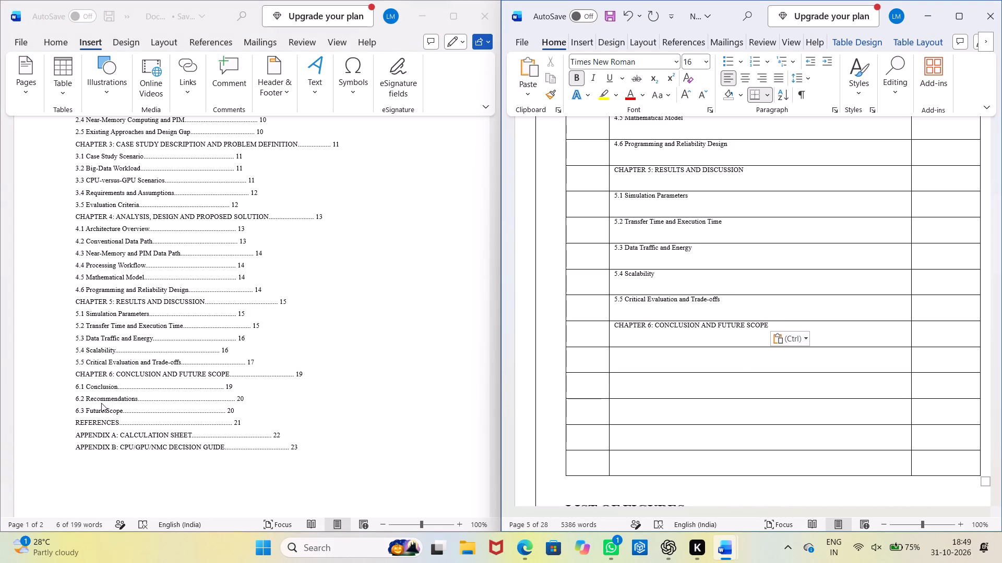
pyautogui.click(118, 387)
pyautogui.moveTo(117, 387); pyautogui.dragTo(59, 393)
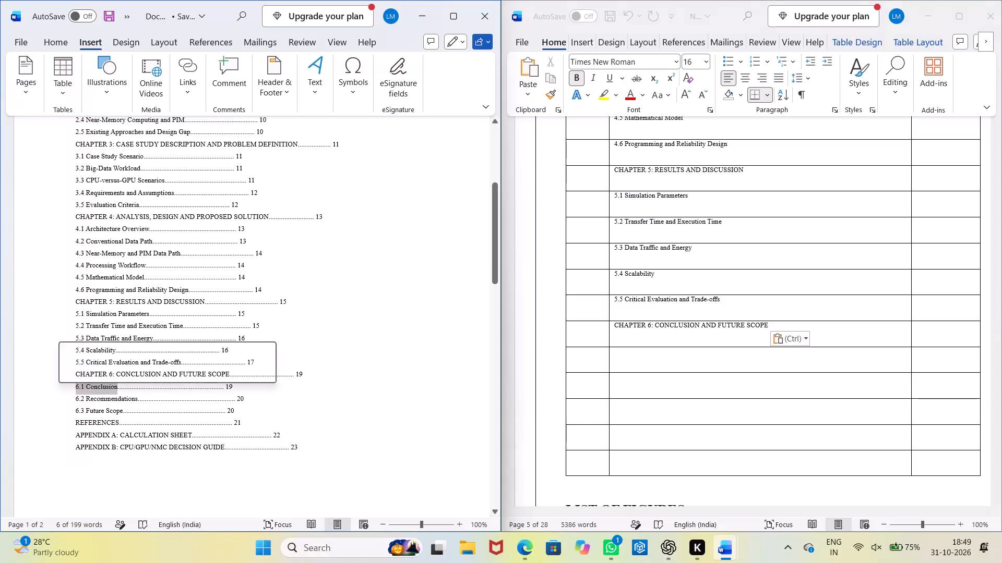
pyautogui.hotkey('ctrl', 'c')
pyautogui.click(614, 362)
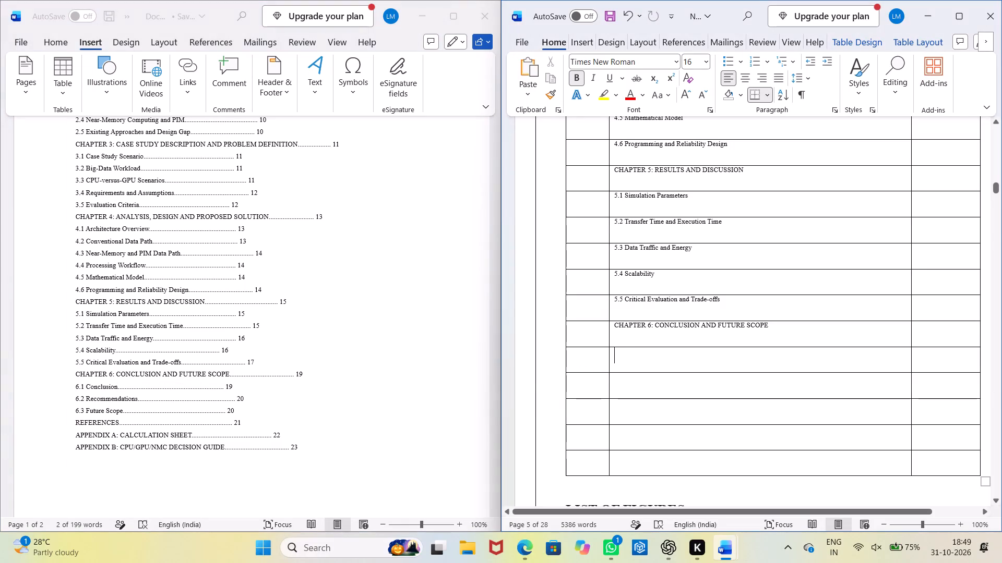
pyautogui.hotkey('ctrl', 'v')
# Copy "6.2 Recommendations" from the old contents list into the TITLE cell below 6.1 Conclusion.
pyautogui.click(636, 386)
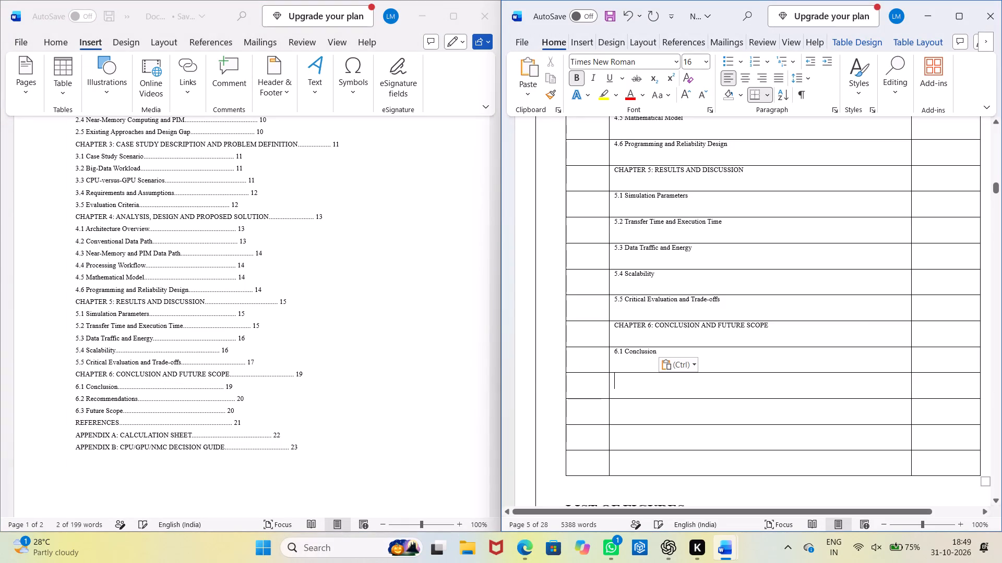
pyautogui.click(137, 401)
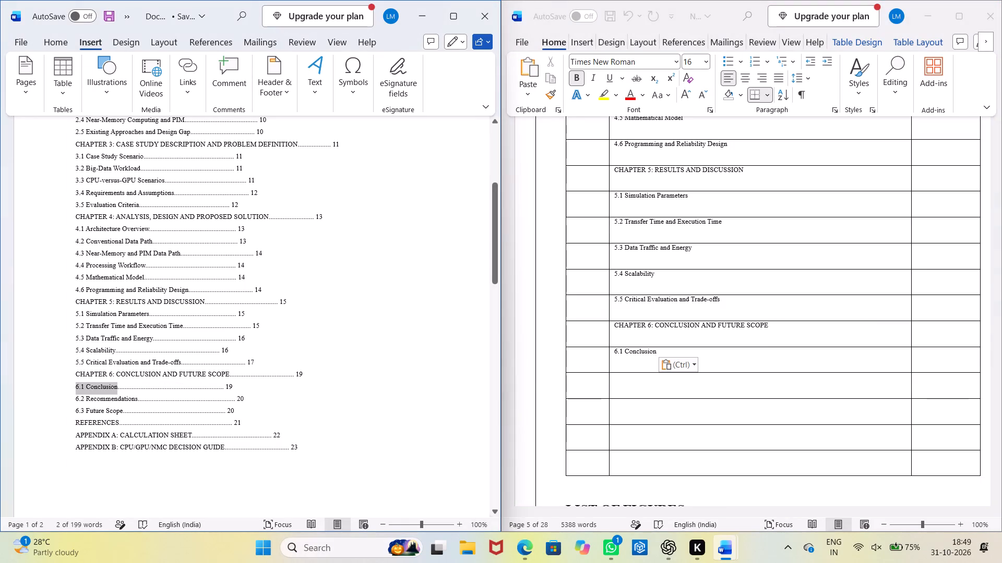
pyautogui.moveTo(137, 398); pyautogui.dragTo(55, 399)
pyautogui.hotkey('ctrl', 'c')
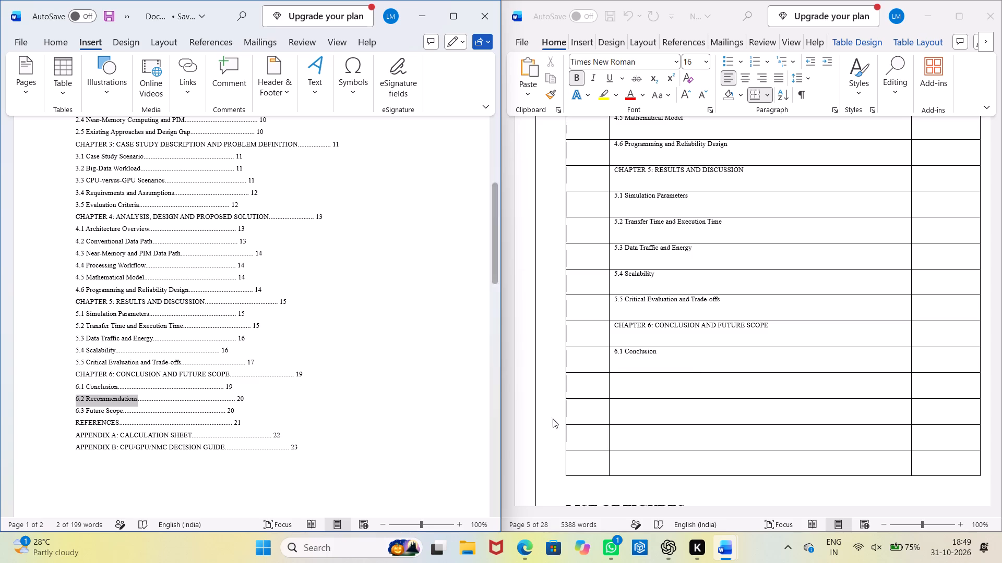
pyautogui.click(670, 384)
pyautogui.hotkey('ctrl', 'v')
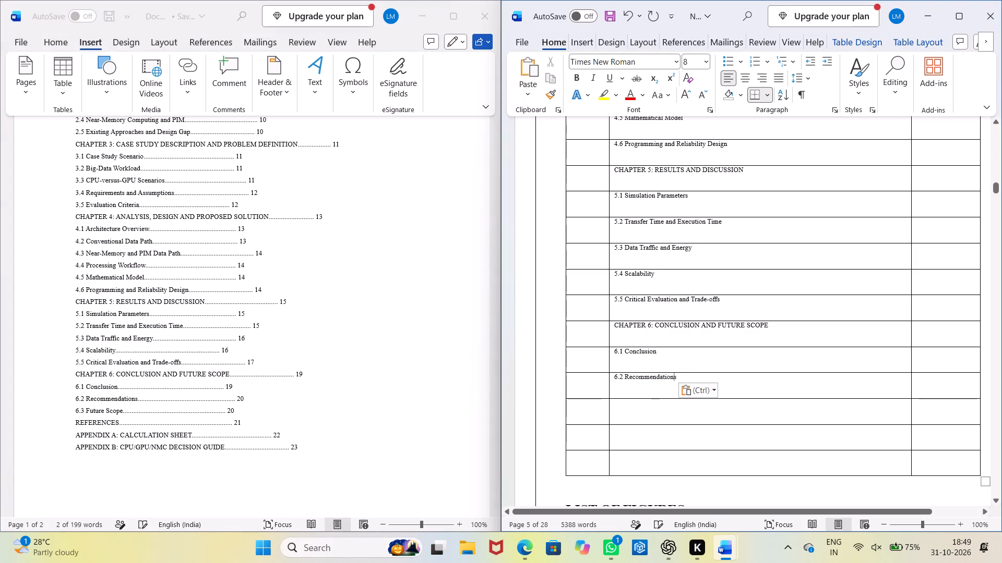
# Copy "6.3 Future Scope" from the old contents list into the TITLE cell below 6.2 Recommendations.
pyautogui.click(652, 414)
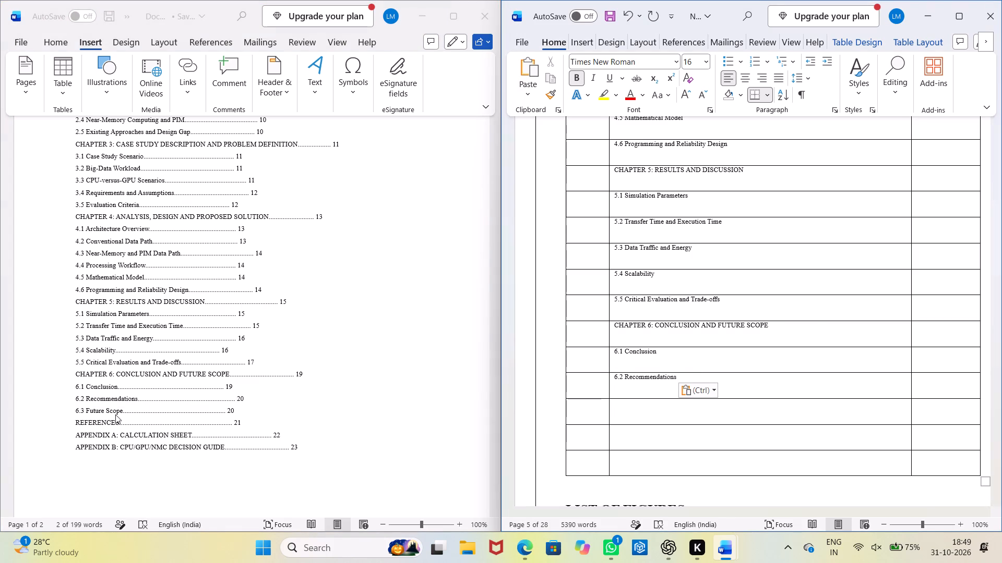
pyautogui.click(117, 412)
pyautogui.moveTo(121, 411); pyautogui.dragTo(66, 410)
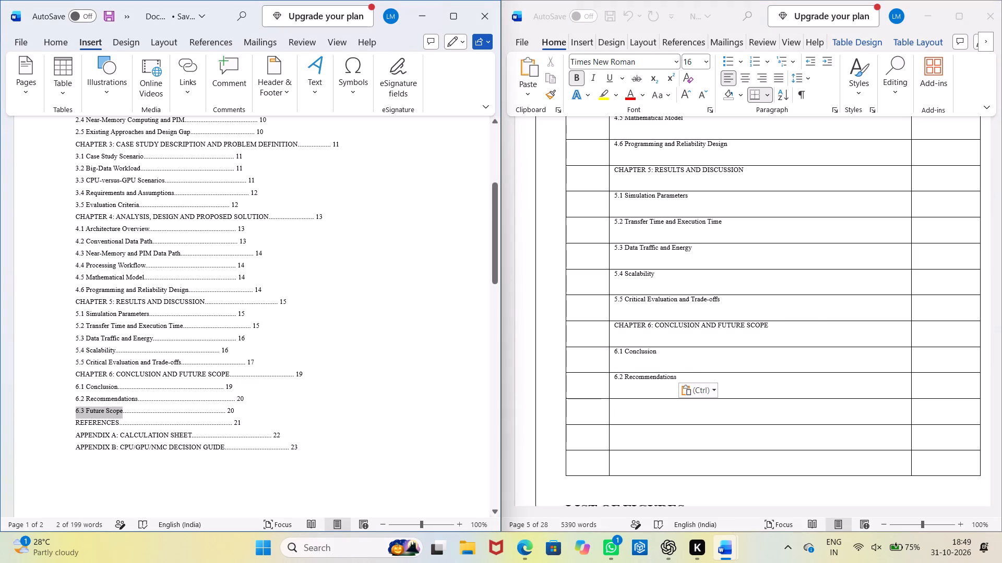
pyautogui.hotkey('ctrl', 'c')
pyautogui.click(639, 411)
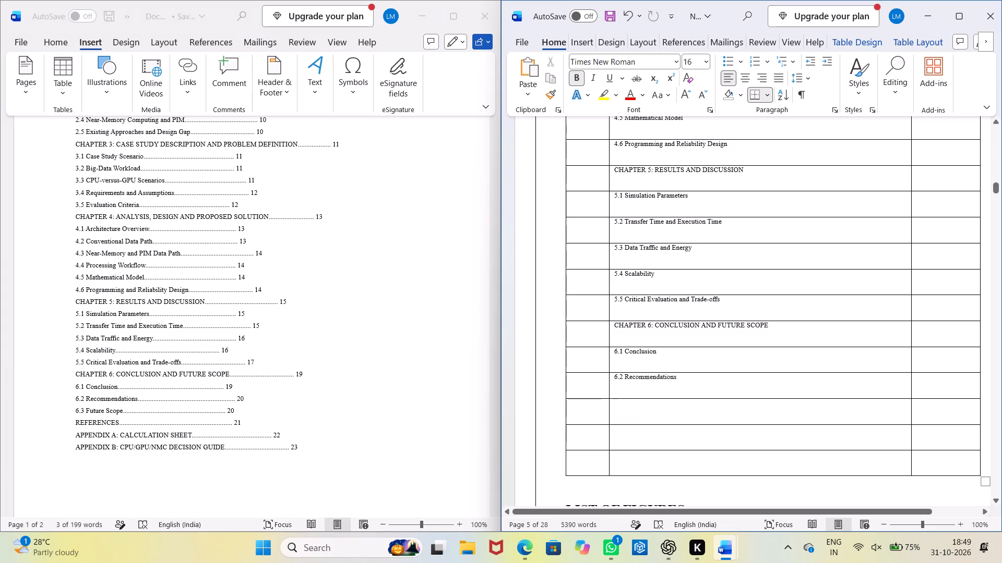
pyautogui.hotkey('ctrl', 'v')
# Copy "REFERENCES" from the old contents list into the TITLE cell below 6.3 Future Scope.
pyautogui.click(638, 435)
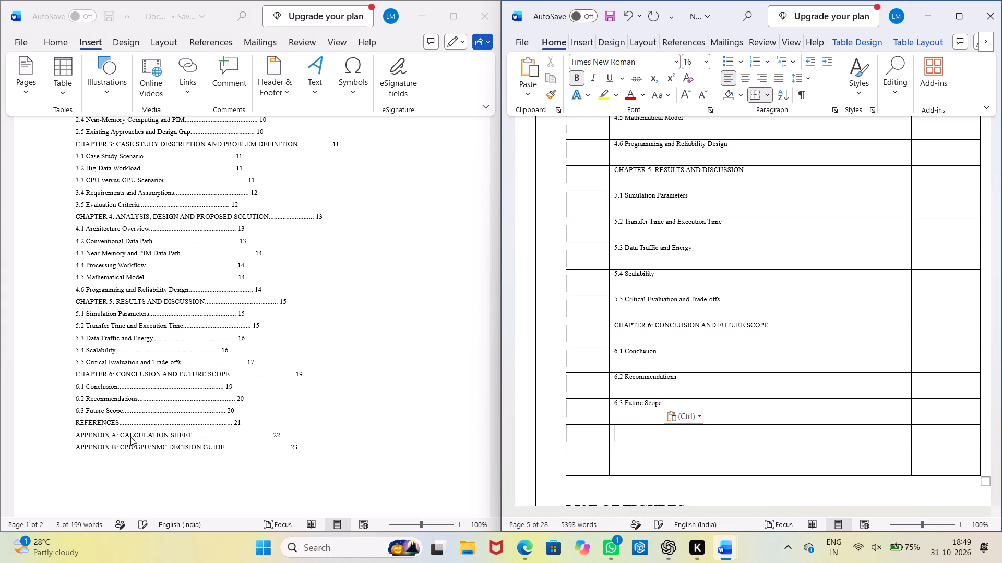
pyautogui.scroll(-4, 661, 431)
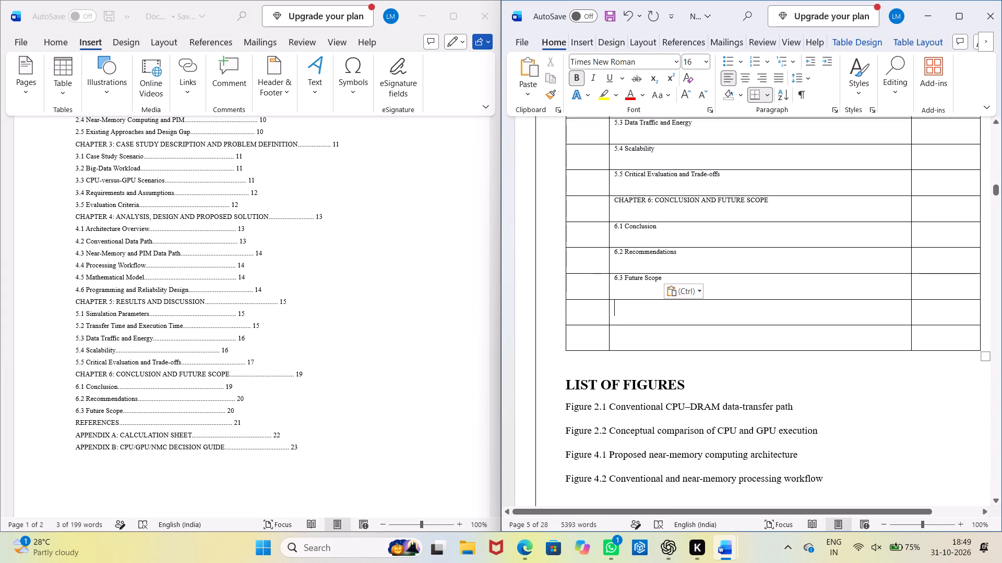
pyautogui.scroll(3, 661, 431)
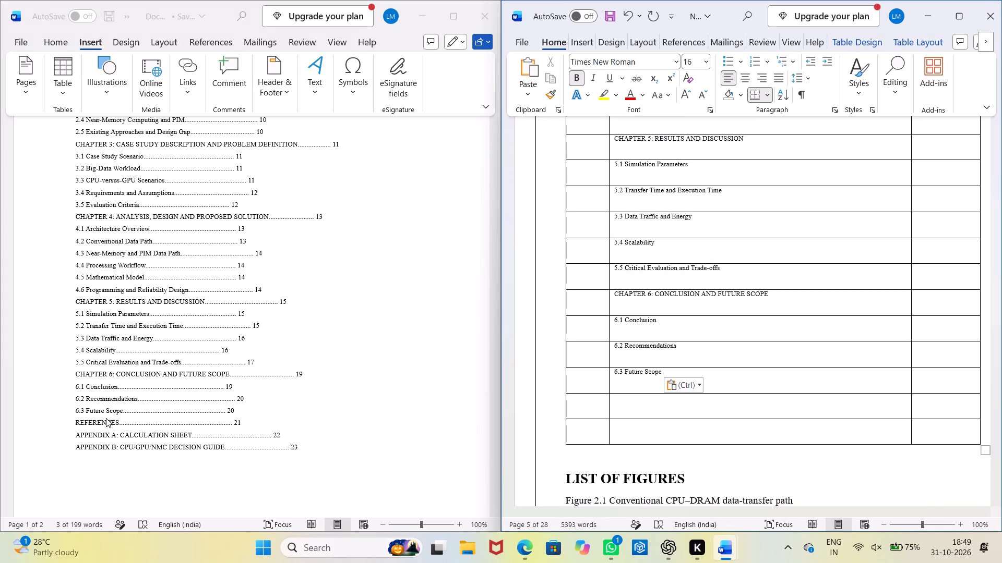
pyautogui.click(105, 418)
pyautogui.moveTo(119, 423); pyautogui.dragTo(74, 423)
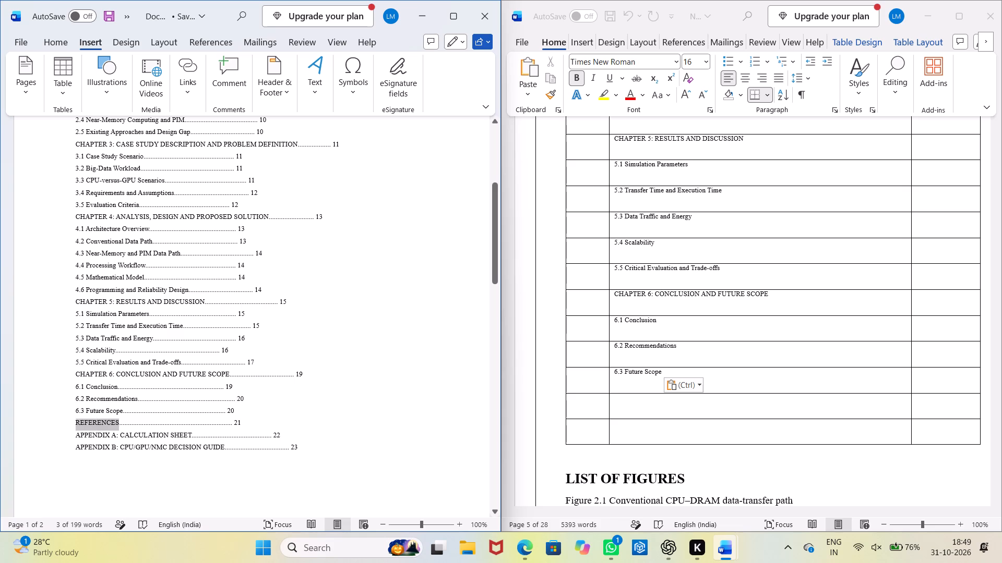
pyautogui.moveTo(74, 423); pyautogui.dragTo(71, 423)
pyautogui.hotkey('ctrl', 'c')
pyautogui.click(637, 401)
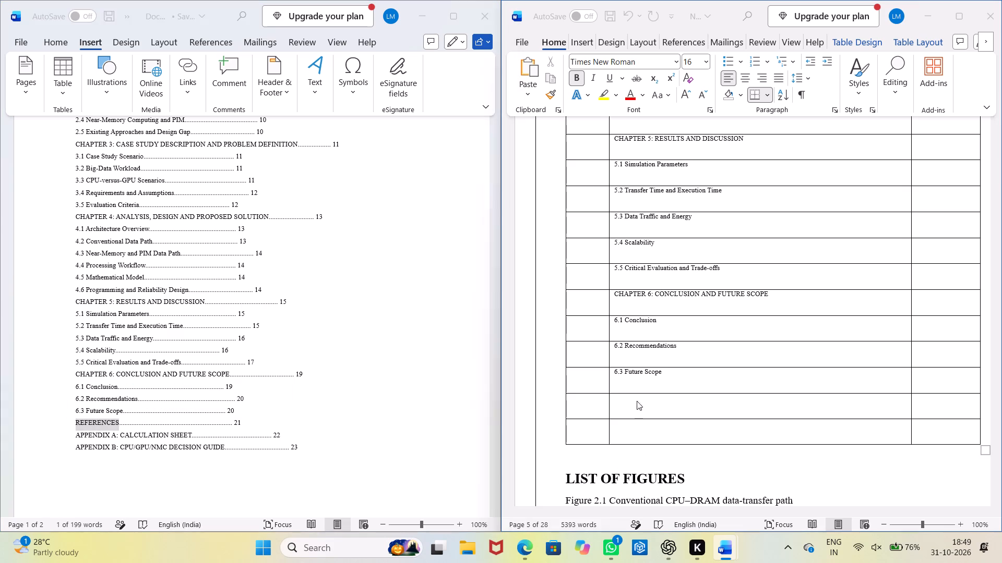
pyautogui.hotkey('ctrl', 'v')
# Copy "APPENDIX A: CALCULATION SHEET" from the old contents list into the TITLE cell below REFERENCES.
pyautogui.click(631, 434)
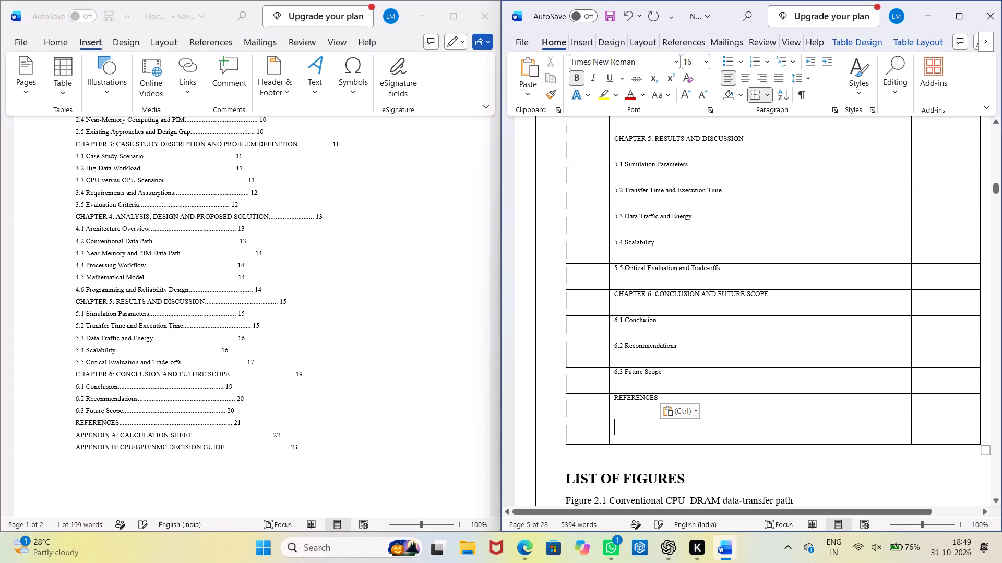
pyautogui.click(184, 432)
pyautogui.moveTo(189, 434); pyautogui.dragTo(90, 437)
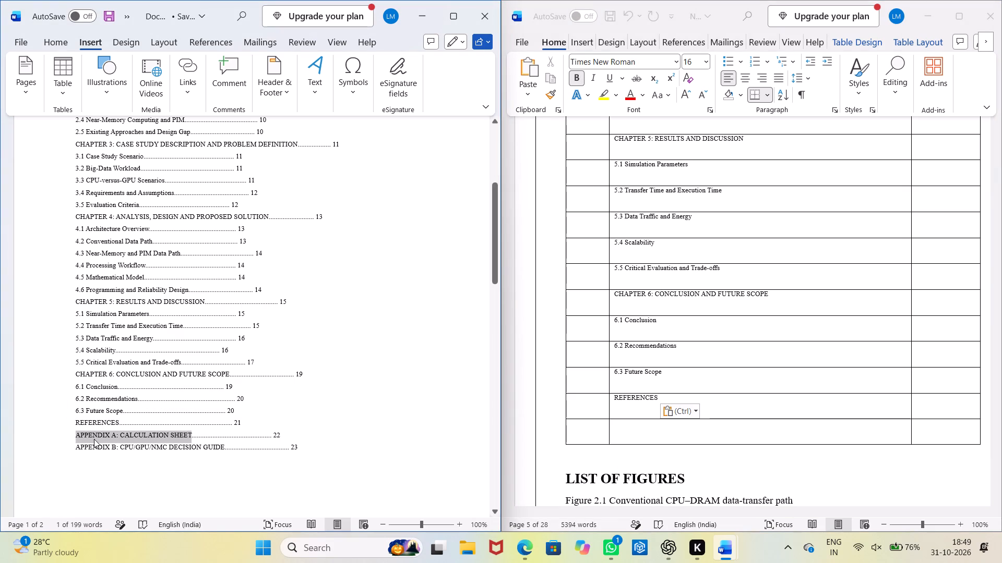
pyautogui.hotkey('ctrl', 'c')
pyautogui.click(722, 432)
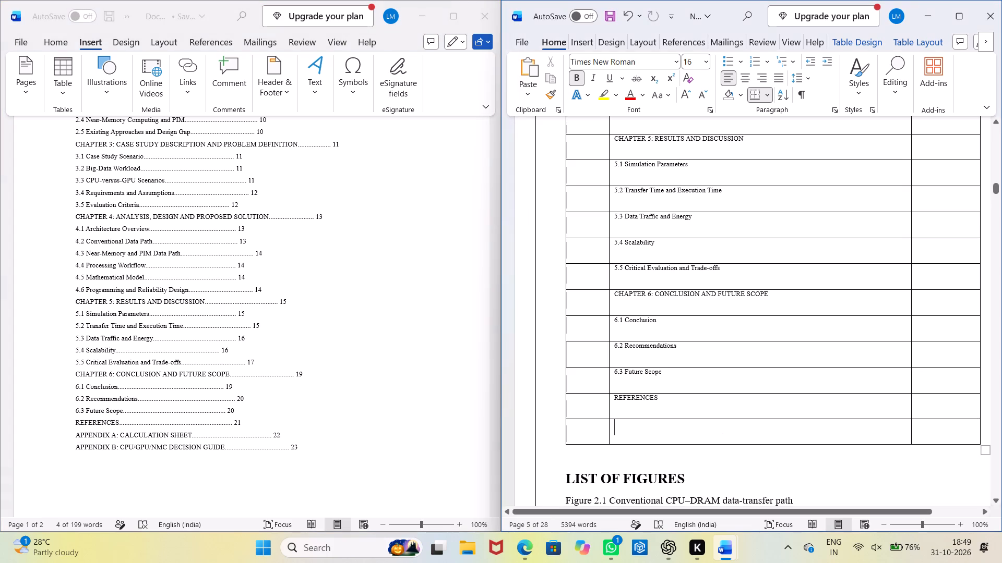
pyautogui.hotkey('ctrl', 'v')
# Add an empty row at the end of the contents table, below the APPENDIX A row.
pyautogui.click(973, 439)
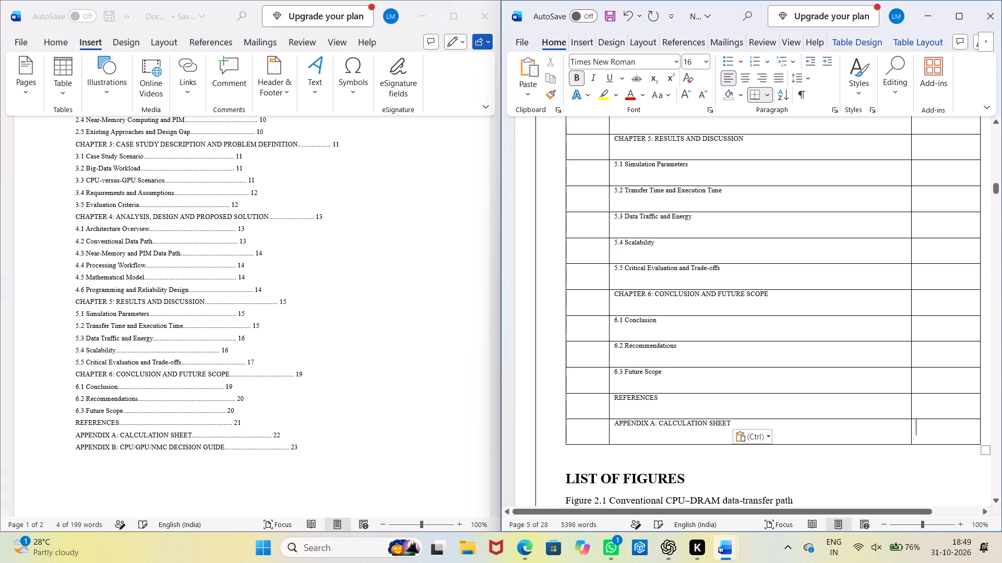
pyautogui.click(984, 435)
pyautogui.press('Return')
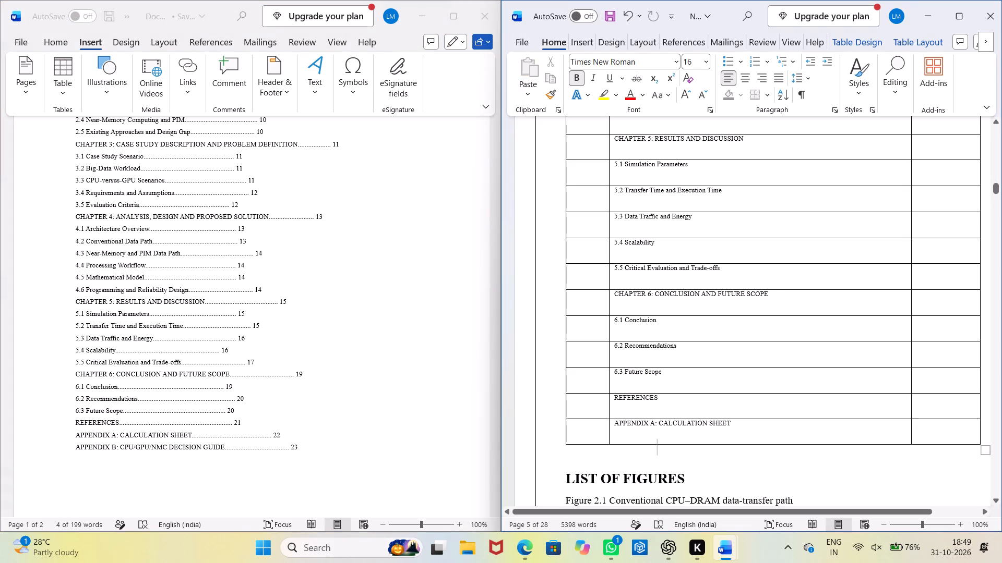
# Copy "APPENDIX B: CPU/GPU/NMC DECISION GUIDE" from the old contents list into the TITLE cell below APPENDIX A.
pyautogui.click(675, 463)
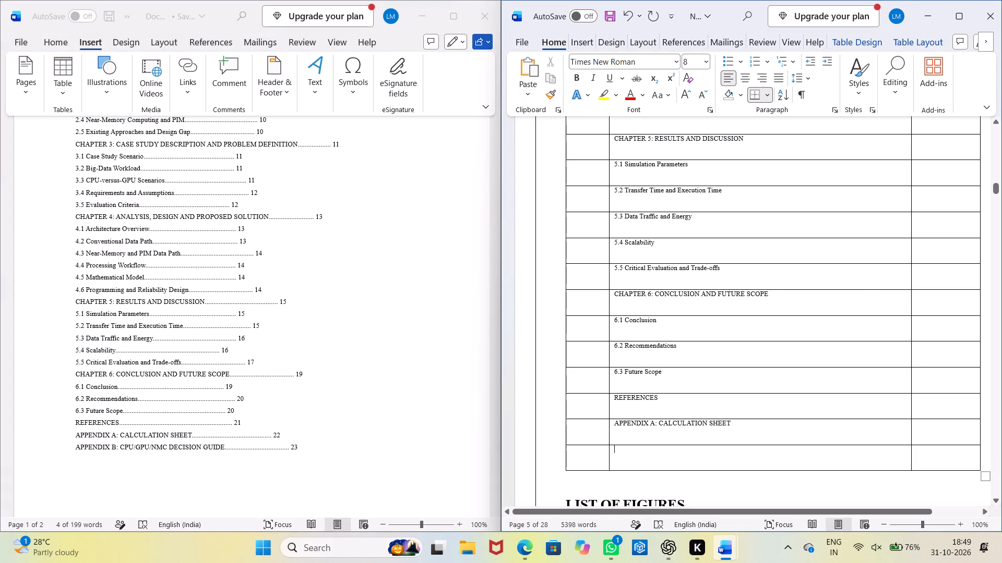
pyautogui.click(220, 449)
pyautogui.moveTo(223, 446); pyautogui.dragTo(91, 452)
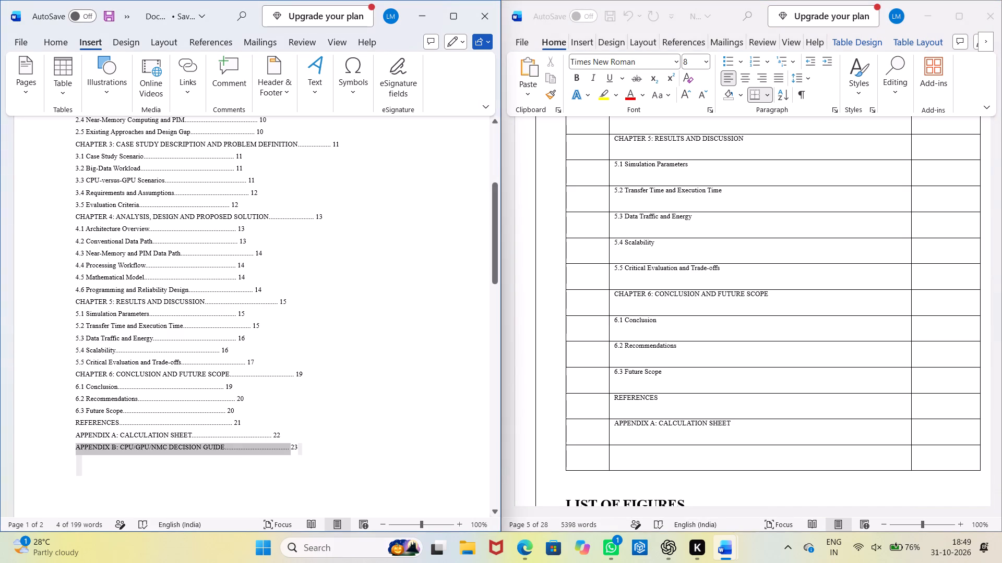
pyautogui.moveTo(91, 452); pyautogui.dragTo(95, 452)
pyautogui.click(232, 471)
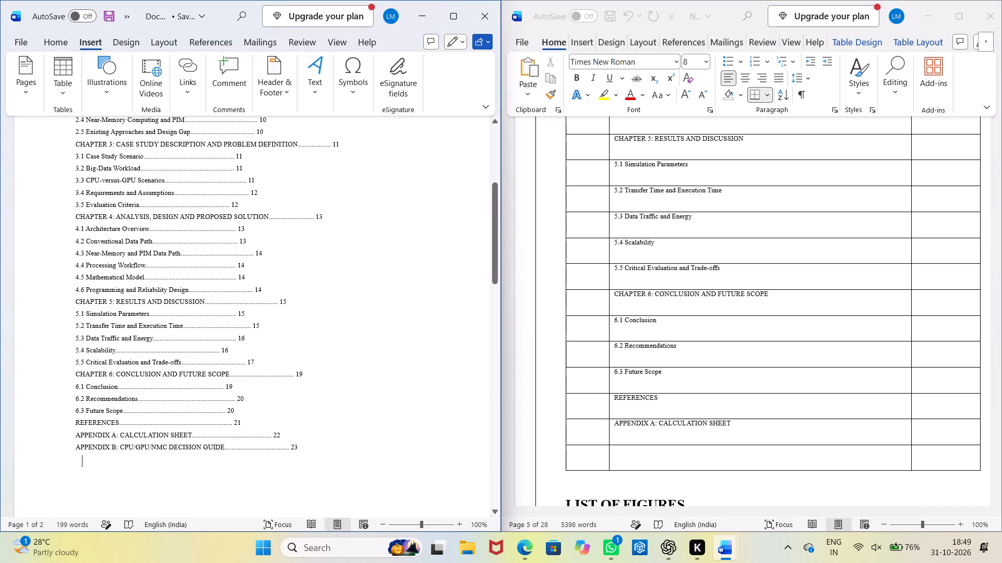
pyautogui.moveTo(222, 445); pyautogui.dragTo(70, 445)
pyautogui.hotkey('ctrl', 'c')
pyautogui.click(630, 456)
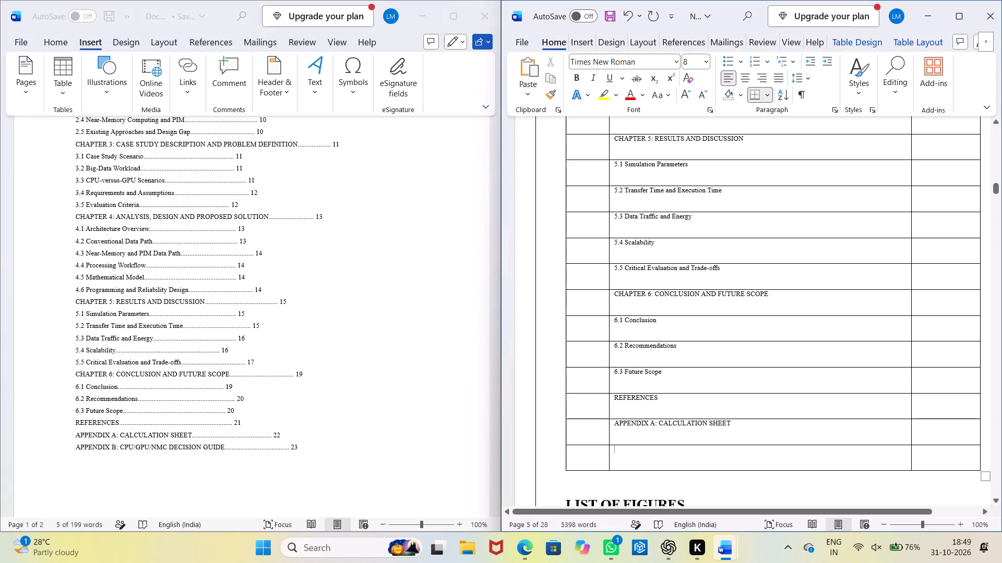
pyautogui.hotkey('ctrl', 'v')
# Format all TITLE entries from DECLARATION to APPENDIX B as 12 pt, non-bold, justified text.
pyautogui.scroll(6, 675, 480)
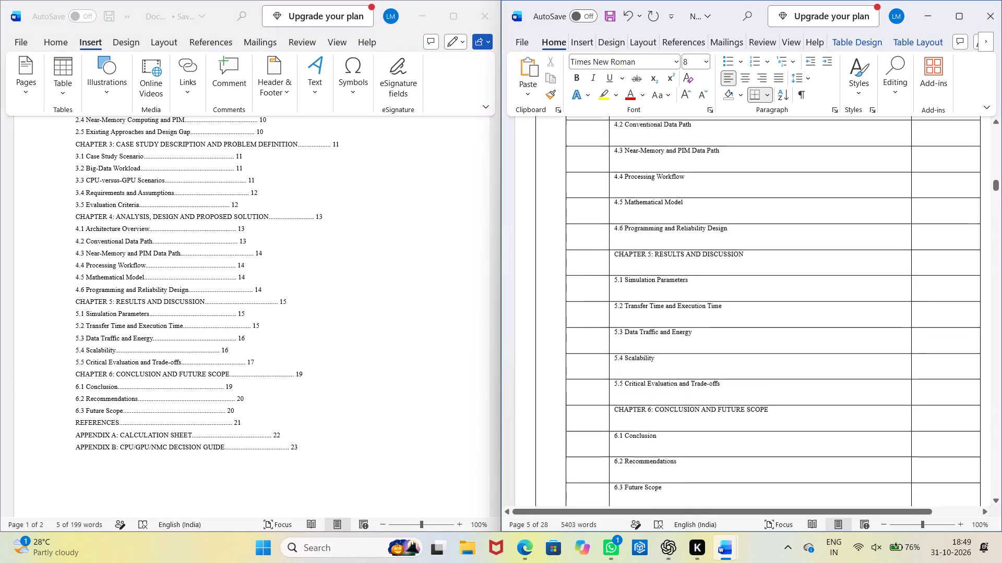
pyautogui.scroll(10, 685, 486)
pyautogui.scroll(-20, 685, 486)
pyautogui.scroll(-2, 685, 486)
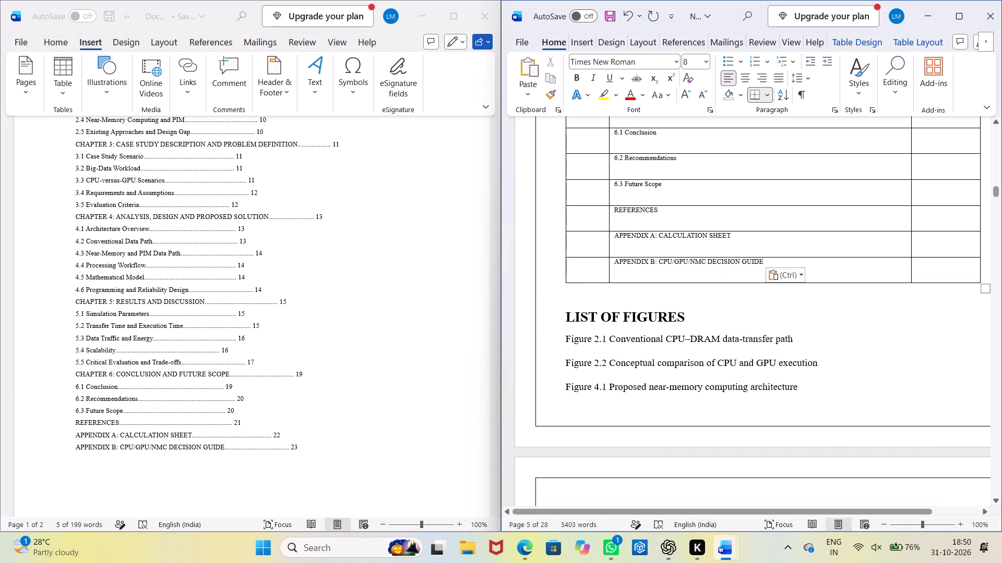
pyautogui.moveTo(854, 278); pyautogui.dragTo(701, 87)
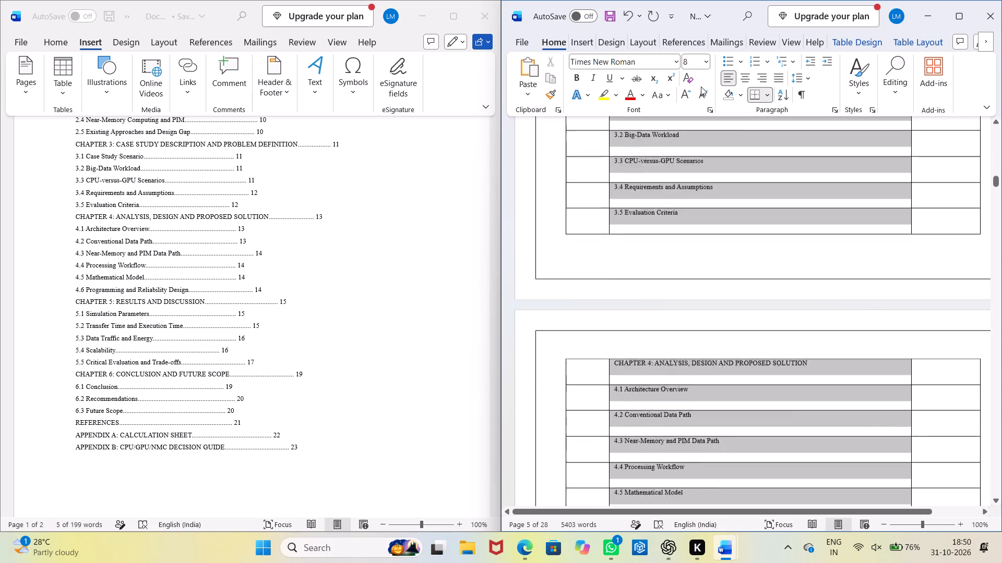
pyautogui.moveTo(701, 87); pyautogui.dragTo(696, 154)
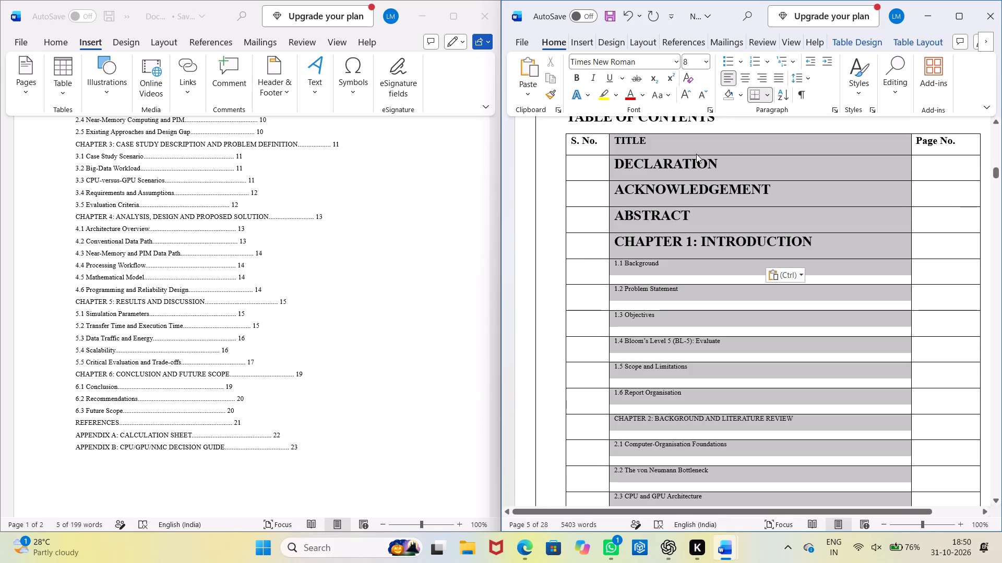
pyautogui.moveTo(696, 154); pyautogui.dragTo(696, 166)
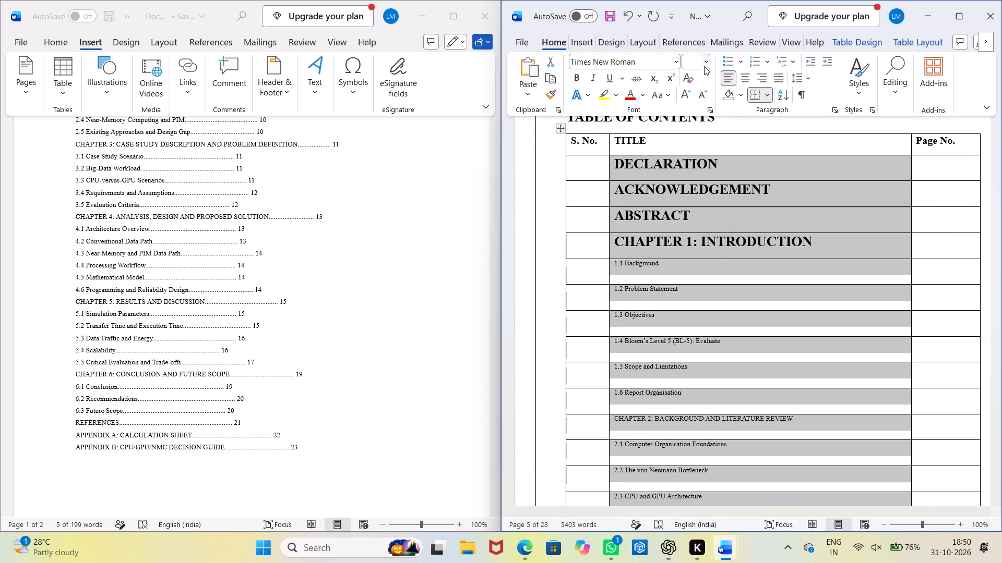
pyautogui.click(704, 66)
pyautogui.click(694, 144)
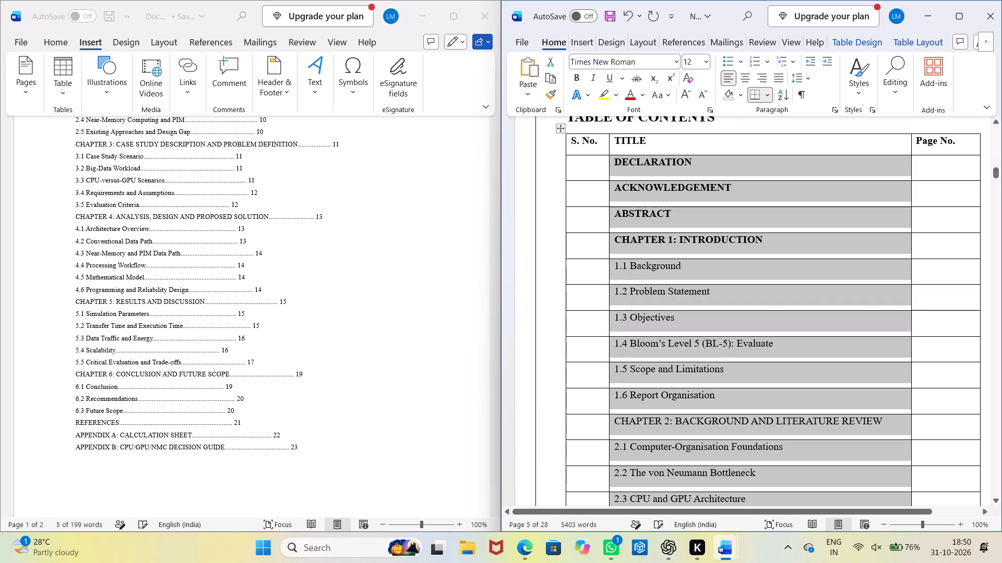
pyautogui.click(573, 72)
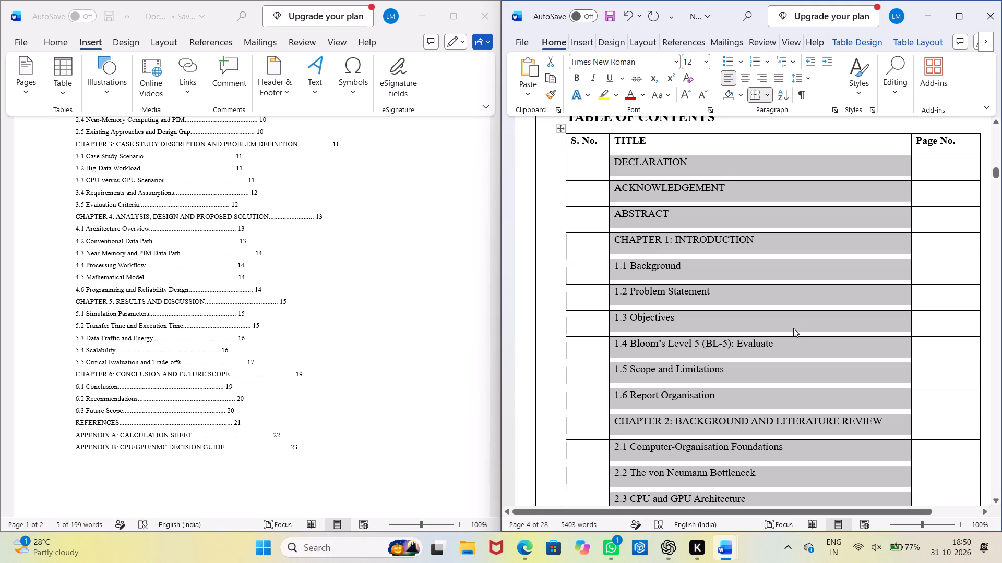
pyautogui.click(774, 77)
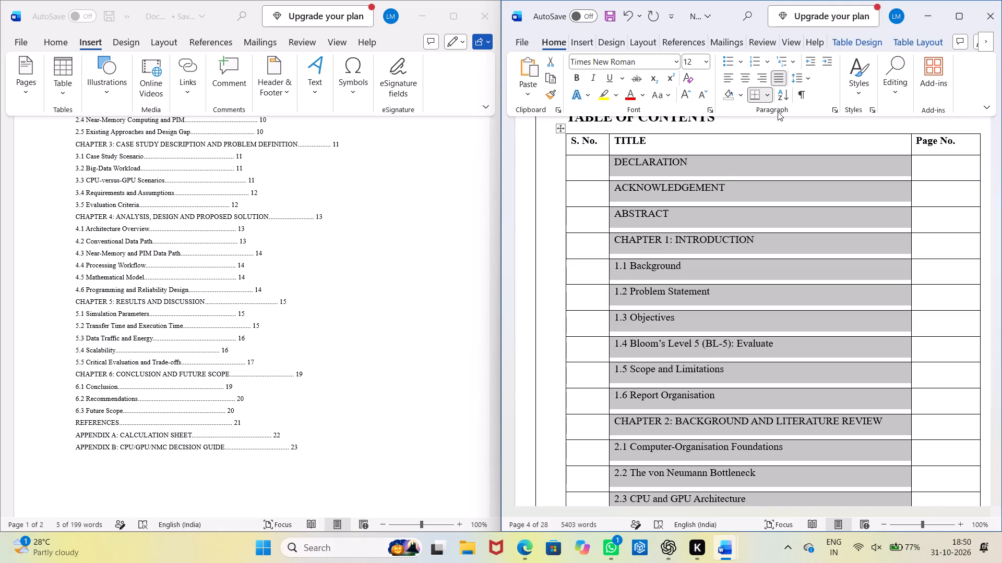
# Try to resize the contents table from its corner below the APPENDIX B row.
pyautogui.scroll(-2, 781, 244)
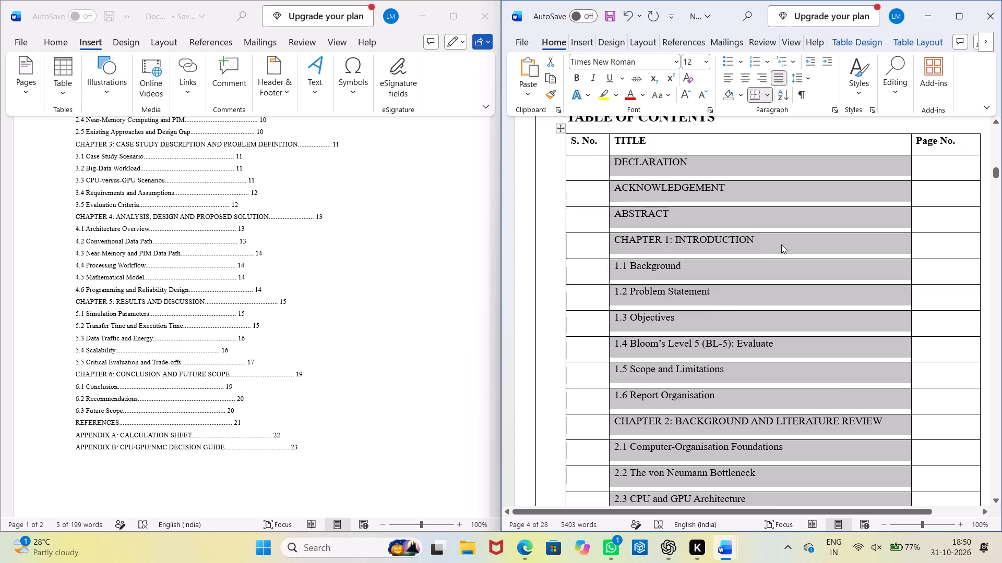
pyautogui.scroll(-15, 781, 244)
pyautogui.scroll(-10, 792, 335)
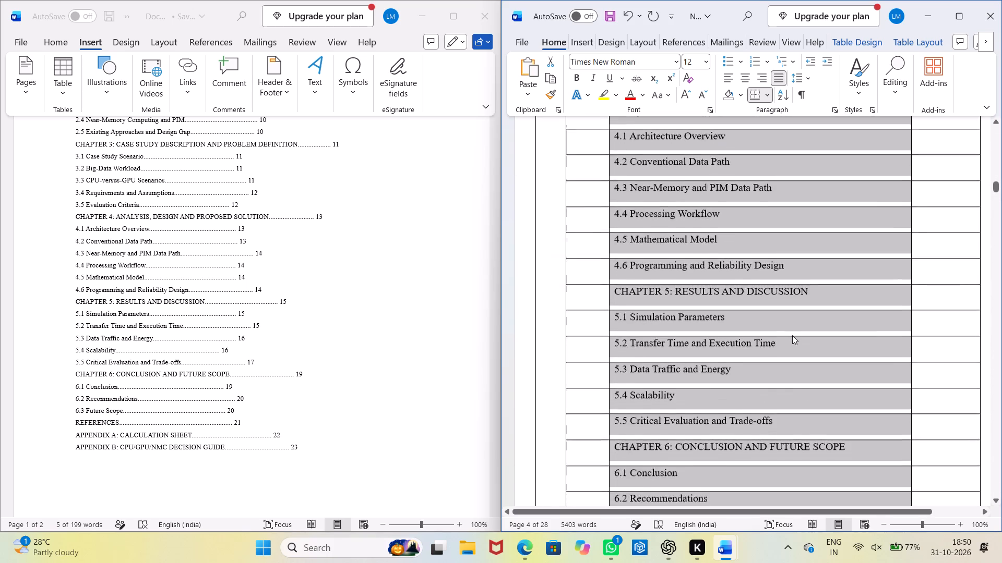
pyautogui.scroll(-8, 792, 335)
pyautogui.moveTo(986, 279); pyautogui.dragTo(984, 279)
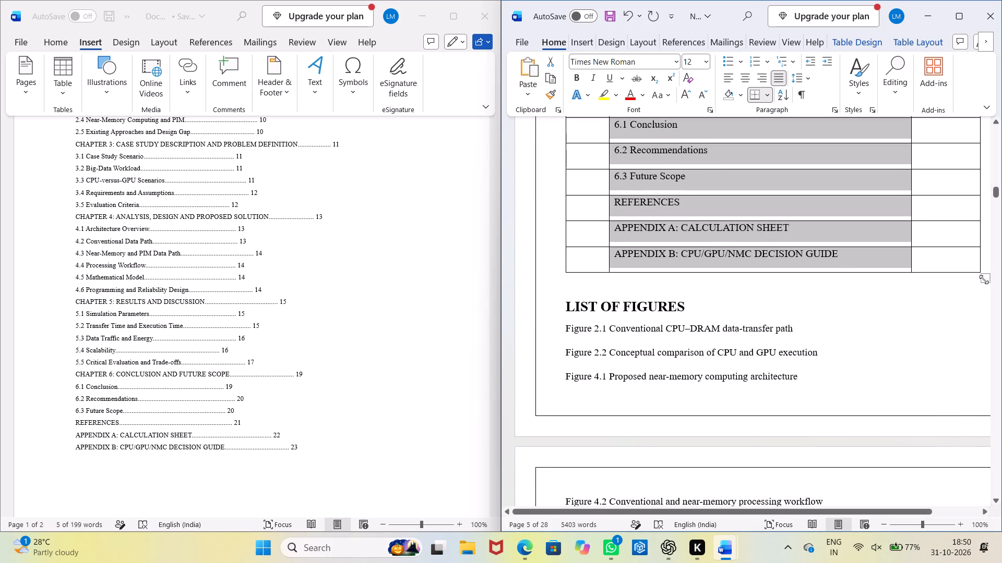
pyautogui.moveTo(984, 279); pyautogui.dragTo(981, 231)
# Set the text of the whole contents table, including the header row, to 12 pt Times New Roman.
pyautogui.scroll(5, 934, 379)
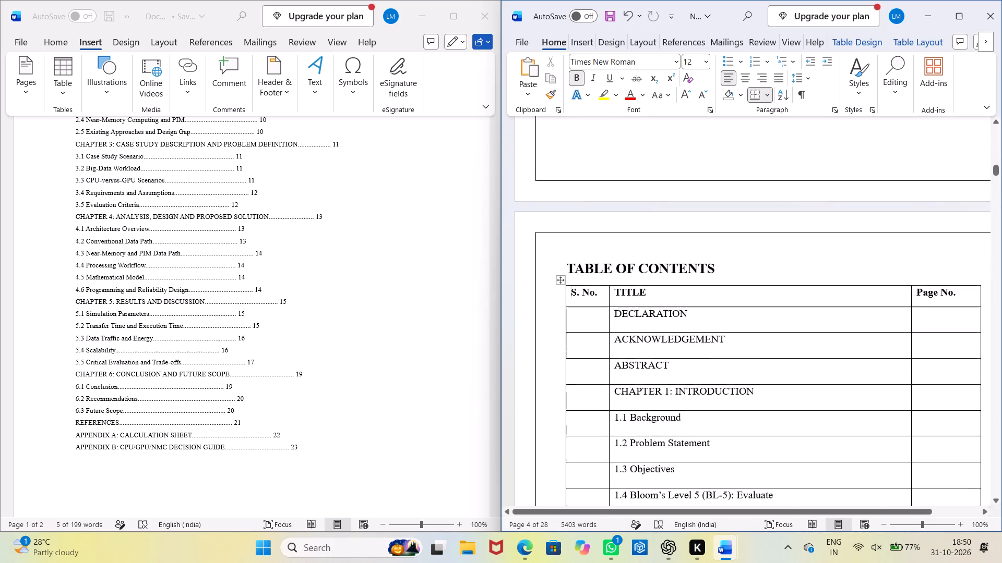
pyautogui.scroll(-20, 934, 385)
pyautogui.scroll(-15, 934, 385)
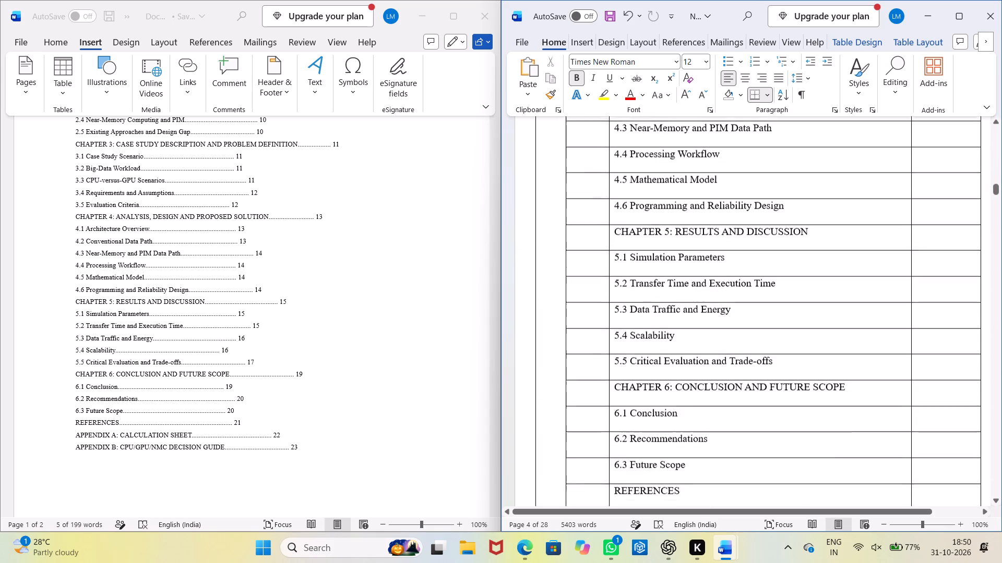
pyautogui.scroll(-6, 939, 411)
pyautogui.scroll(5, 939, 411)
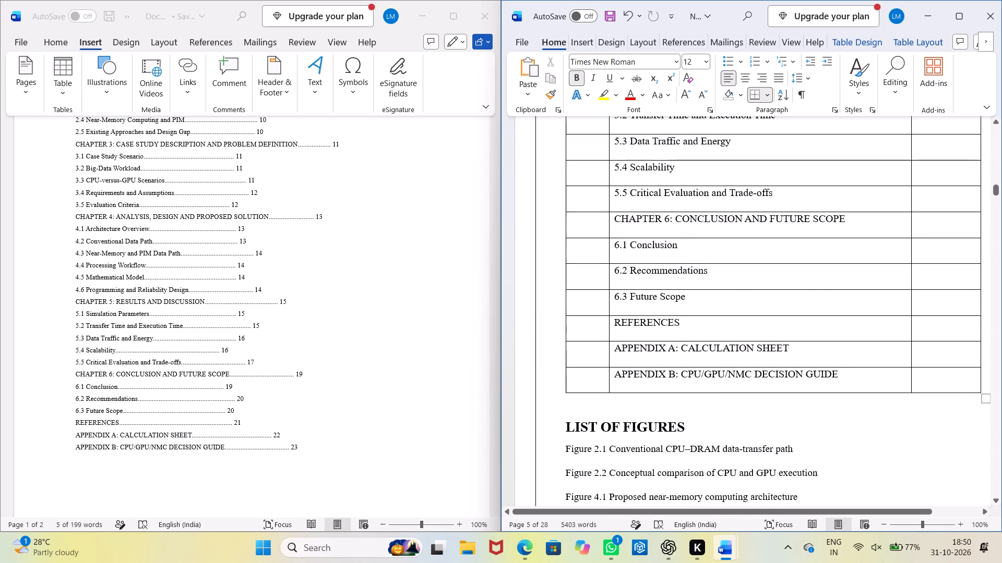
pyautogui.moveTo(977, 390); pyautogui.dragTo(670, 105)
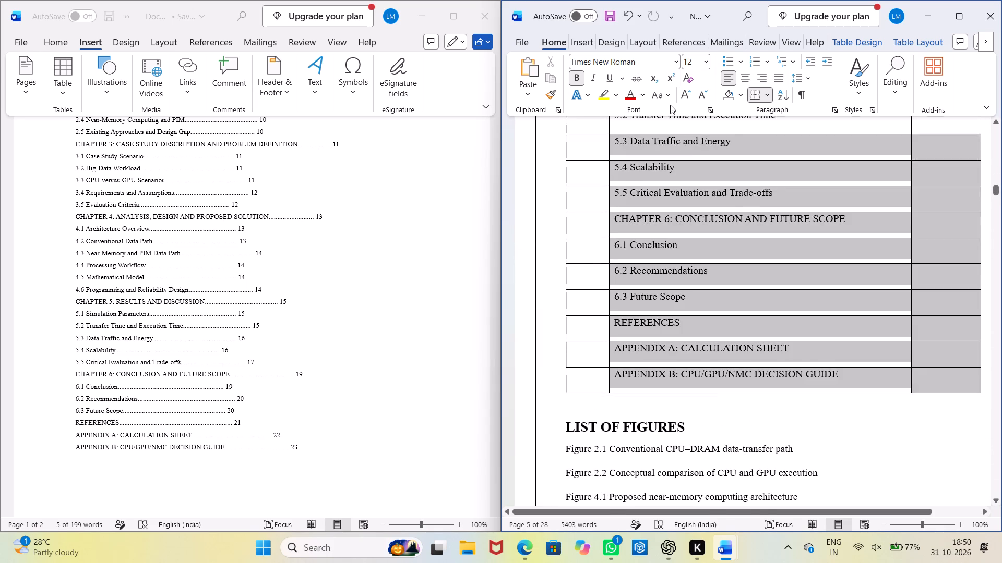
pyautogui.moveTo(670, 105); pyautogui.dragTo(584, 103)
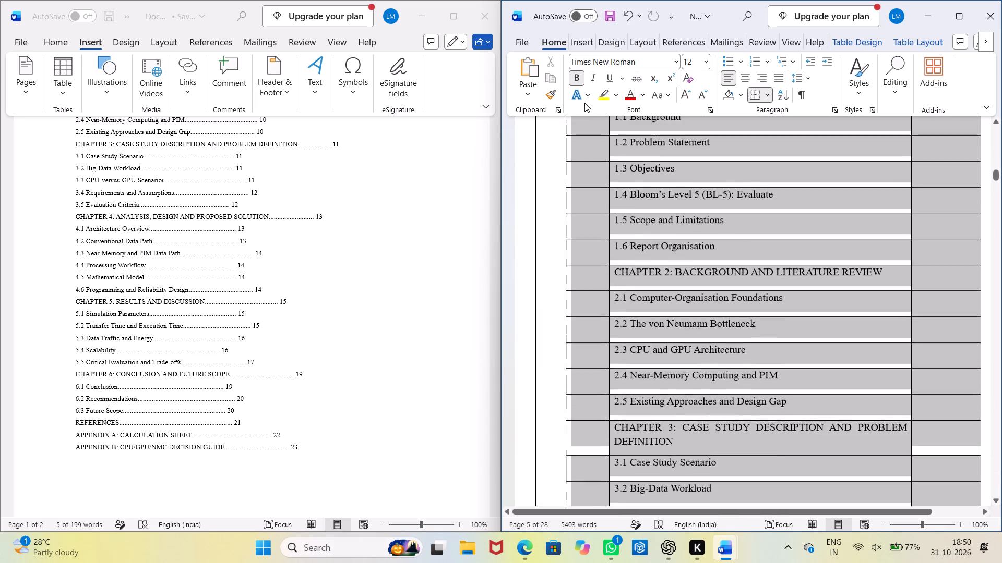
pyautogui.moveTo(584, 103); pyautogui.dragTo(580, 141)
pyautogui.click(707, 57)
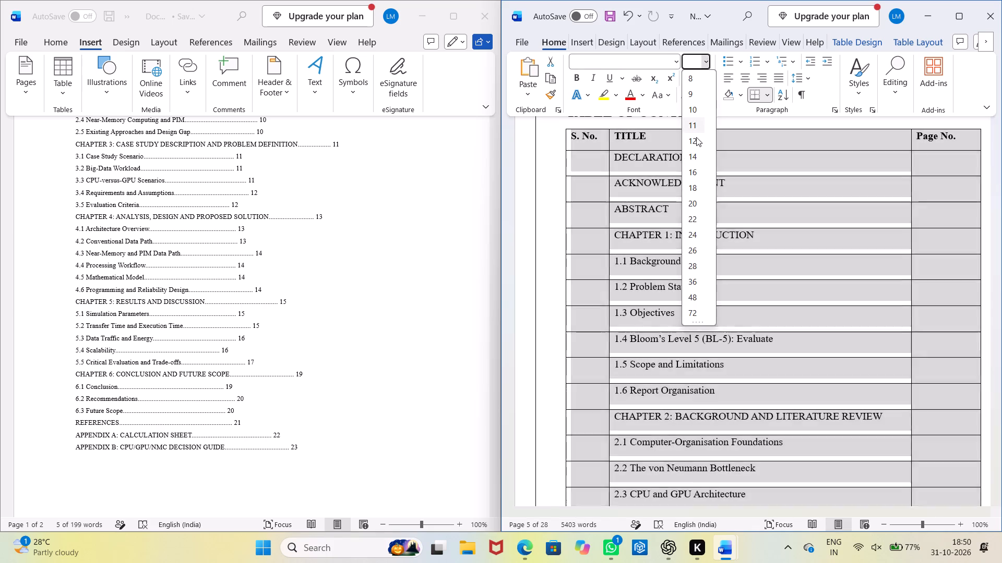
pyautogui.click(696, 141)
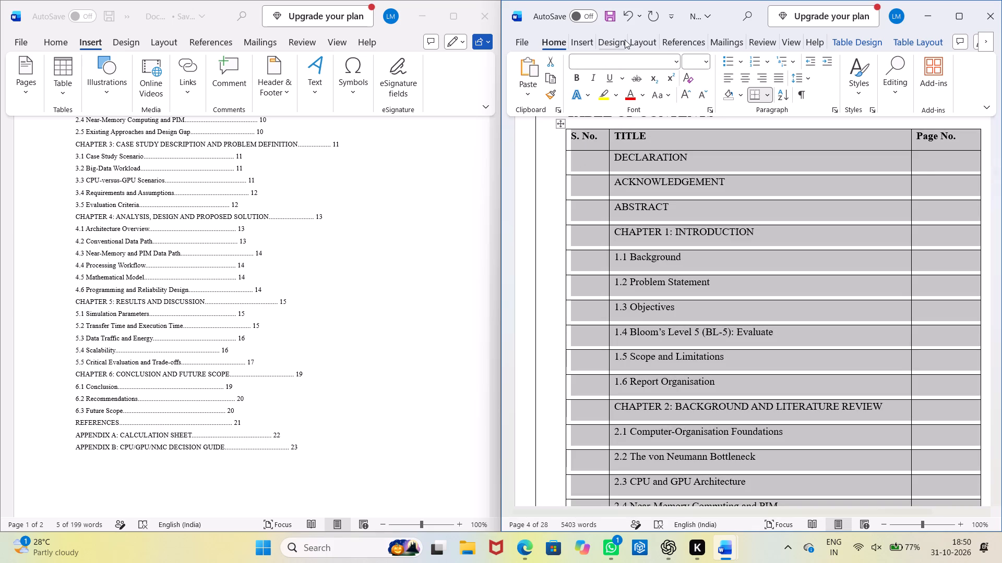
pyautogui.click(627, 64)
pyautogui.write('TI')
pyautogui.press('Return')
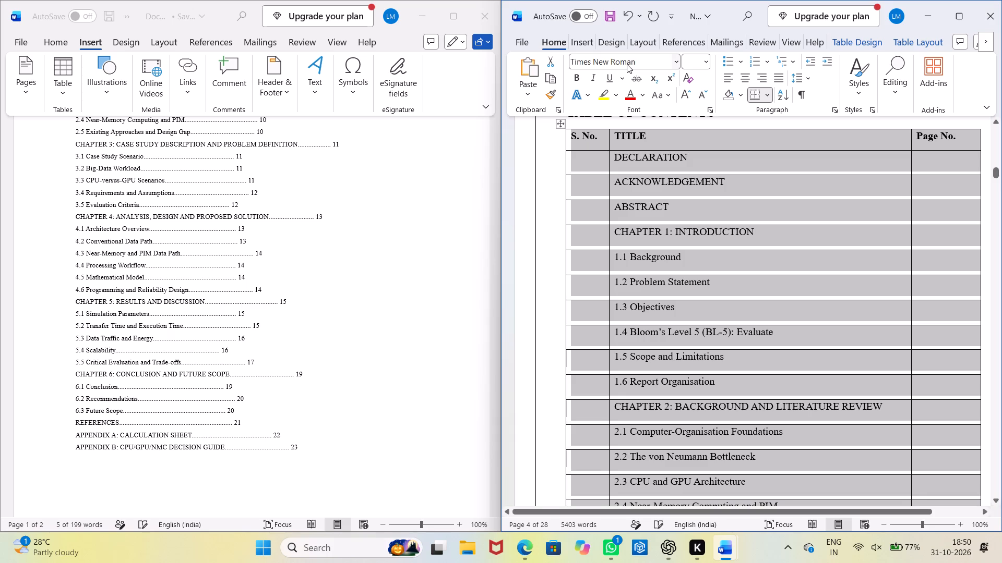
pyautogui.click(543, 169)
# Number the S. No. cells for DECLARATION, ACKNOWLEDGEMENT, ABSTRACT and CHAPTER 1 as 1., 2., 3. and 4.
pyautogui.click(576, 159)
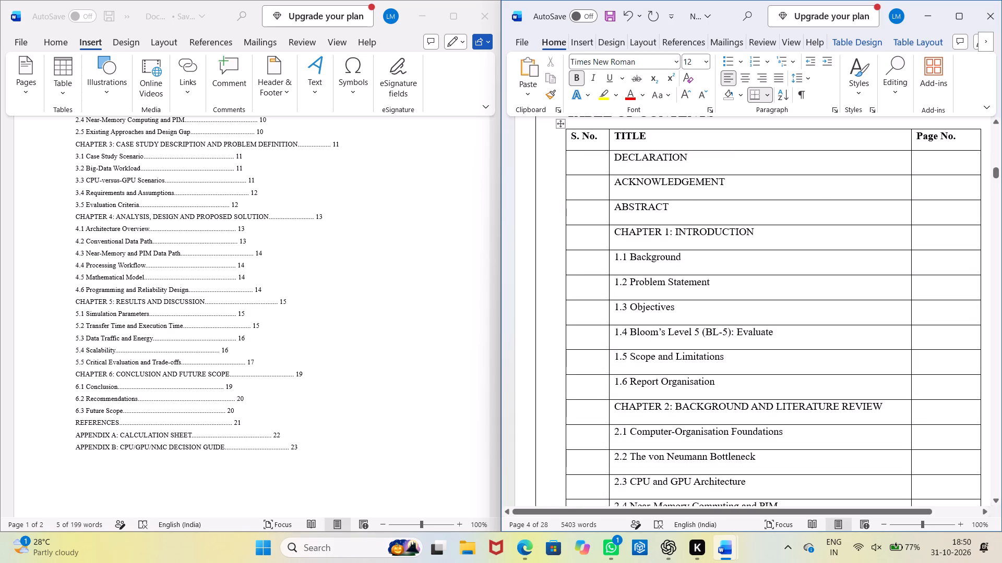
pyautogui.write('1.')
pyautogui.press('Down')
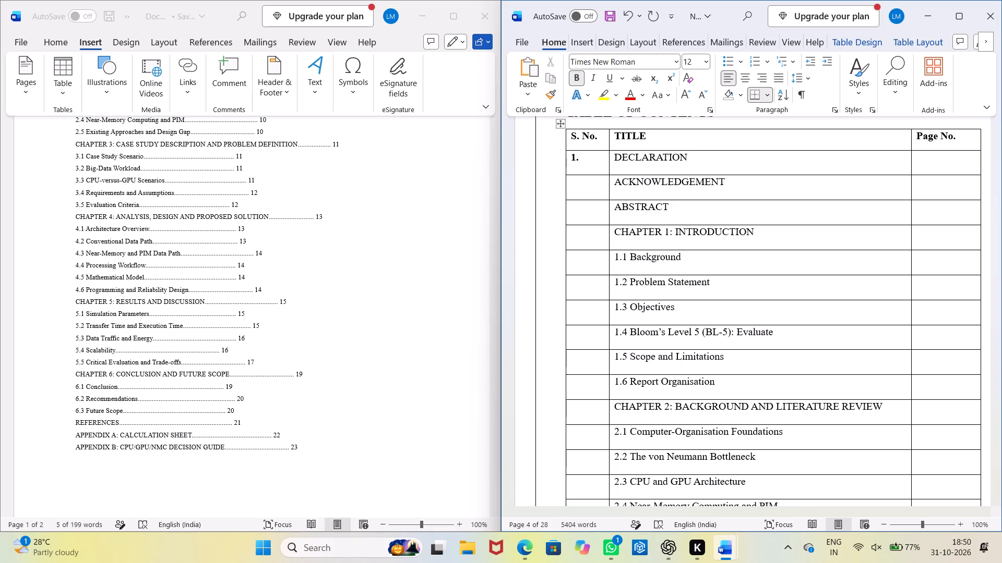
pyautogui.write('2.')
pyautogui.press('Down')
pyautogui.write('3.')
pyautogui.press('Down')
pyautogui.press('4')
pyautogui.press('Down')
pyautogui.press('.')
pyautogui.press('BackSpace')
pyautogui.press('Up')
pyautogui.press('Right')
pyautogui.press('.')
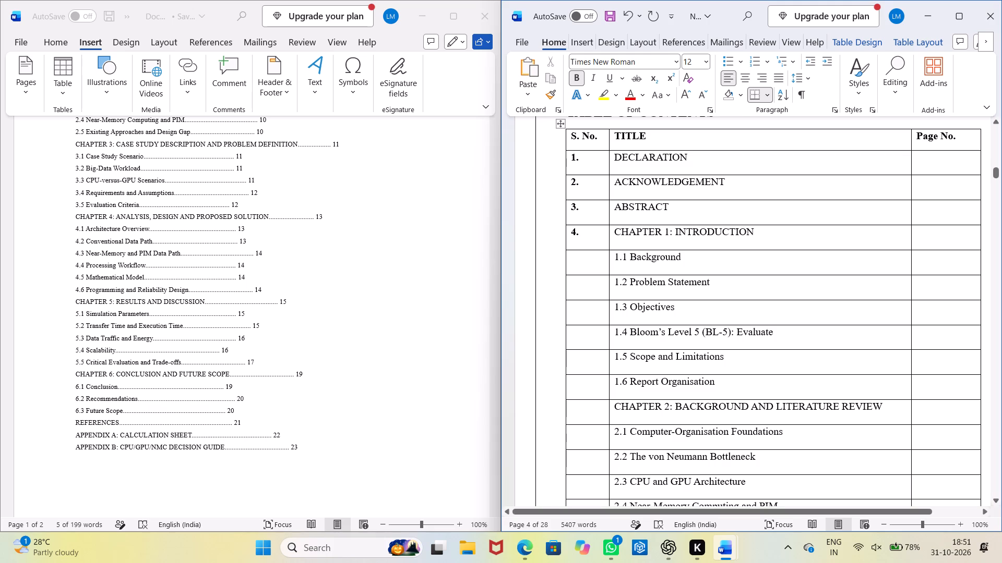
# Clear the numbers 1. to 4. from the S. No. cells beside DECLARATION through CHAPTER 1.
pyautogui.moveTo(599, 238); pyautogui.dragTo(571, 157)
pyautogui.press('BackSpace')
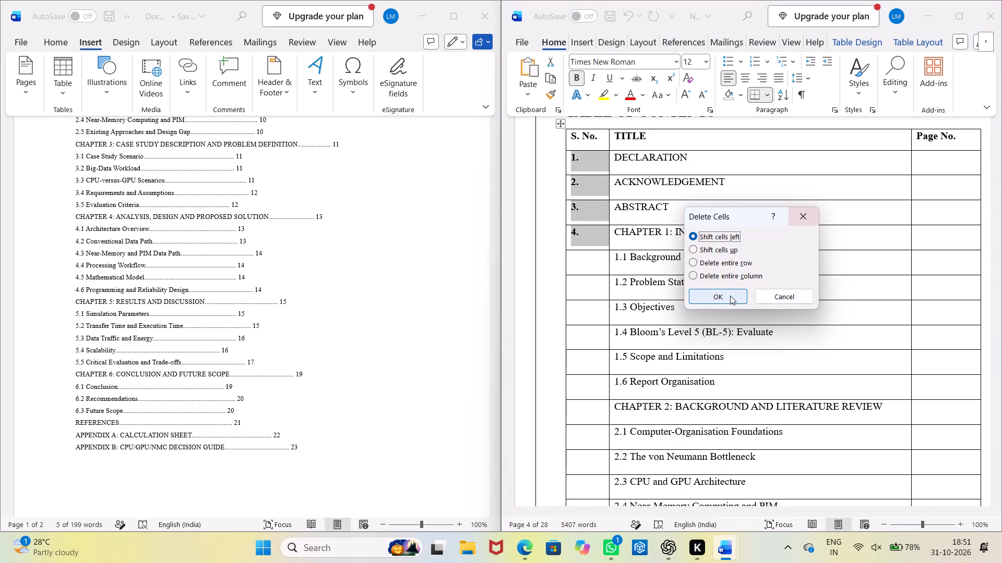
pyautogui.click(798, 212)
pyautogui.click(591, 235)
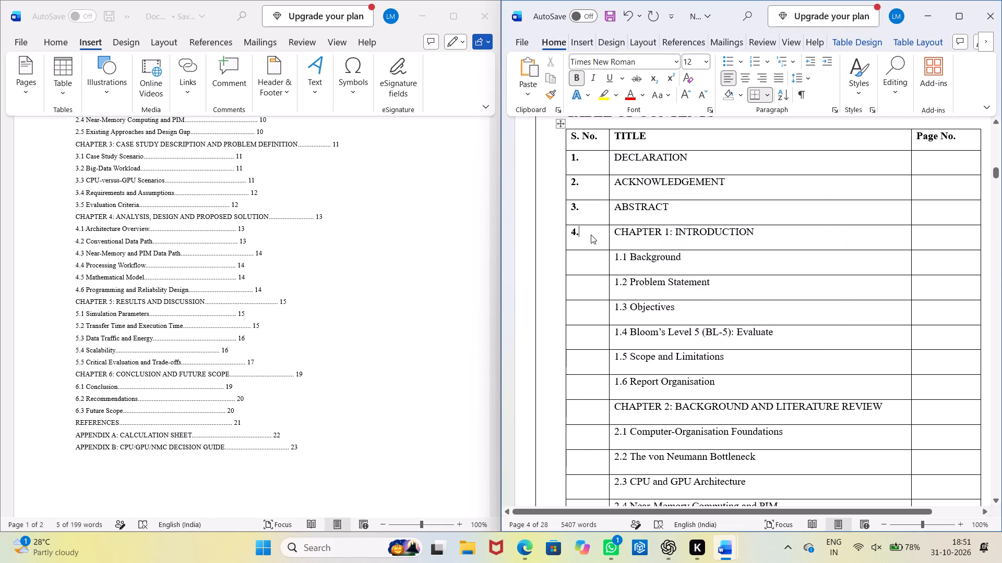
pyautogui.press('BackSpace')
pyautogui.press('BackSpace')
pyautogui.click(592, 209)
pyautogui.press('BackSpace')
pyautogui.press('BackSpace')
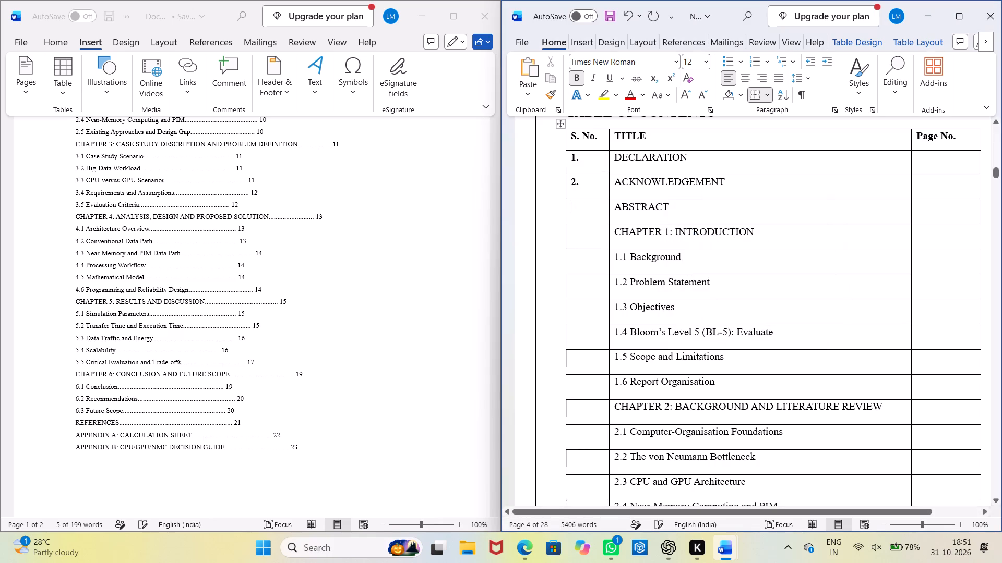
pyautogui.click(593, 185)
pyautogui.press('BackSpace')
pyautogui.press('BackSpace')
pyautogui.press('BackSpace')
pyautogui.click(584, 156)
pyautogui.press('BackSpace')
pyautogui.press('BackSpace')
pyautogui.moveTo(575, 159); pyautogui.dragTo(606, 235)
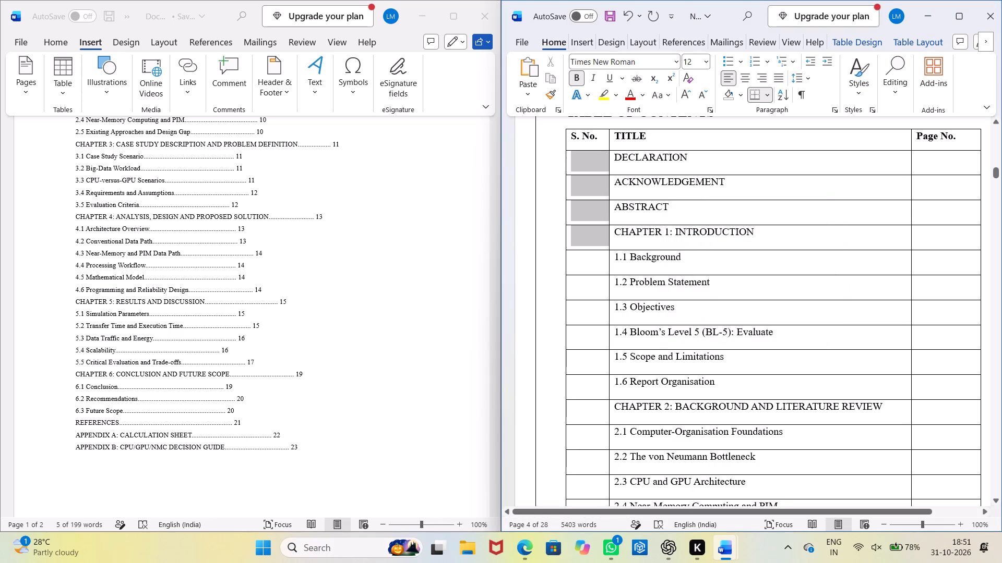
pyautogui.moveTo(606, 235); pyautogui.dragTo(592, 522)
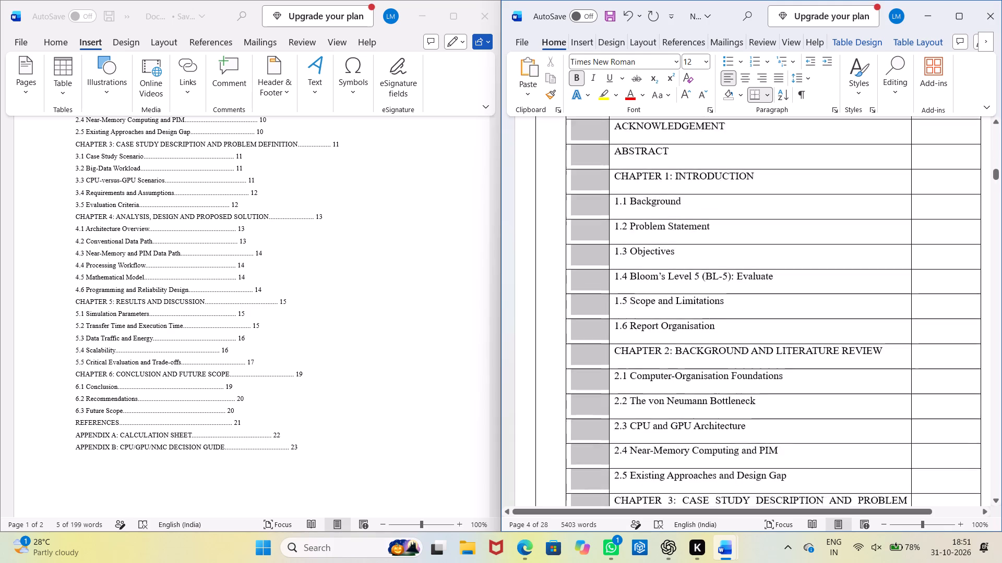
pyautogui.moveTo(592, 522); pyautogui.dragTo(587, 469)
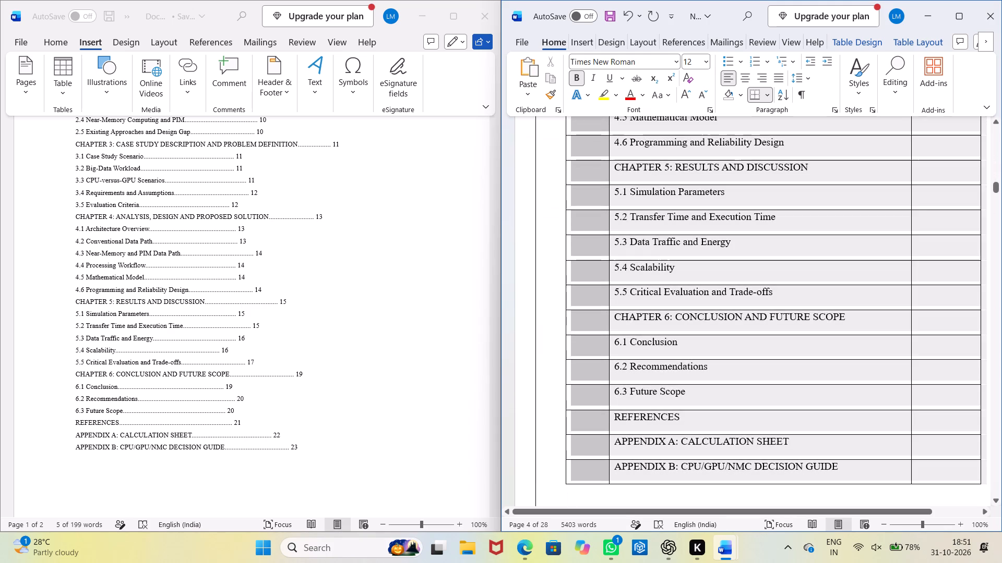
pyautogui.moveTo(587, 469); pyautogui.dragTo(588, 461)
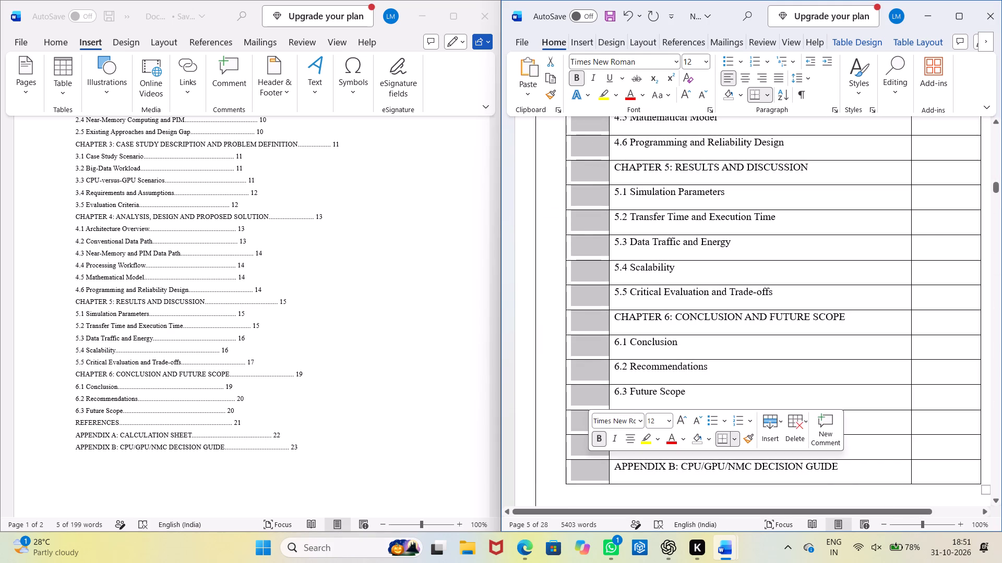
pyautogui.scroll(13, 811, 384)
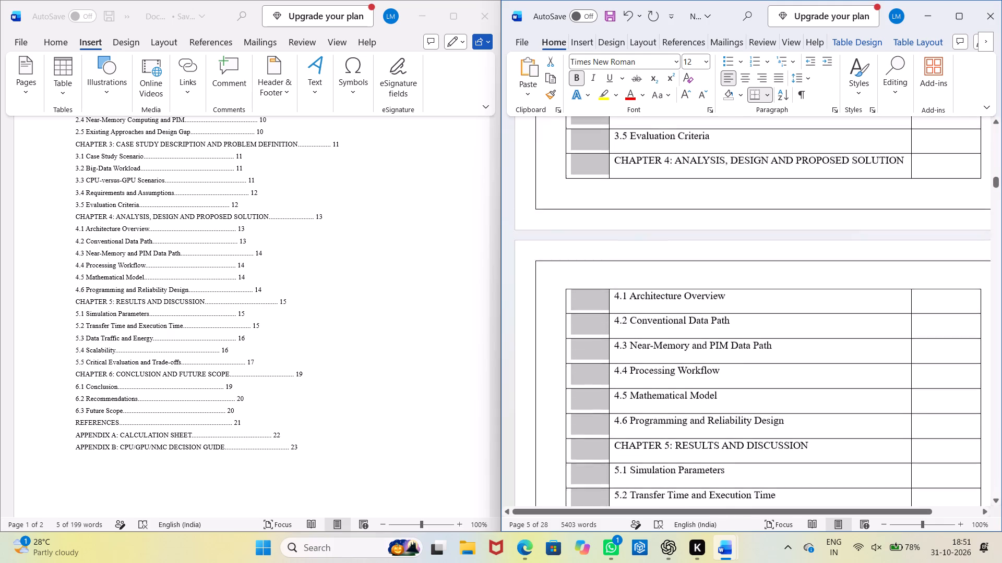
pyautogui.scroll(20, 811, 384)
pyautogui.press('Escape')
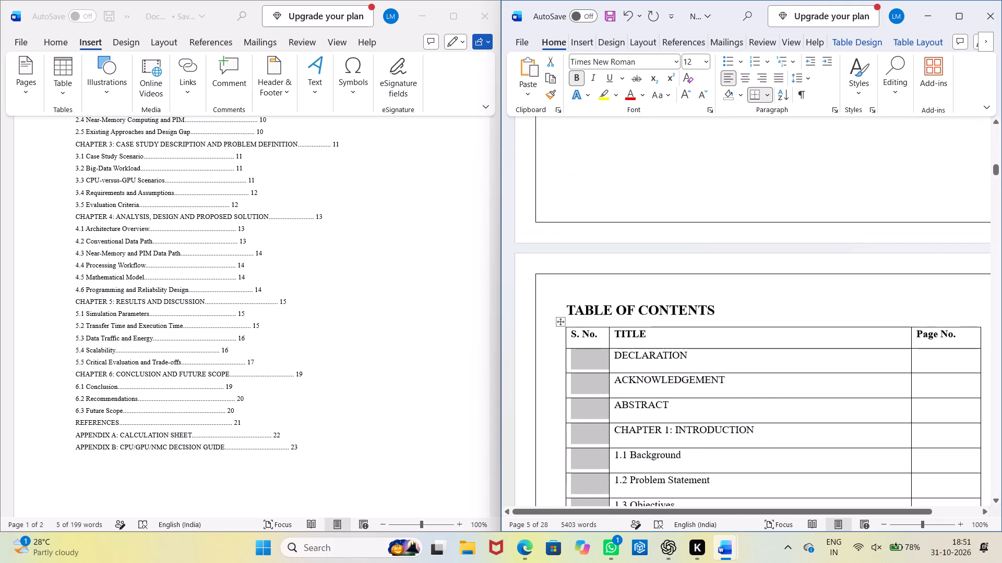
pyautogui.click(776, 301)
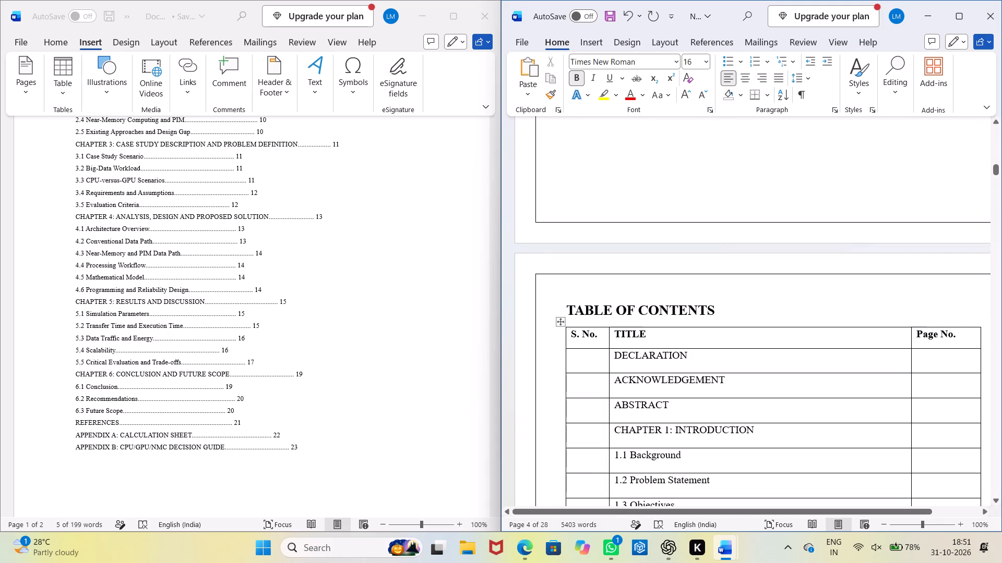
# Number the S. No. cells beside CHAPTER 1 and CHAPTER 2 in the contents table as 1. and 2.
pyautogui.click(604, 437)
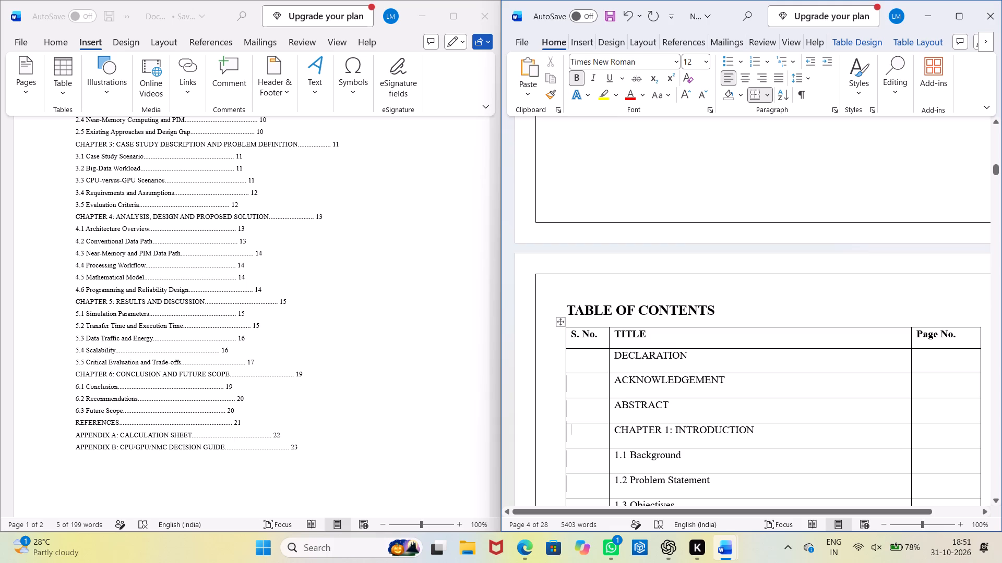
pyautogui.write('1.')
pyautogui.press('Left')
pyautogui.press('Down')
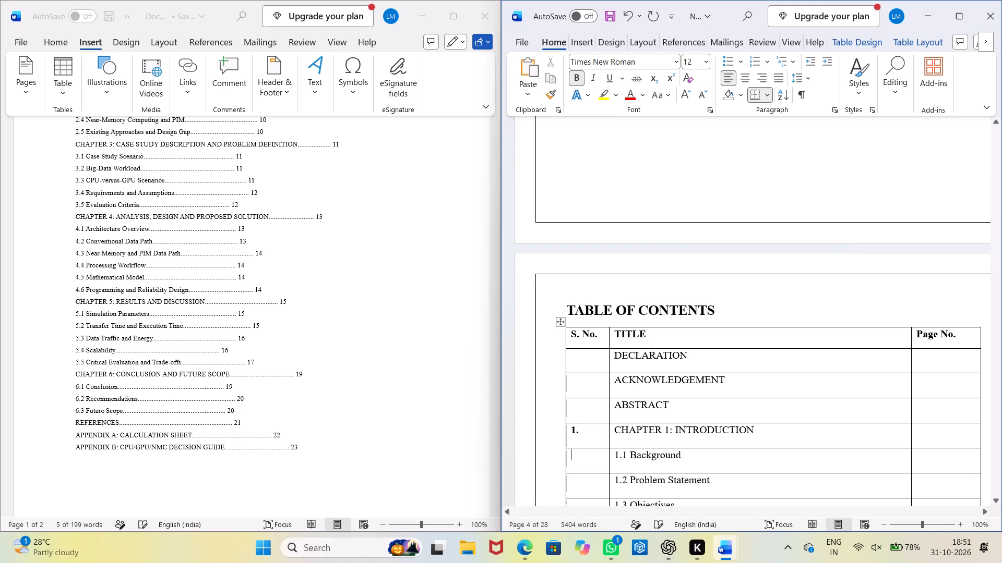
pyautogui.scroll(-6, 649, 459)
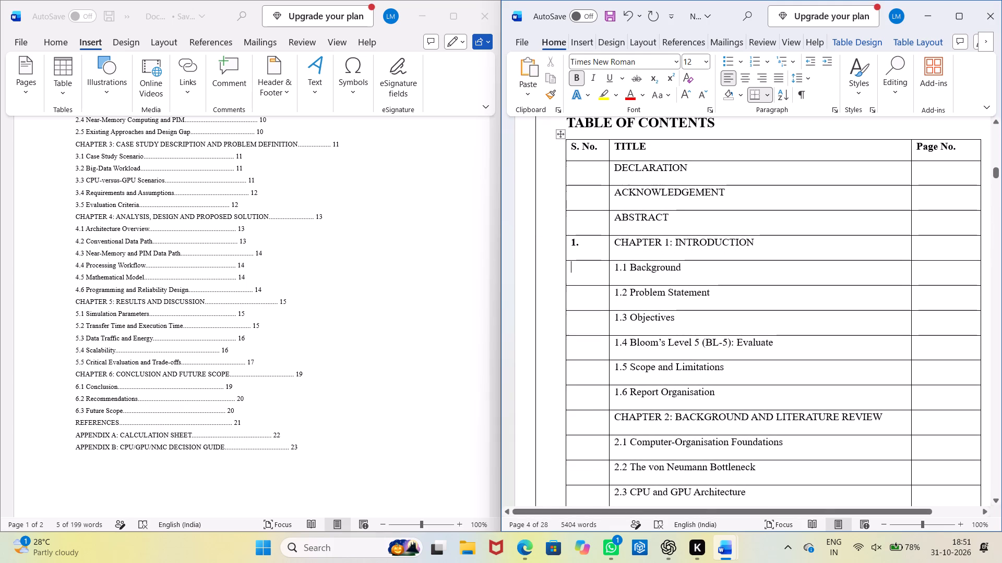
pyautogui.scroll(1, 621, 397)
pyautogui.scroll(-3, 621, 397)
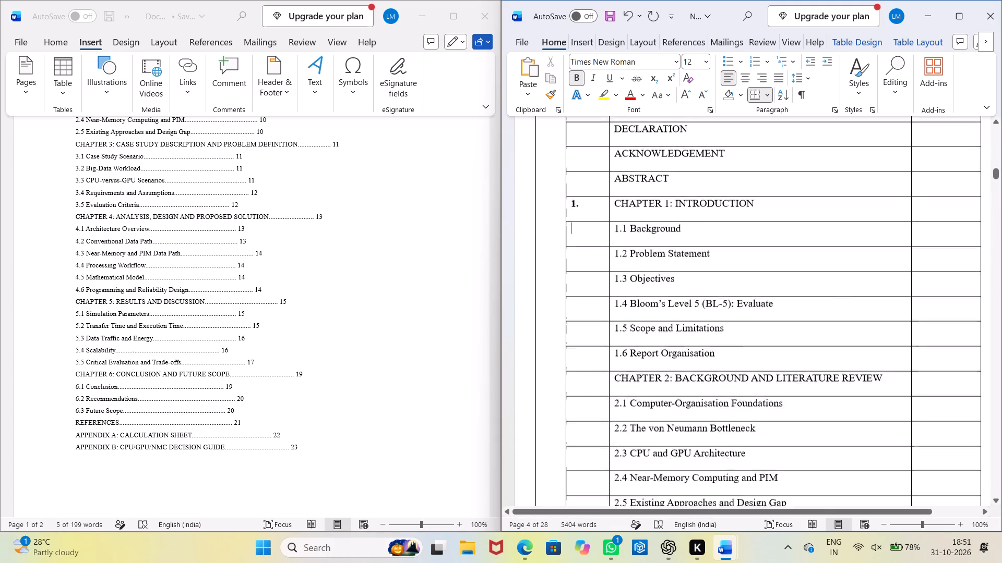
pyautogui.click(603, 365)
pyautogui.write('2.')
# Number the S. No. cell beside CHAPTER 3: CASE STUDY DESCRIPTION AND PROBLEM DEFINITION as 3.
pyautogui.press('Down')
pyautogui.press('Down')
pyautogui.press('Down')
pyautogui.press('Down')
pyautogui.press('Down')
pyautogui.press('Down')
pyautogui.press('Down')
pyautogui.press('Down')
pyautogui.press('Down')
pyautogui.press('Down')
pyautogui.press('Down')
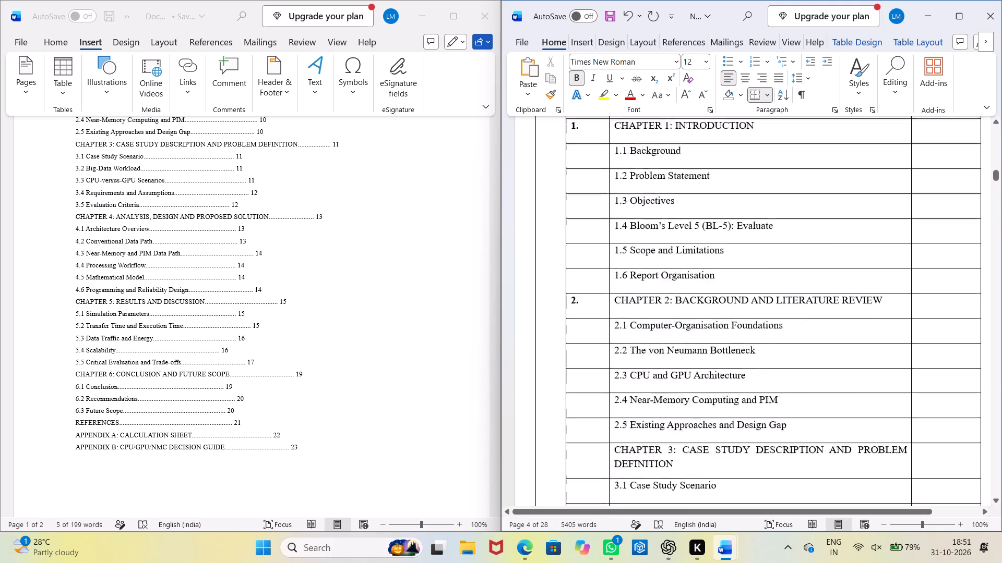
pyautogui.click(602, 366)
pyautogui.write('3.')
# Number the S. No. cell beside CHAPTER 4: ANALYSIS, DESIGN AND PROPOSED SOLUTION as 4.
pyautogui.press('Down')
pyautogui.press('Down')
pyautogui.press('Down')
pyautogui.press('Down')
pyautogui.press('Down')
pyautogui.press('Down')
pyautogui.press('Down')
pyautogui.press('Down')
pyautogui.press('Down')
pyautogui.press('Down')
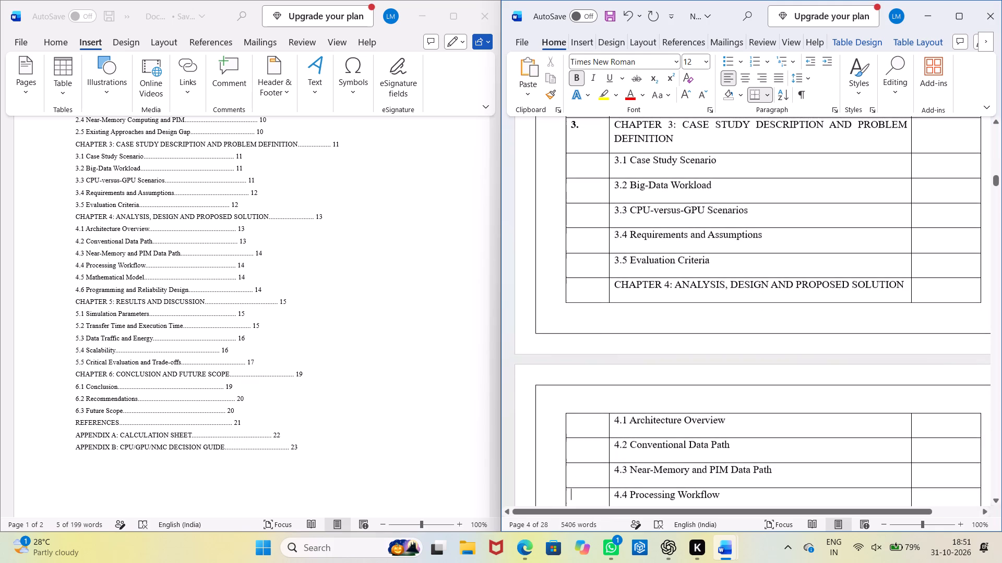
pyautogui.click(599, 293)
pyautogui.write('4.')
# Number the S. No. cells beside CHAPTER 5 and CHAPTER 6 in the contents table as 5. and 6.
pyautogui.press('Down')
pyautogui.scroll(-4, 599, 293)
pyautogui.scroll(-2, 611, 376)
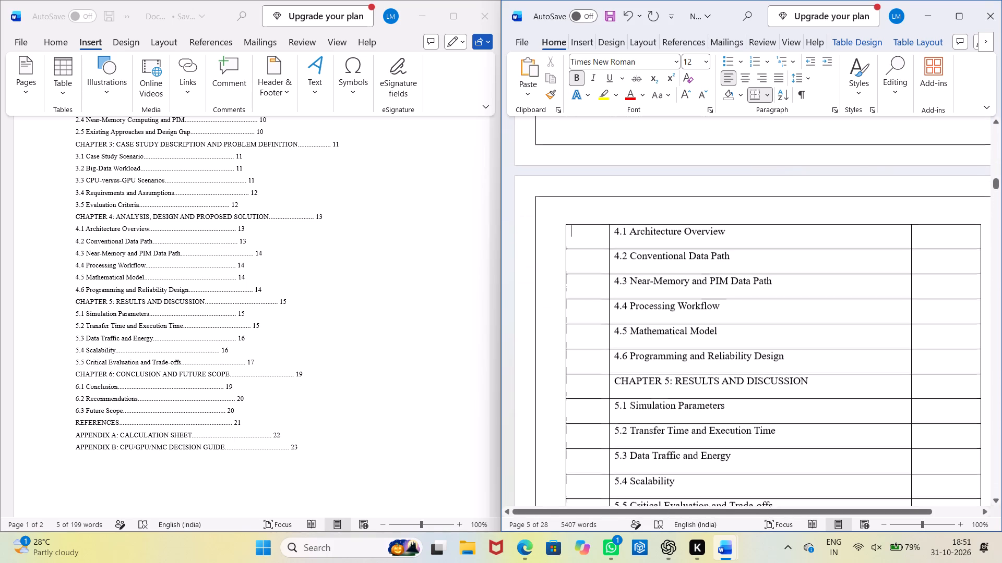
pyautogui.click(594, 387)
pyautogui.write('5.')
pyautogui.press('Down')
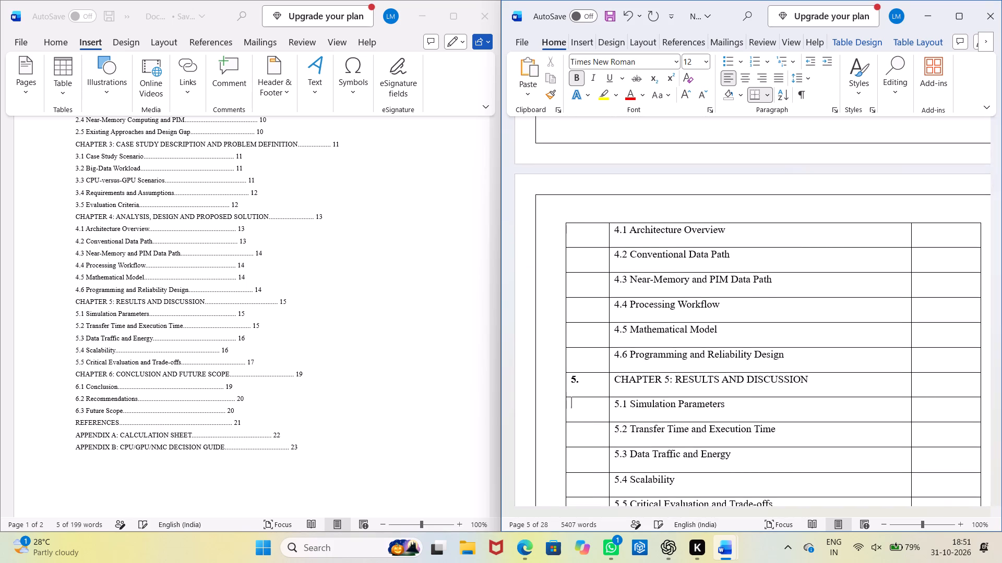
pyautogui.scroll(-3, 619, 449)
pyautogui.click(594, 443)
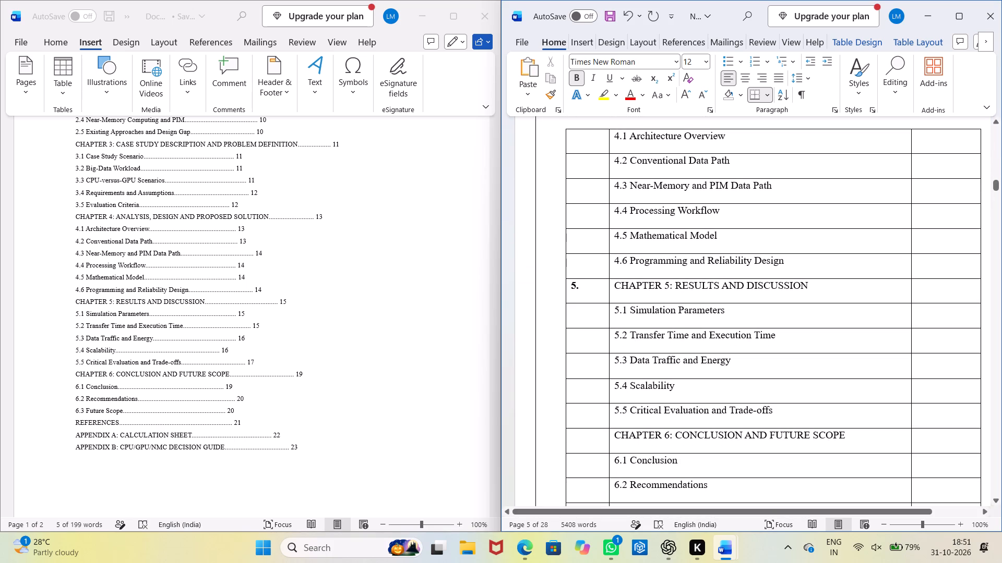
pyautogui.write('6.')
# Number the S. No. cells beside REFERENCES, APPENDIX A and APPENDIX B as 7., 8. and 9.
pyautogui.press('Down')
pyautogui.press('Down')
pyautogui.press('Down')
pyautogui.press('Down')
pyautogui.press('Down')
pyautogui.press('Down')
pyautogui.press('Down')
pyautogui.press('Down')
pyautogui.press('Down')
pyautogui.press('Down')
pyautogui.press('Down')
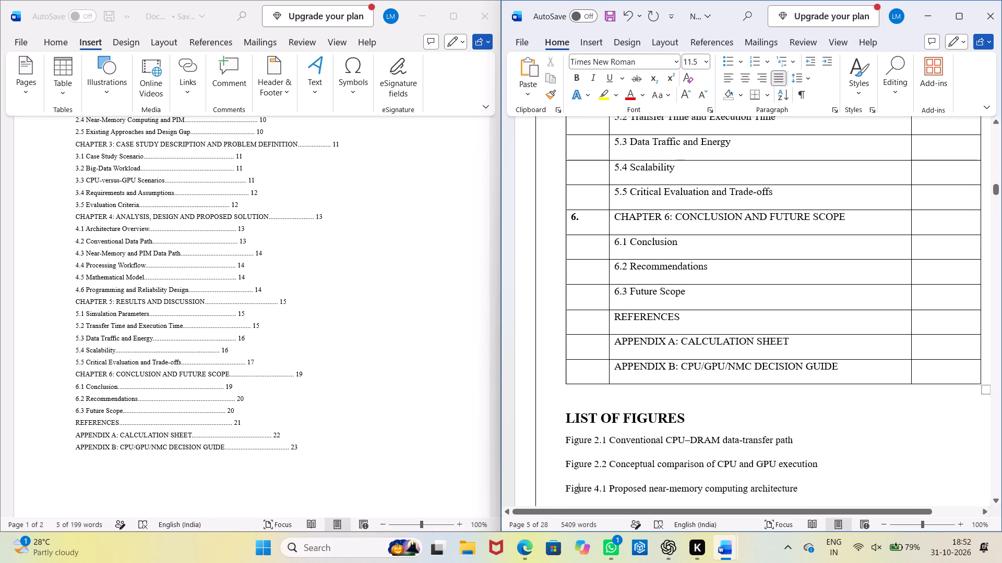
pyautogui.click(584, 321)
pyautogui.write('7.')
pyautogui.click(590, 345)
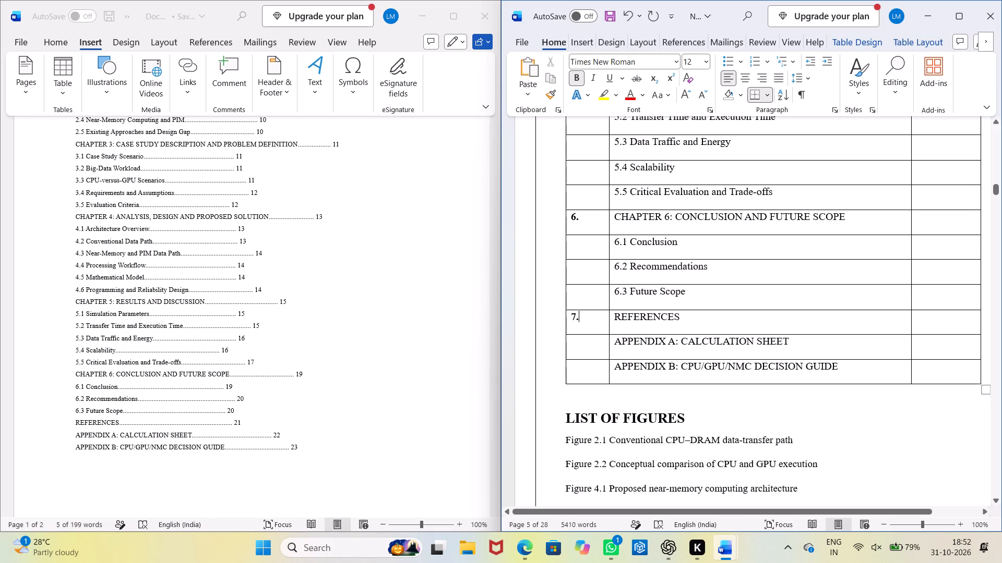
pyautogui.write('8.')
pyautogui.press('Down')
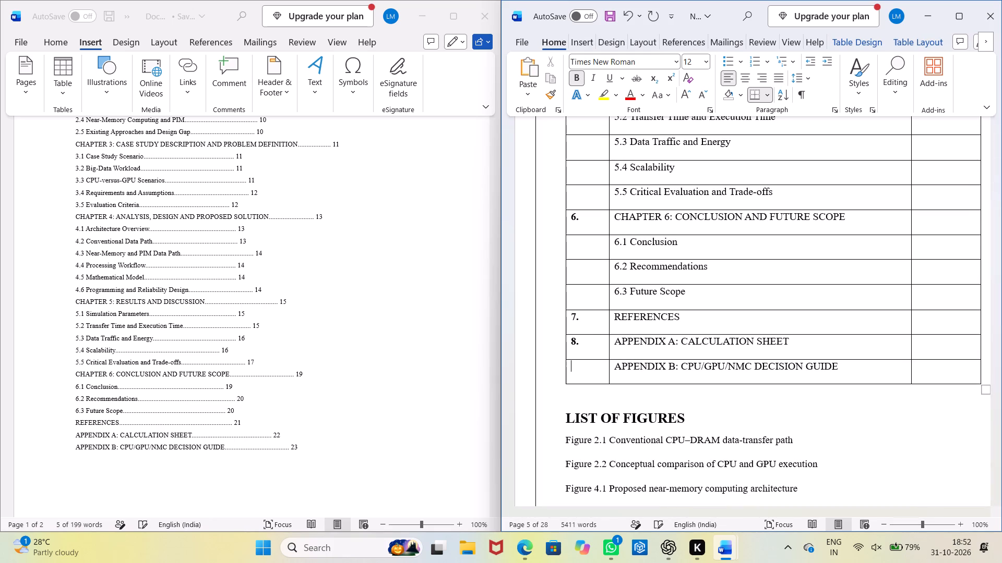
pyautogui.write('9.')
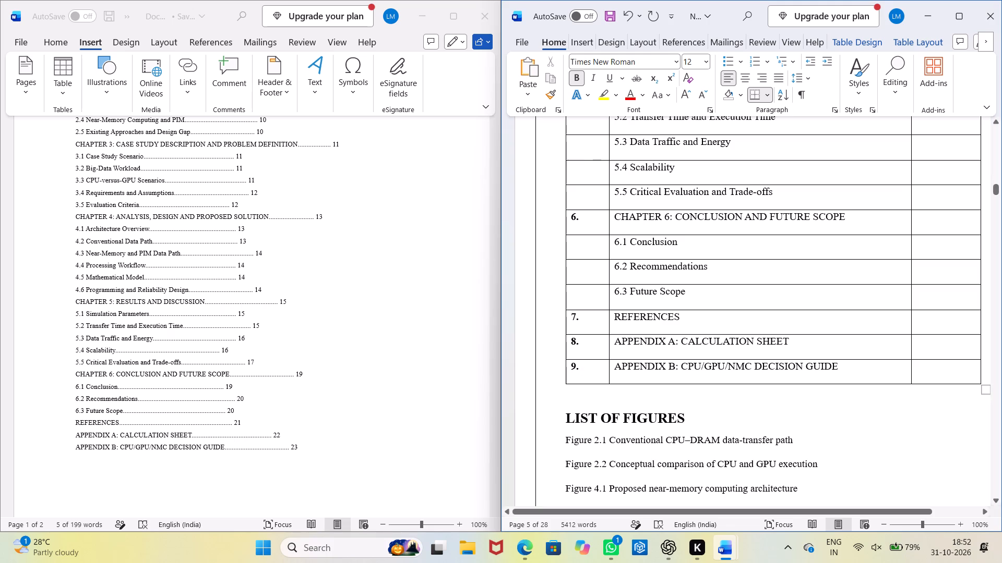
# Center the entire S. No. column of the contents table, from the header through the APPENDIX B row.
pyautogui.moveTo(596, 368); pyautogui.dragTo(562, 140)
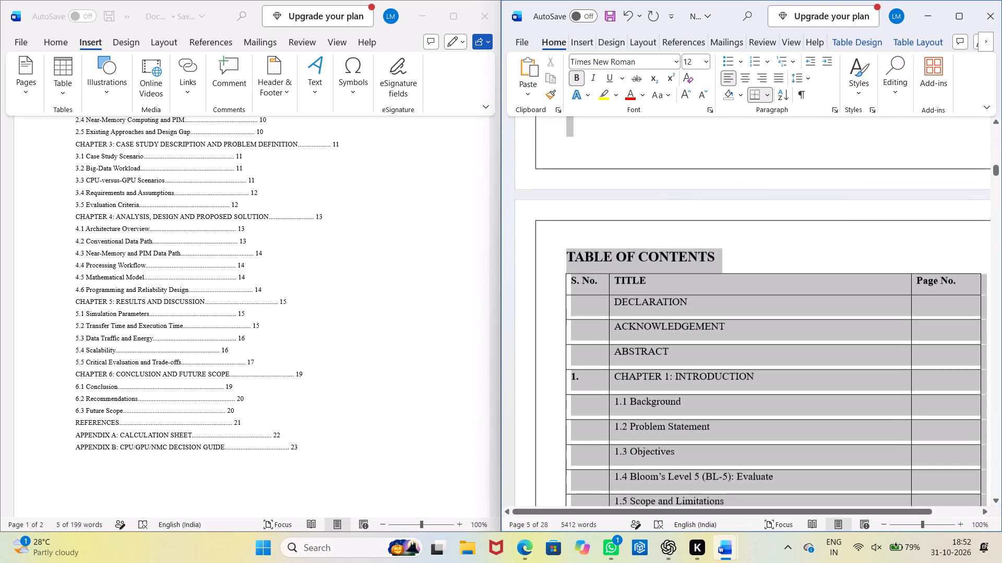
pyautogui.moveTo(562, 140); pyautogui.dragTo(570, 295)
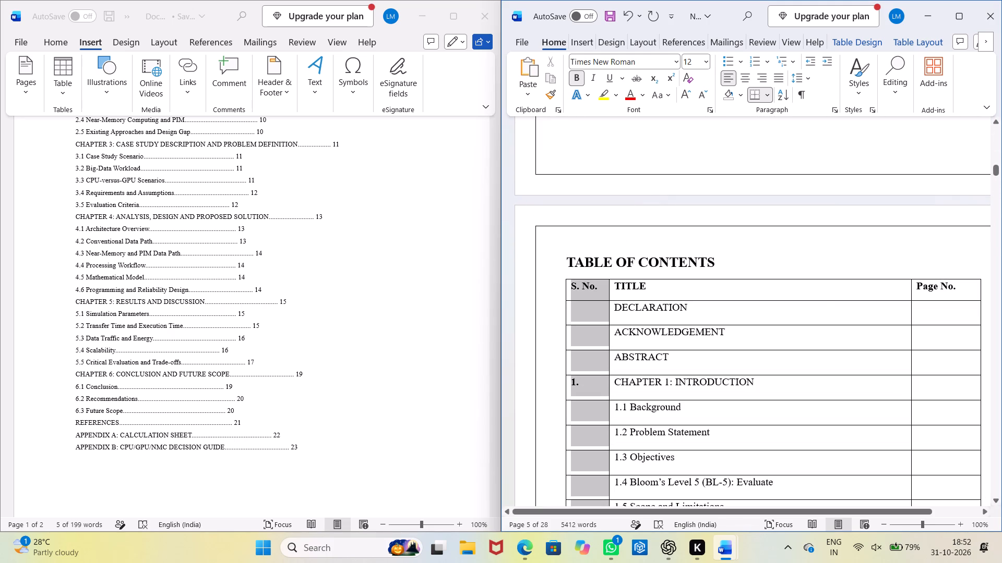
pyautogui.moveTo(570, 295); pyautogui.dragTo(570, 293)
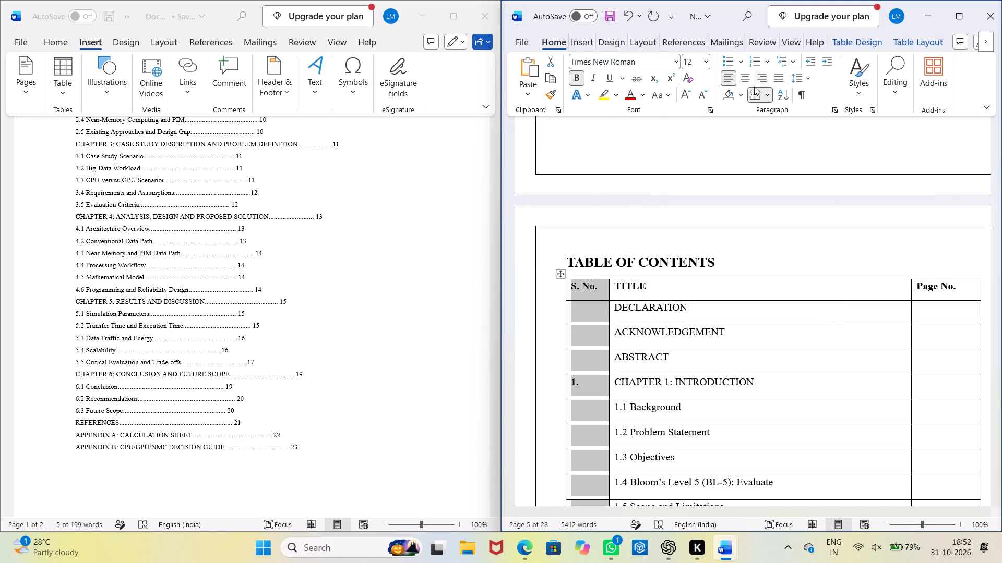
pyautogui.click(747, 82)
# Center the TITLE header in the contents table.
pyautogui.moveTo(675, 295); pyautogui.dragTo(639, 285)
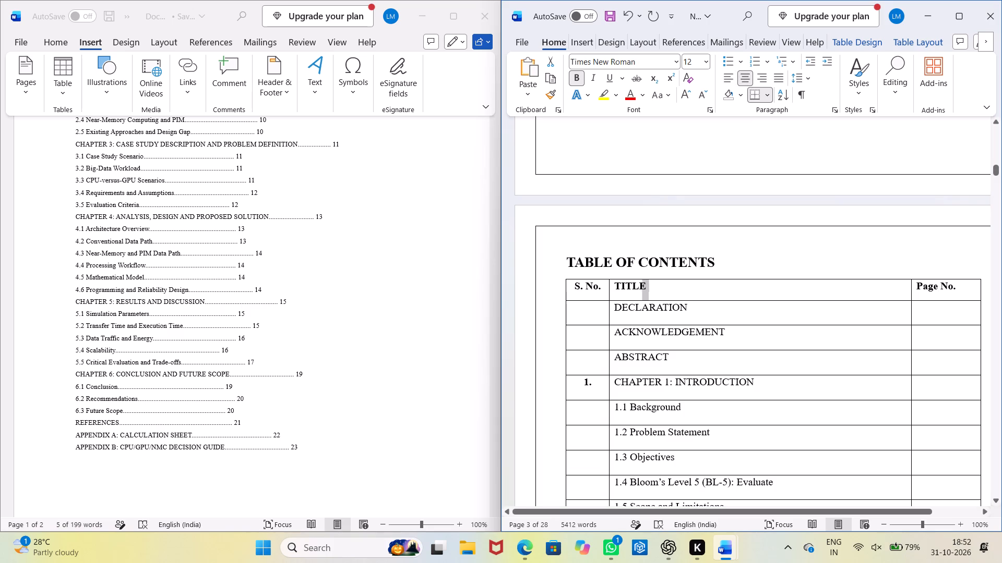
pyautogui.moveTo(639, 285); pyautogui.dragTo(612, 285)
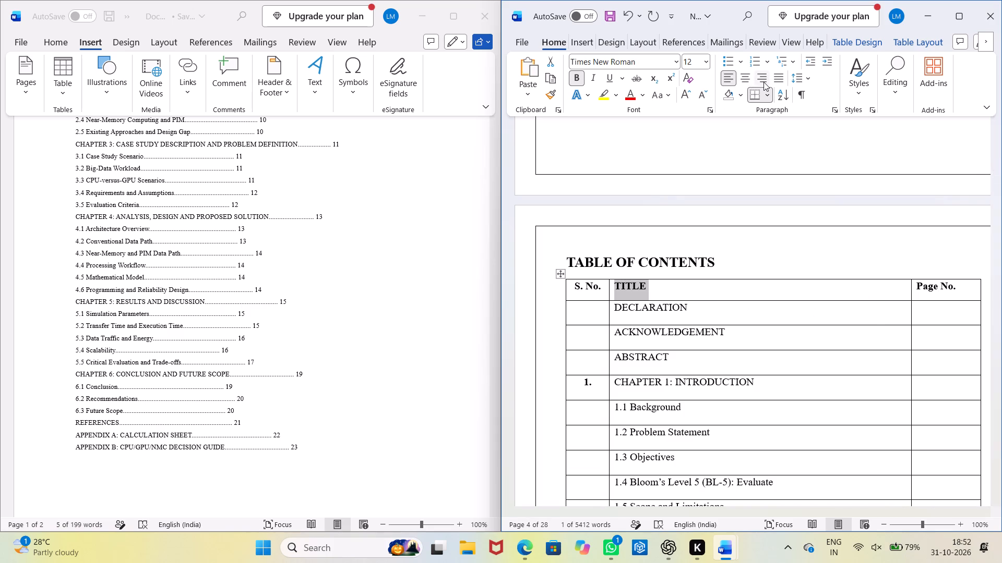
pyautogui.click(746, 77)
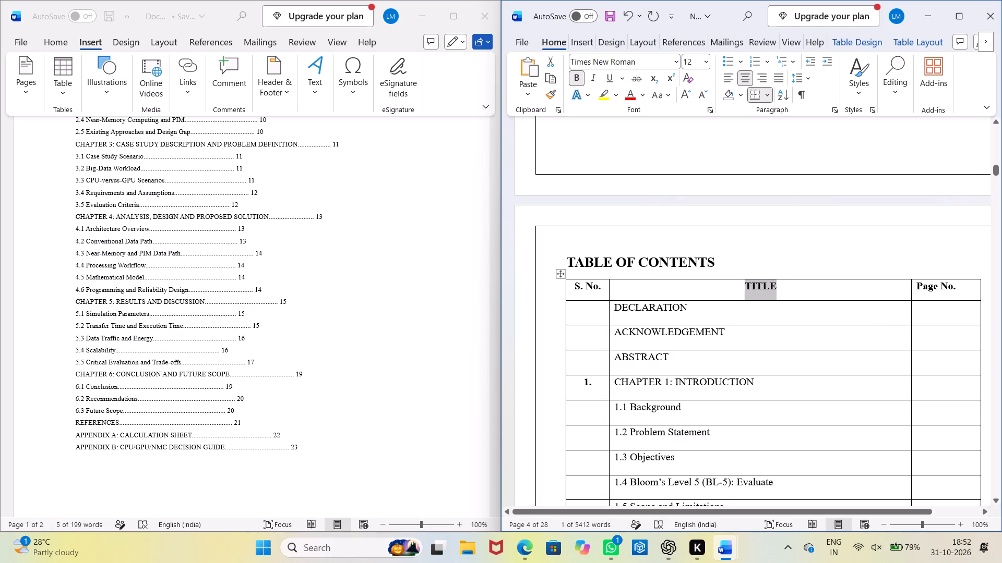
pyautogui.click(809, 261)
# Insert five blank lines between the contents table and LIST OF FIGURES so the heading starts on the following page.
pyautogui.scroll(-3, 824, 350)
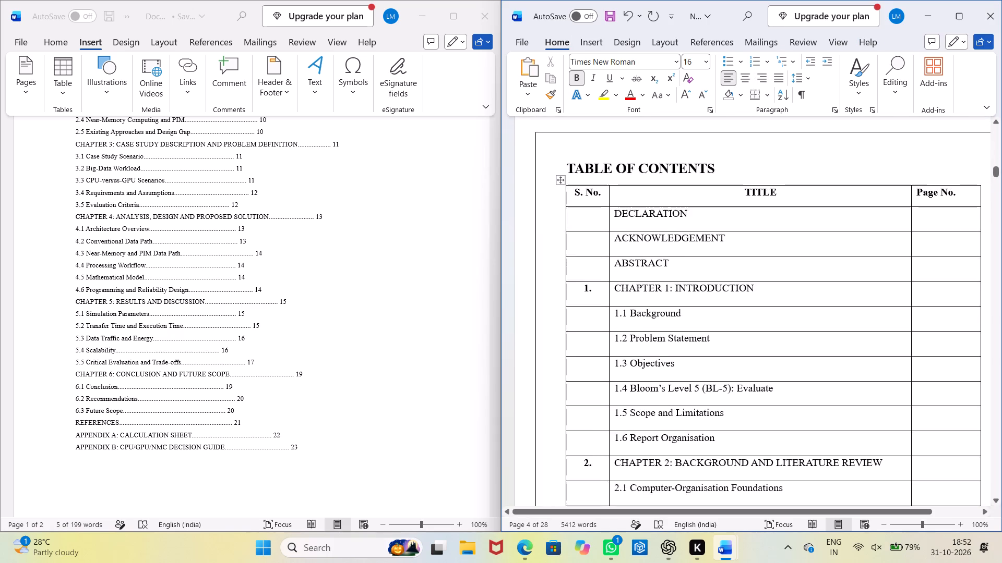
pyautogui.scroll(-20, 824, 353)
pyautogui.scroll(-15, 824, 353)
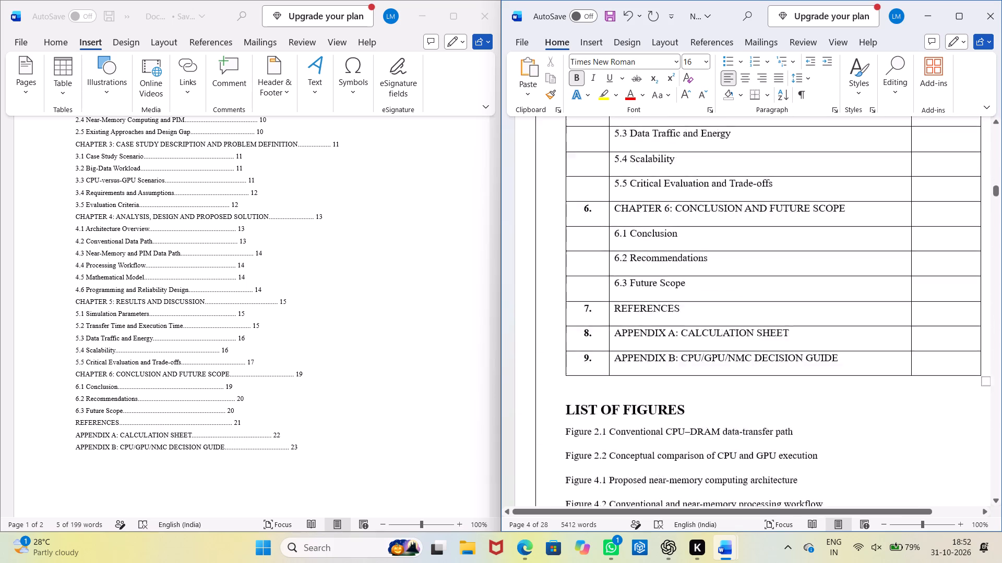
pyautogui.scroll(-6, 824, 353)
pyautogui.scroll(3, 814, 324)
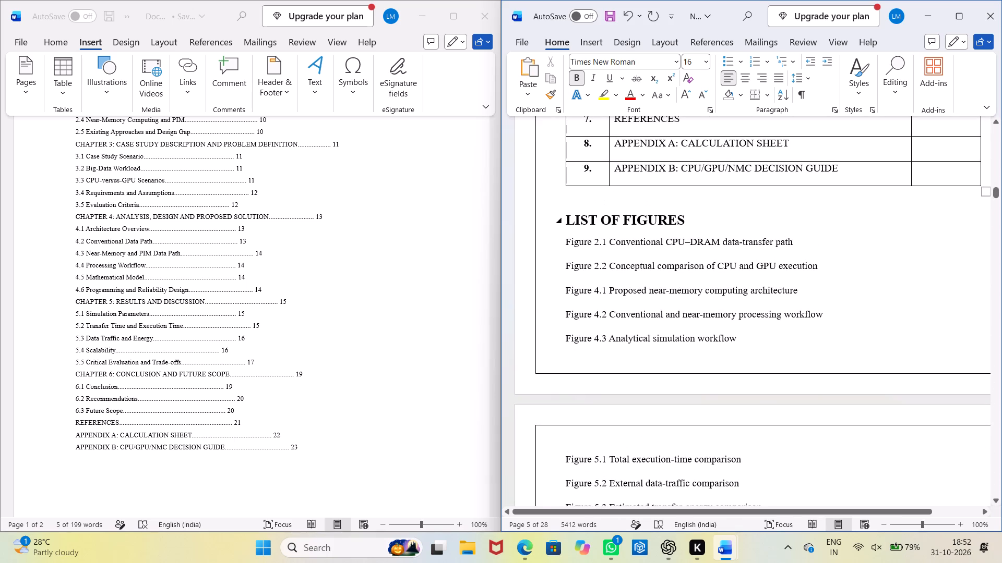
pyautogui.click(575, 194)
pyautogui.press('Return')
pyautogui.press('Return')
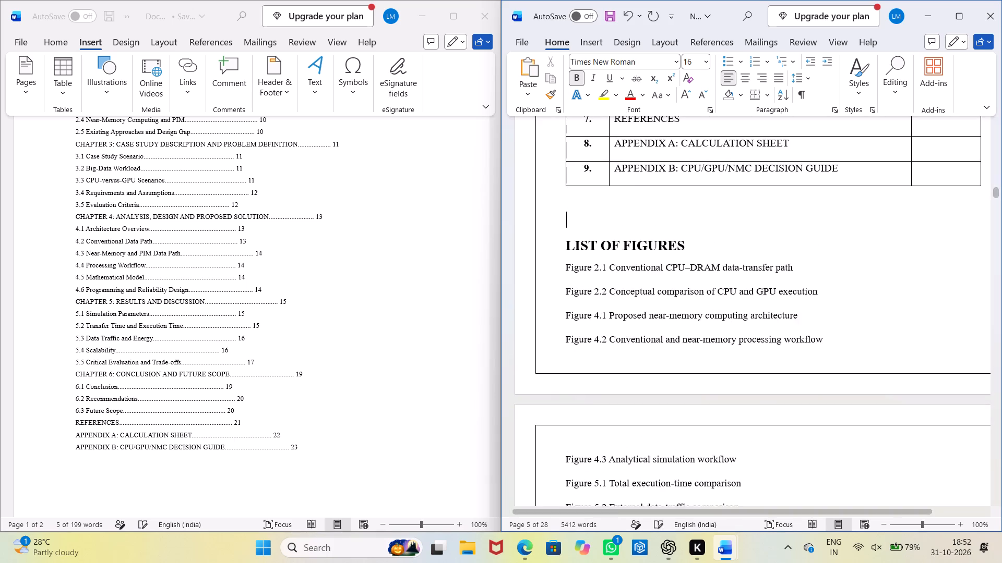
pyautogui.press('Return')
pyautogui.press('Return')
pyautogui.press('Return')
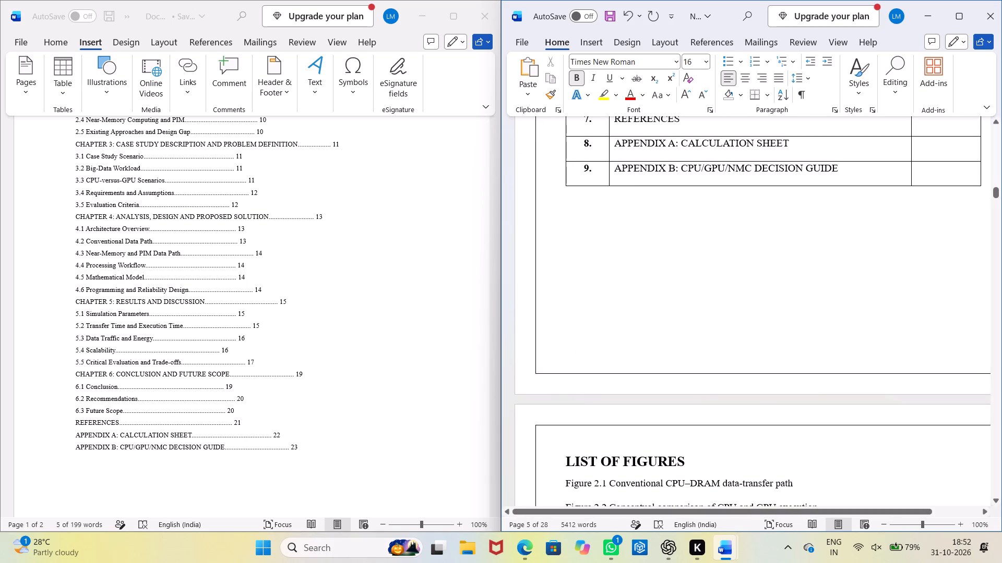
# Review the figure and table lists and the layout and numbering of the contents table.
pyautogui.scroll(-10, 600, 238)
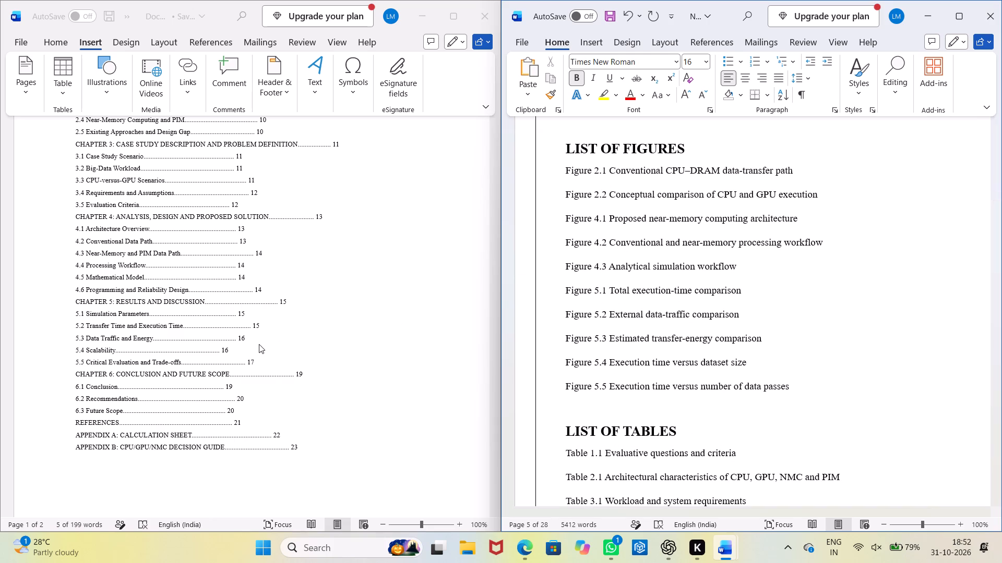
pyautogui.scroll(11, 694, 359)
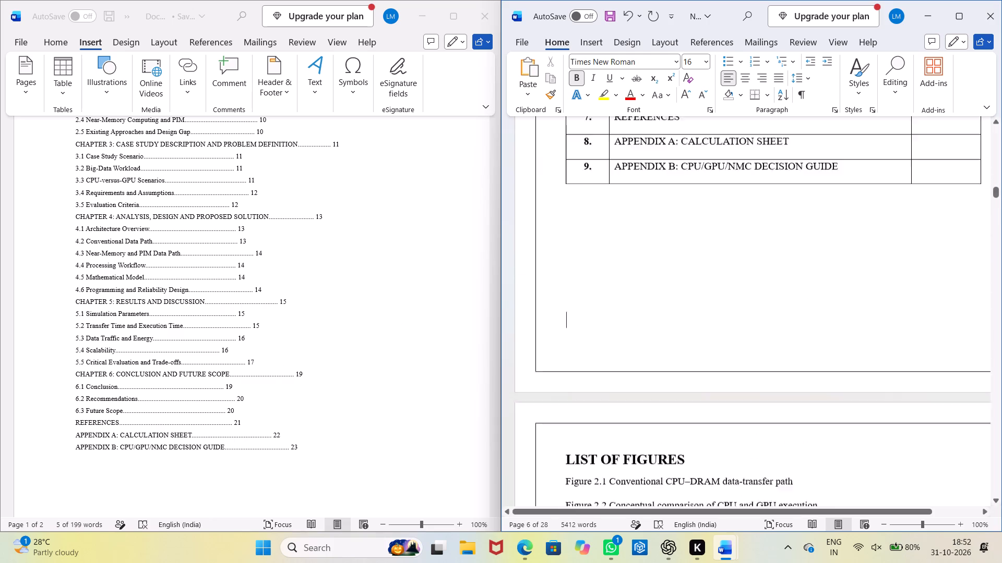
pyautogui.scroll(17, 694, 359)
pyautogui.scroll(12, 694, 359)
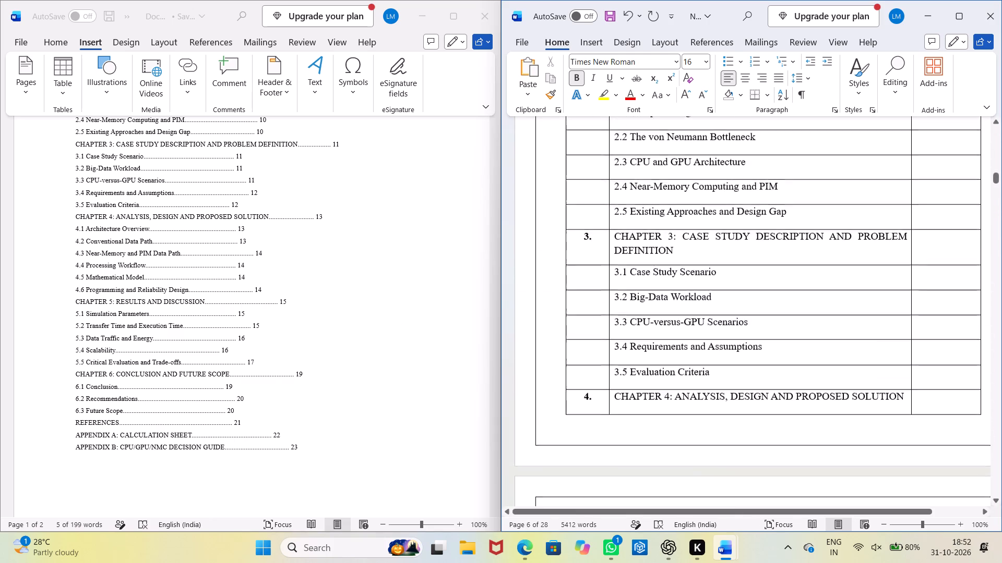
pyautogui.scroll(20, 694, 359)
pyautogui.scroll(-15, 695, 364)
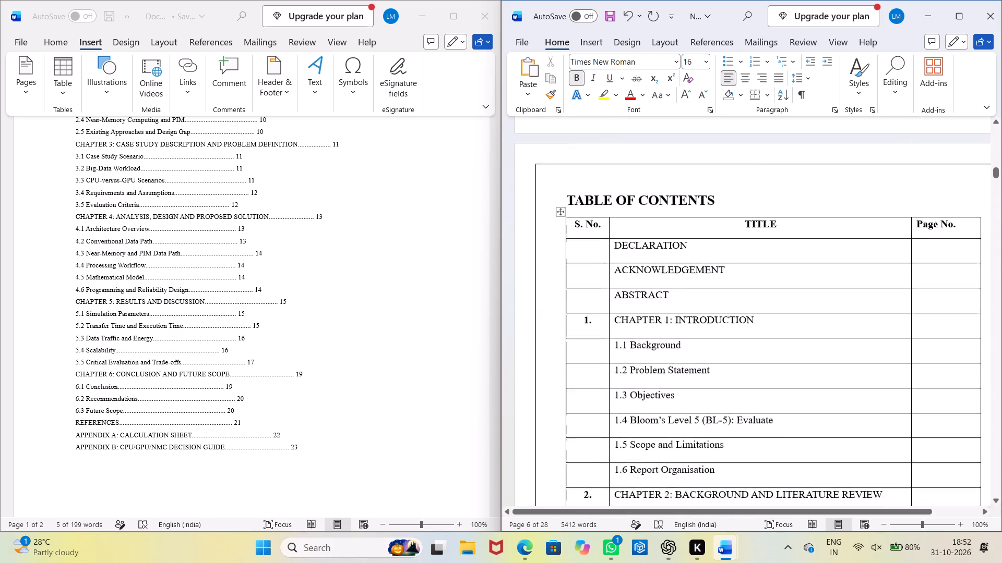
# Delete all the copied contents text from the scratch document, leaving it blank.
pyautogui.scroll(-20, 704, 392)
pyautogui.scroll(-20, 704, 392)
pyautogui.scroll(-5, 704, 392)
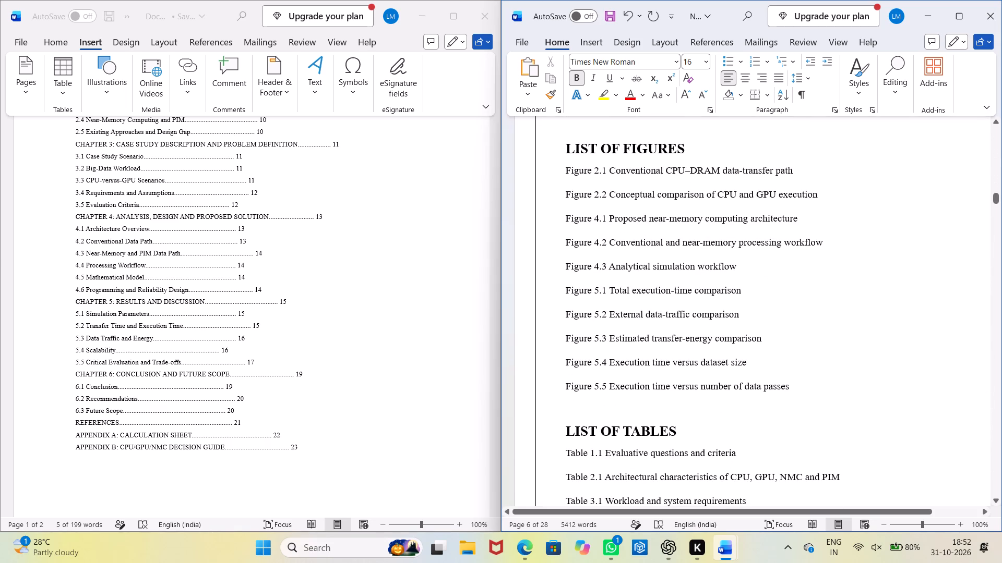
pyautogui.scroll(-3, 315, 471)
pyautogui.click(271, 360)
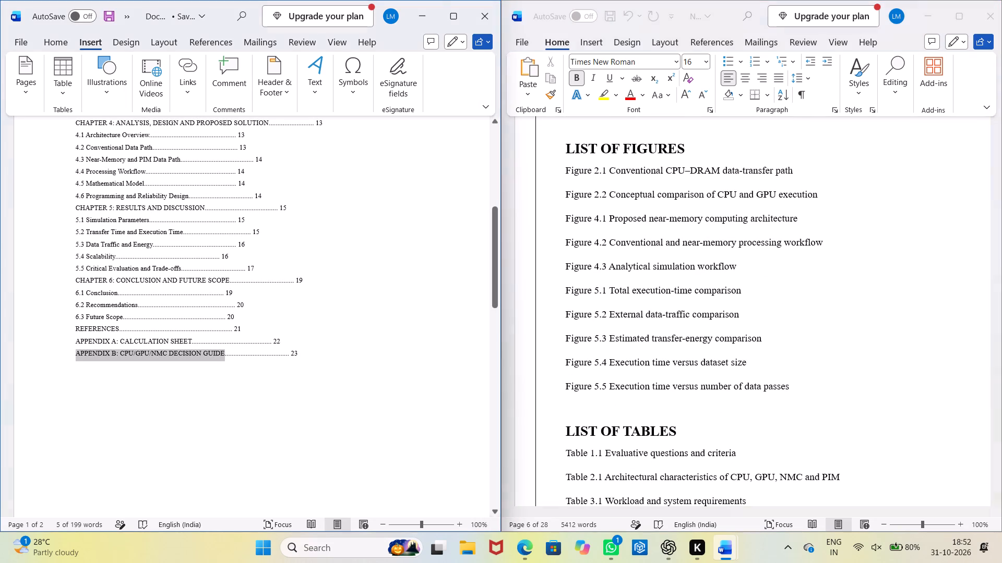
pyautogui.hotkey('ctrl', 'a')
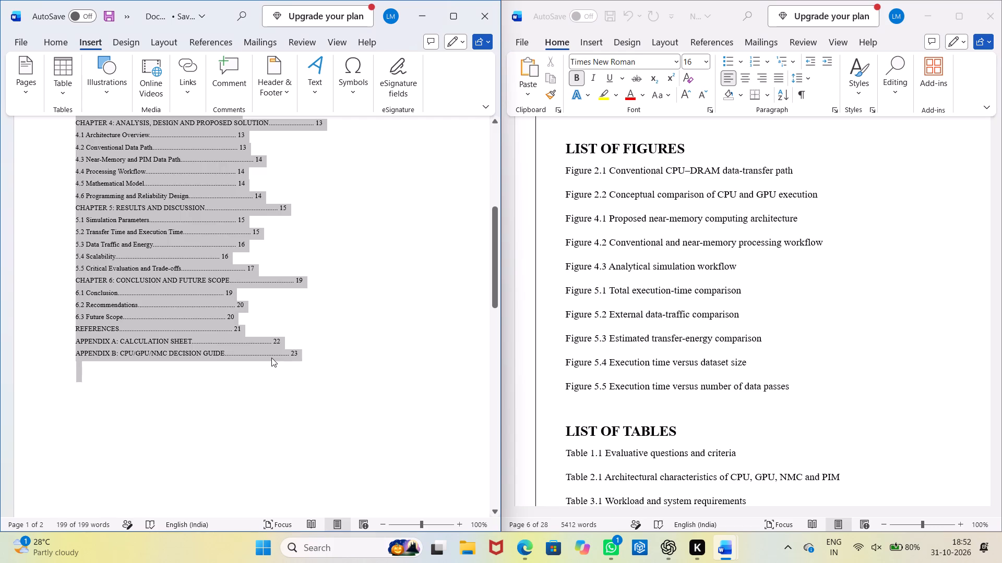
pyautogui.press('BackSpace')
pyautogui.scroll(4, 349, 469)
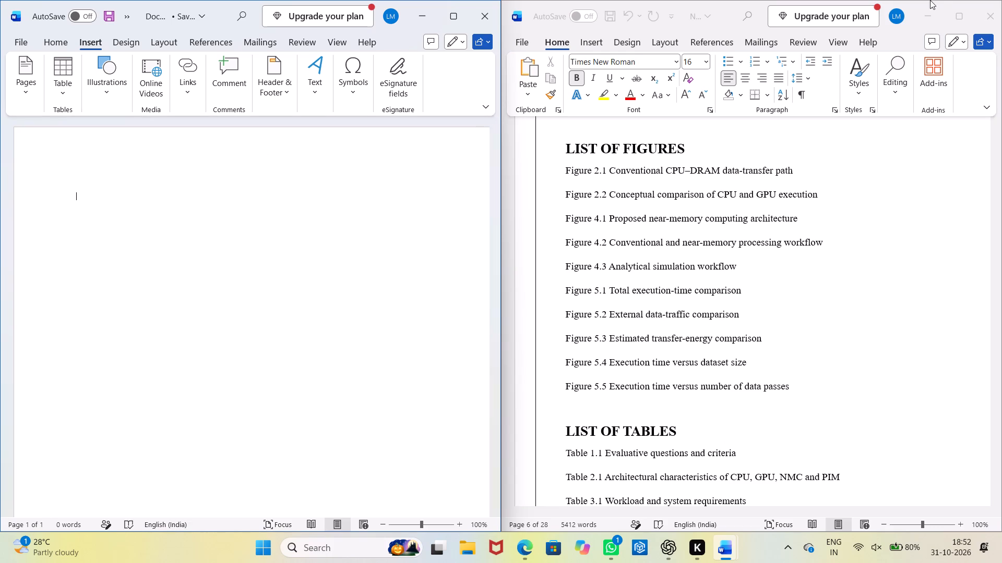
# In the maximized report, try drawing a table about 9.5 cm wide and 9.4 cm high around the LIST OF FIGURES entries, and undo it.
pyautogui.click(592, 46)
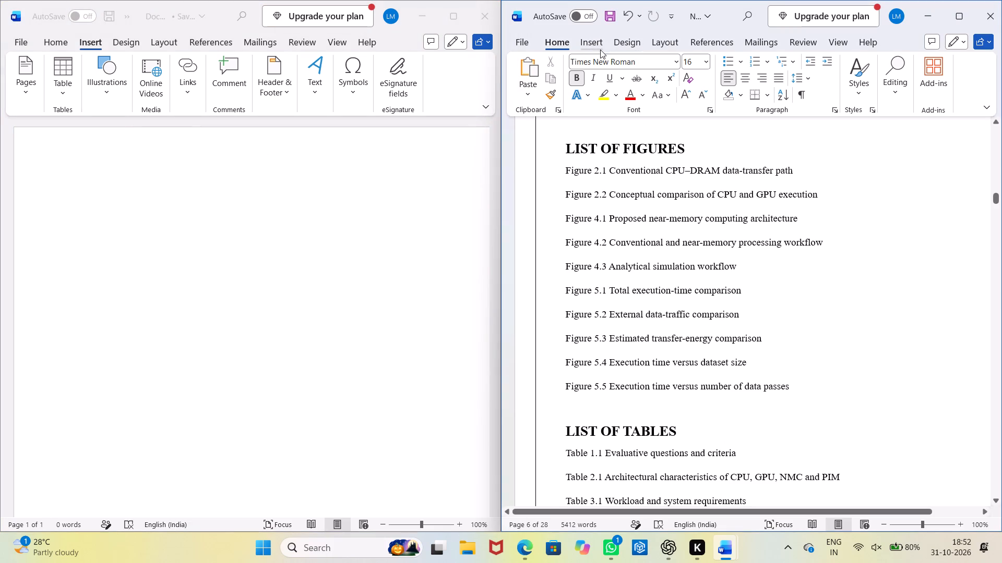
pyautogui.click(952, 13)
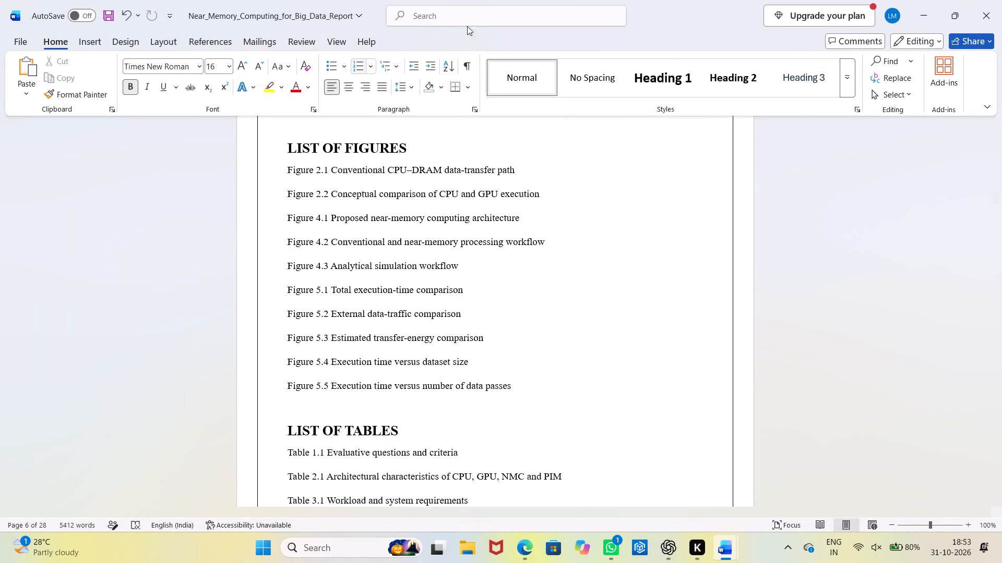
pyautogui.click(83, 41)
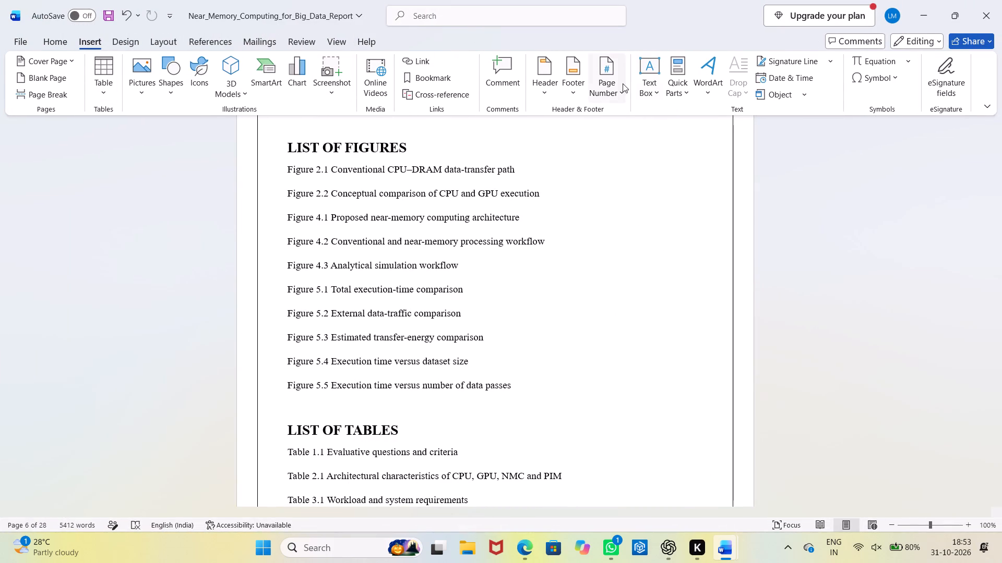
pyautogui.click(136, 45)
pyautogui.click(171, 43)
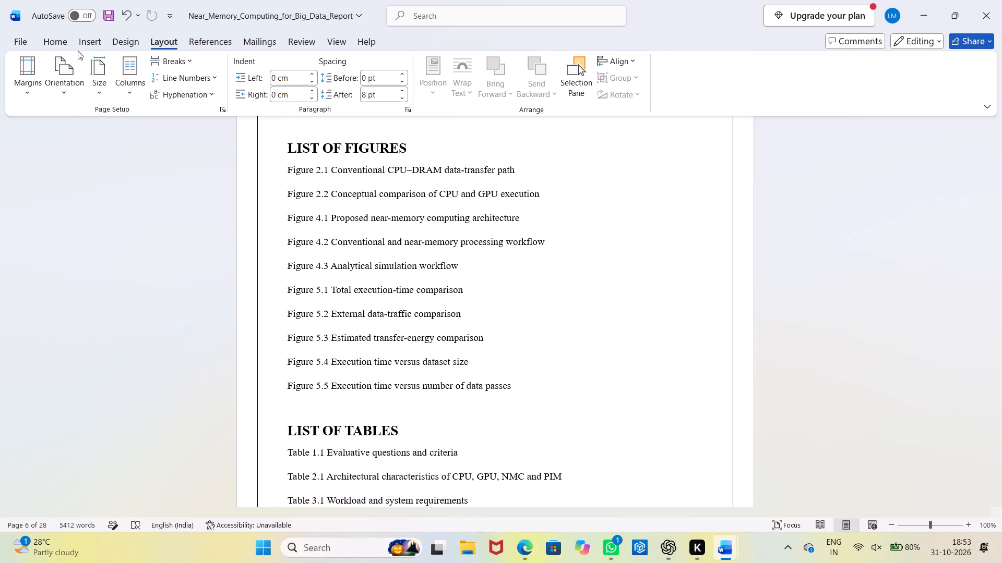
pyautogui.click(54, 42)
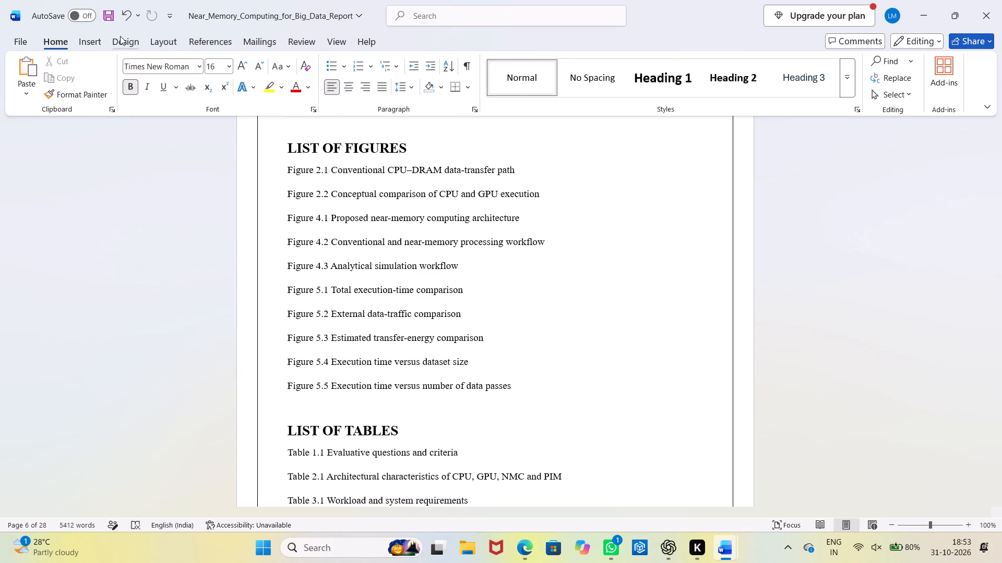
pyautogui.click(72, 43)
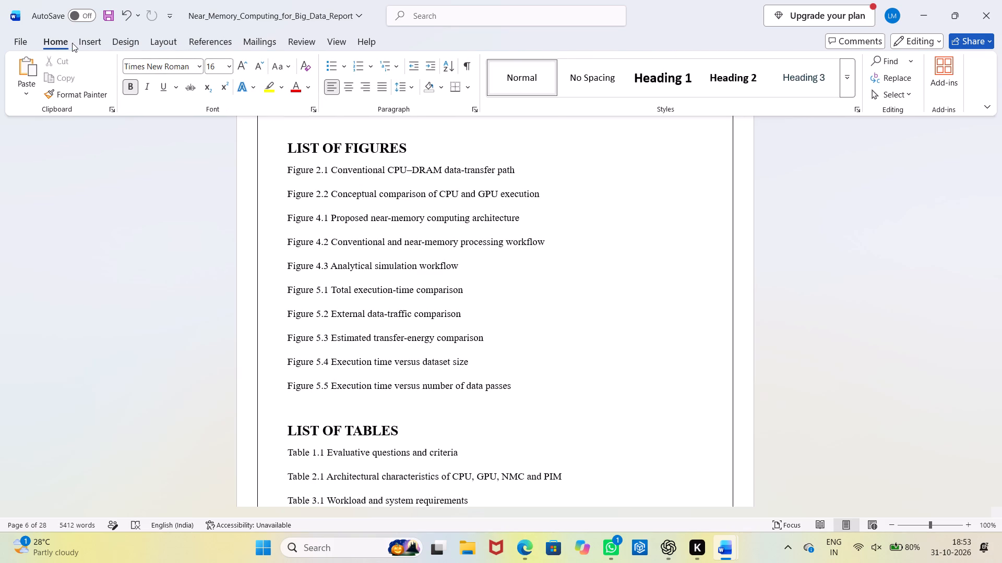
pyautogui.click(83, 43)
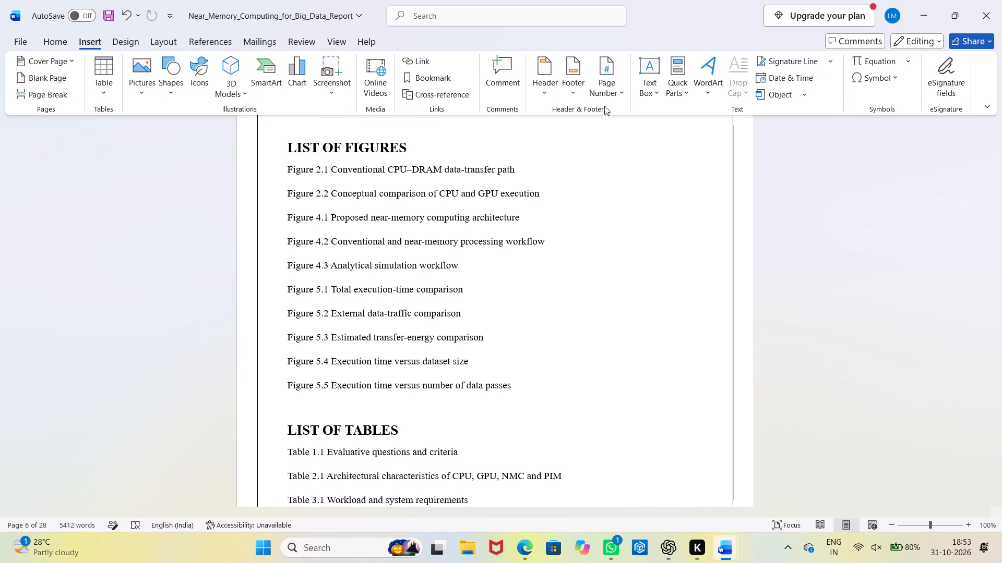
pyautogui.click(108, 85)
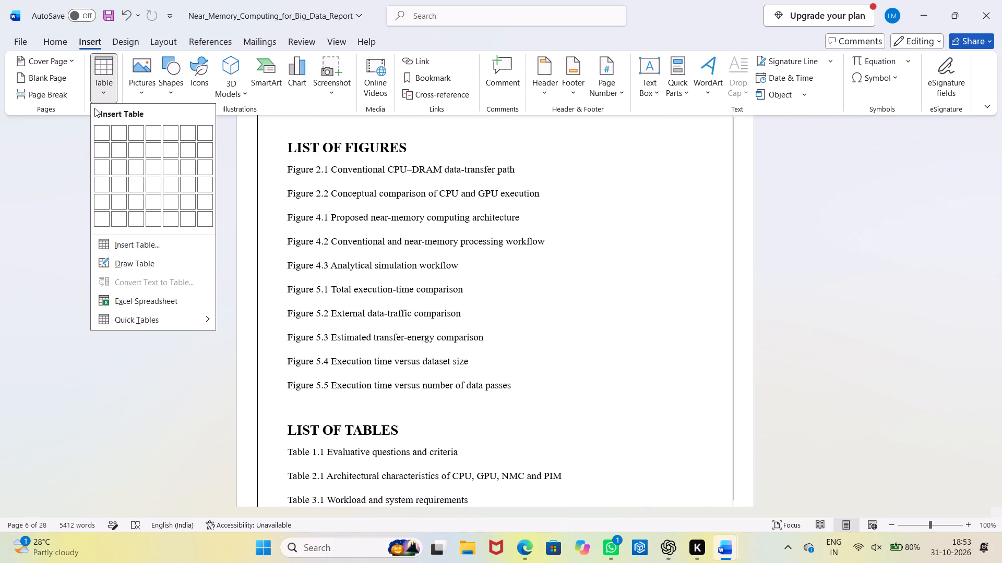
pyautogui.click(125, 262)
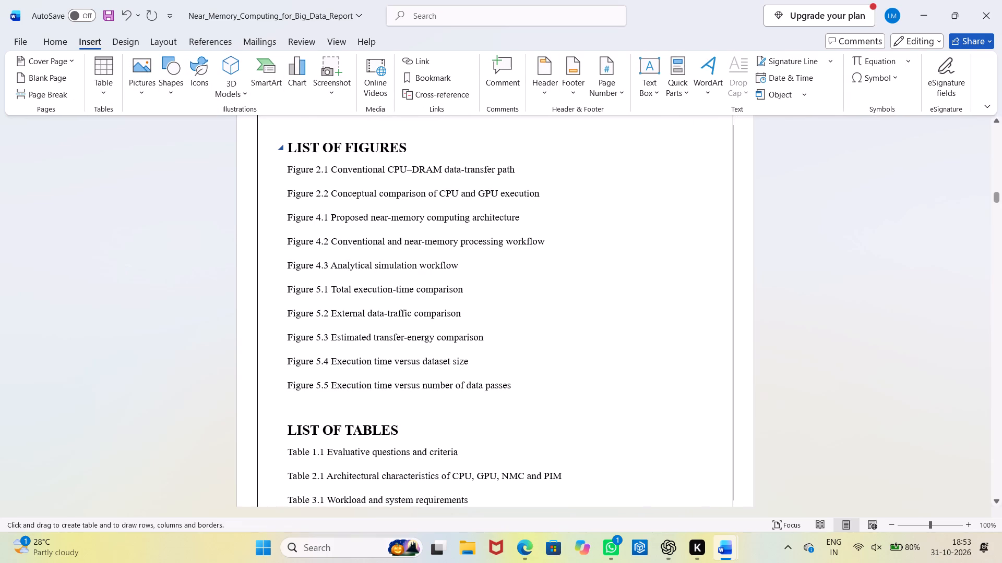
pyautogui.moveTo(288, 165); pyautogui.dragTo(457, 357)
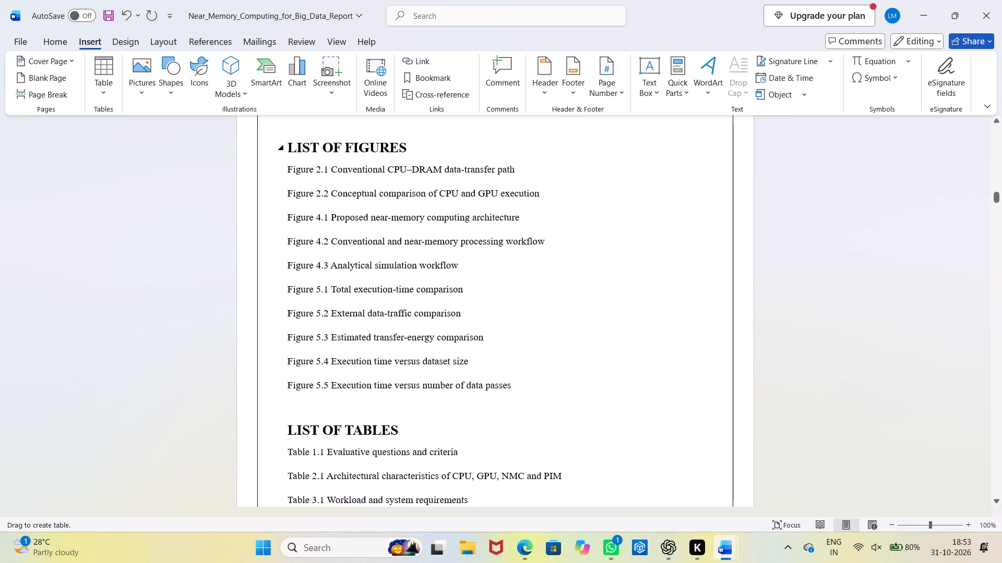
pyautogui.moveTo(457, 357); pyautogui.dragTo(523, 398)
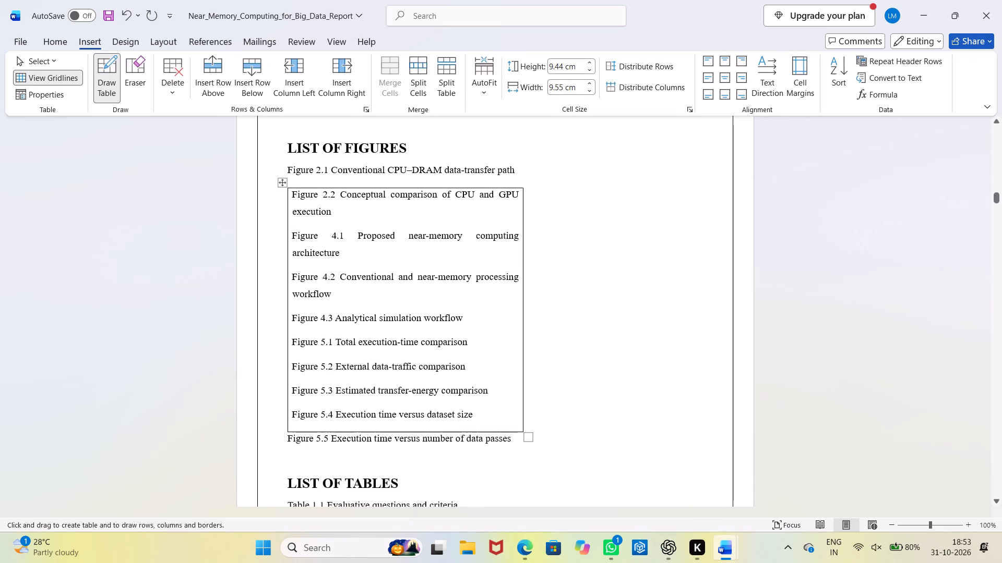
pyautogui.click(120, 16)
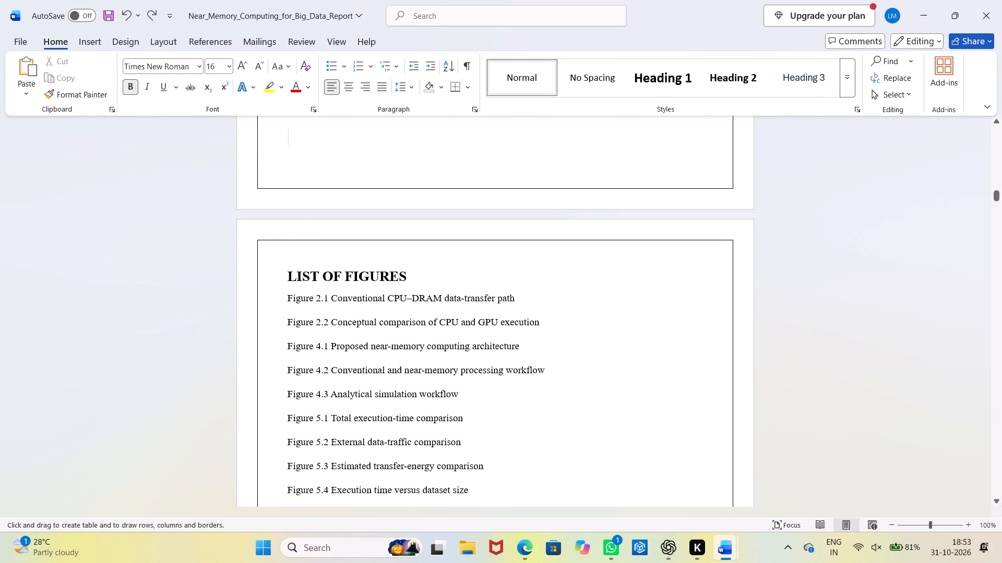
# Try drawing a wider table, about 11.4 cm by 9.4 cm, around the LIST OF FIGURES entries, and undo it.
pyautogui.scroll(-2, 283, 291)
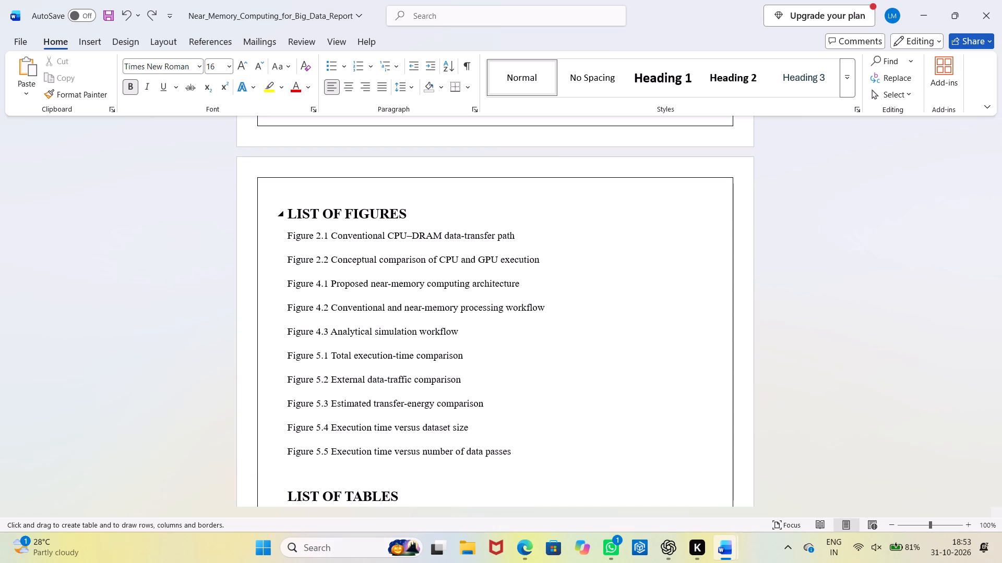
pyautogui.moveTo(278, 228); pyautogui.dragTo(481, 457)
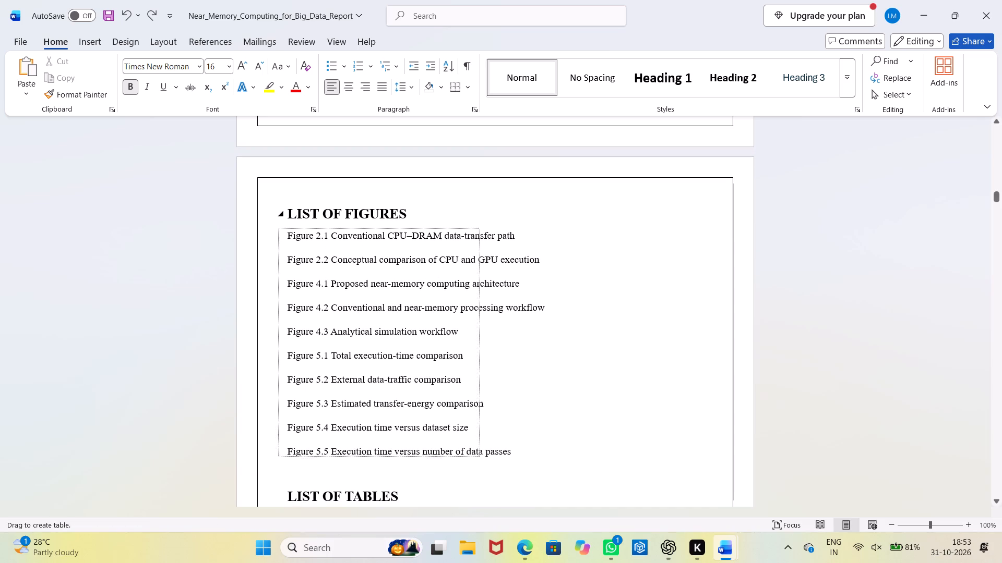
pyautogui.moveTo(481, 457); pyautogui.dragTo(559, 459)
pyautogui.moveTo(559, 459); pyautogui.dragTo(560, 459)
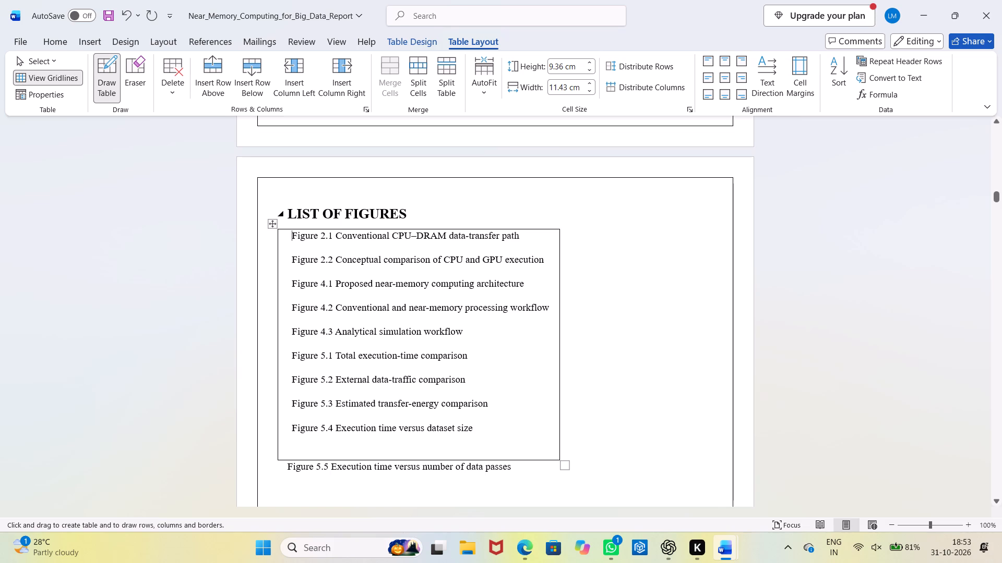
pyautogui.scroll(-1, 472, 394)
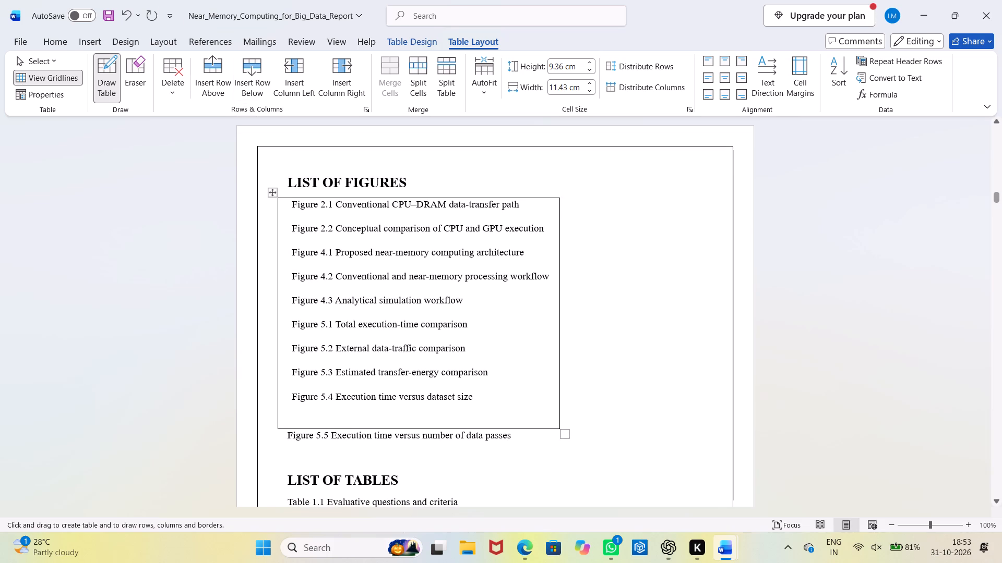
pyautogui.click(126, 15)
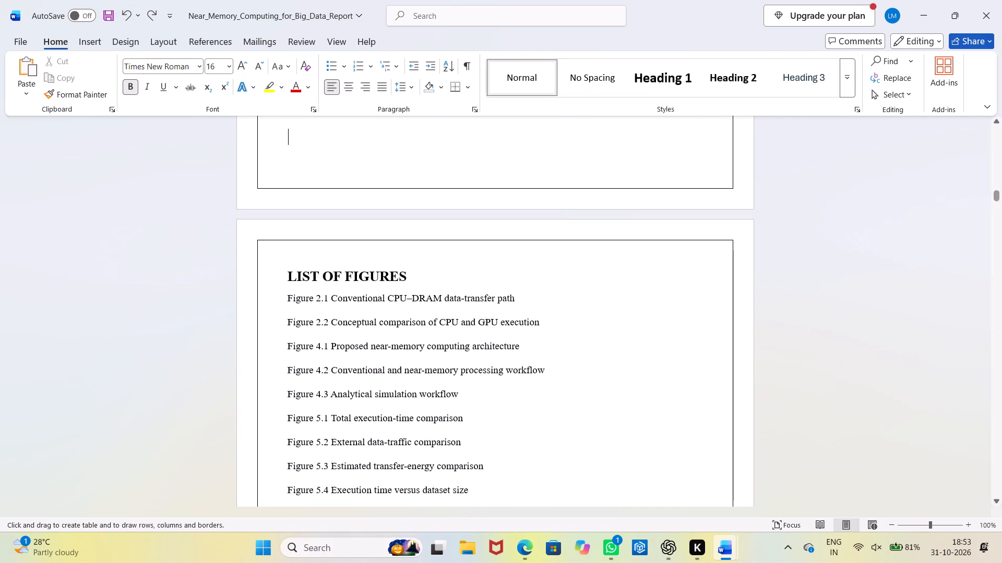
# Arrange the report and the blank scratch document side by side, with the report in the left half.
pyautogui.click(952, 10)
pyautogui.click(740, 45)
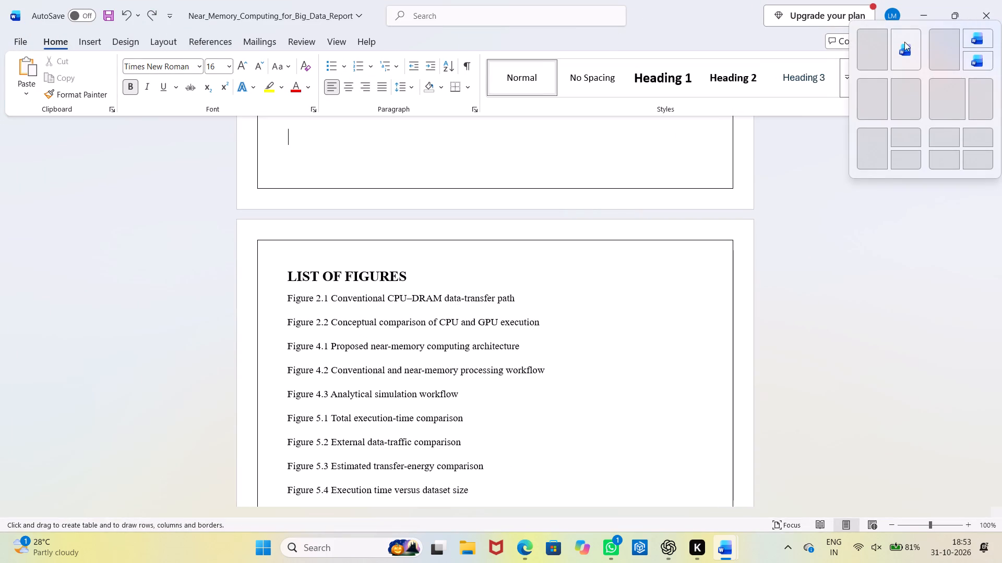
pyautogui.click(884, 45)
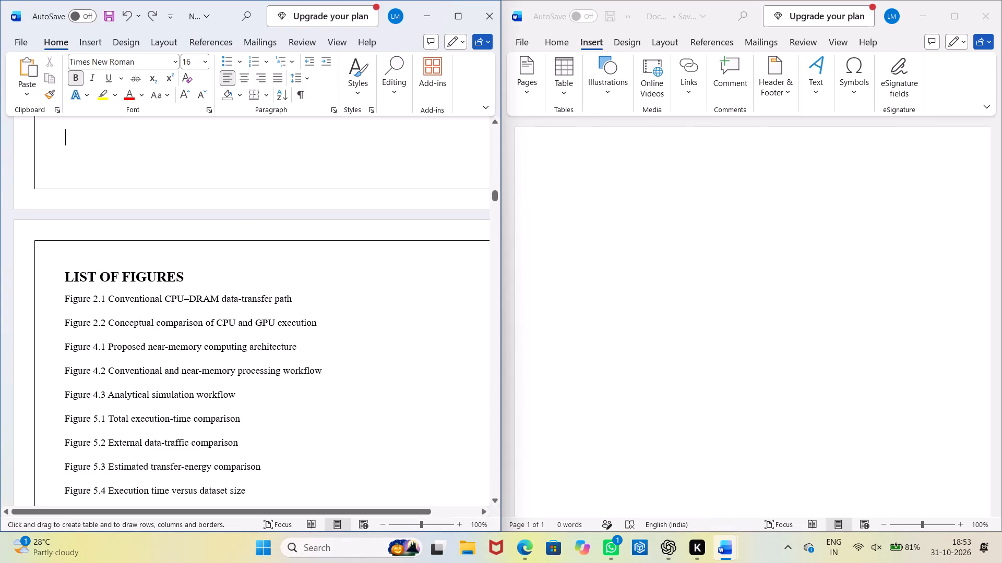
# Copy the entries from Figure 2.1 to Figure 5.5 under LIST OF FIGURES into the blank scratch document.
pyautogui.scroll(-4, 432, 325)
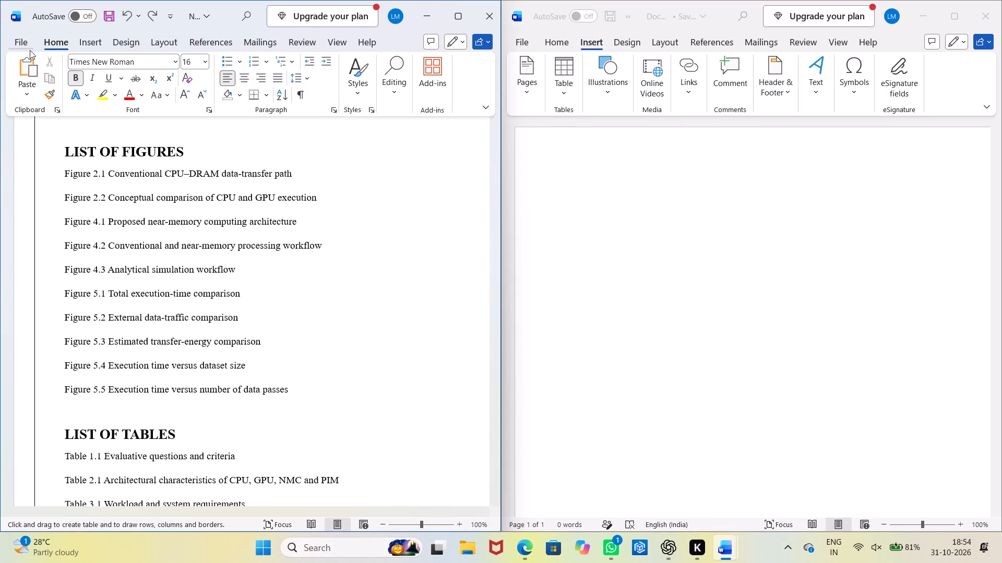
pyautogui.click(257, 264)
pyautogui.scroll(5, 188, 275)
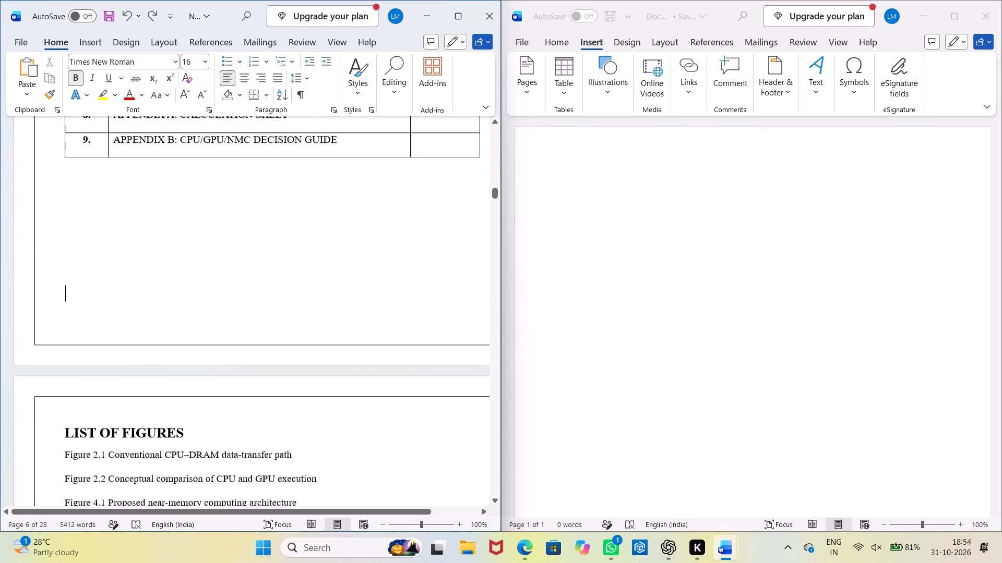
pyautogui.scroll(-13, 190, 294)
pyautogui.scroll(3, 290, 282)
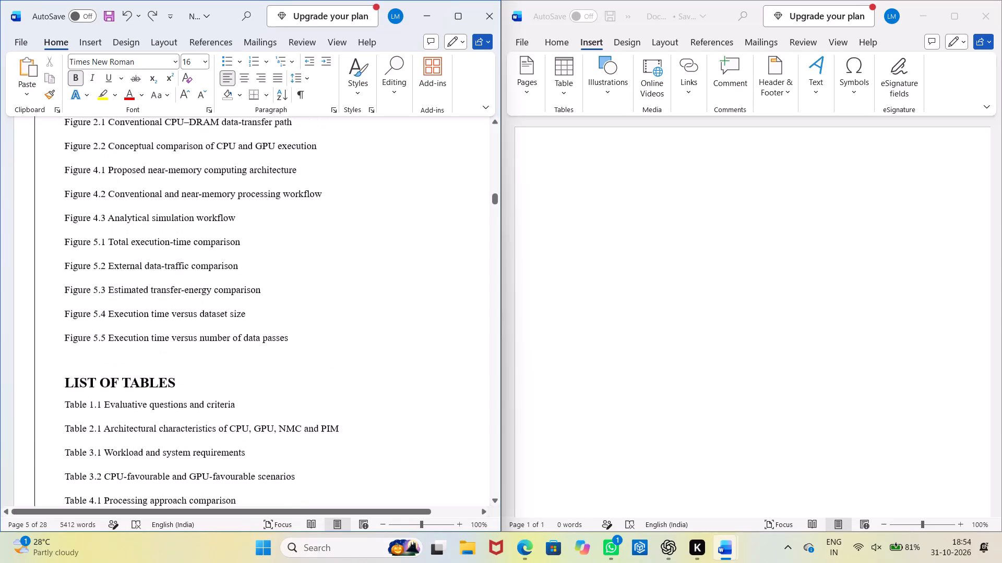
pyautogui.moveTo(308, 362); pyautogui.dragTo(70, 154)
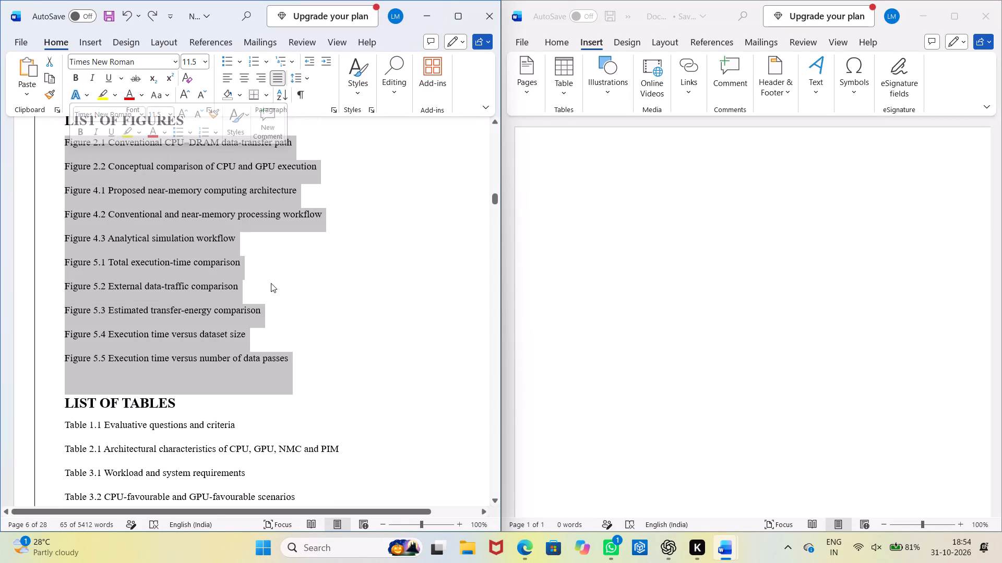
pyautogui.hotkey('ctrl', 'c')
pyautogui.click(717, 281)
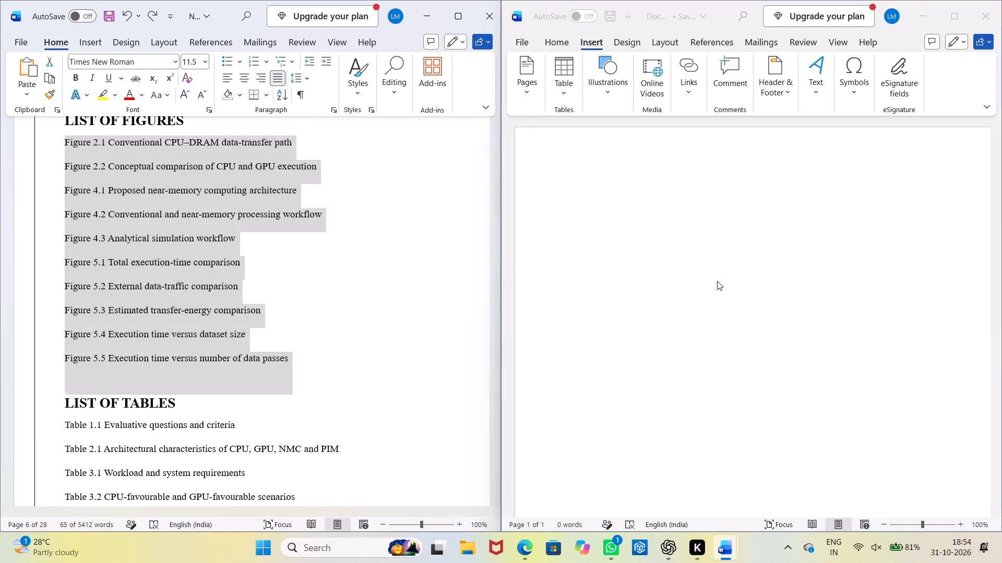
pyautogui.hotkey('ctrl', 'v')
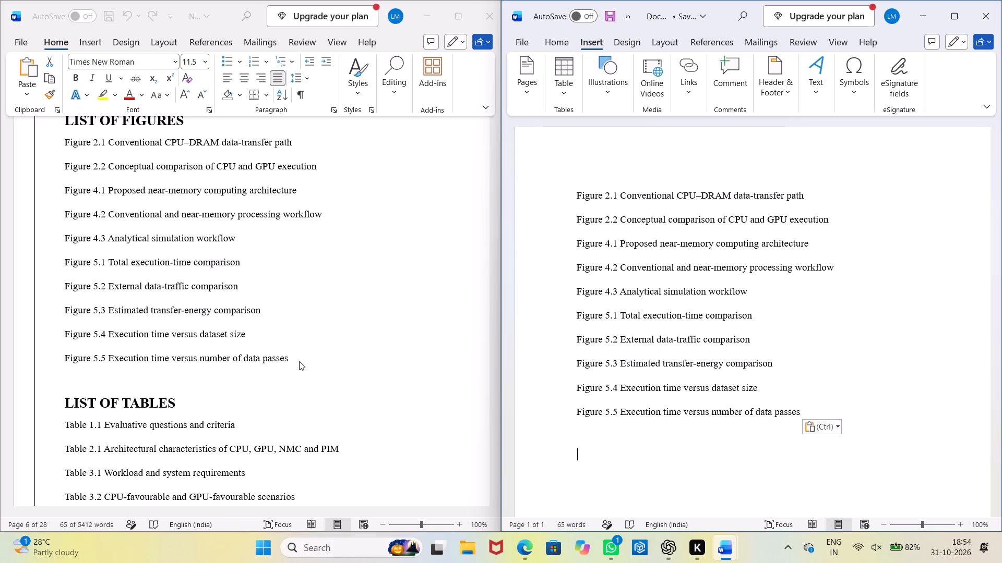
# Turn the report's selected Figure 2.1 to Figure 5.5 entries into a one-column table with one row per figure.
pyautogui.scroll(3, 299, 361)
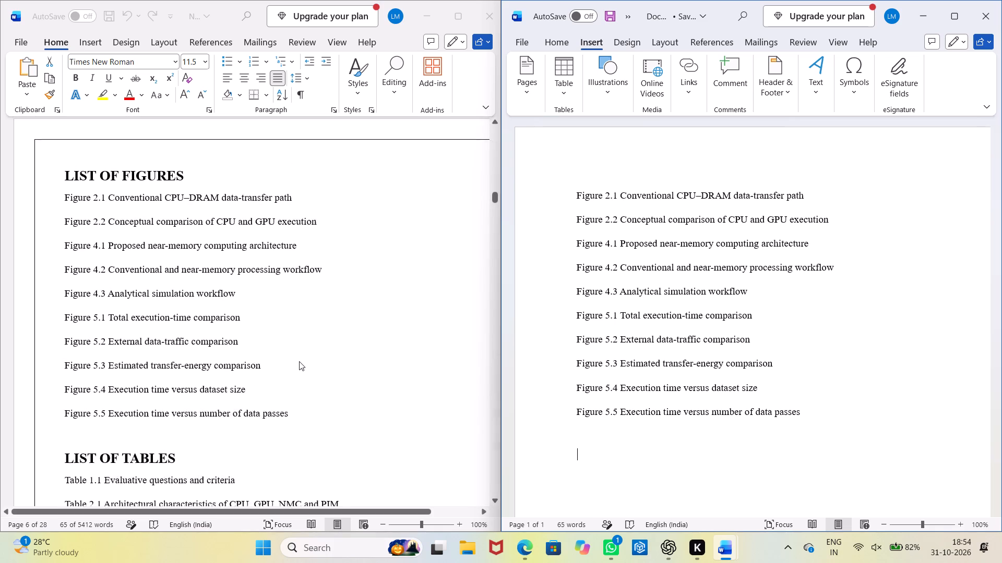
pyautogui.click(300, 450)
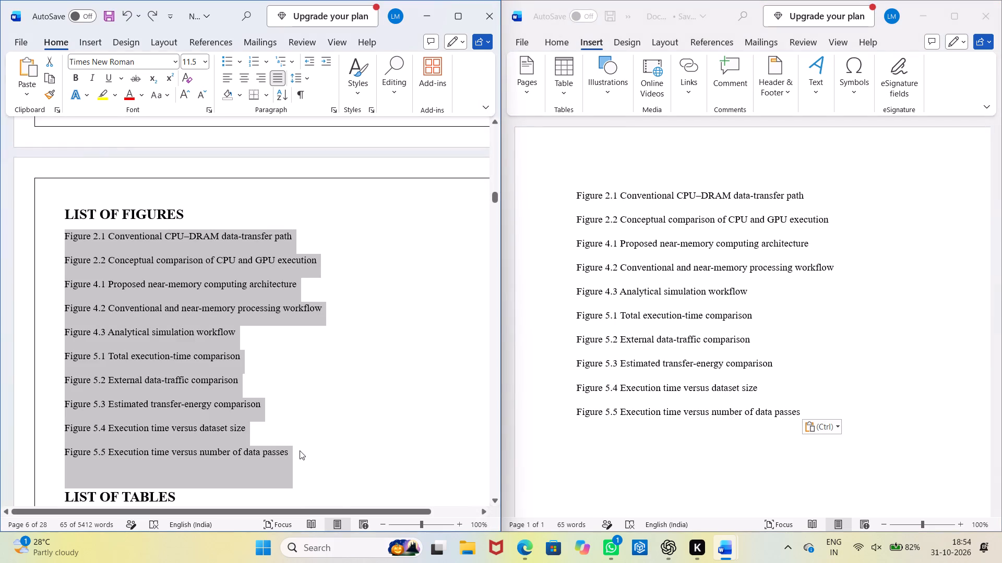
pyautogui.click(87, 50)
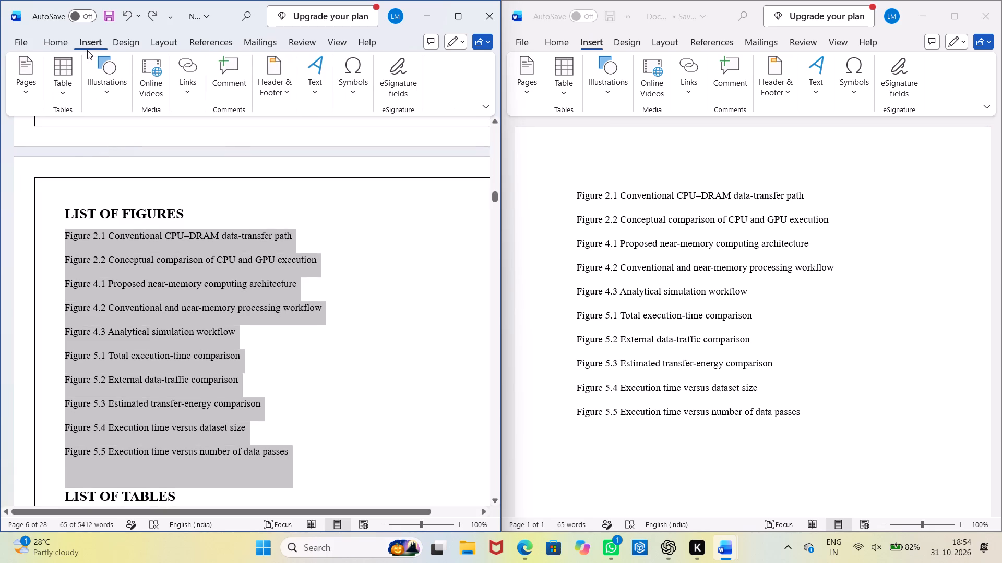
pyautogui.click(67, 91)
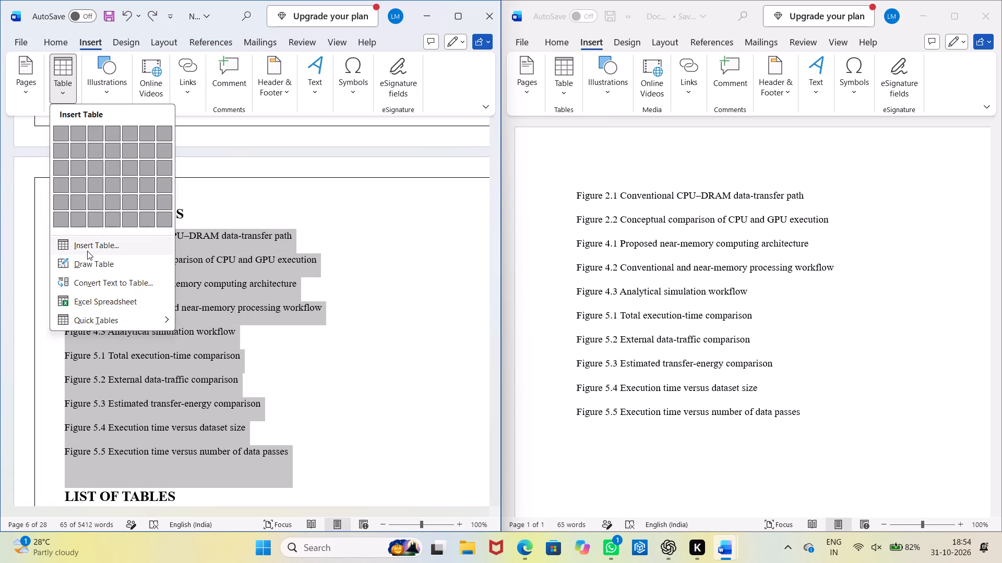
pyautogui.click(87, 251)
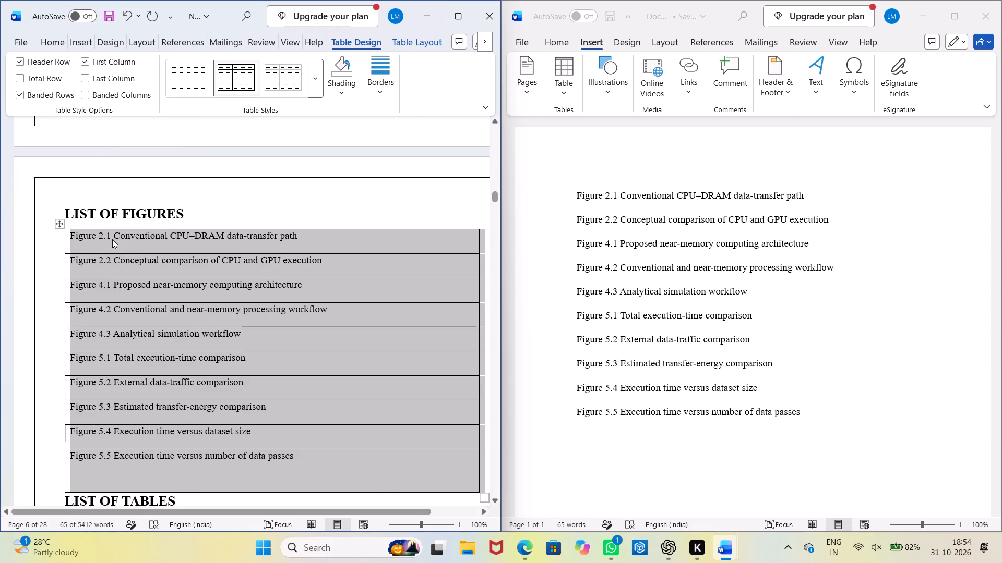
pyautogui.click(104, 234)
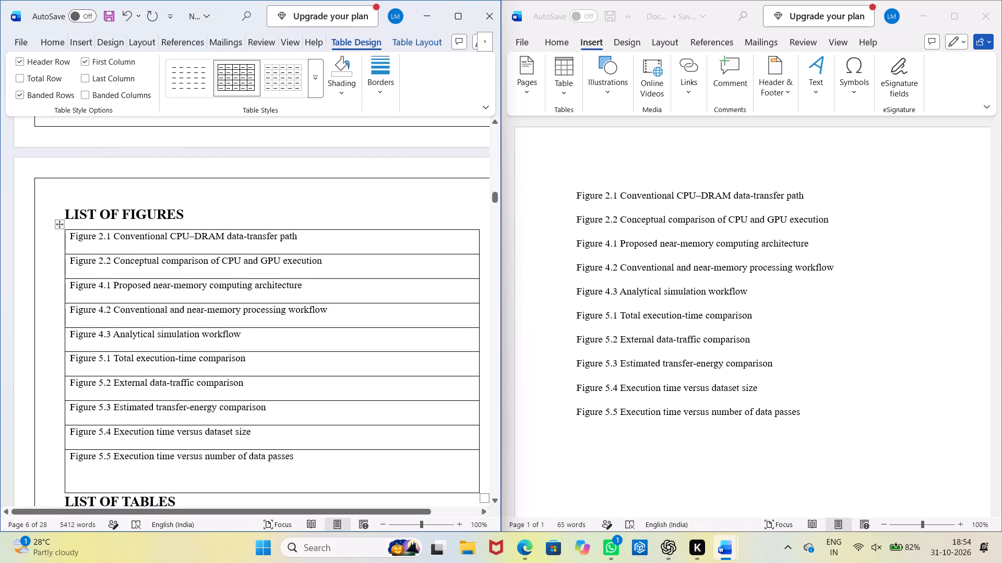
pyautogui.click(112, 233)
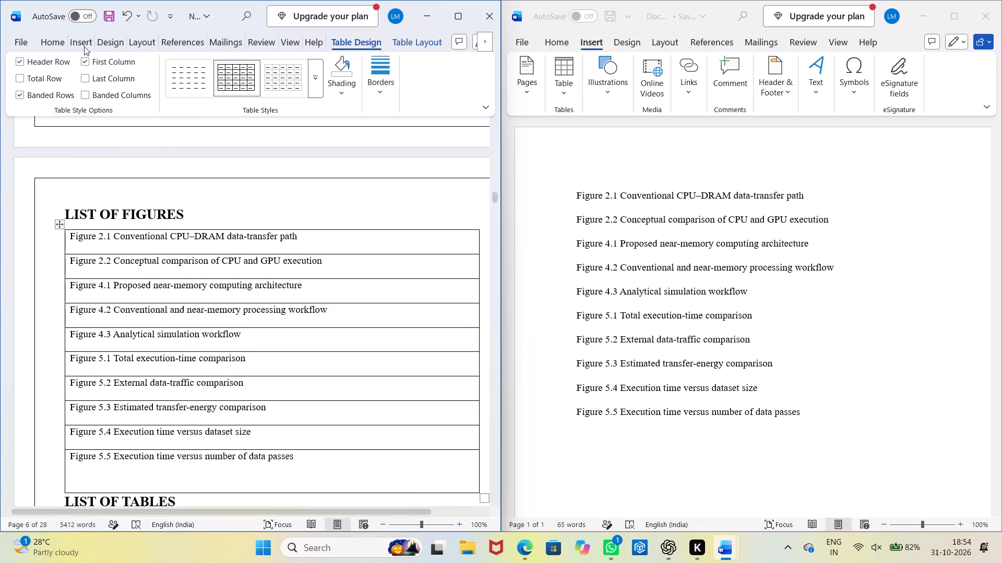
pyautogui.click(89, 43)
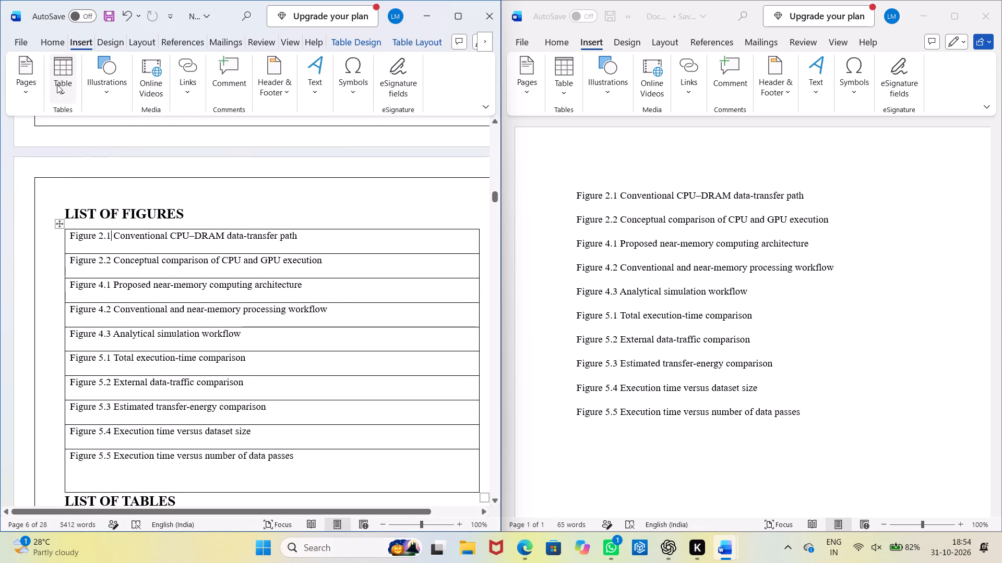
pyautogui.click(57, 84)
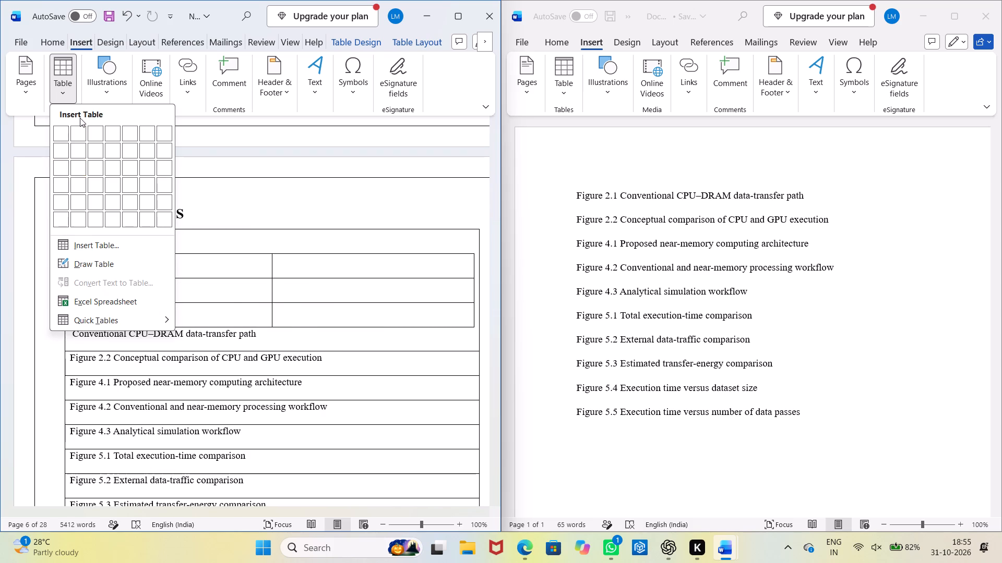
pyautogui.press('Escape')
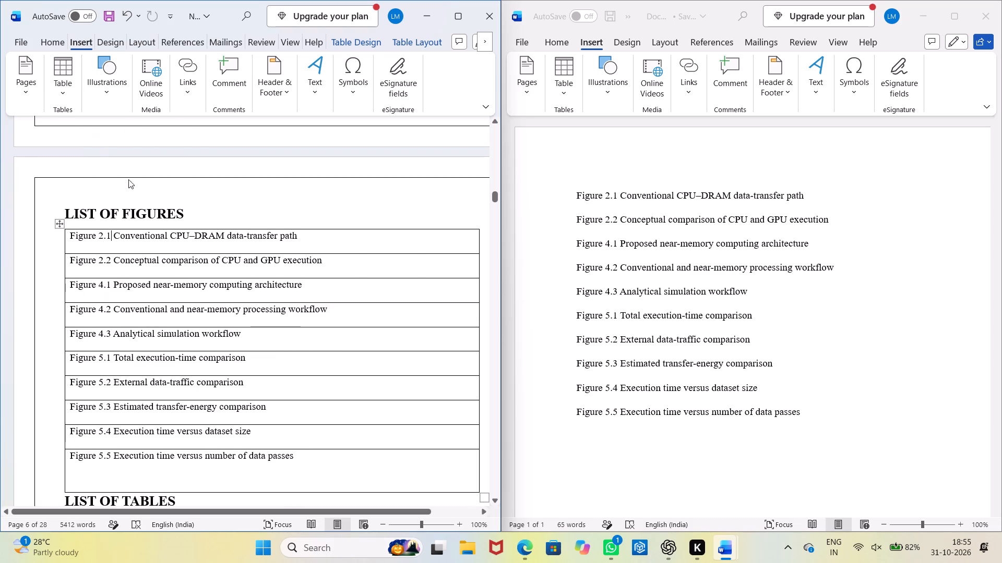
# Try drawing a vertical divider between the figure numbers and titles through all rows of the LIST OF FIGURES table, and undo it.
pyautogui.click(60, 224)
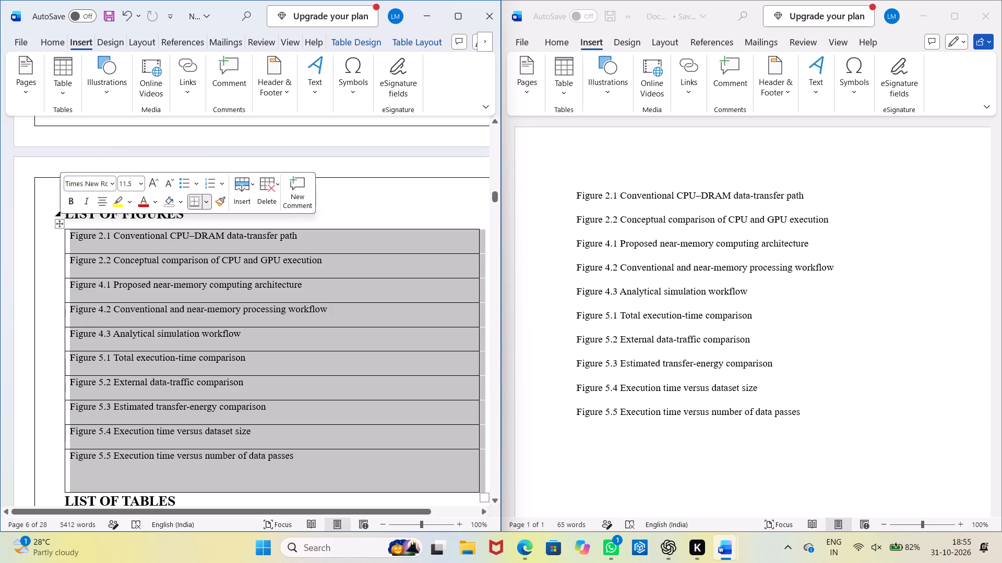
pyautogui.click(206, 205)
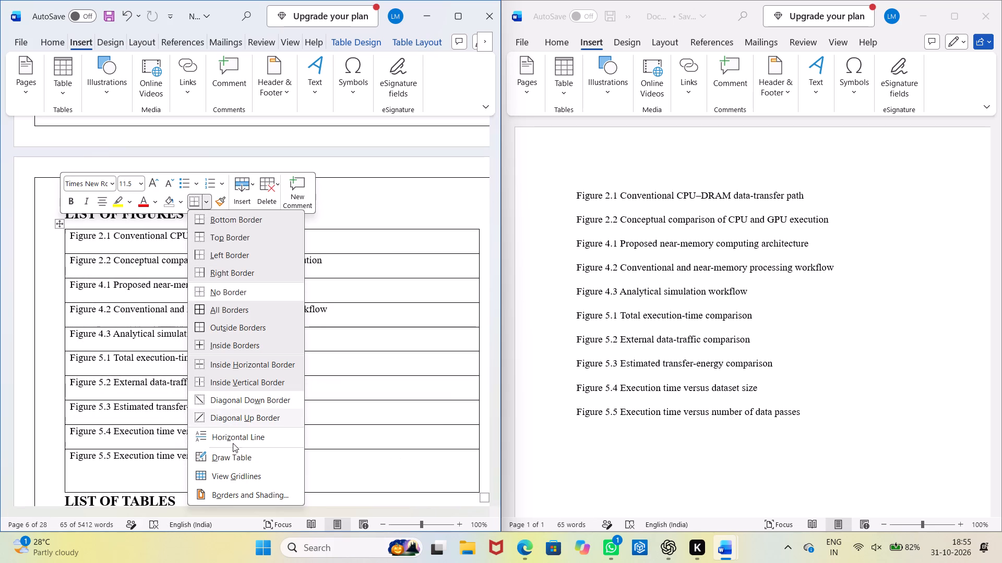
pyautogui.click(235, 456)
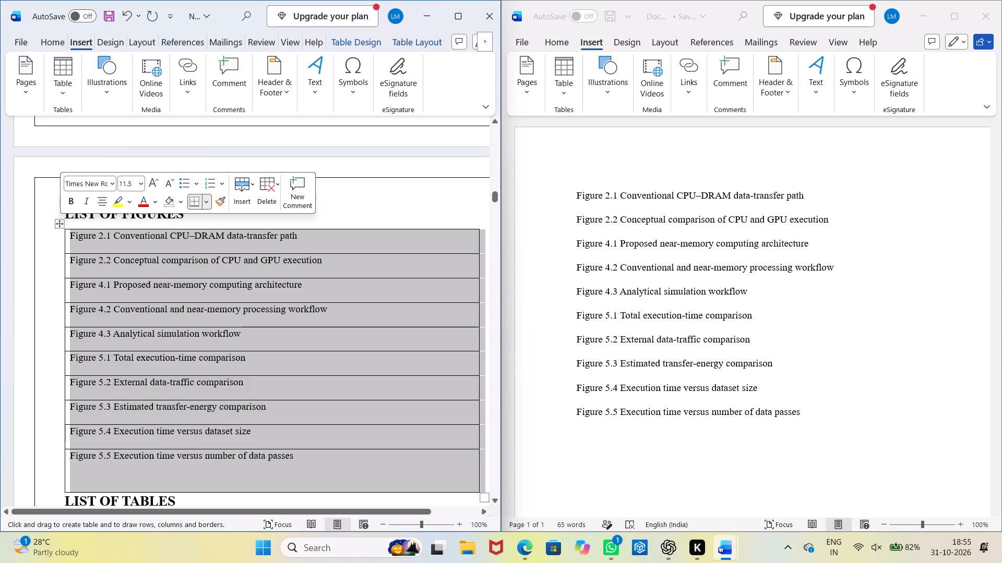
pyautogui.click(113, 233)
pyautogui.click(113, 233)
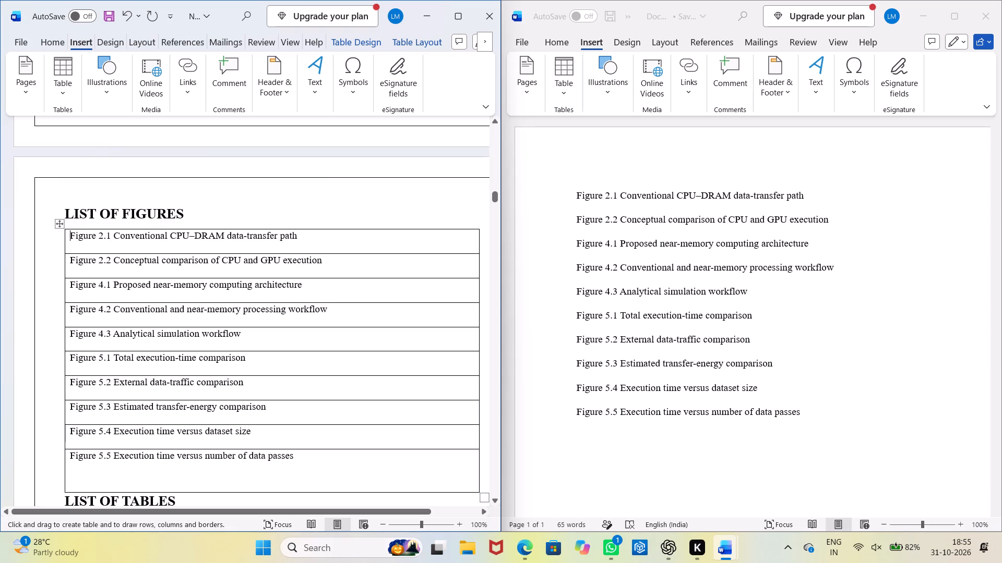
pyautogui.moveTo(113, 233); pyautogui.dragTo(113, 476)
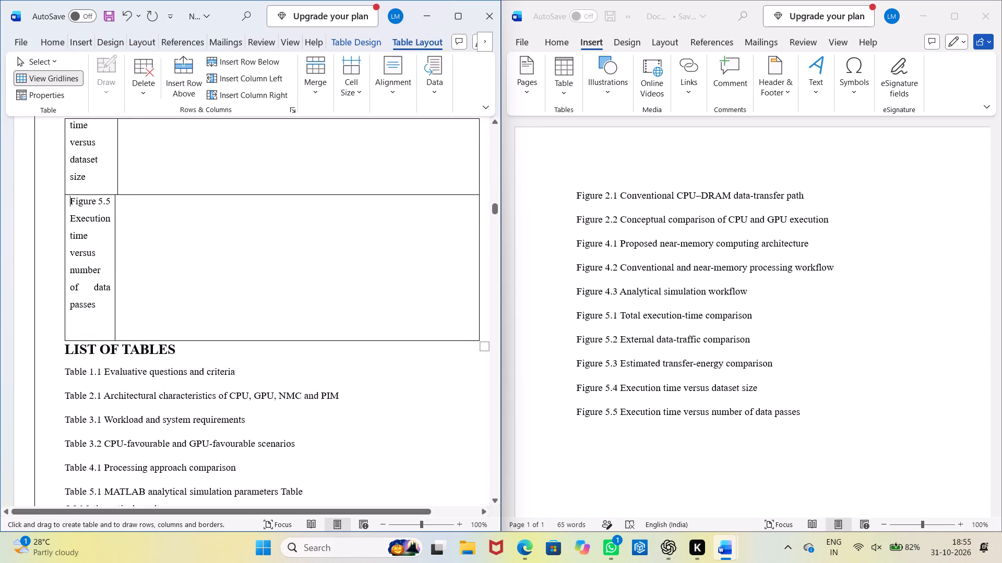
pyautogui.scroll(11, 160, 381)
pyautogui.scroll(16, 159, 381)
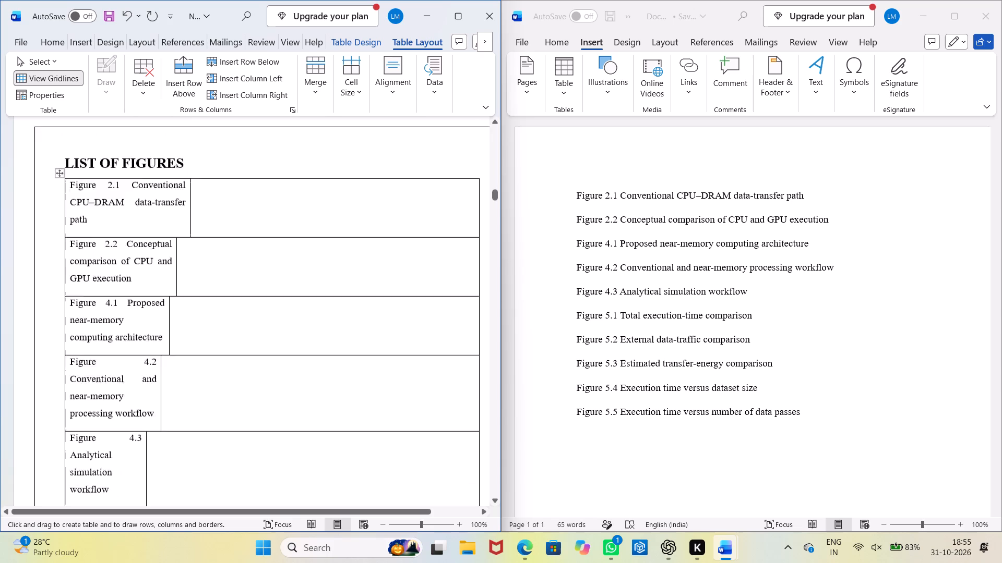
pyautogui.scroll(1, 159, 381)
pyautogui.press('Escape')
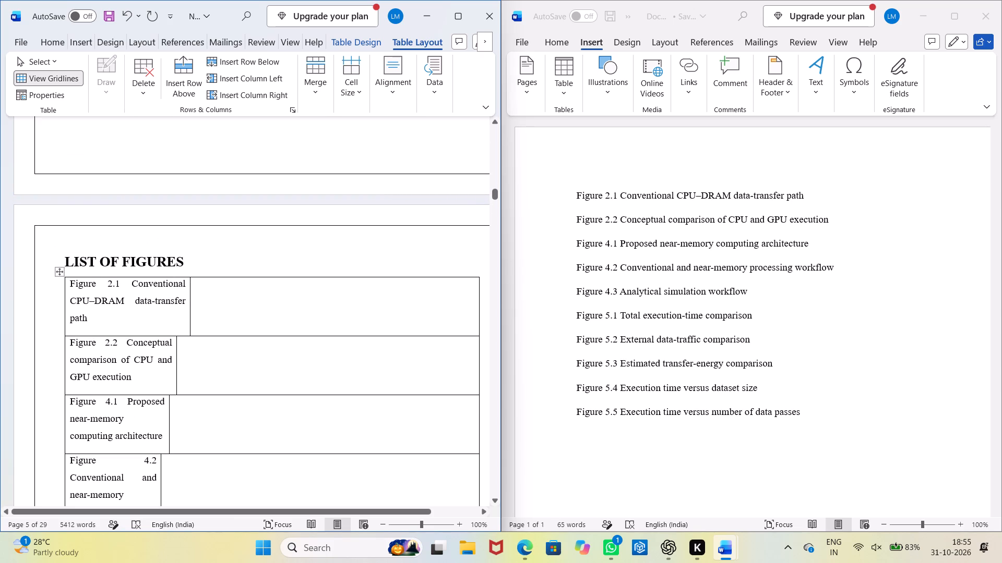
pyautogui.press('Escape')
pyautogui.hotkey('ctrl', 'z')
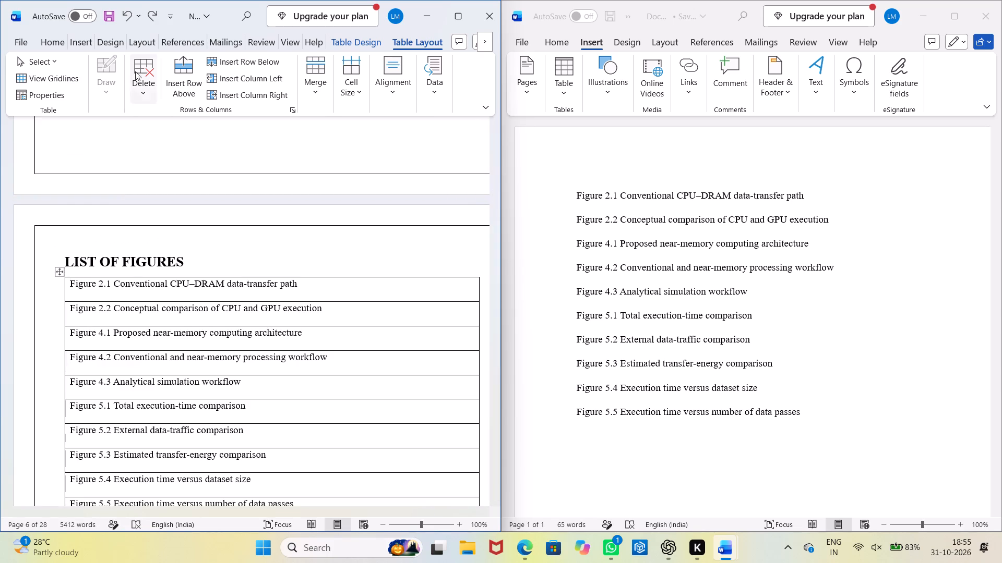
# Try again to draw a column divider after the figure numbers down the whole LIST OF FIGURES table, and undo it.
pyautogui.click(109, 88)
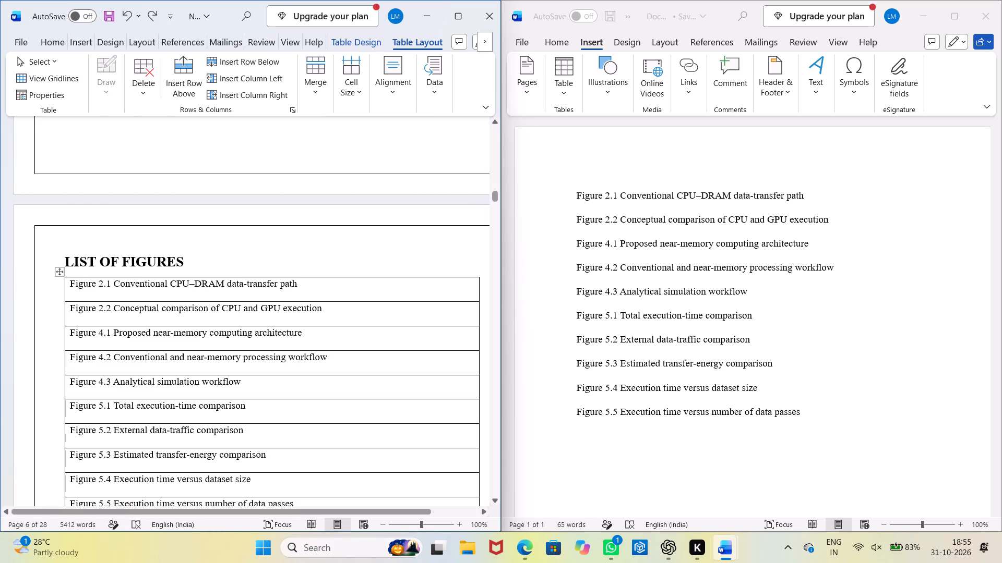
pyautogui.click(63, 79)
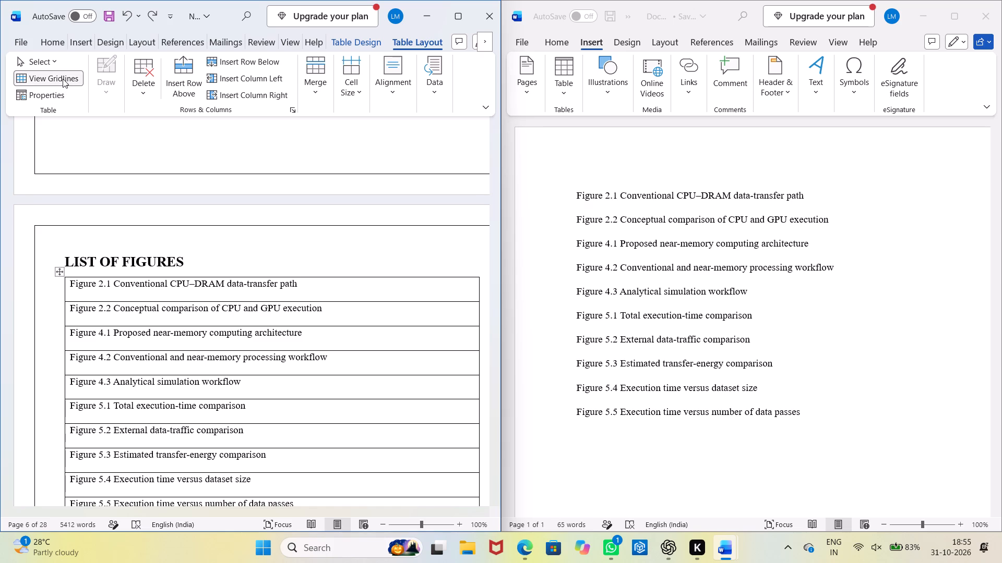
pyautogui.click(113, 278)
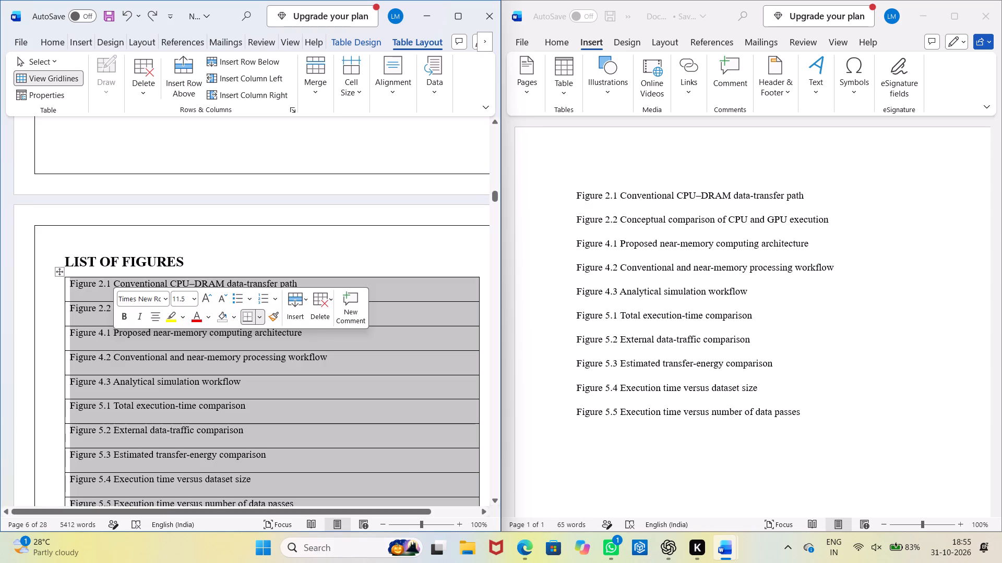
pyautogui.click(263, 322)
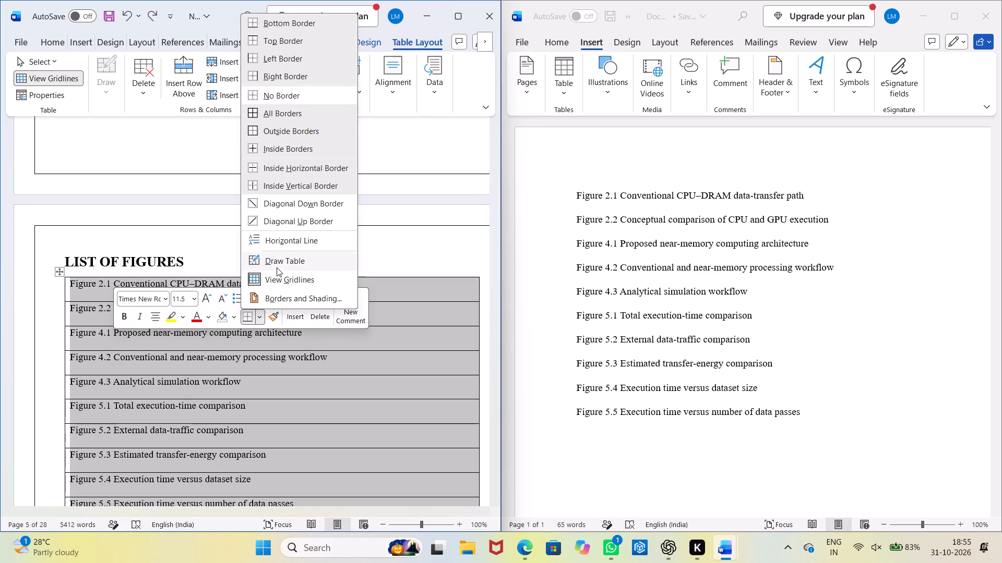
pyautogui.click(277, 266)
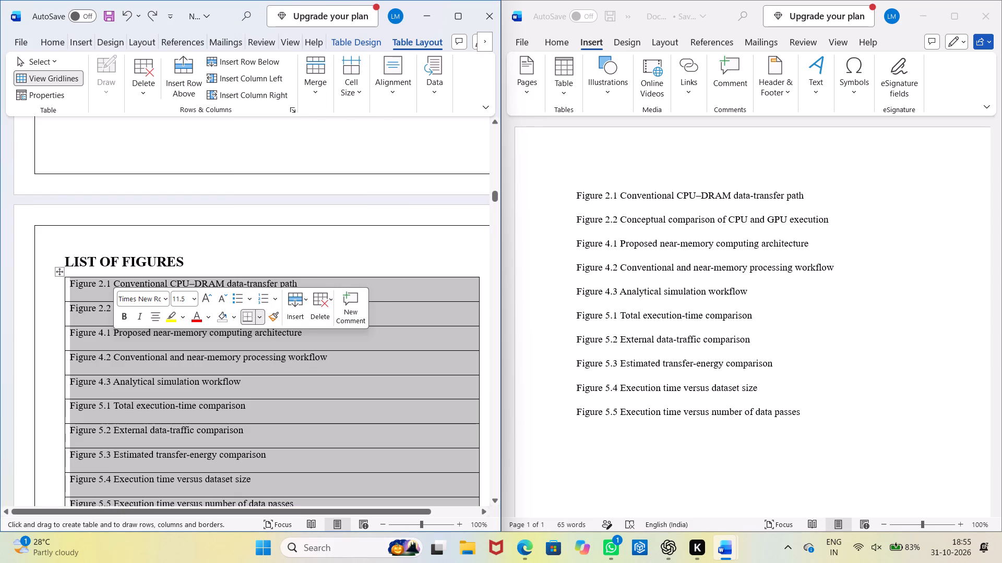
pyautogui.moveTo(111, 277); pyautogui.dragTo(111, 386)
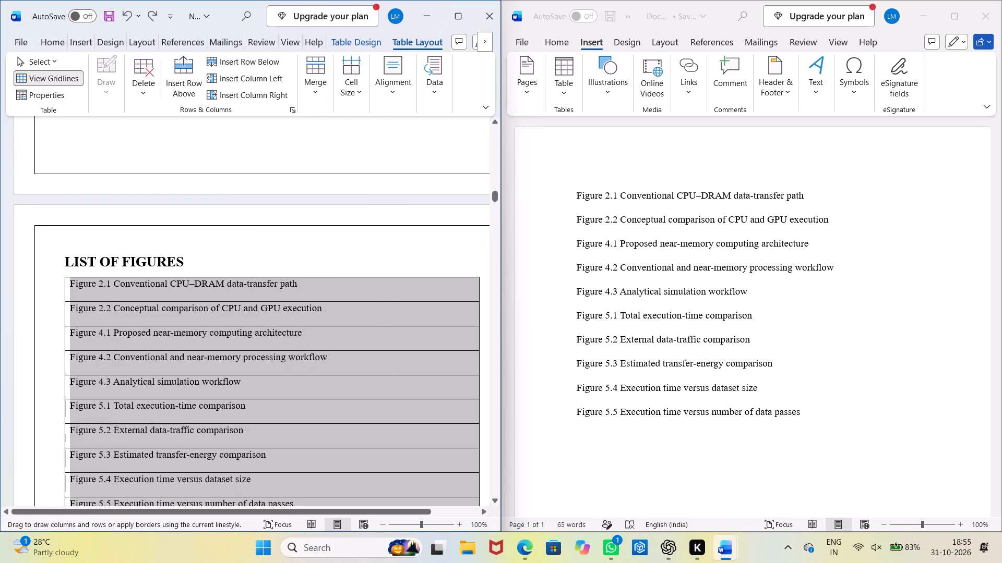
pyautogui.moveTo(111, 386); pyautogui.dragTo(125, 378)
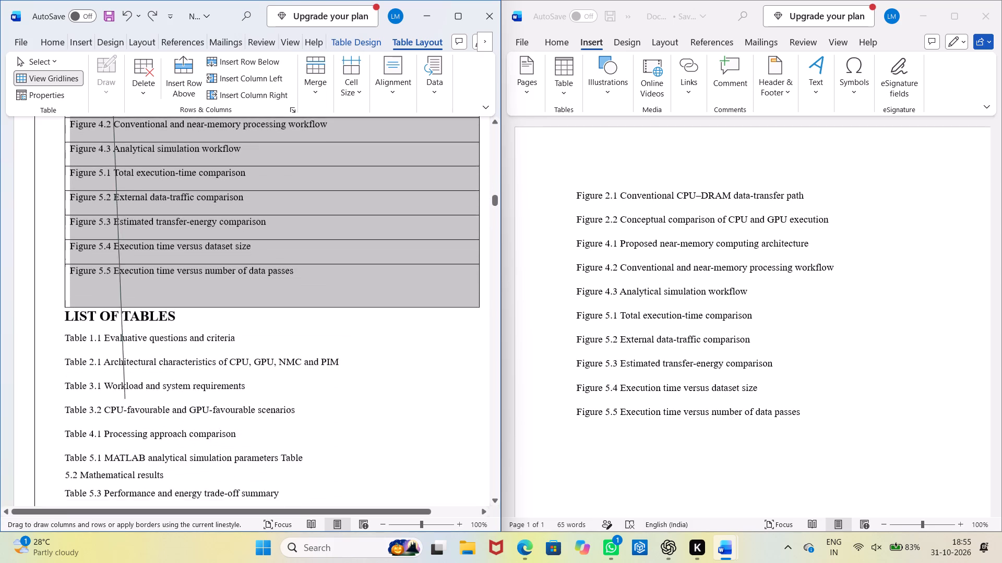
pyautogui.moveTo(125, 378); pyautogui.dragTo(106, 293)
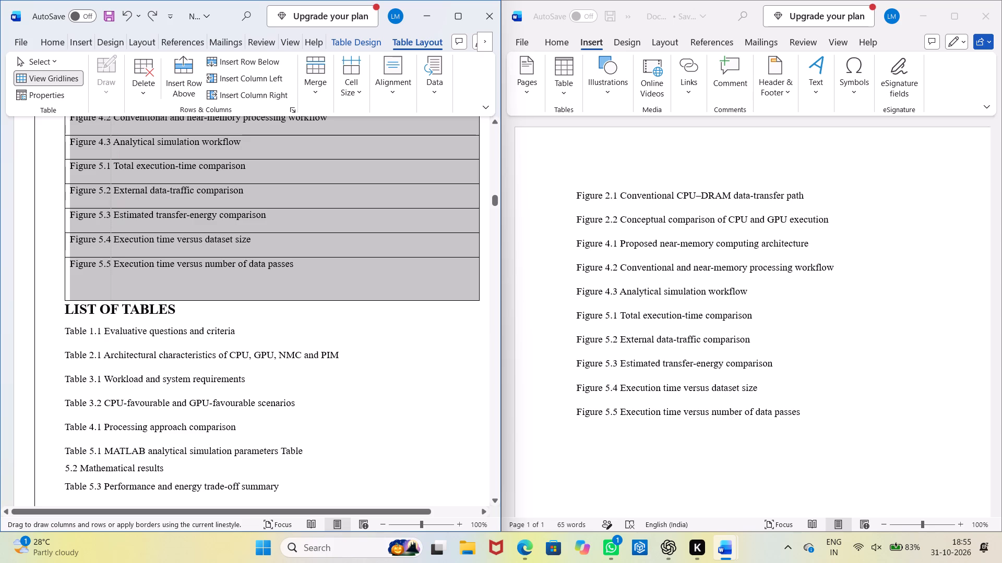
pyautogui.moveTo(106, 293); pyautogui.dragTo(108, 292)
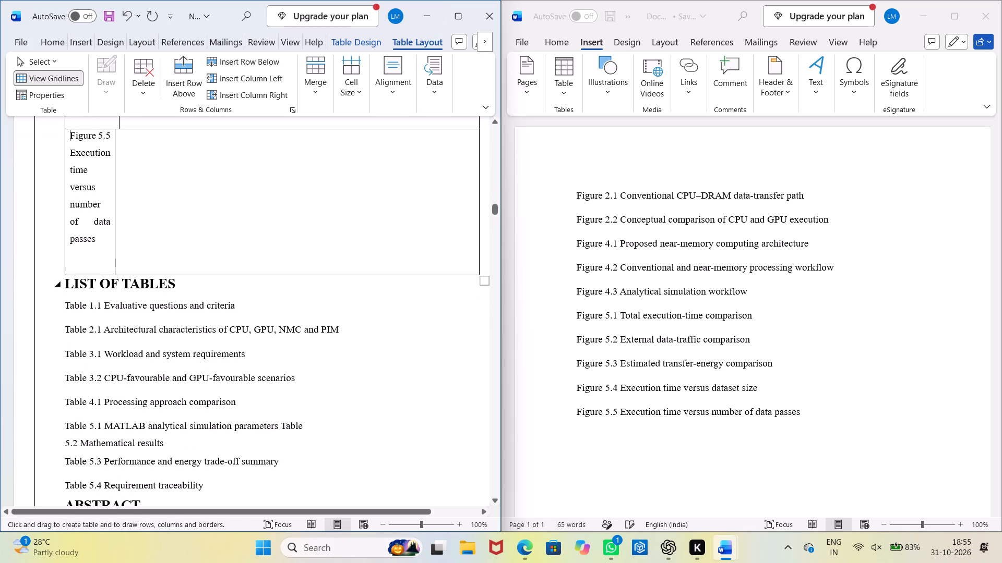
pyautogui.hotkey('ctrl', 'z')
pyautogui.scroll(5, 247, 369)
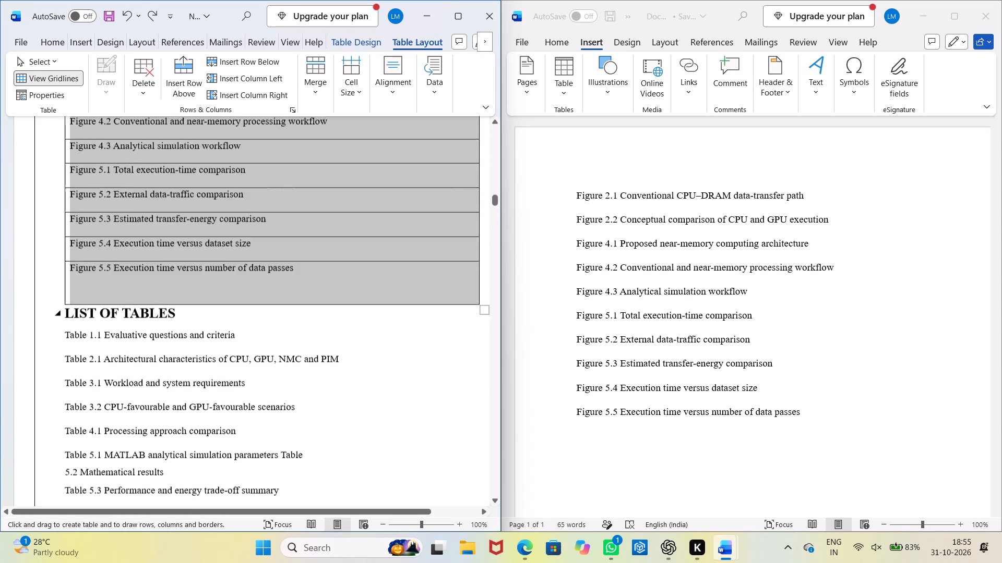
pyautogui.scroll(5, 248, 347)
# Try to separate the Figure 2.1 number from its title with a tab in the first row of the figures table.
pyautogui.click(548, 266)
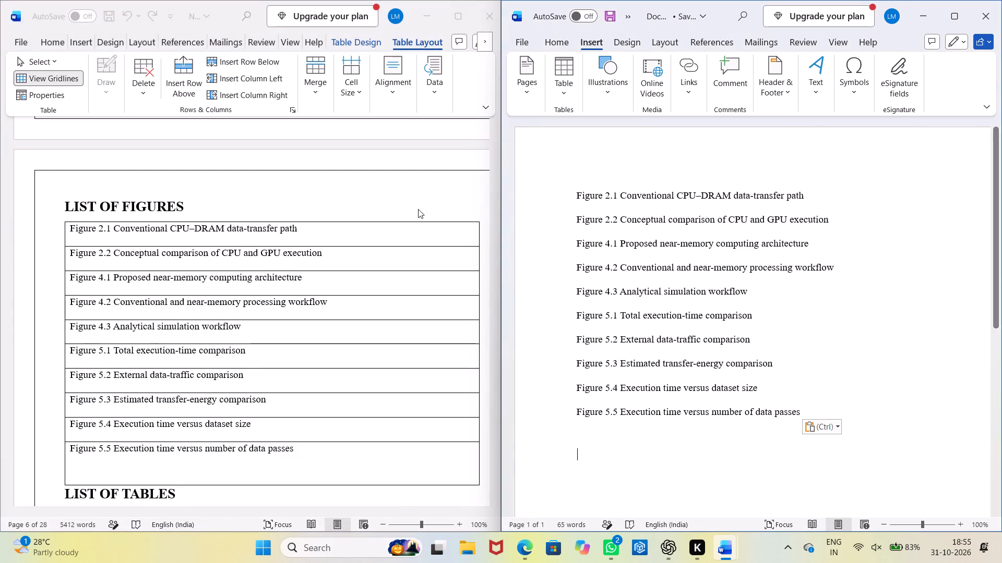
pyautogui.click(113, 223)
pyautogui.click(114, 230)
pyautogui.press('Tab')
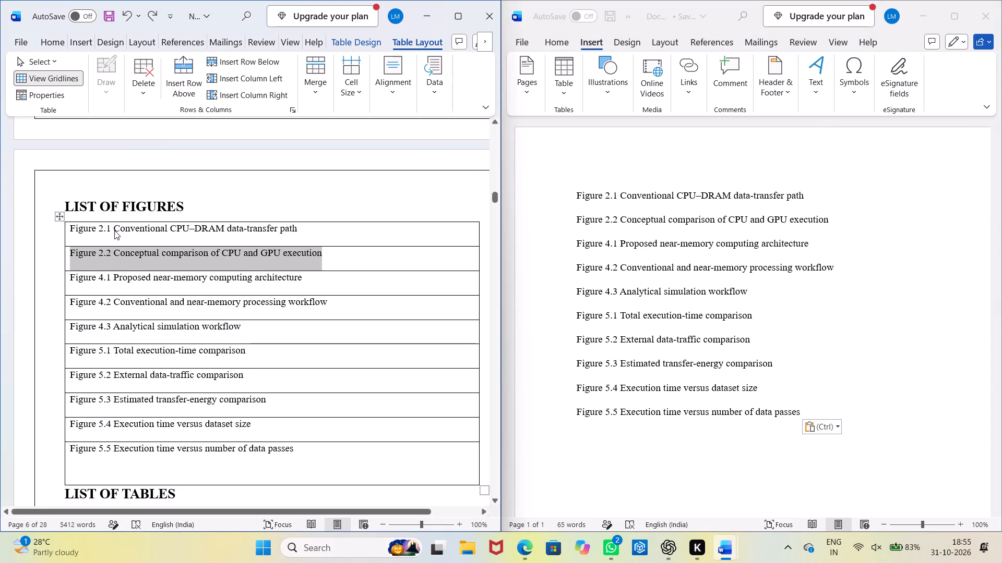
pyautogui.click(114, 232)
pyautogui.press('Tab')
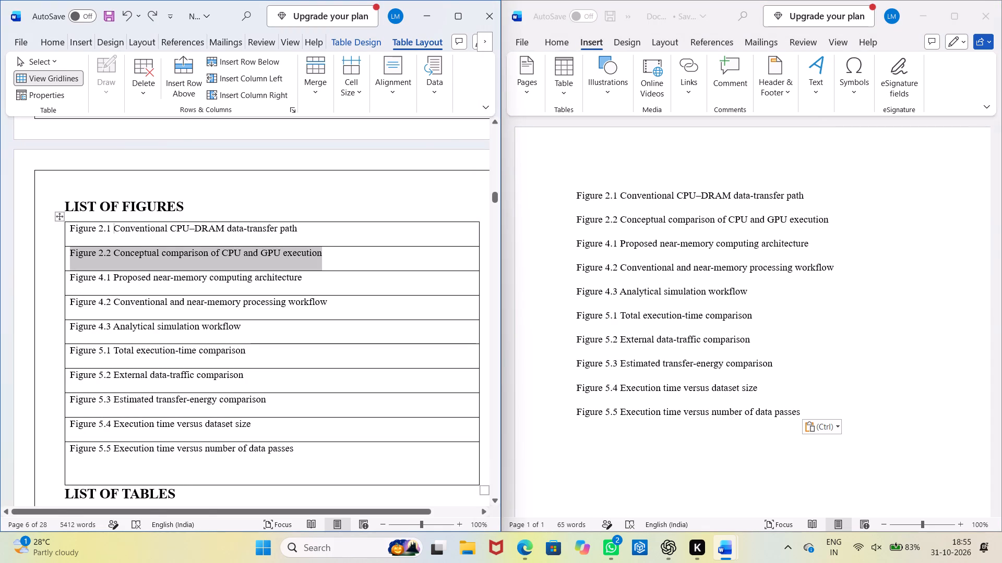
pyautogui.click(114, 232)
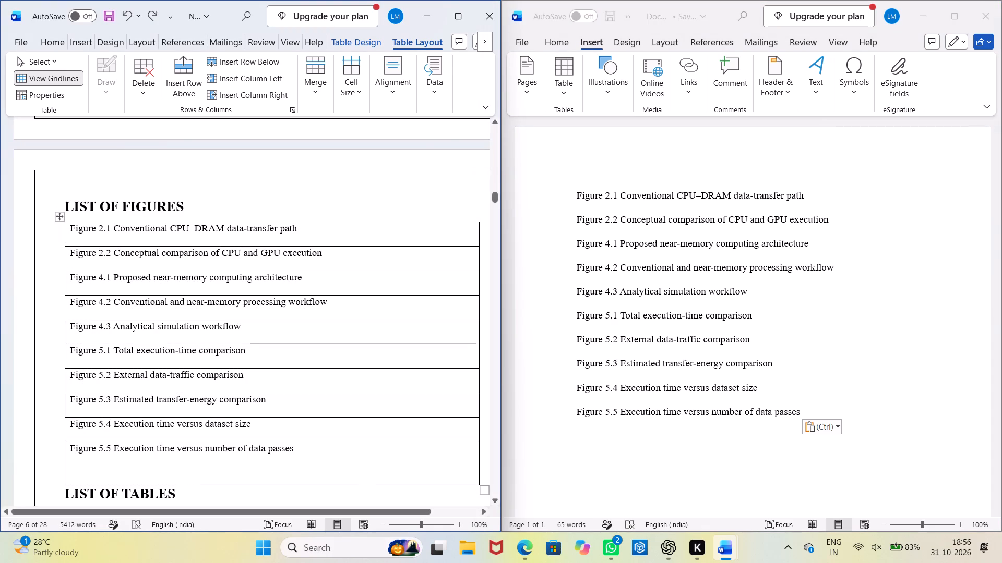
# Delete the whole one-column table of figure entries under LIST OF FIGURES in the report.
pyautogui.click(57, 219)
pyautogui.press('BackSpace')
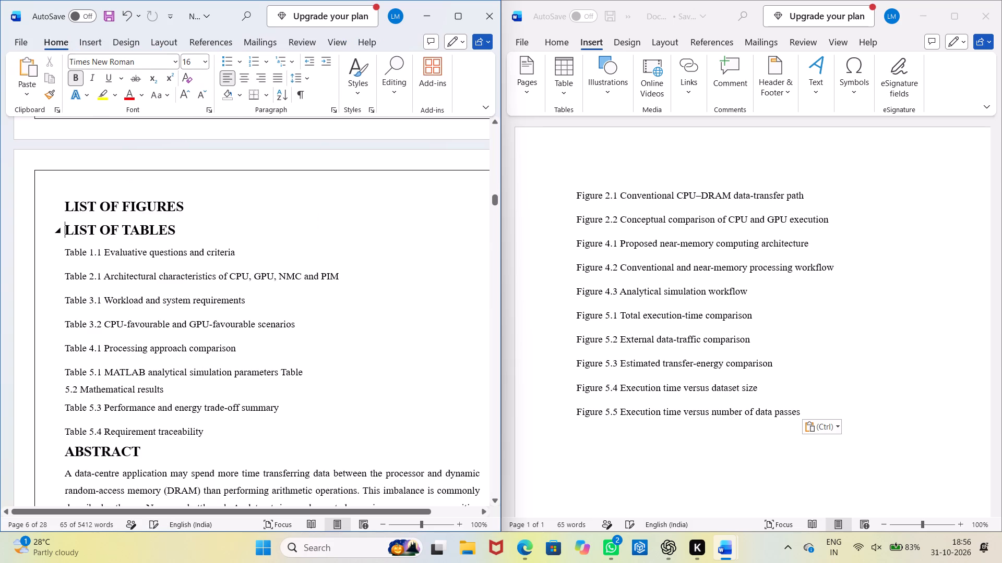
# Insert a table with 2 columns and 10 rows on a new line below the LIST OF FIGURES heading.
pyautogui.click(187, 213)
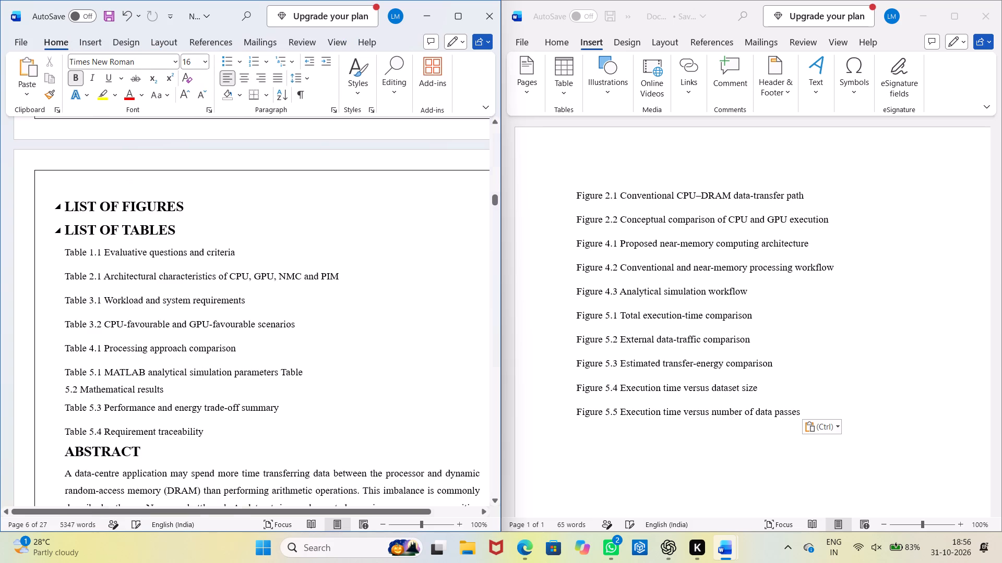
pyautogui.press('Return')
pyautogui.click(81, 44)
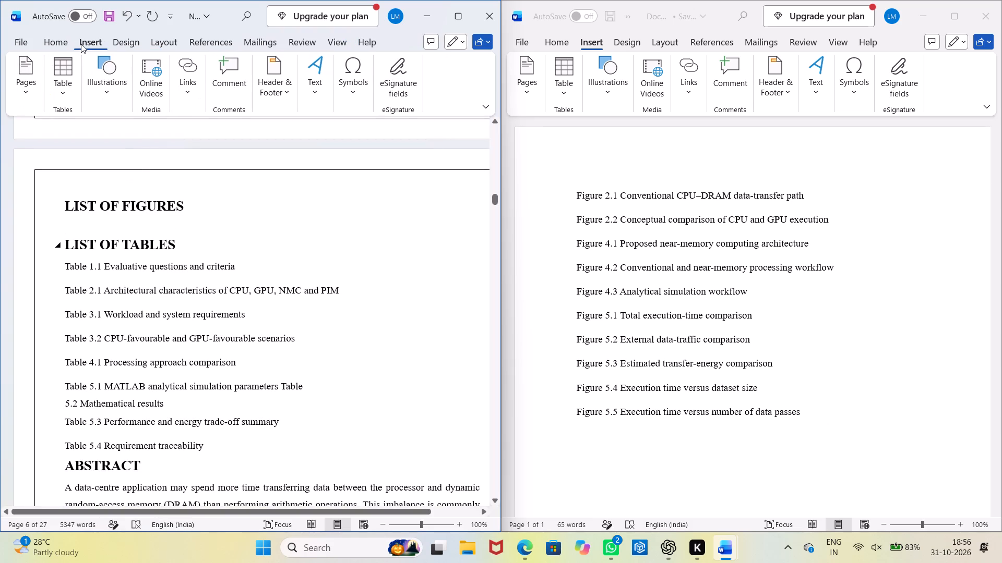
pyautogui.click(61, 94)
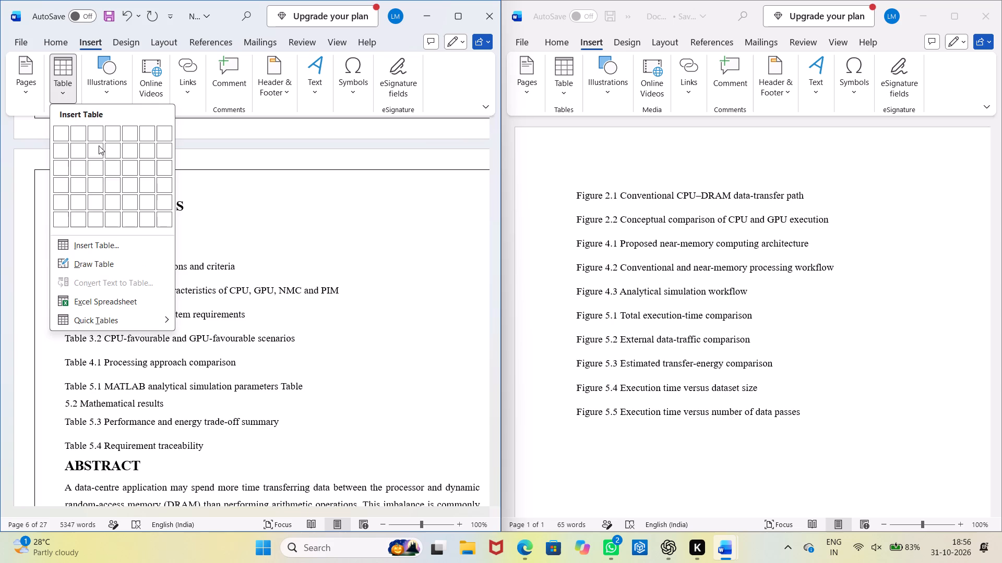
pyautogui.click(118, 250)
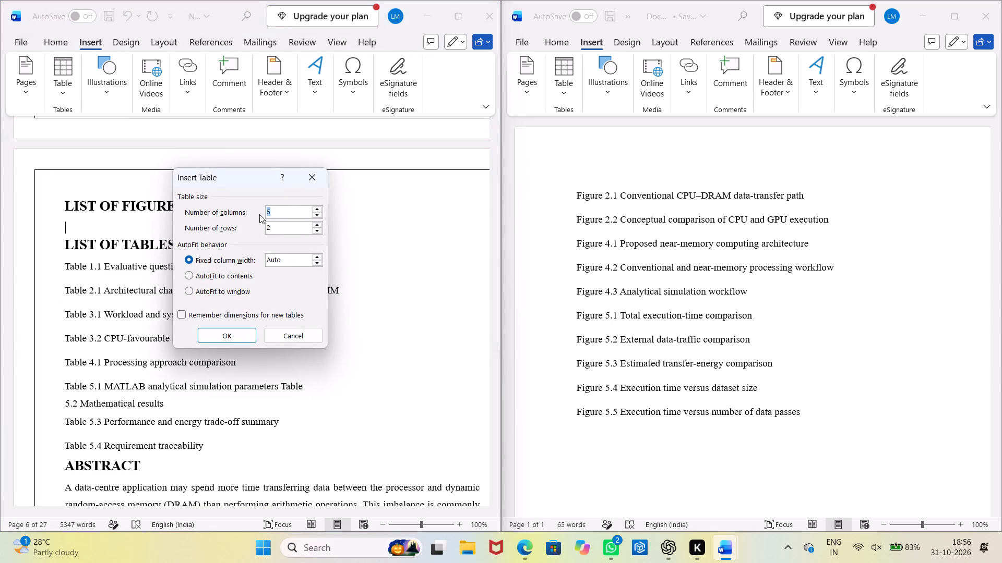
pyautogui.press('2')
pyautogui.click(277, 229)
pyautogui.press('BackSpace')
pyautogui.write('10')
pyautogui.press('Return')
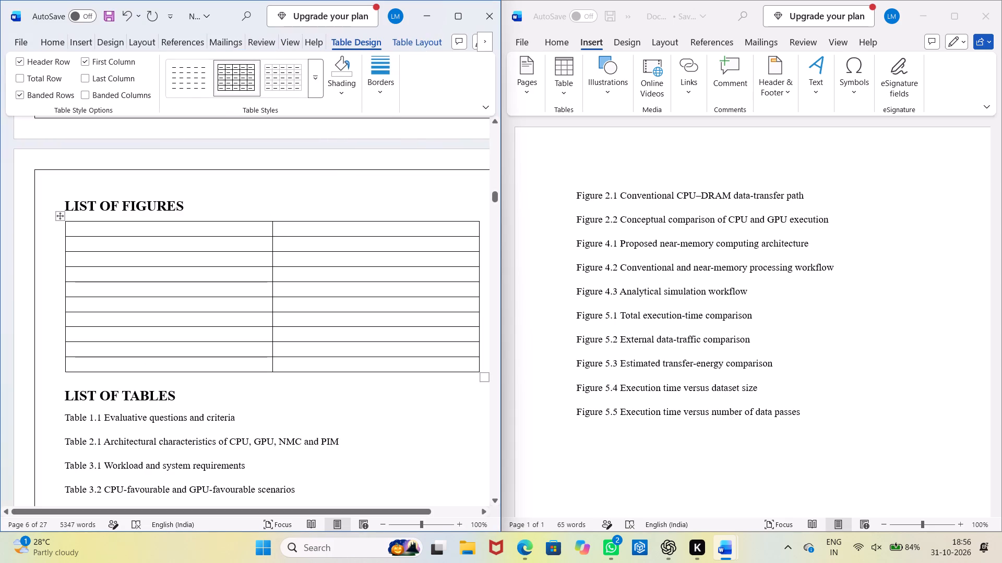
# Narrow the first column of the new figures table to roughly a quarter of the table width.
pyautogui.moveTo(272, 230); pyautogui.dragTo(129, 247)
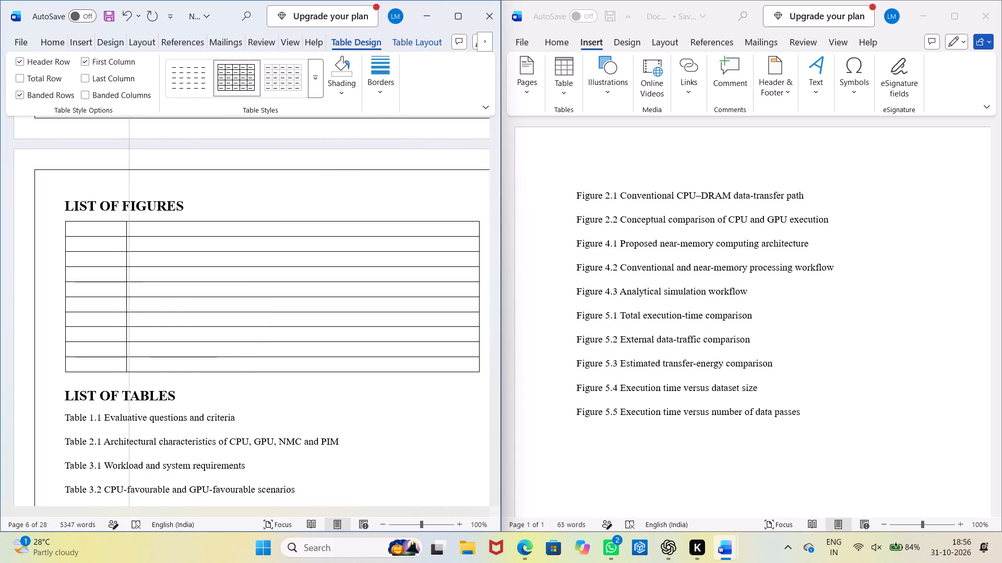
pyautogui.moveTo(129, 247); pyautogui.dragTo(173, 244)
pyautogui.click(163, 232)
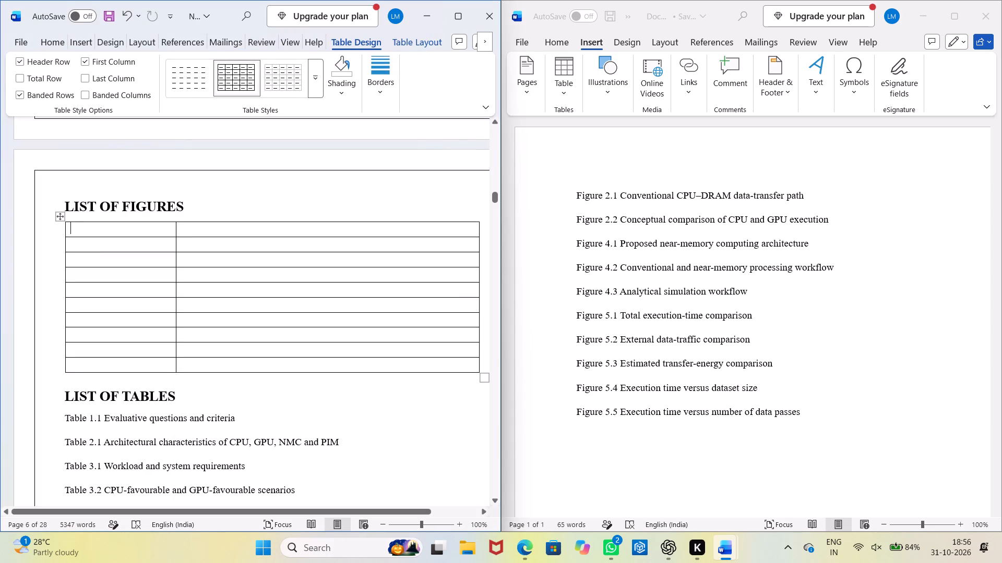
# Copy the Figure 2.1 title "Conventional CPU–DRAM data-transfer path" into the second column of row 1, without an extra blank line.
pyautogui.click(259, 236)
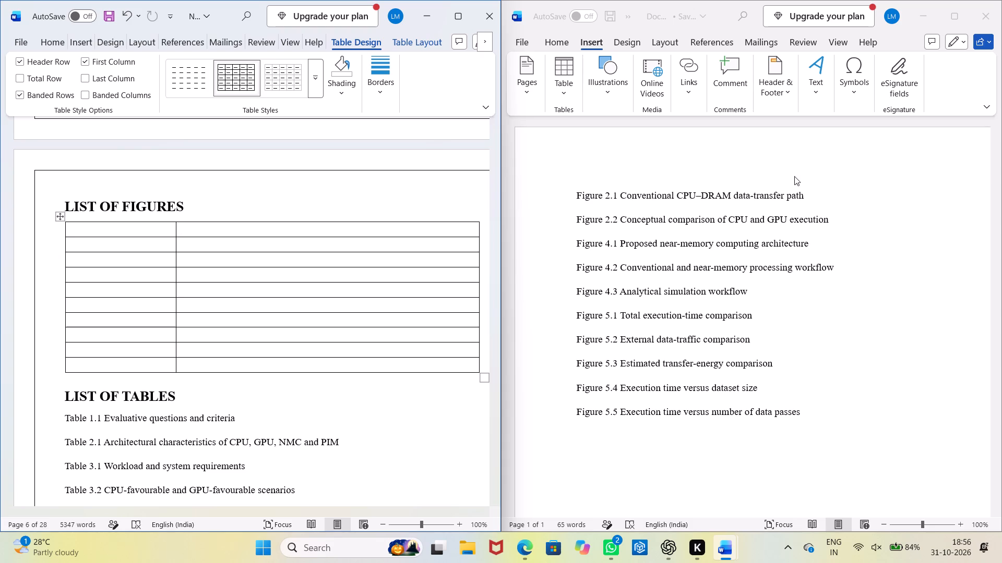
pyautogui.click(806, 195)
pyautogui.moveTo(807, 196); pyautogui.dragTo(641, 210)
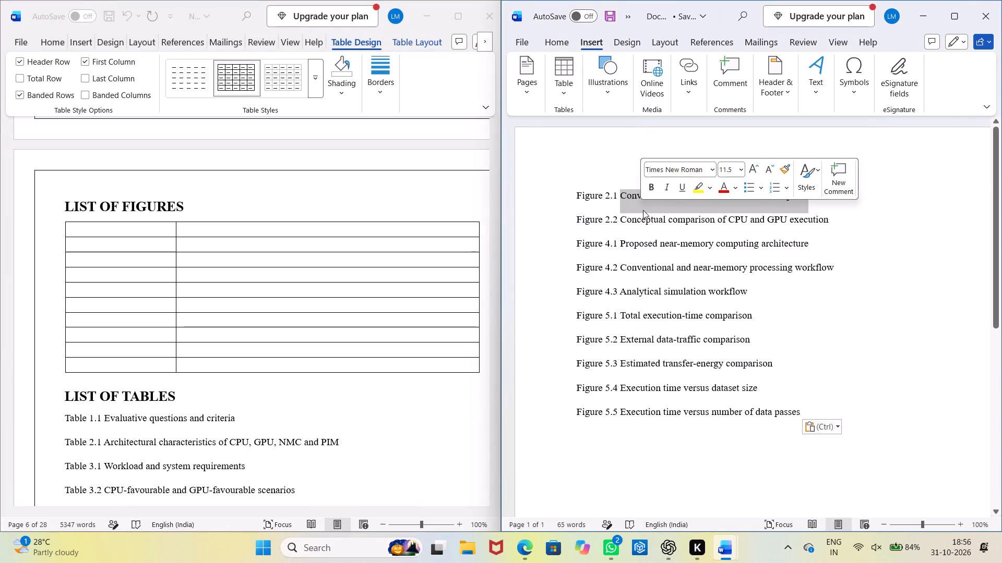
pyautogui.hotkey('ctrl', 'c')
pyautogui.click(220, 229)
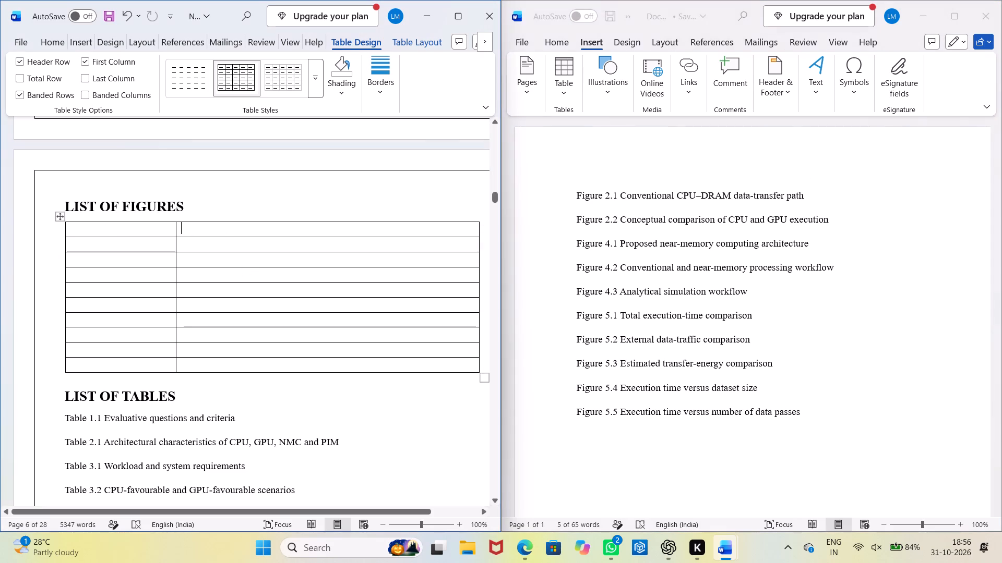
pyautogui.hotkey('ctrl', 'v')
pyautogui.press('BackSpace')
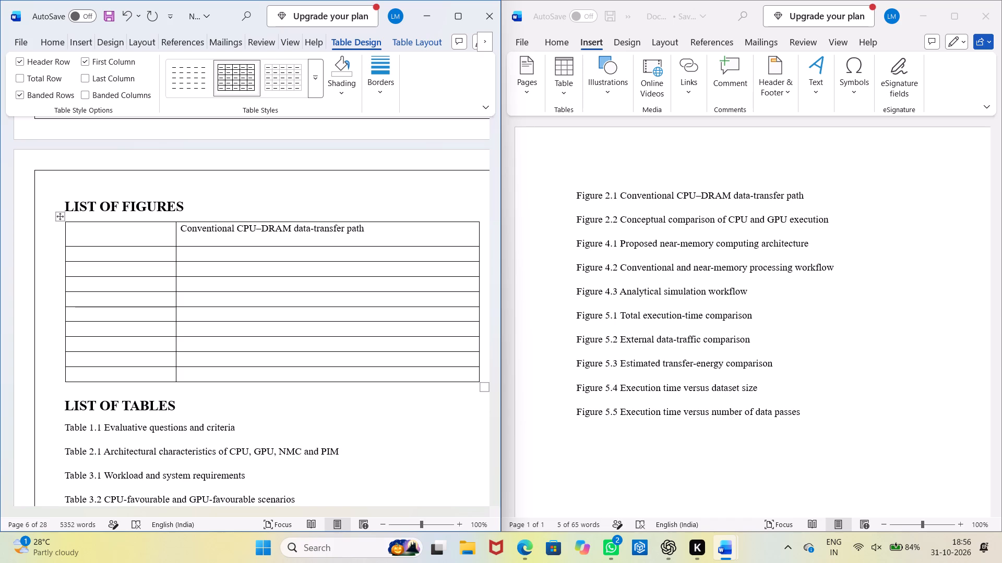
# Copy the Figure 2.2 title "Conceptual comparison of CPU and GPU execution" into the second column of row 2, without an extra blank line.
pyautogui.click(214, 246)
pyautogui.click(213, 242)
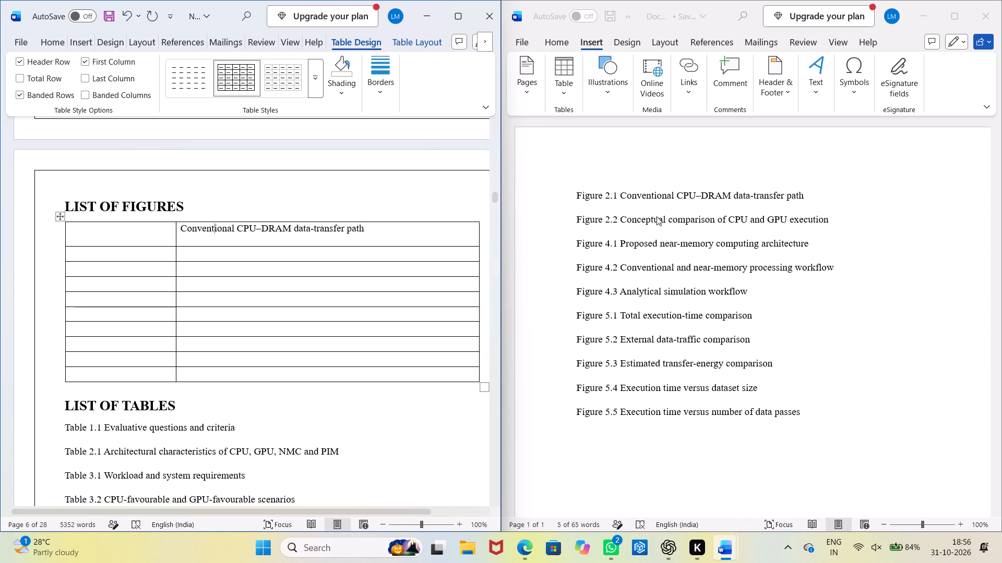
pyautogui.moveTo(839, 218); pyautogui.dragTo(820, 218)
pyautogui.moveTo(836, 220); pyautogui.dragTo(815, 220)
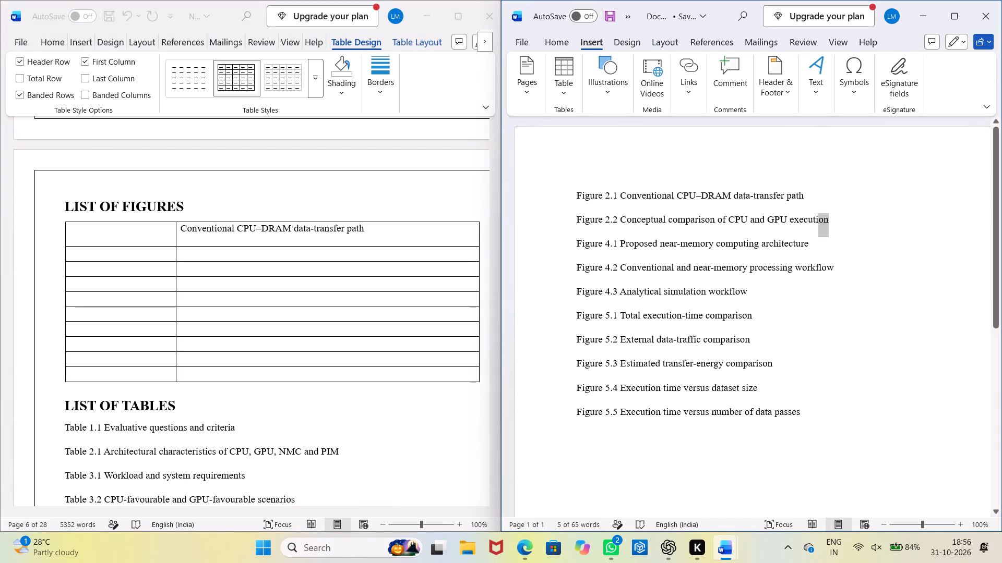
pyautogui.moveTo(815, 220); pyautogui.dragTo(636, 228)
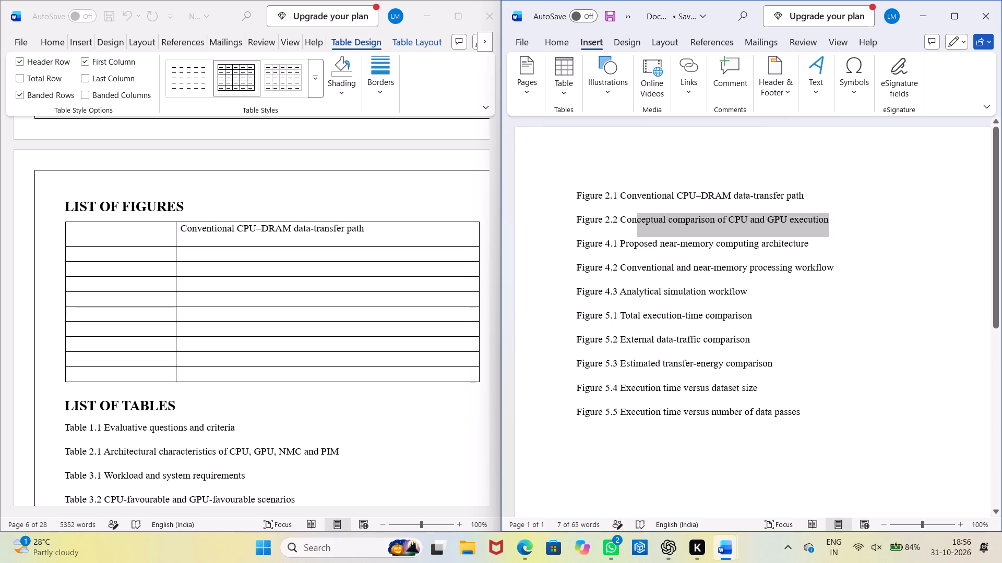
pyautogui.click(834, 214)
pyautogui.moveTo(827, 219); pyautogui.dragTo(673, 238)
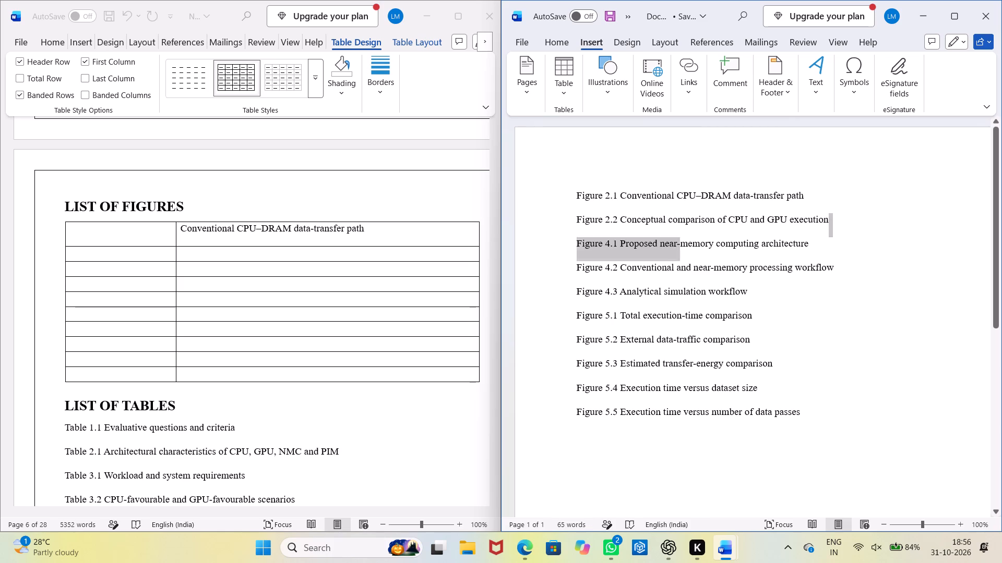
pyautogui.moveTo(673, 238); pyautogui.dragTo(638, 223)
pyautogui.hotkey('ctrl', 'c')
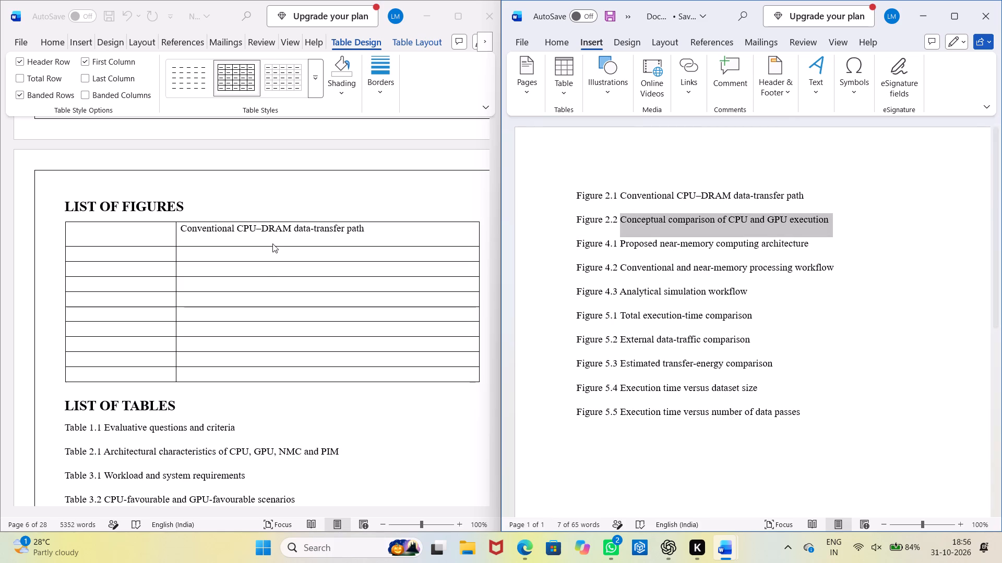
pyautogui.click(272, 251)
pyautogui.click(272, 253)
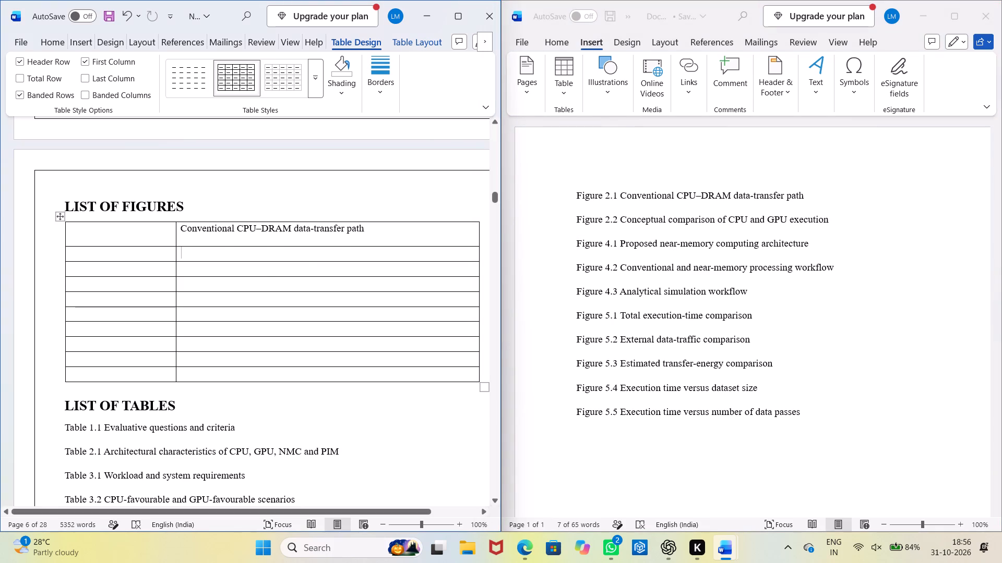
pyautogui.hotkey('ctrl', 'v')
pyautogui.press('BackSpace')
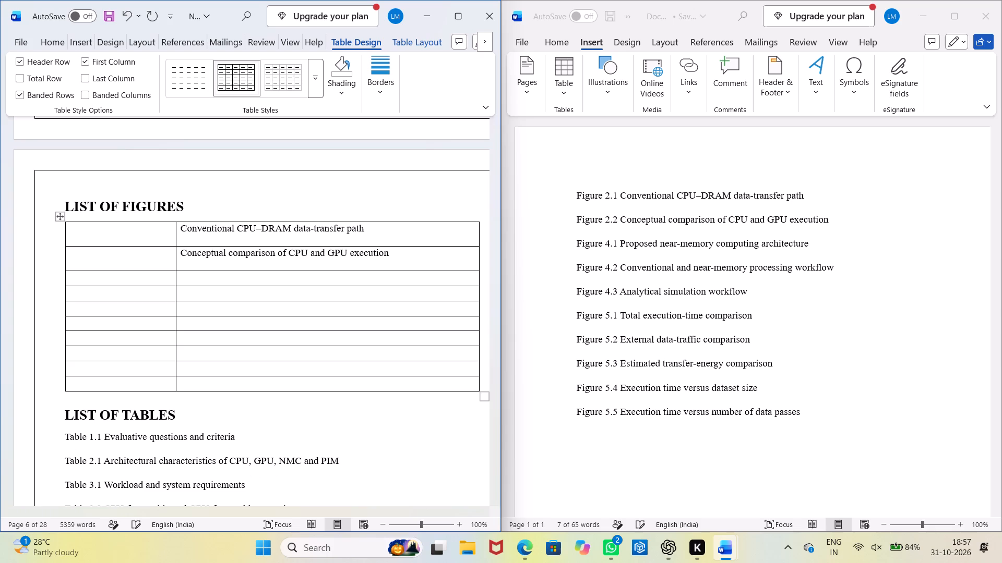
# Copy the Figure 4.1 title "Proposed near-memory computing architecture" into the second column of row 3.
pyautogui.click(808, 249)
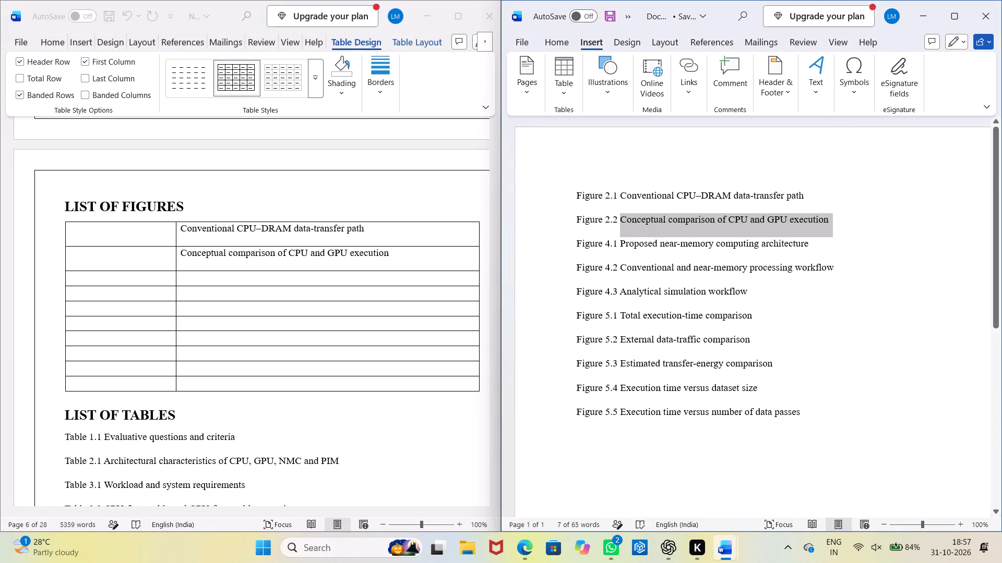
pyautogui.moveTo(810, 244); pyautogui.dragTo(633, 252)
pyautogui.hotkey('ctrl', 'c')
pyautogui.click(415, 278)
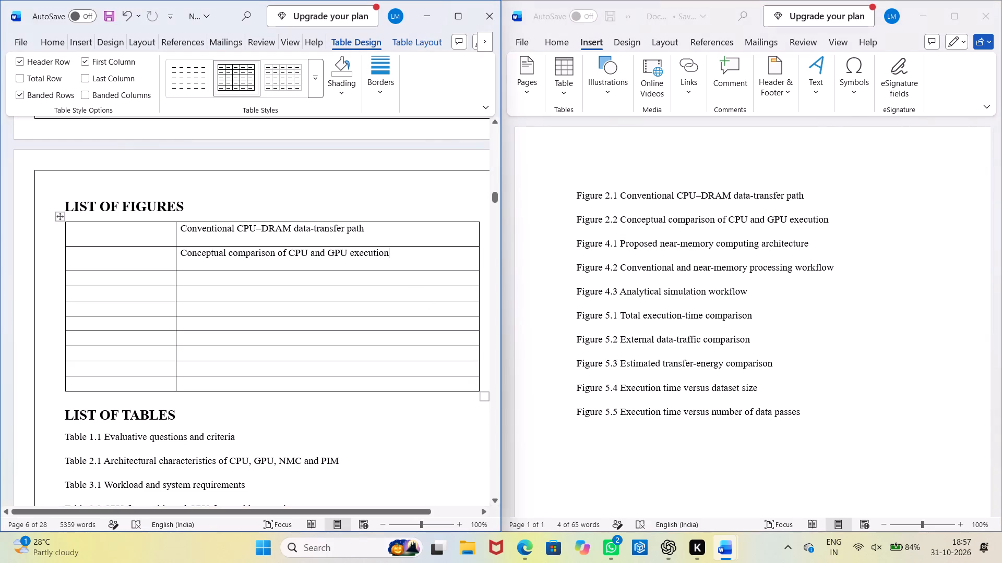
pyautogui.click(415, 278)
pyautogui.hotkey('ctrl', 'v')
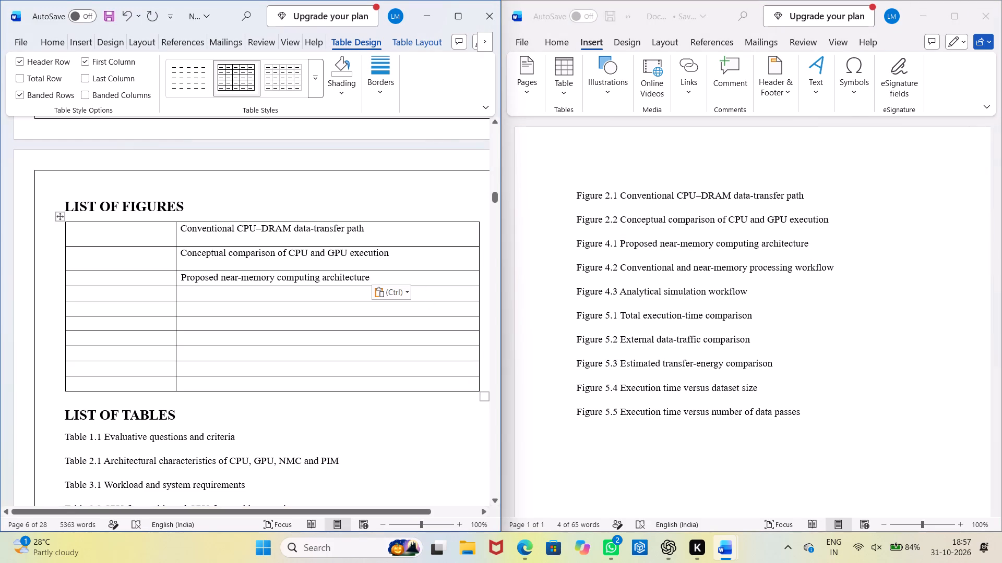
# Copy the Figure 4.2 title "Conventional and near-memory processing workflow" into the second column of row 4.
pyautogui.click(847, 264)
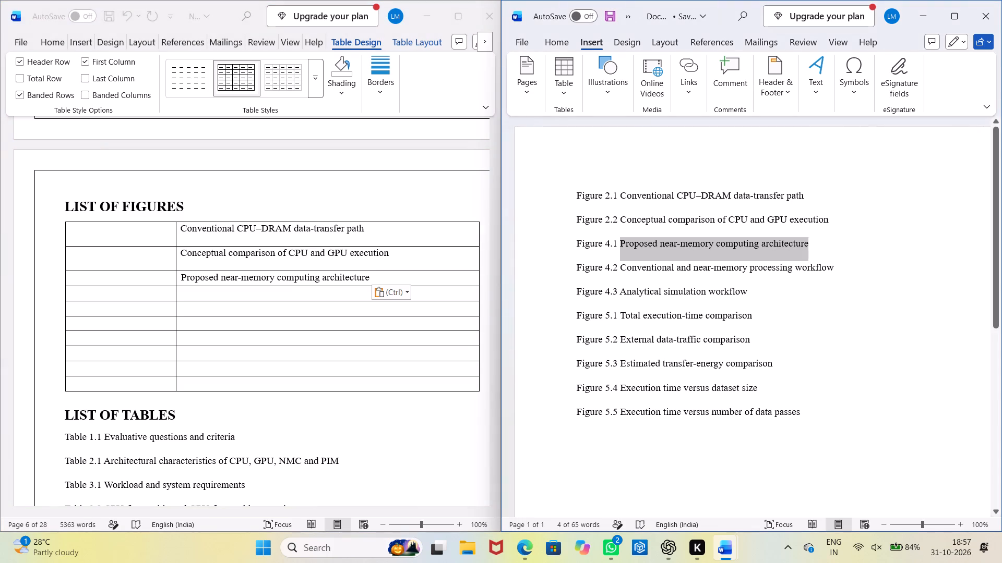
pyautogui.moveTo(832, 266); pyautogui.dragTo(619, 278)
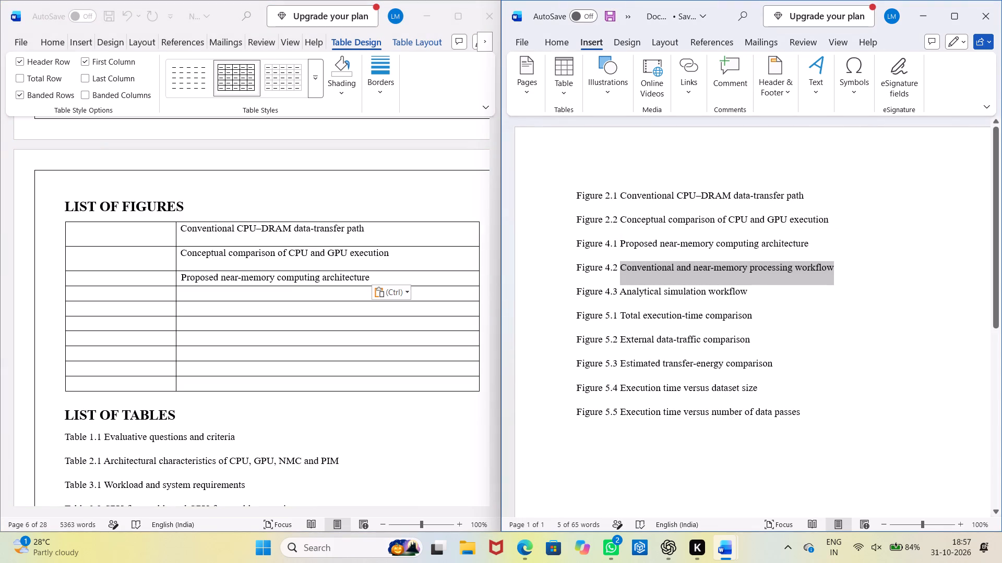
pyautogui.hotkey('ctrl', 'c')
pyautogui.click(398, 287)
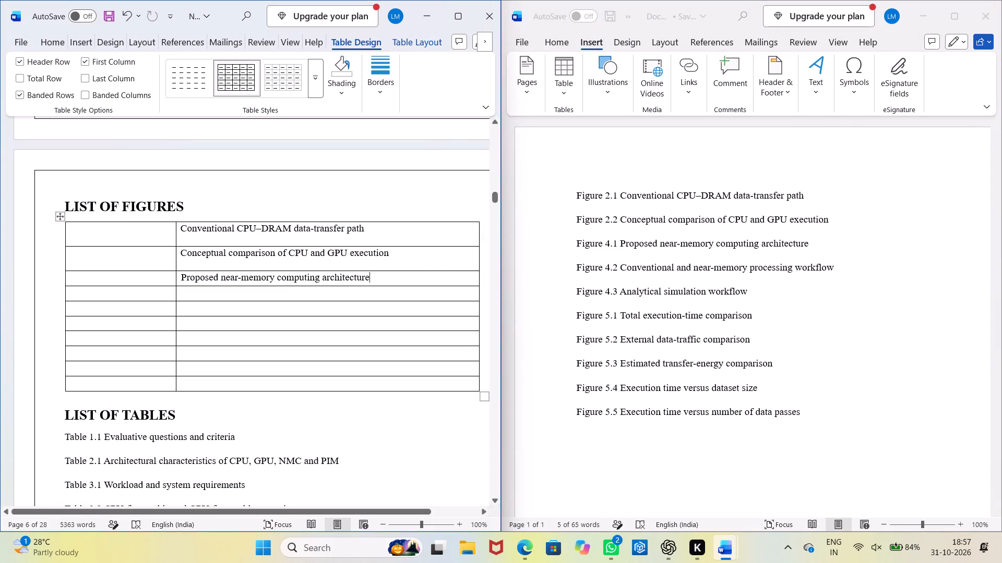
pyautogui.click(398, 296)
pyautogui.hotkey('ctrl', 'v')
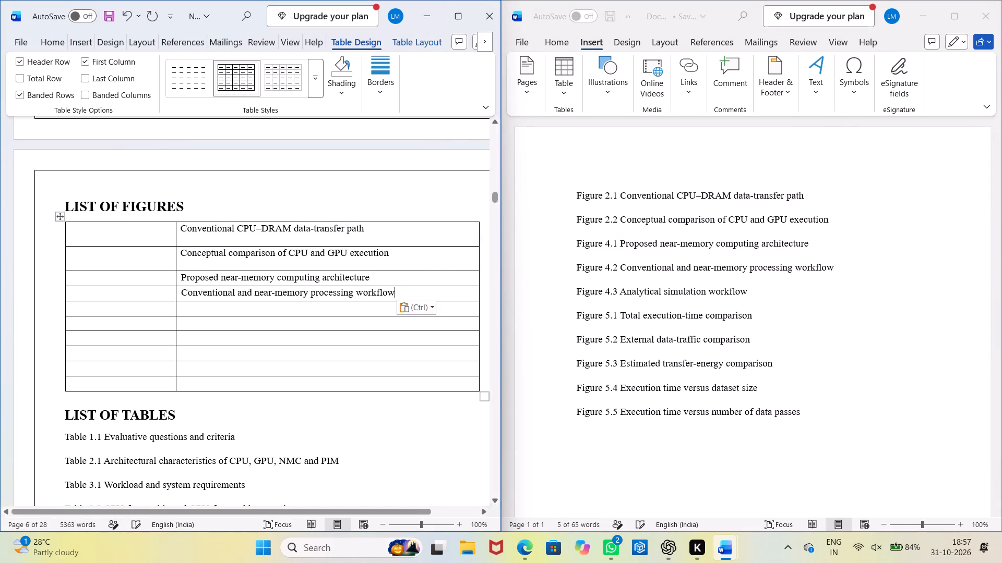
# Copy the Figure 4.3 title "Analytical simulation workflow" into the second column of row 5.
pyautogui.click(749, 287)
pyautogui.moveTo(749, 291); pyautogui.dragTo(637, 293)
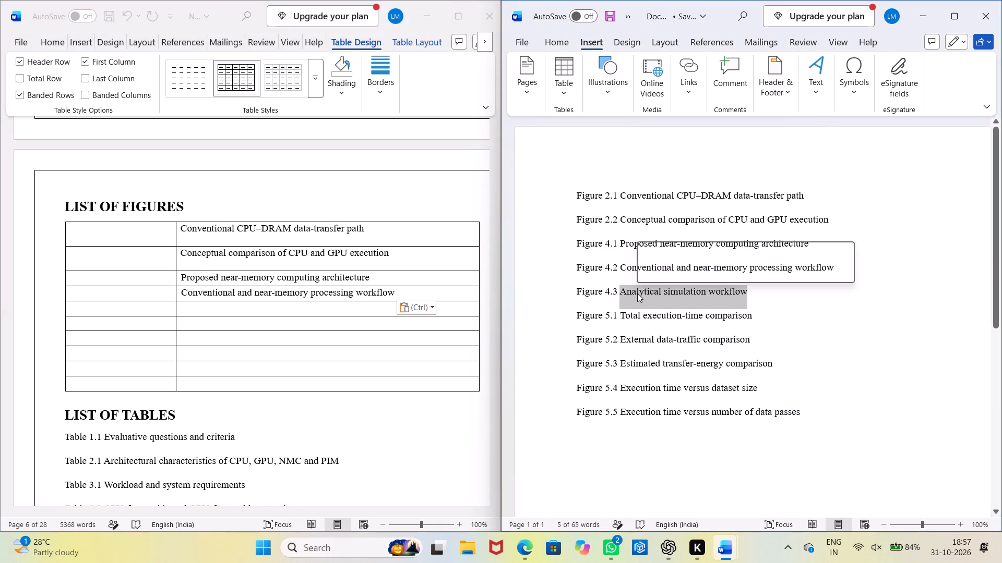
pyautogui.hotkey('ctrl', 'c')
pyautogui.click(311, 312)
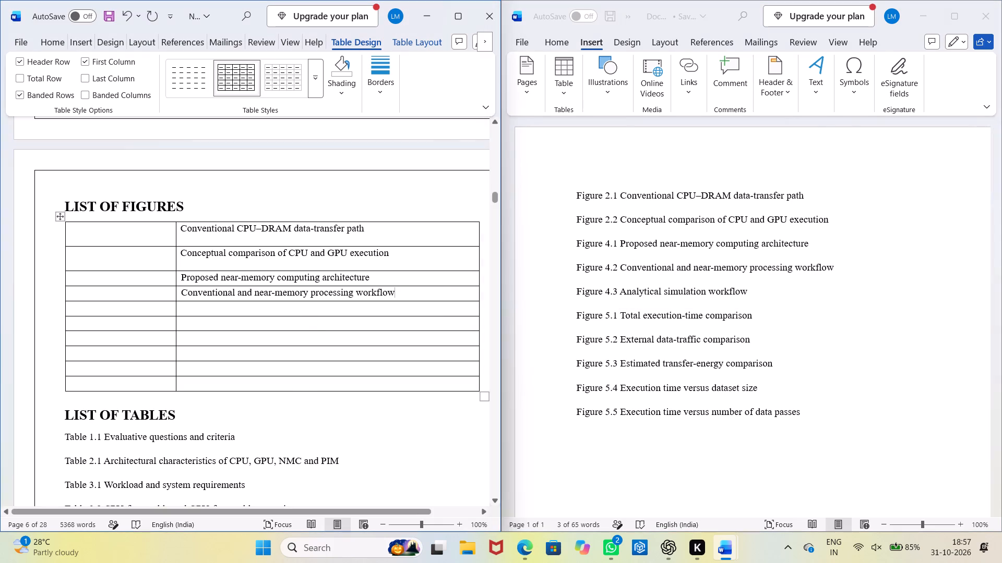
pyautogui.click(311, 312)
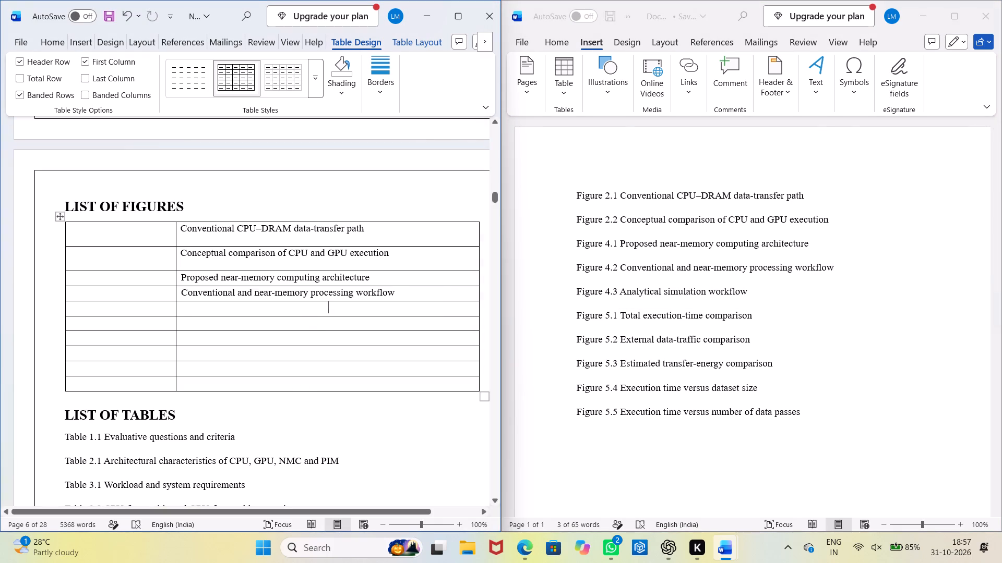
pyautogui.press('BackSpace')
pyautogui.hotkey('ctrl', 'v')
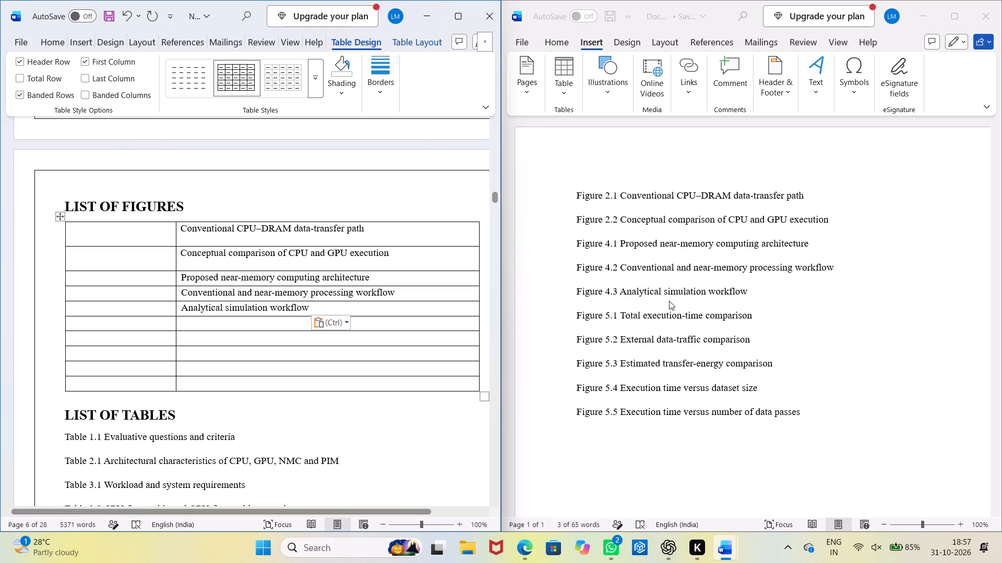
# Copy the Figure 5.1 title "Total execution-time comparison" into the second column of row 6.
pyautogui.click(745, 317)
pyautogui.moveTo(754, 316); pyautogui.dragTo(622, 325)
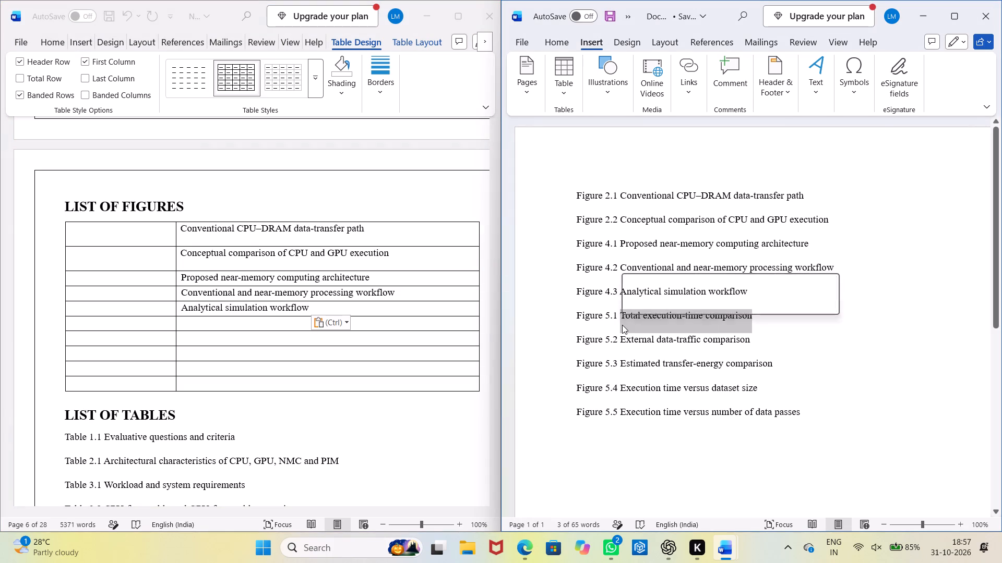
pyautogui.hotkey('ctrl', 'c')
pyautogui.click(340, 323)
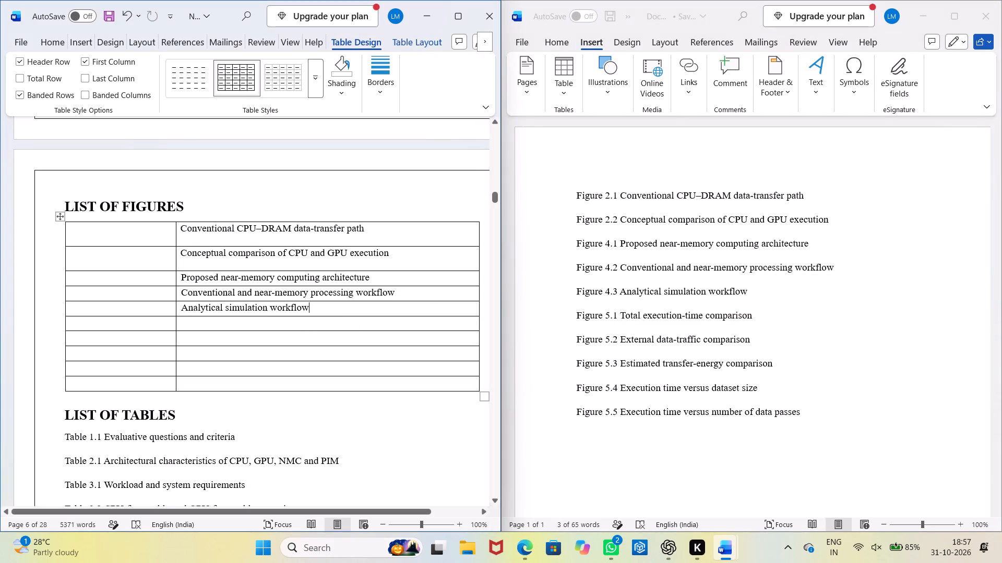
pyautogui.click(340, 323)
pyautogui.click(340, 323)
pyautogui.hotkey('ctrl', 'v')
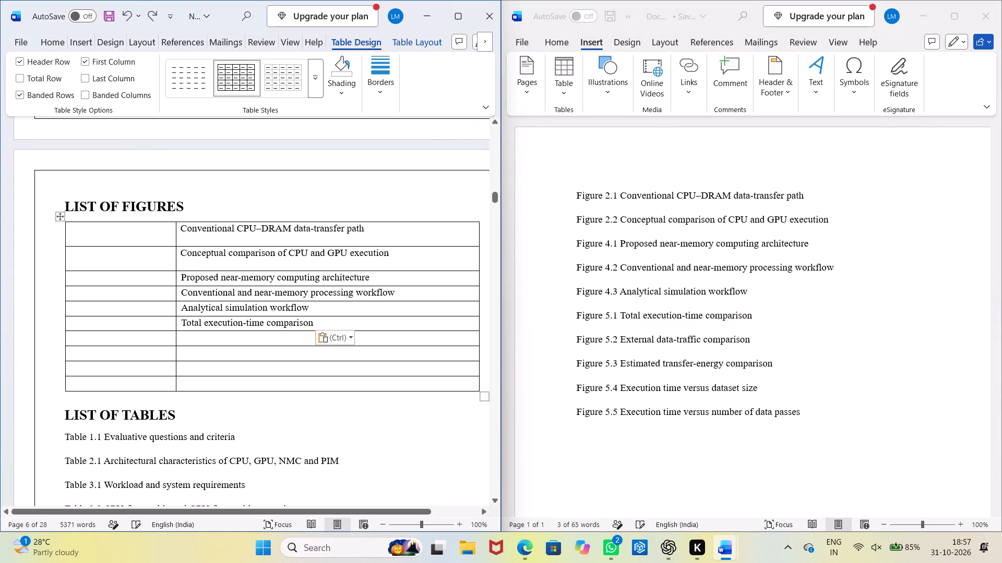
# Copy the Figure 5.2 title "External data-traffic comparison" into the second column of row 7.
pyautogui.click(695, 344)
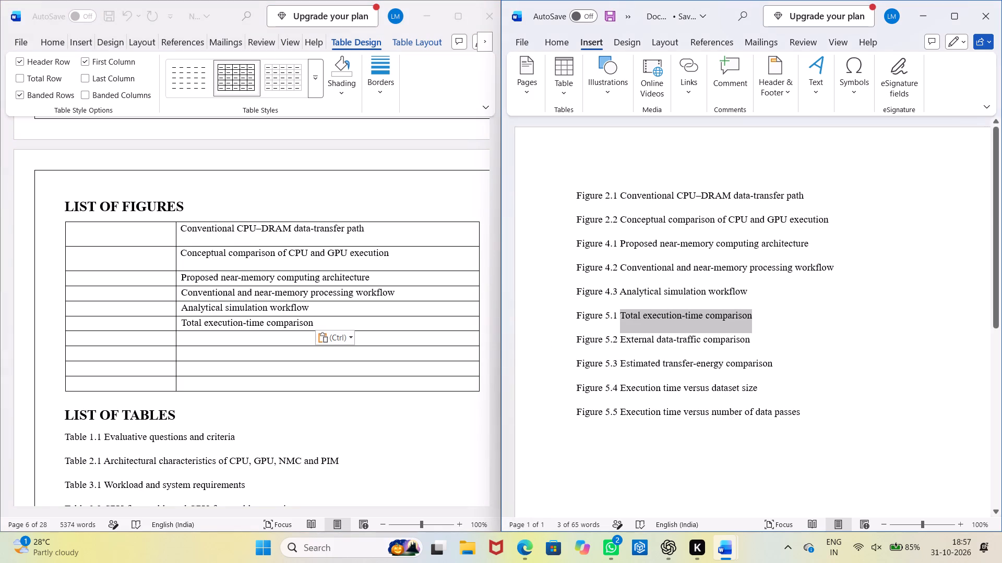
pyautogui.moveTo(750, 339); pyautogui.dragTo(627, 336)
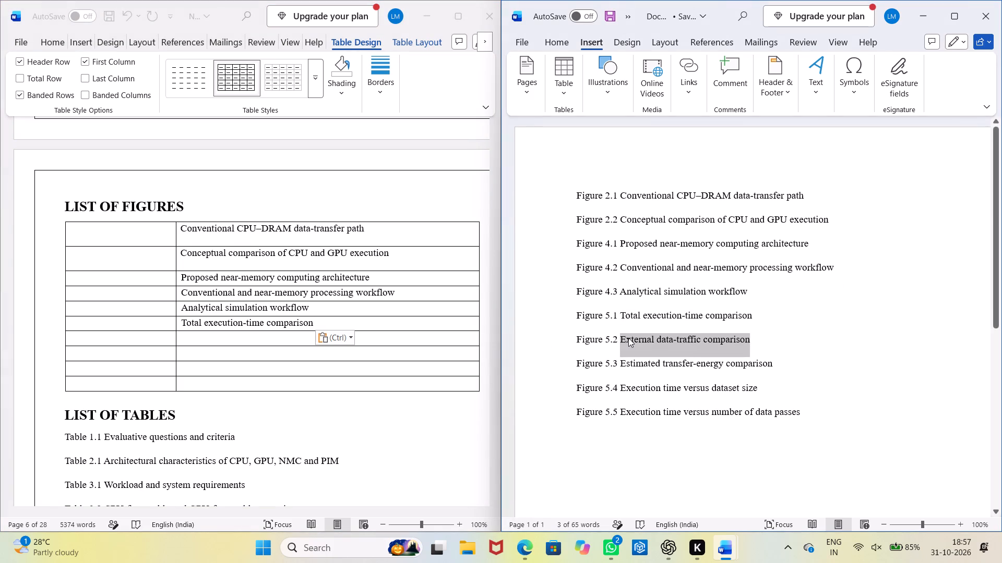
pyautogui.hotkey('ctrl', 'c')
pyautogui.click(364, 332)
pyautogui.click(364, 332)
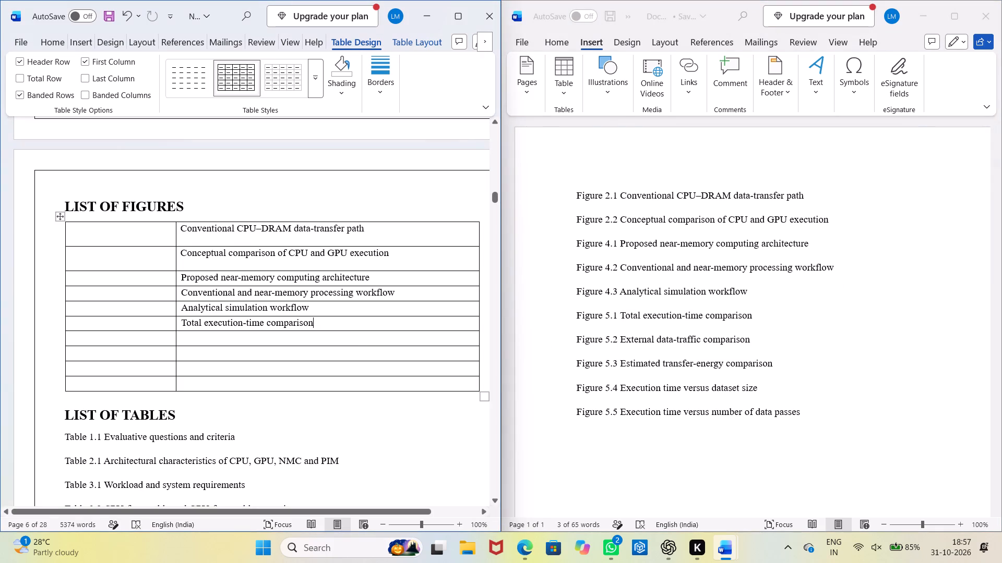
pyautogui.click(364, 335)
pyautogui.hotkey('ctrl', 'v')
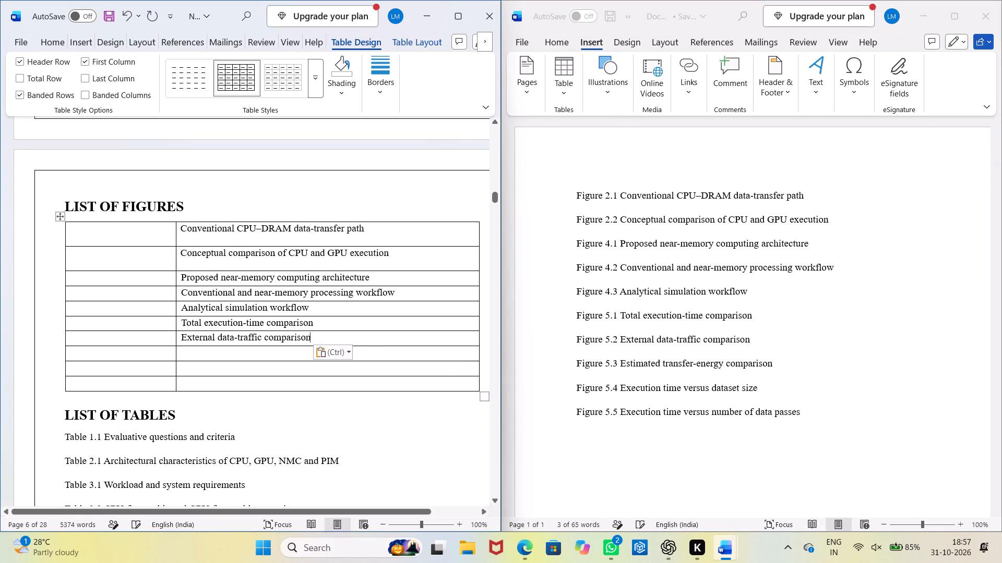
# Copy the Figure 5.3 title "Estimated transfer-energy comparison" into the second column of row 8.
pyautogui.click(732, 364)
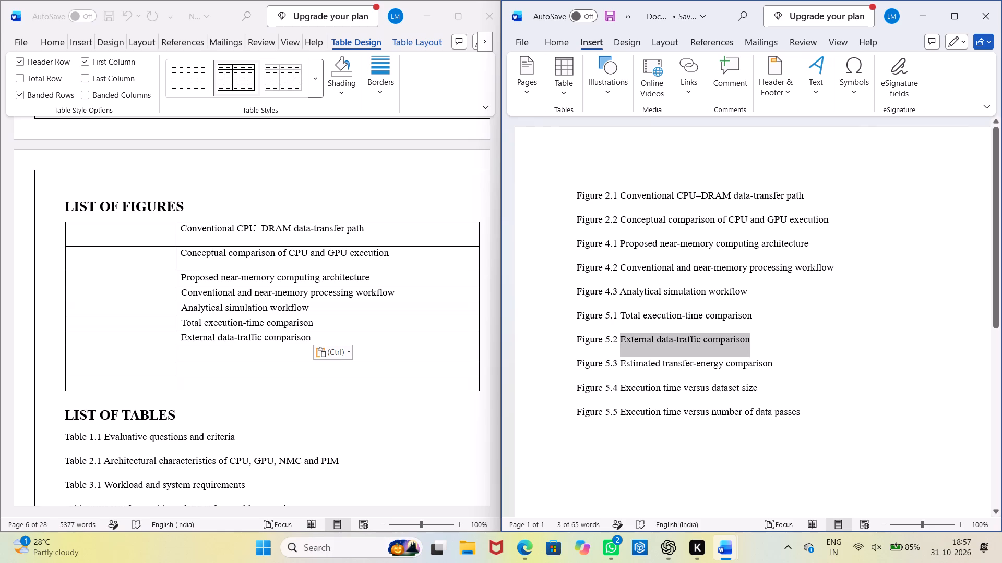
pyautogui.moveTo(774, 363); pyautogui.dragTo(636, 364)
pyautogui.hotkey('ctrl', 'c')
pyautogui.doubleClick(329, 356)
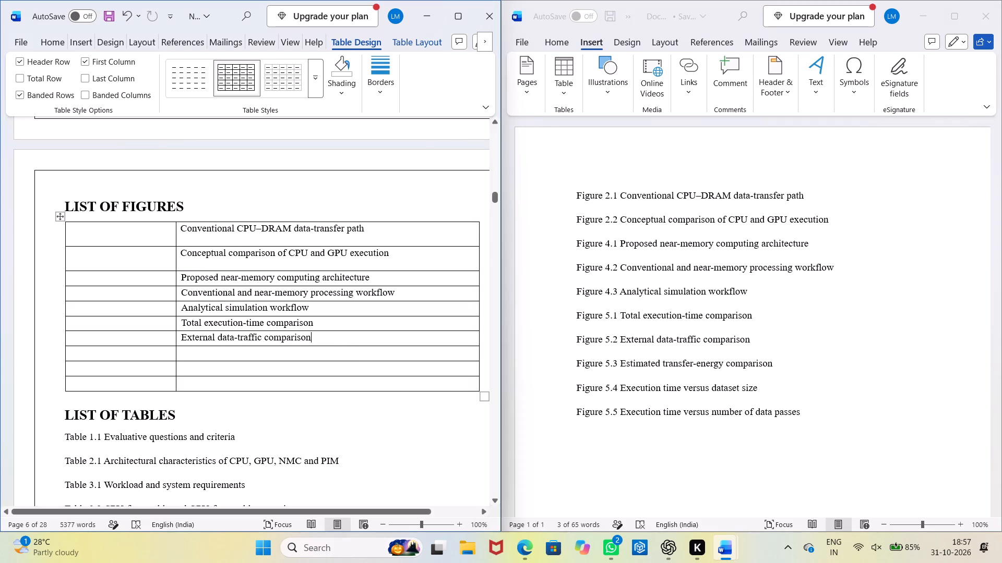
pyautogui.click(329, 356)
pyautogui.hotkey('ctrl', 'v')
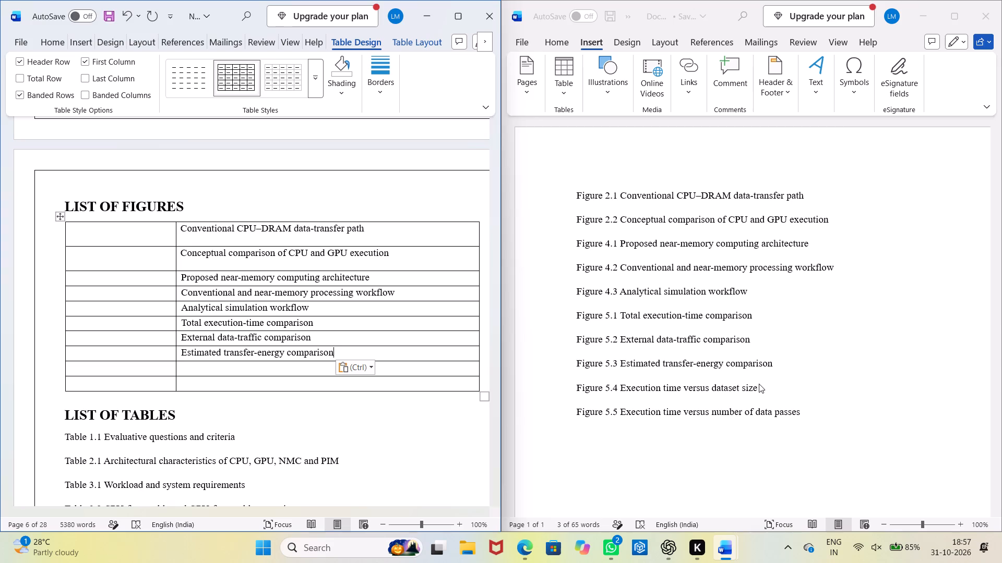
# Copy the Figure 5.4 title "Execution time versus dataset size" into the second column of row 9.
pyautogui.click(759, 384)
pyautogui.moveTo(758, 388); pyautogui.dragTo(621, 394)
pyautogui.hotkey('ctrl', 'c')
pyautogui.click(339, 361)
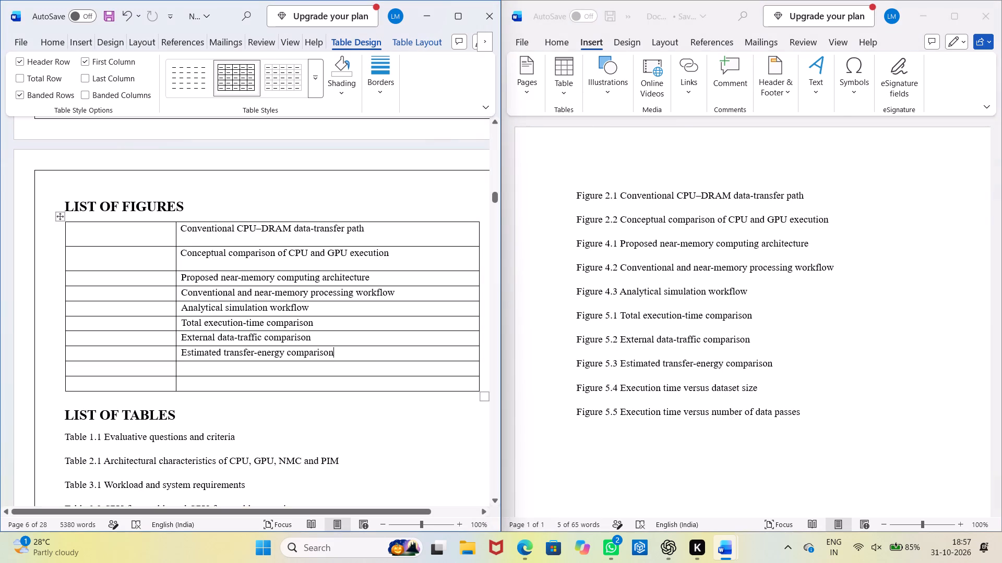
pyautogui.click(339, 365)
pyautogui.hotkey('ctrl', 'v')
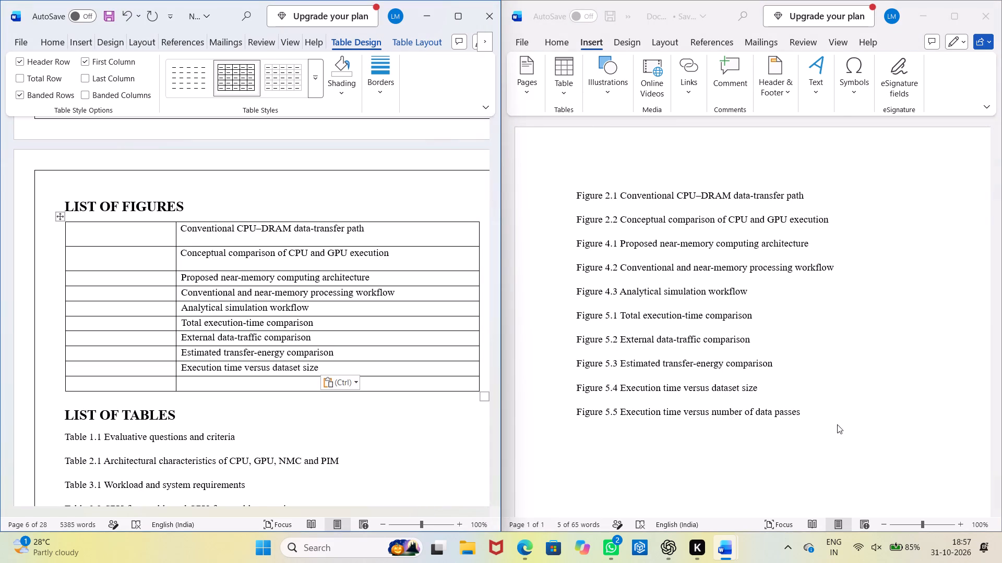
# Copy the Figure 5.5 title "Execution time versus number of data passes" into the second column of row 10.
pyautogui.click(802, 418)
pyautogui.moveTo(800, 414); pyautogui.dragTo(647, 425)
pyautogui.hotkey('ctrl', 'c')
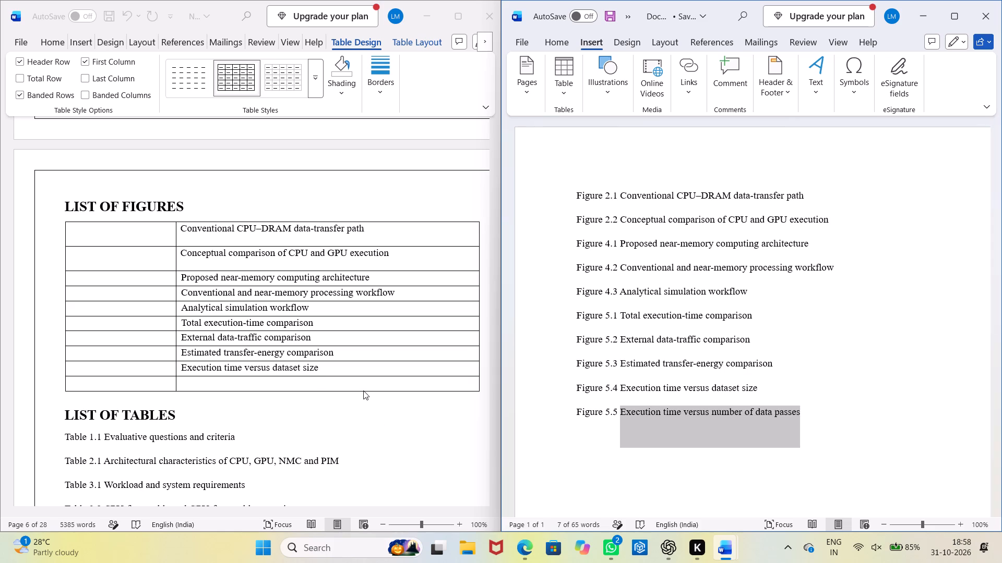
pyautogui.click(362, 388)
pyautogui.click(362, 388)
pyautogui.hotkey('ctrl', 'v')
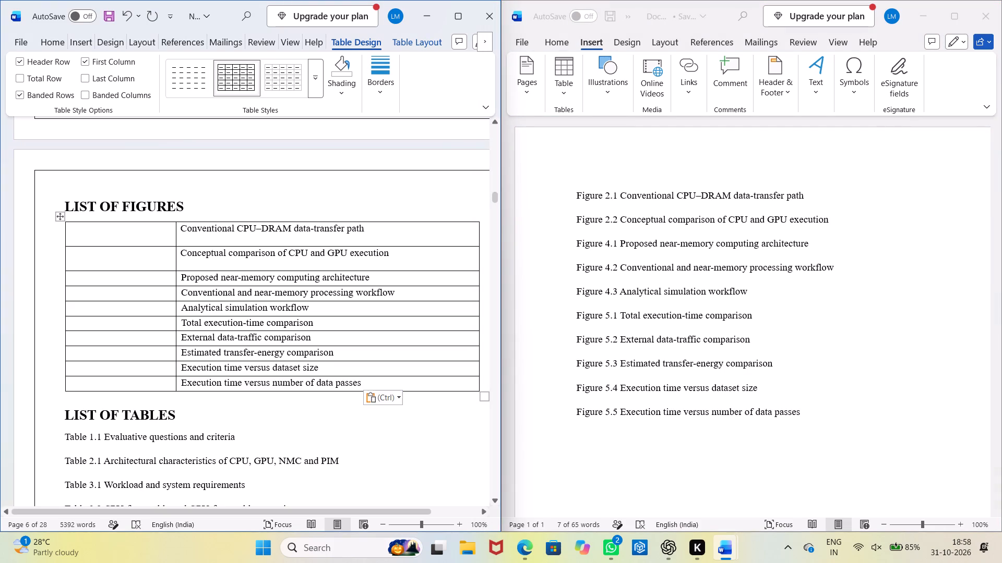
# Set the line spacing of all titles in the figure table's second column to 1.5.
pyautogui.moveTo(416, 384); pyautogui.dragTo(264, 228)
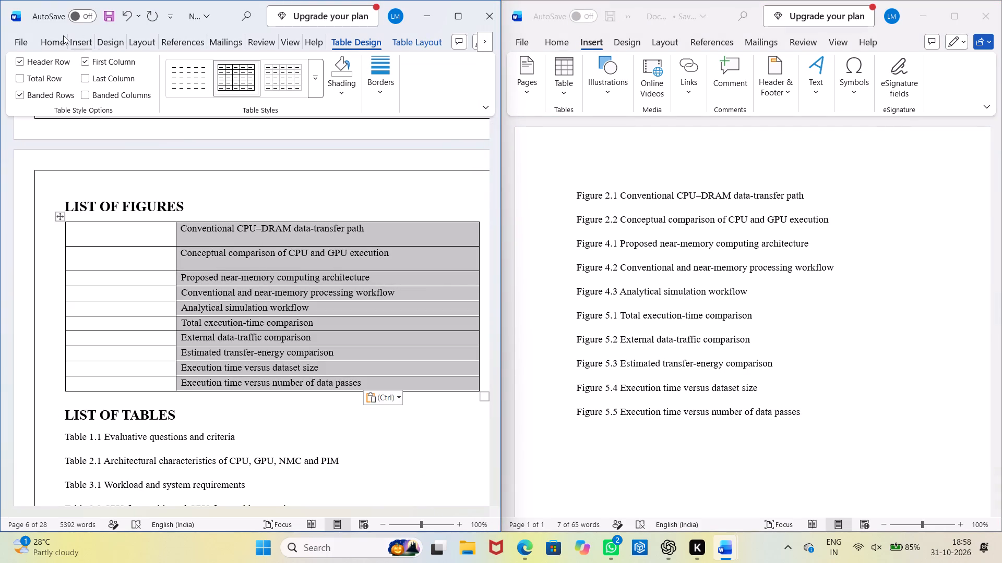
pyautogui.click(59, 37)
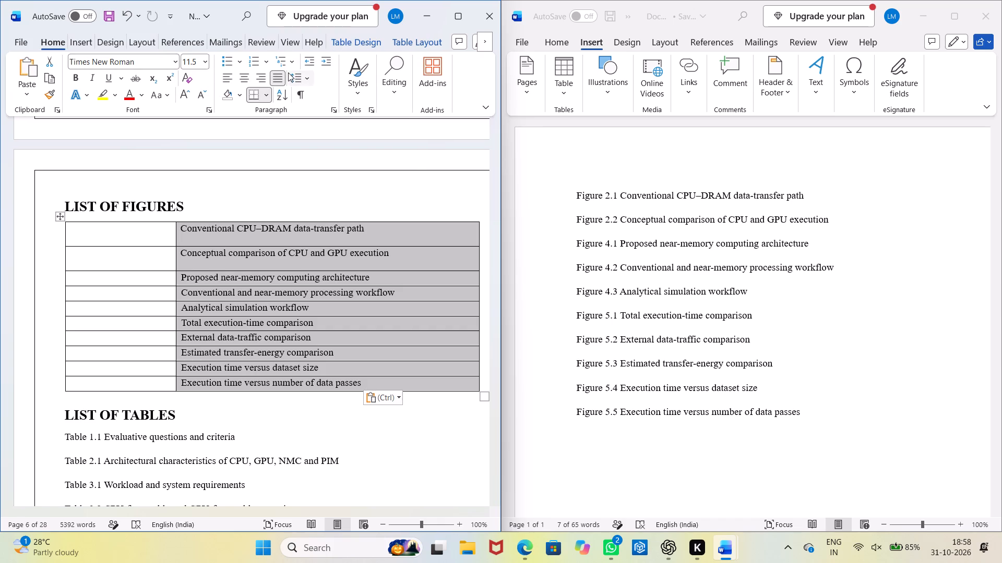
pyautogui.click(300, 80)
pyautogui.click(327, 129)
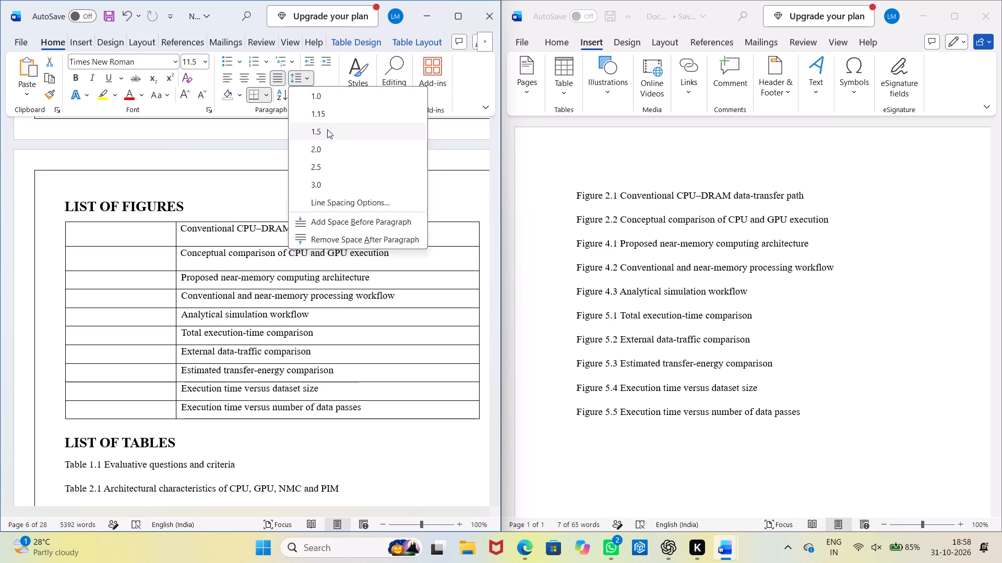
pyautogui.click(376, 261)
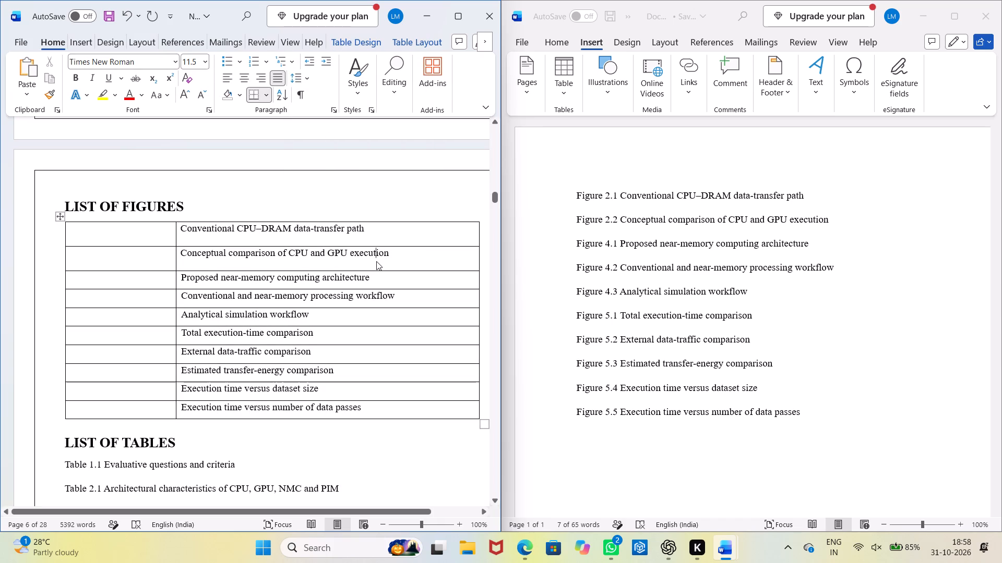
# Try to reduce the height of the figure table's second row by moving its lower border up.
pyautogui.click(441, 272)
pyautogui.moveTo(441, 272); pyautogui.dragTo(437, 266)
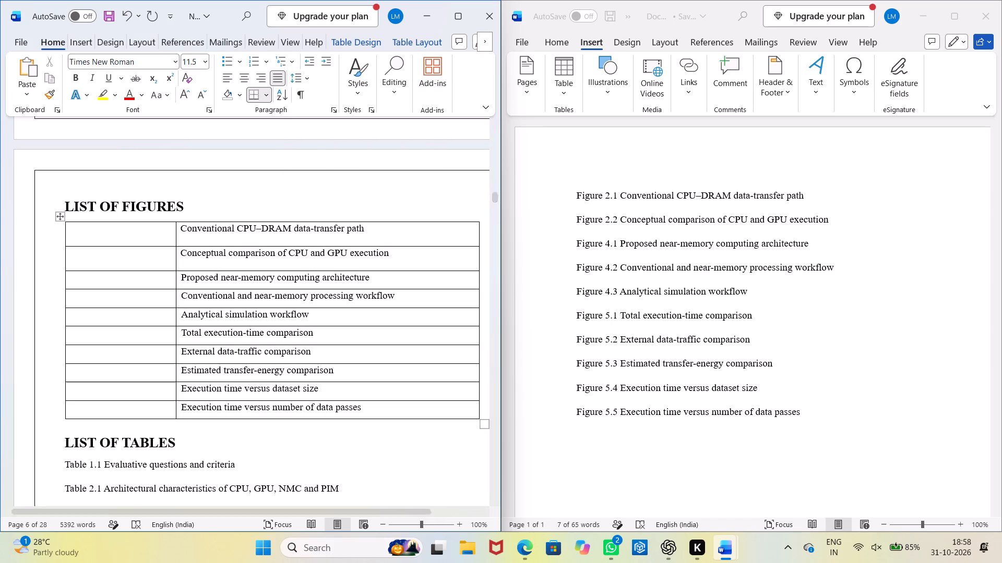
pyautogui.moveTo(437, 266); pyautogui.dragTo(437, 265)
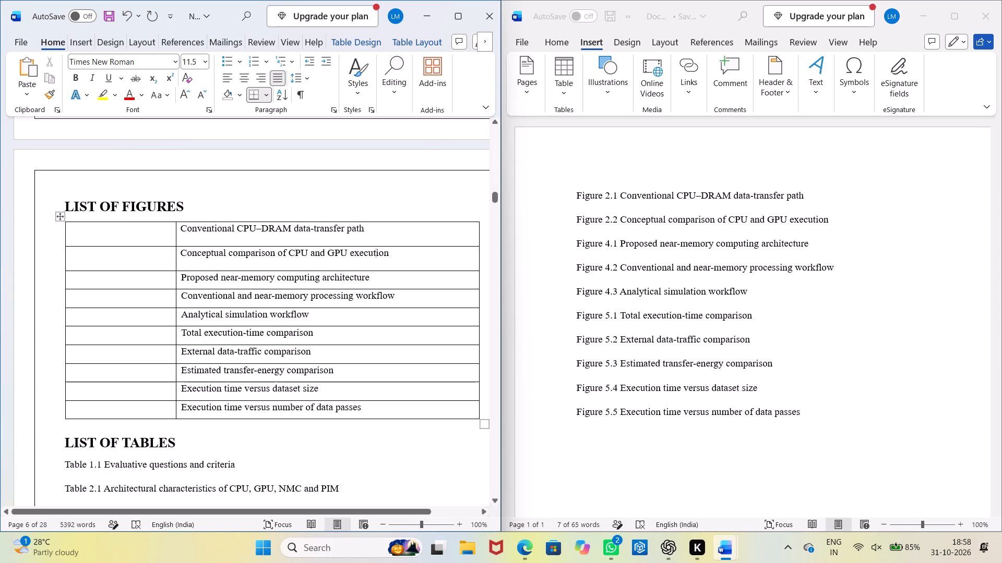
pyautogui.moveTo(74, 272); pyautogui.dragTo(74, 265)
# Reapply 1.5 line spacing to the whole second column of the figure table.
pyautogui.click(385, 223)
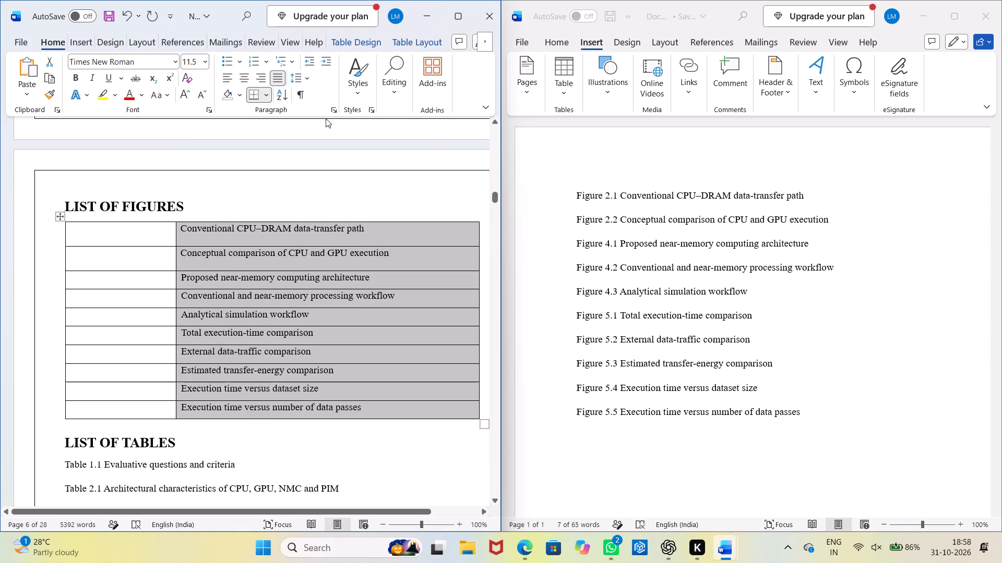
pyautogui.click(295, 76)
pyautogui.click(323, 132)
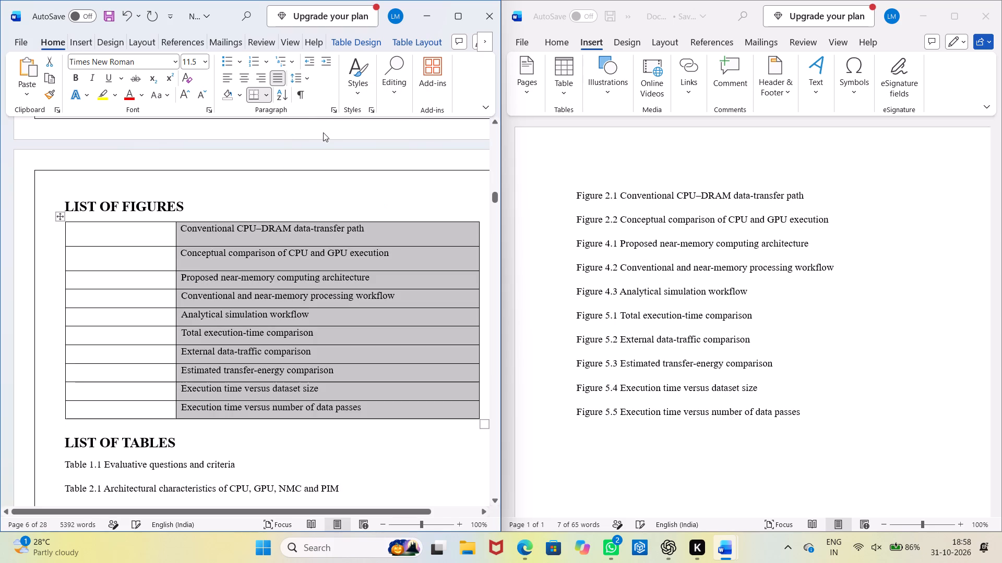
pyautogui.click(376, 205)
# Copy the word "Figure" from the source list into the first-column cells of rows 1 to 3.
pyautogui.click(158, 233)
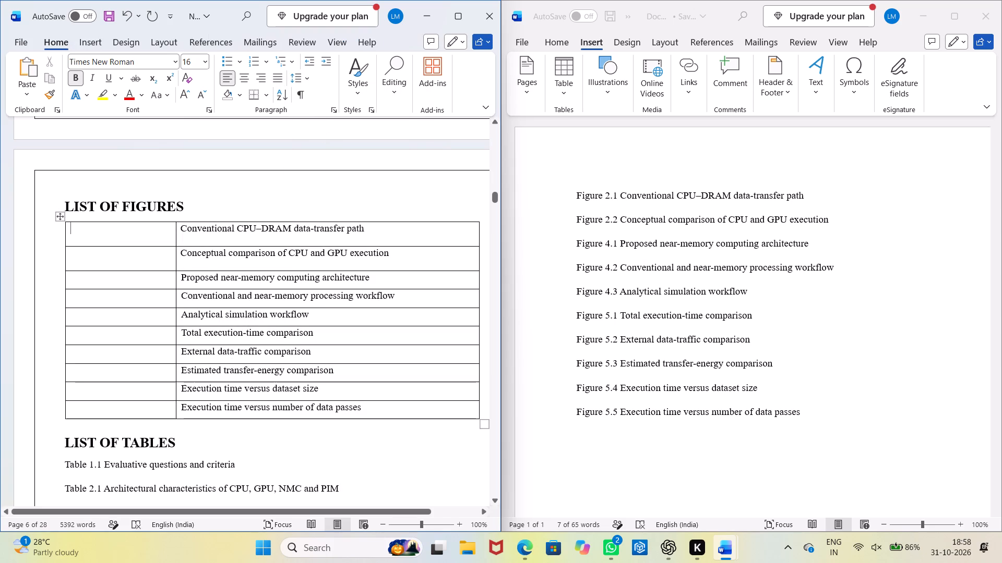
pyautogui.click(605, 193)
pyautogui.moveTo(603, 194); pyautogui.dragTo(584, 191)
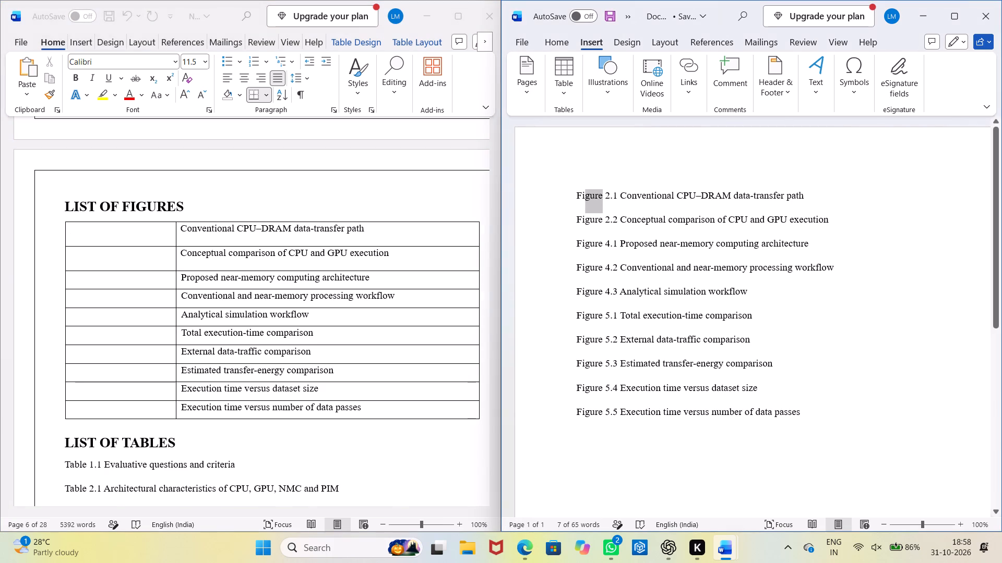
pyautogui.moveTo(584, 191); pyautogui.dragTo(577, 191)
pyautogui.hotkey('ctrl', 'c')
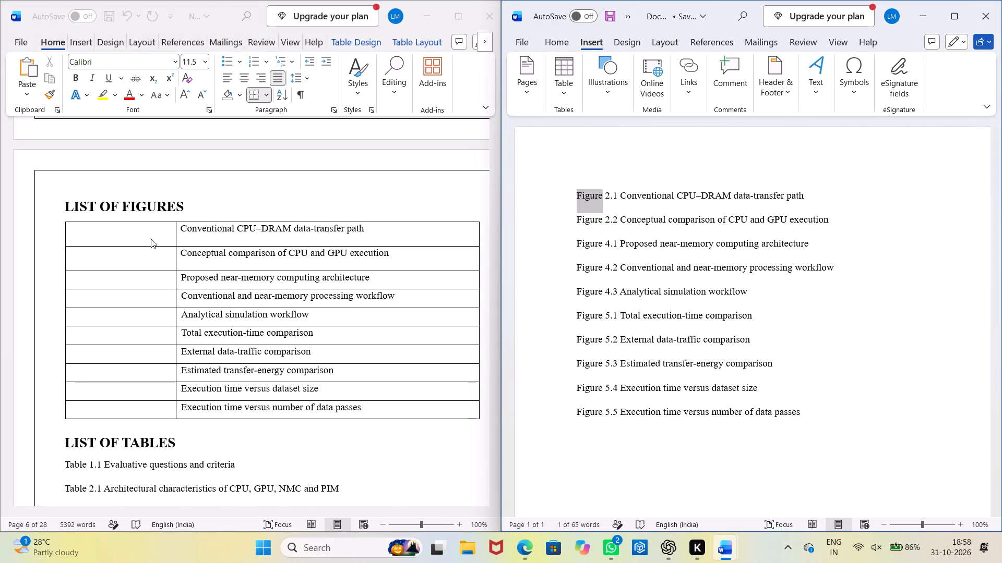
pyautogui.click(146, 237)
pyautogui.hotkey('ctrl', 'v')
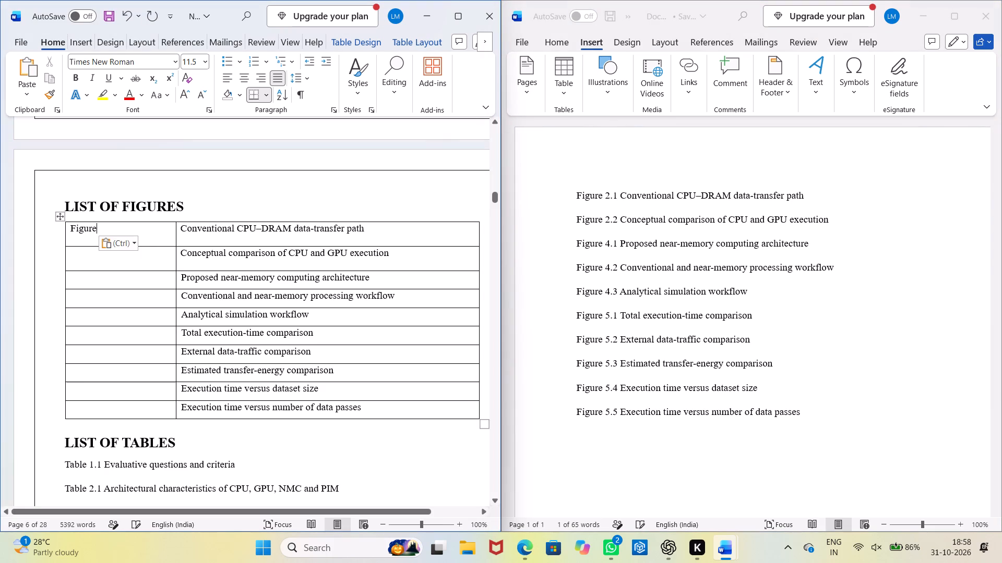
pyautogui.press('Down')
pyautogui.hotkey('ctrl', 'v')
pyautogui.press('Down')
pyautogui.hotkey('ctrl', 'v')
pyautogui.hotkey('ctrl', 'Down')
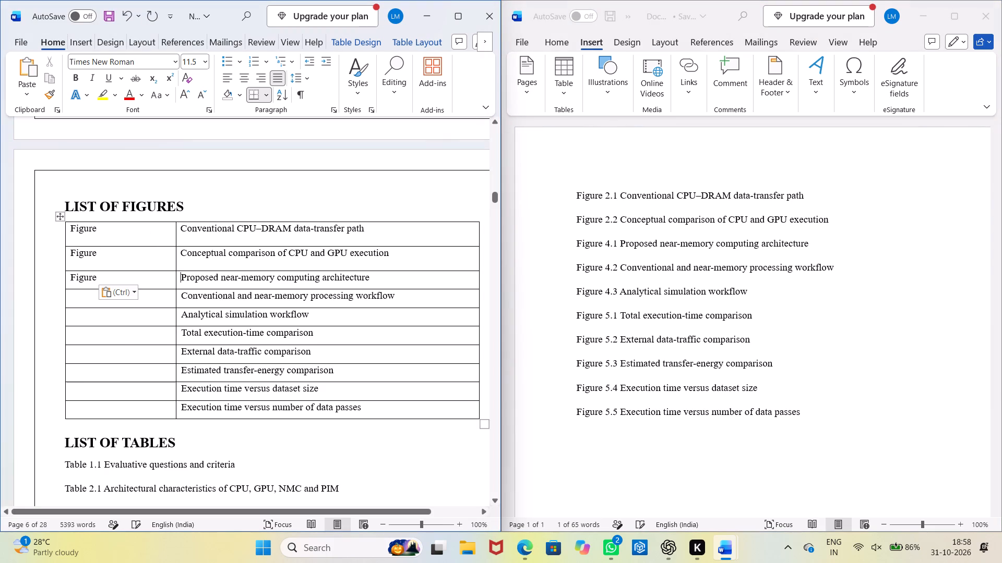
pyautogui.press('Left')
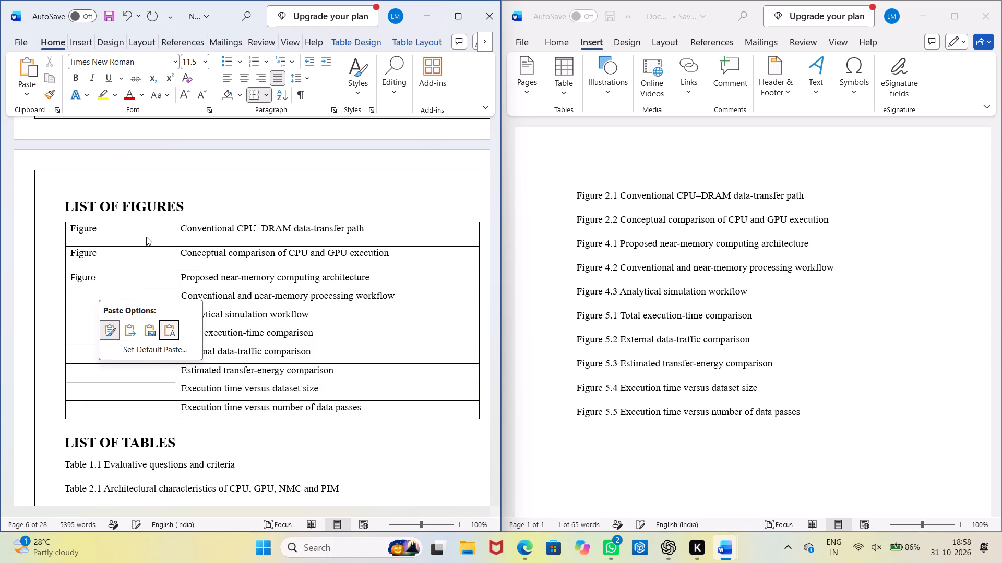
pyautogui.press('Escape')
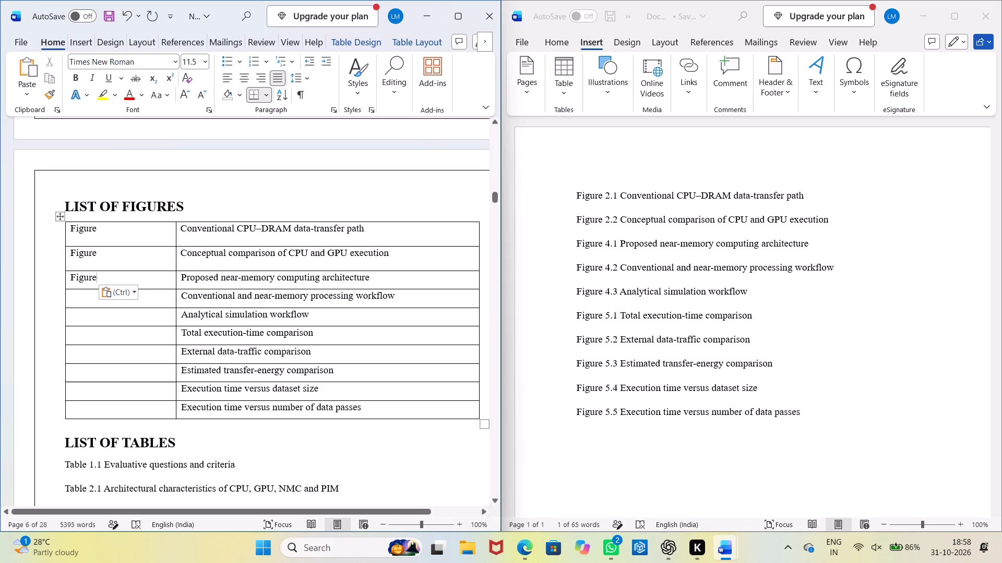
# Paste "Figure" into the first-column cells of rows 4 and 5, undoing any stray paste in the title column.
pyautogui.click(159, 305)
pyautogui.hotkey('ctrl', 'v')
pyautogui.press('Down')
pyautogui.hotkey('ctrl', 'v')
pyautogui.hotkey('ctrl', 'Down')
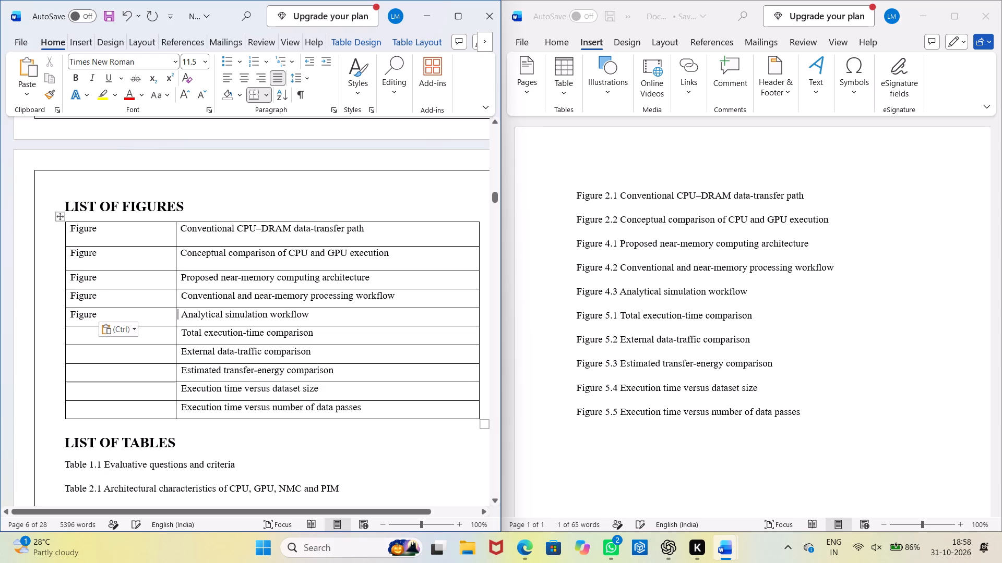
pyautogui.hotkey('ctrl', 'v')
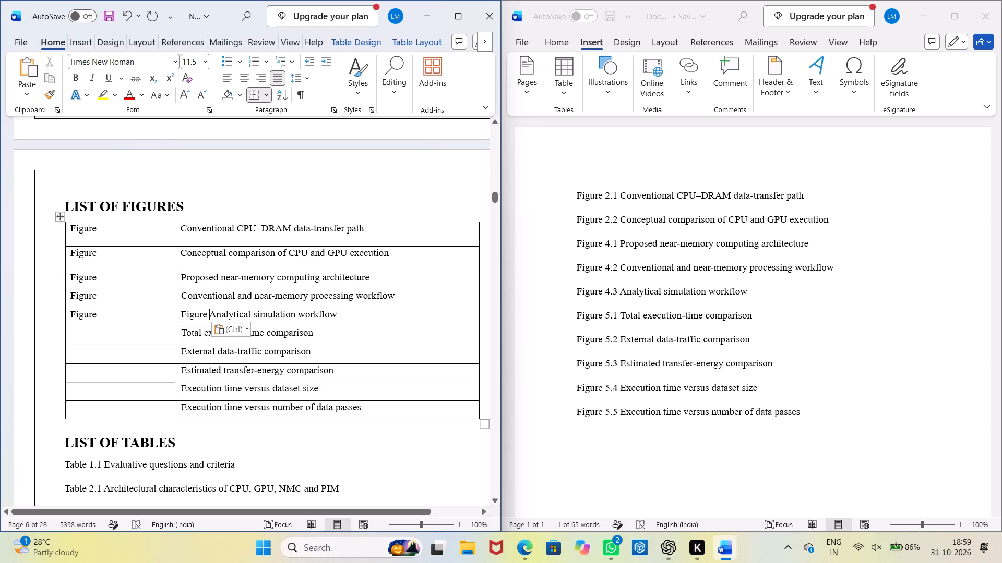
pyautogui.hotkey('ctrl', 'z')
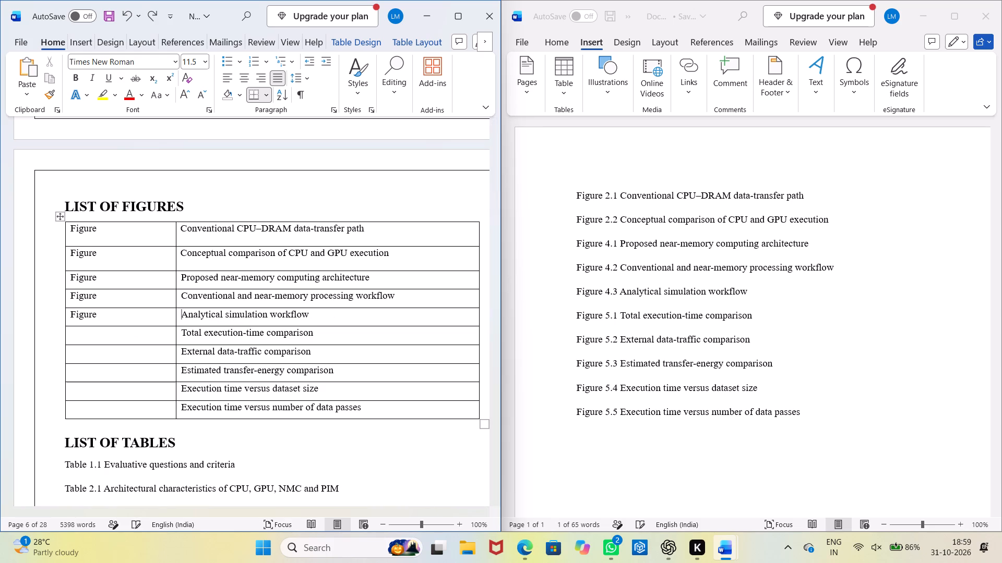
# Paste "Figure" into the first-column cells of rows 6 to 10 of the figure table.
pyautogui.press('Left')
pyautogui.press('Down')
pyautogui.hotkey('ctrl', 'v')
pyautogui.press('Up')
pyautogui.press('Down')
pyautogui.press('Down')
pyautogui.hotkey('ctrl', 'v')
pyautogui.press('Down')
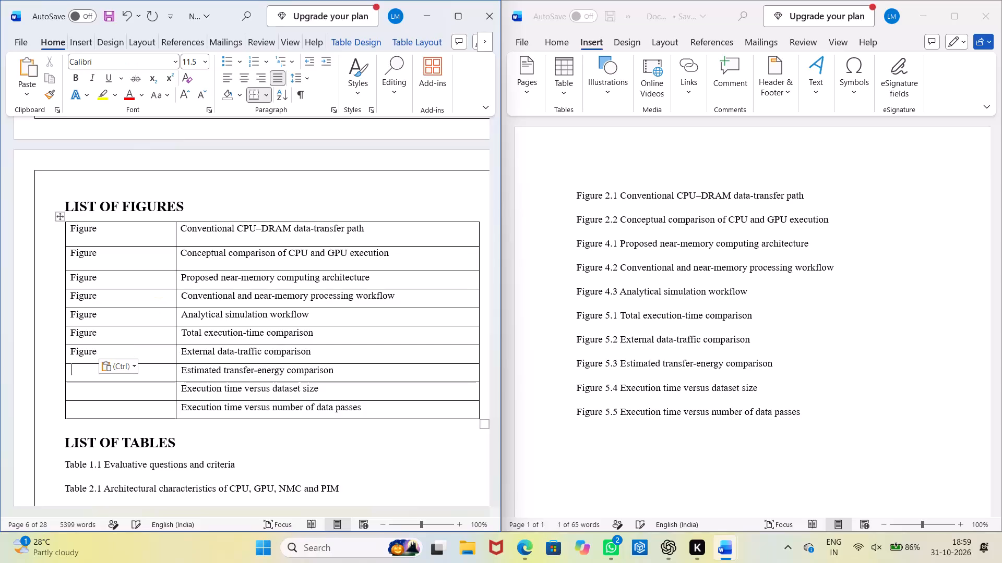
pyautogui.hotkey('ctrl', 'v')
pyautogui.press('Down')
pyautogui.hotkey('ctrl', 'v')
pyautogui.press('Down')
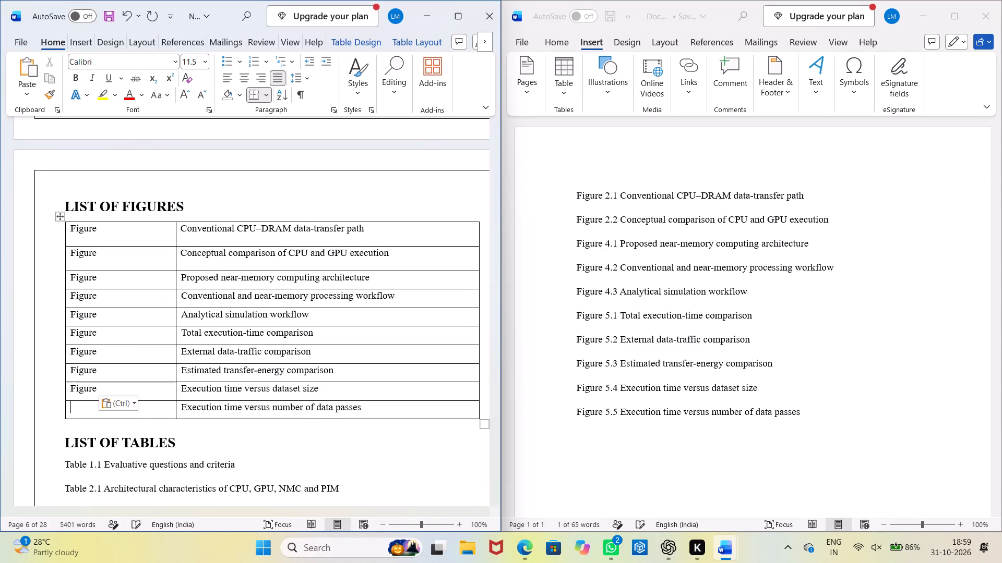
pyautogui.hotkey('ctrl', 'v')
# Add the numbers 2.1 and 2.2 after "Figure" in the first two rows of the figure table.
pyautogui.click(141, 229)
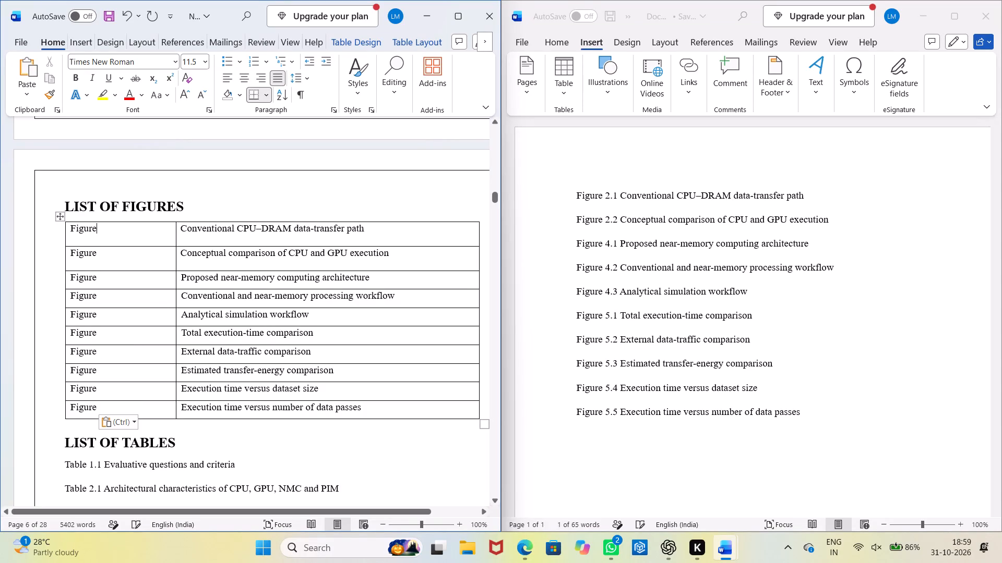
pyautogui.press('space')
pyautogui.write('2.')
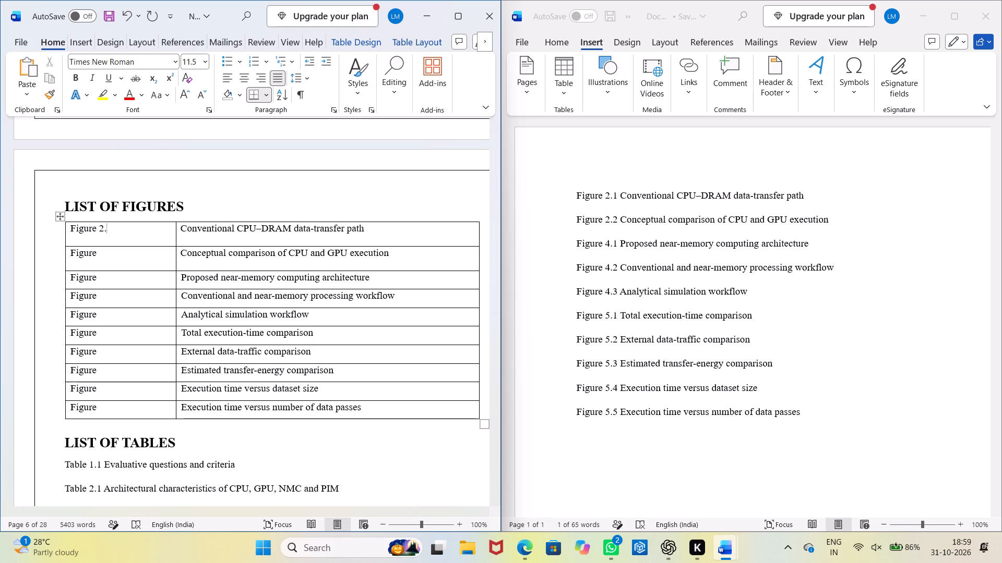
pyautogui.press('1')
pyautogui.press('Down')
pyautogui.press('space')
pyautogui.write('2.')
pyautogui.press('Down')
pyautogui.press('2')
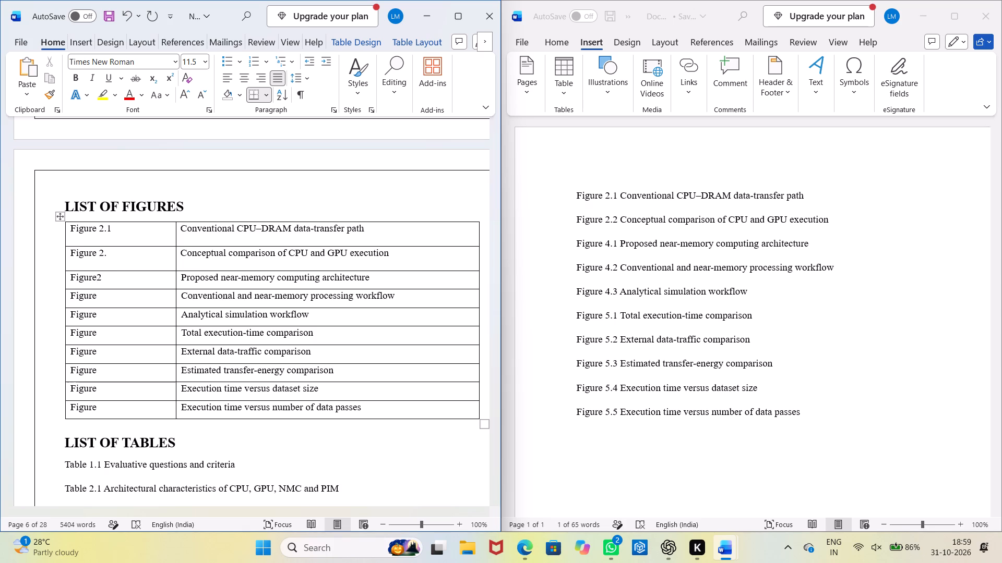
pyautogui.press('BackSpace')
pyautogui.press('Up')
pyautogui.press('Right')
pyautogui.press('Right')
pyautogui.press('Right')
pyautogui.press('2')
# Number the figure labels in rows 3 to 5 of the table as 4.1, 4.2 and 4.3.
pyautogui.press('Down')
pyautogui.press('space')
pyautogui.write('4.1')
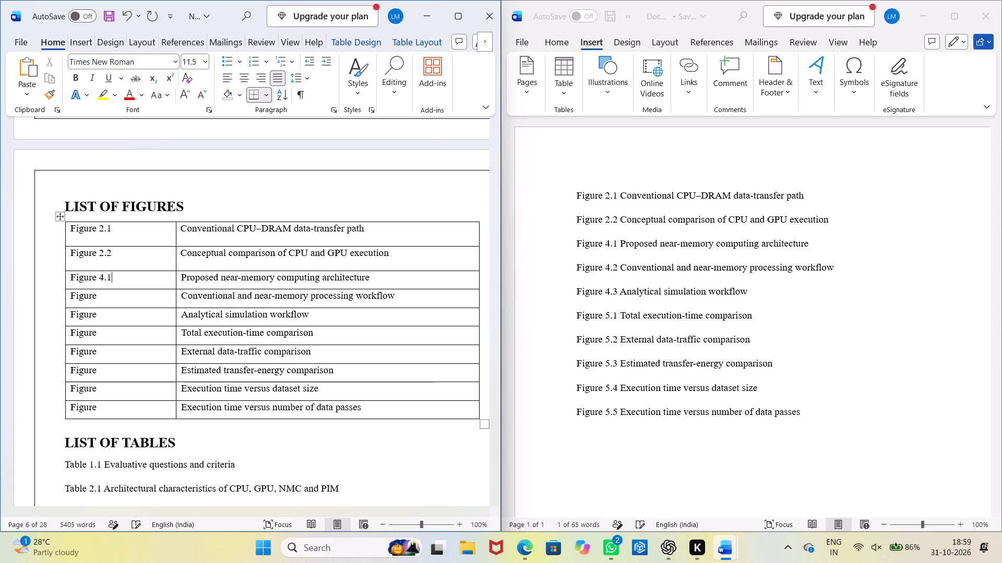
pyautogui.press('Down')
pyautogui.press('space')
pyautogui.write('4.2')
pyautogui.press('Down')
pyautogui.press('space')
pyautogui.write('4.3')
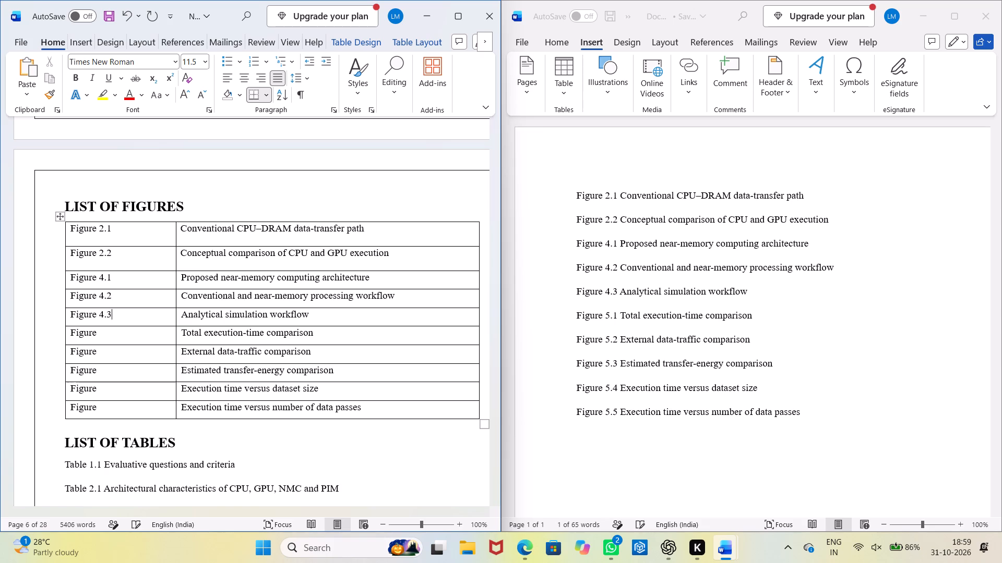
# Number the figure labels in rows 6 to 10 of the table as 5.1, 5.2, 5.3, 5.4 and 5.5.
pyautogui.press('Down')
pyautogui.press('space')
pyautogui.write('5.1')
pyautogui.press('space')
pyautogui.press('Down')
pyautogui.press('space')
pyautogui.write('5.2')
pyautogui.press('Down')
pyautogui.press('space')
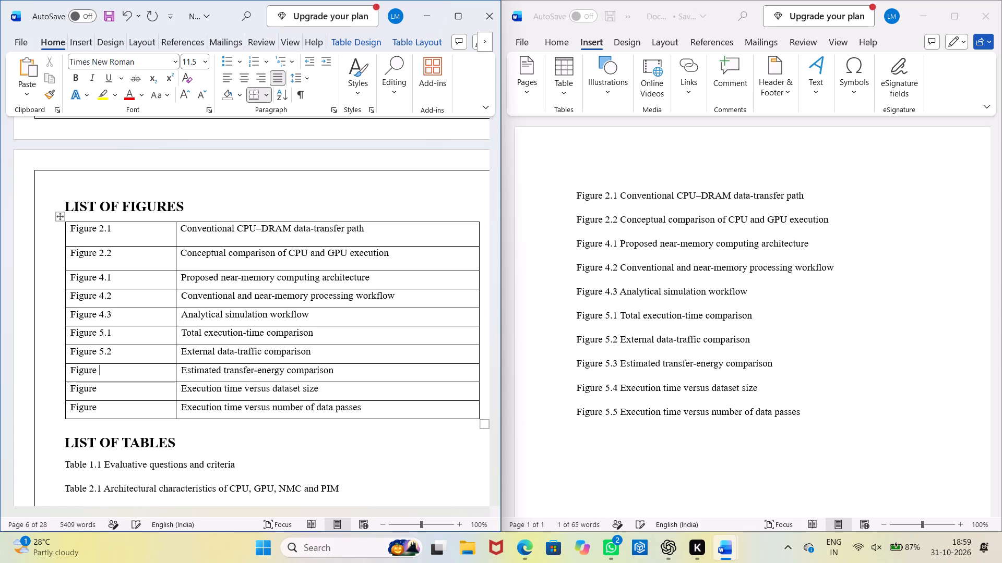
pyautogui.write('5.3')
pyautogui.press('Down')
pyautogui.press('space')
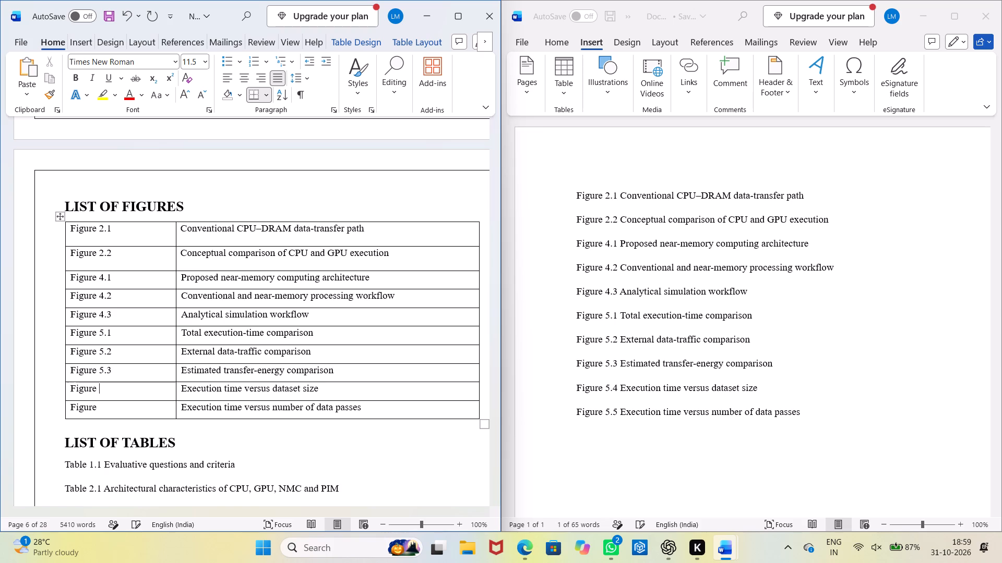
pyautogui.write('5.44')
pyautogui.press('BackSpace')
pyautogui.press('Down')
pyautogui.press('space')
pyautogui.write('5.5')
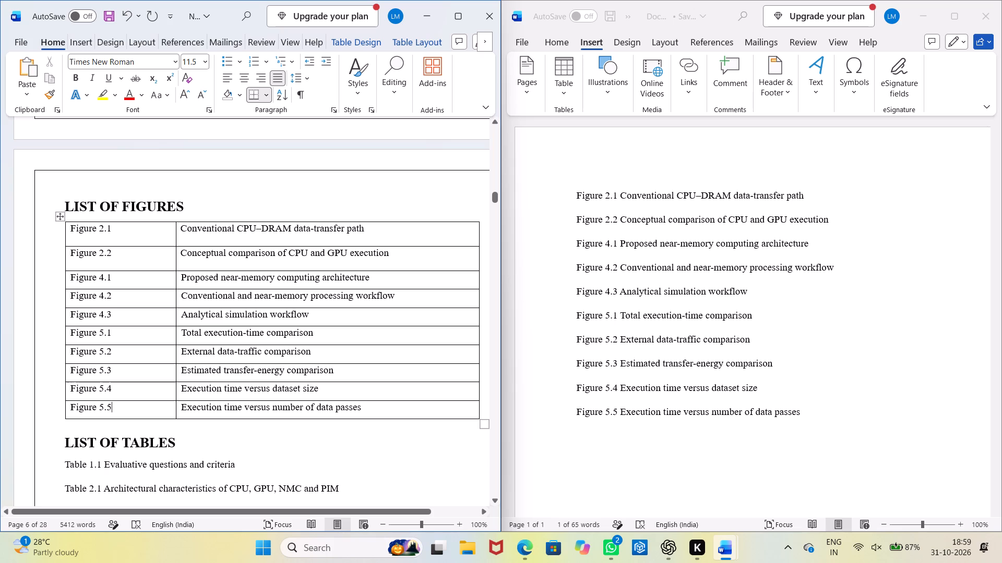
# Set the font size of all text in the figure table to 12.
pyautogui.moveTo(432, 414); pyautogui.dragTo(54, 234)
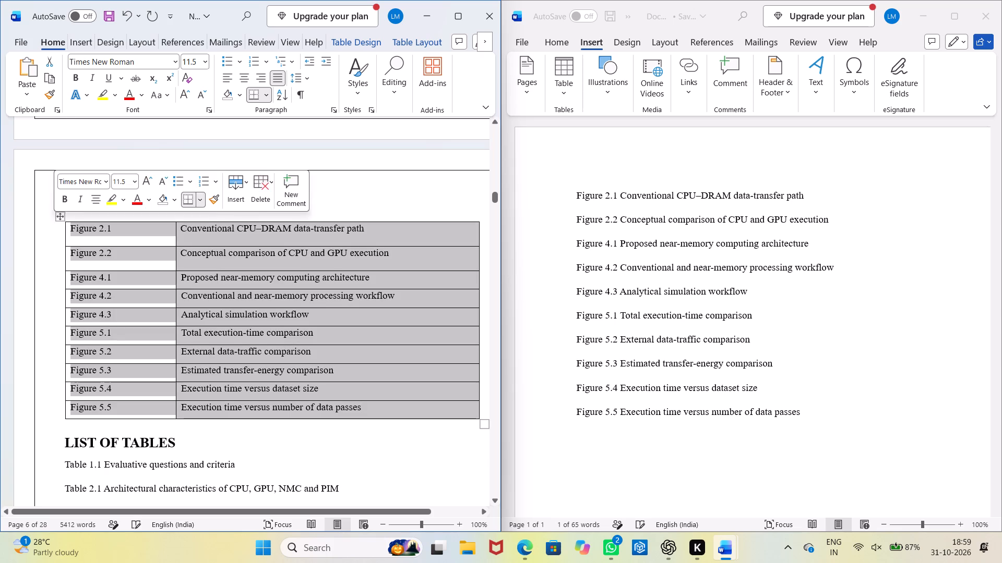
pyautogui.click(207, 60)
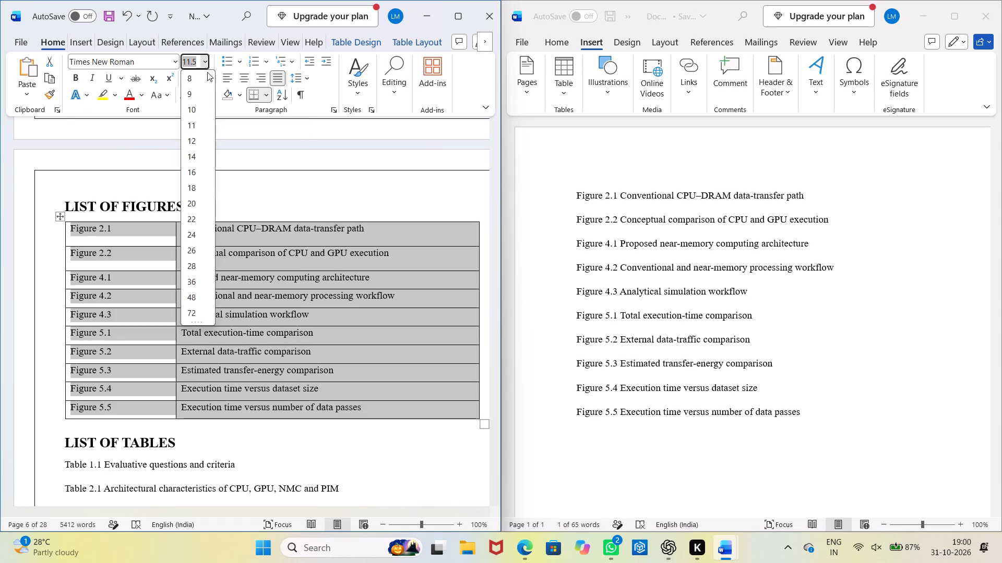
pyautogui.click(192, 146)
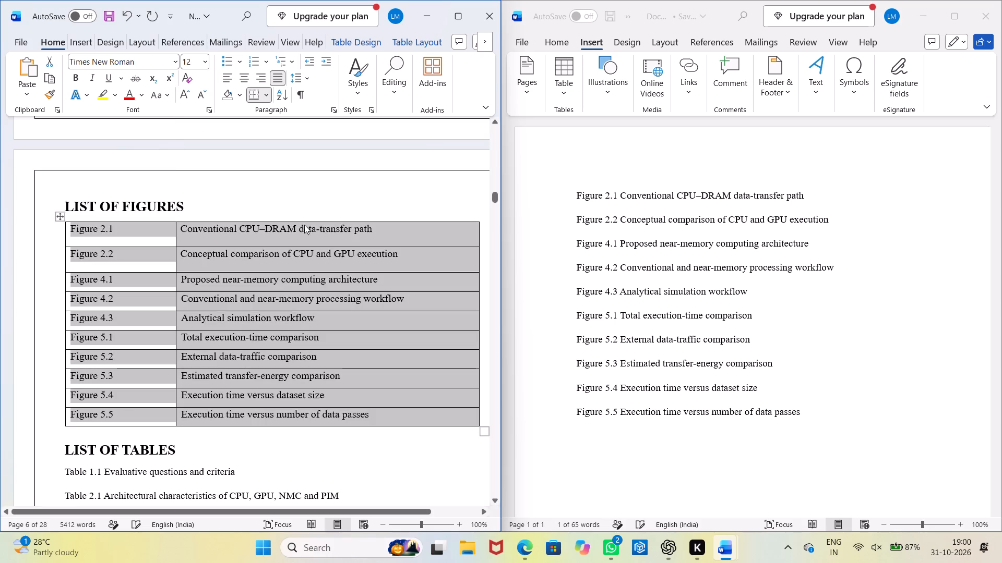
pyautogui.click(378, 195)
# Draw a table frame around the LIST OF TABLES entries from Table 1.1 to Table 5.4.
pyautogui.scroll(-4, 380, 251)
pyautogui.scroll(1, 366, 250)
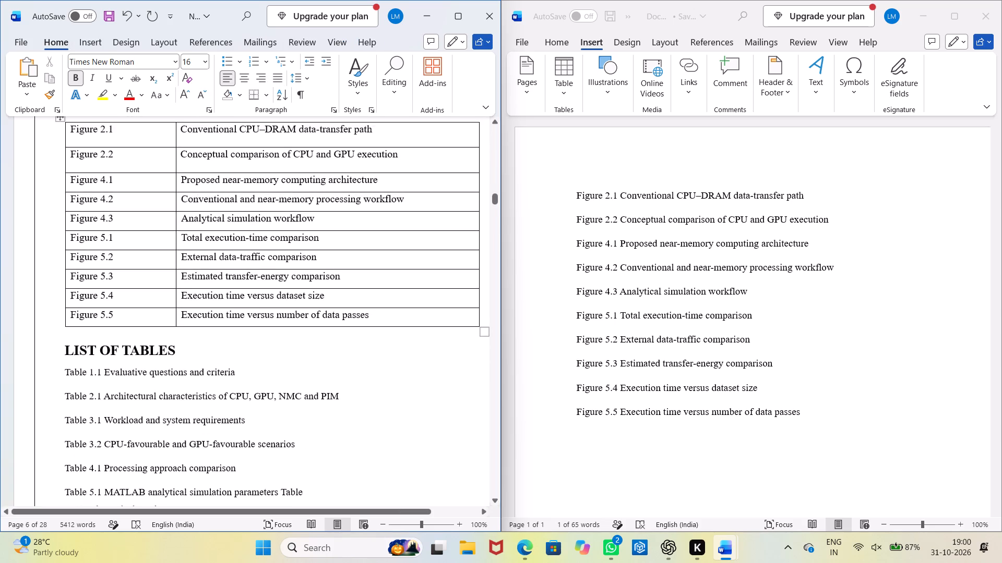
pyautogui.scroll(-5, 366, 250)
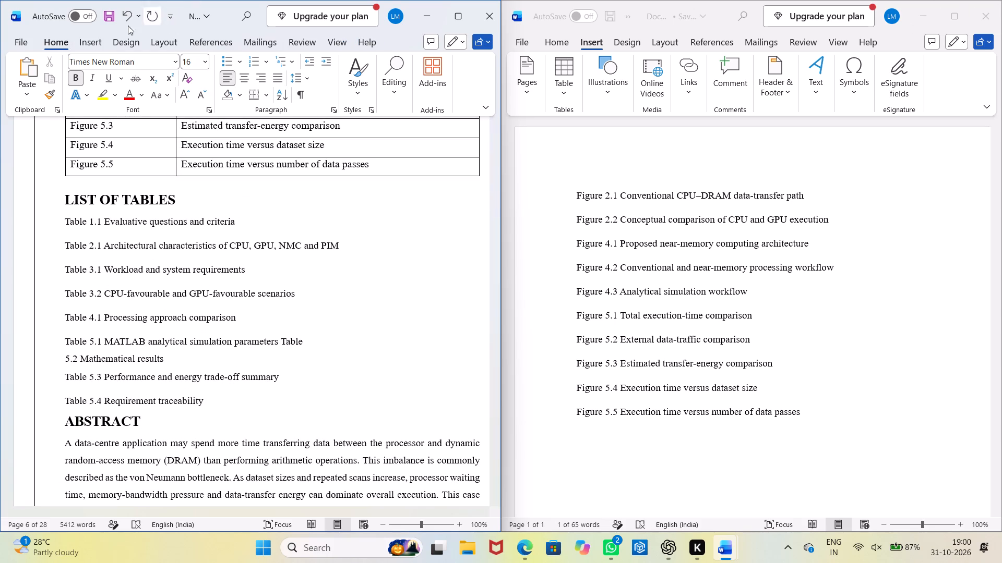
pyautogui.click(92, 46)
pyautogui.click(65, 90)
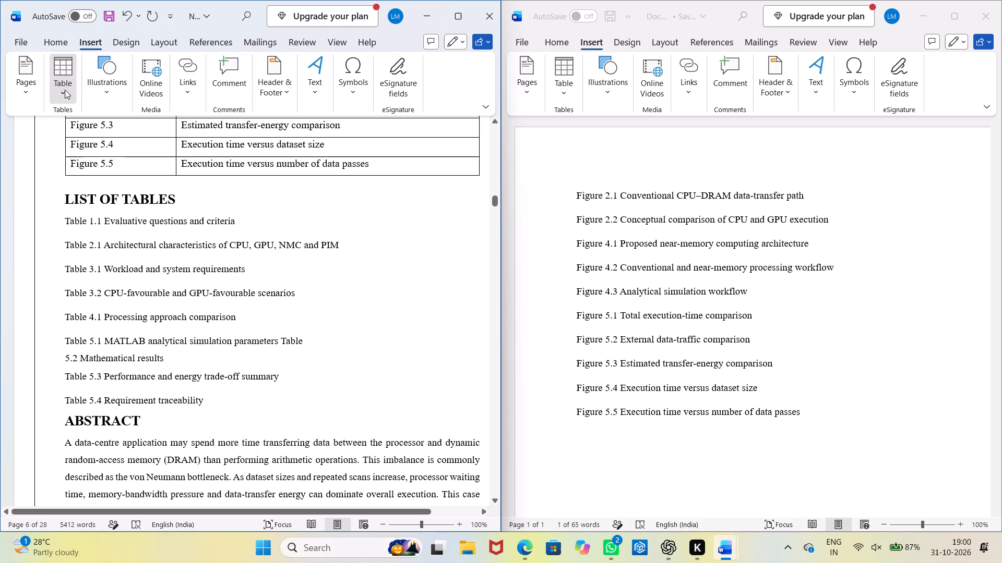
pyautogui.click(90, 267)
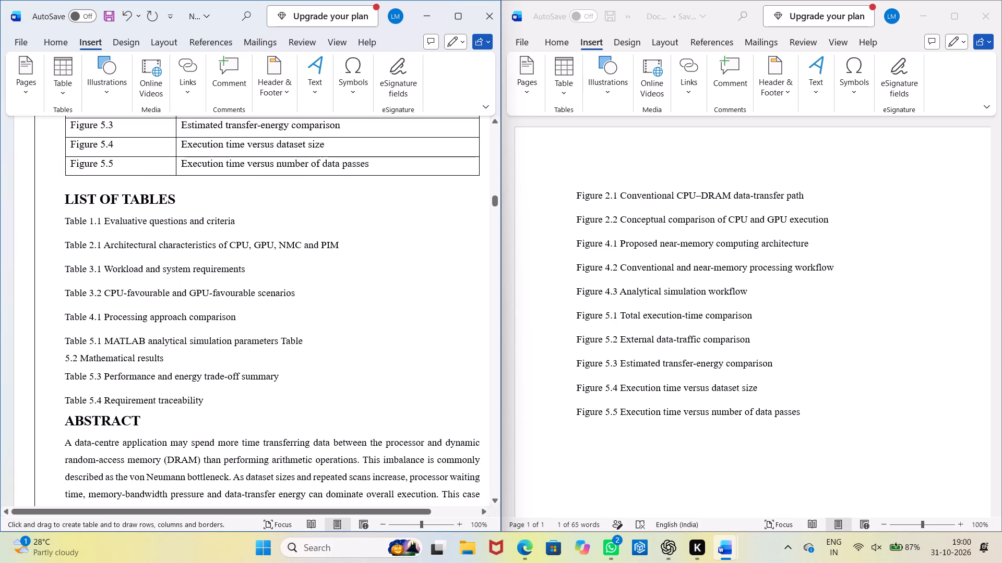
pyautogui.moveTo(58, 209); pyautogui.dragTo(84, 232)
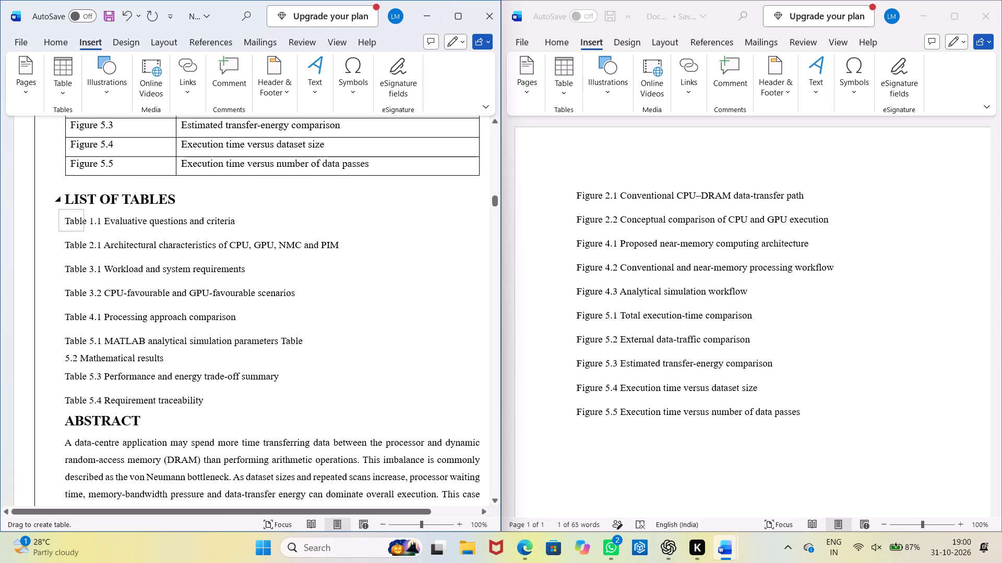
pyautogui.moveTo(84, 232); pyautogui.dragTo(280, 424)
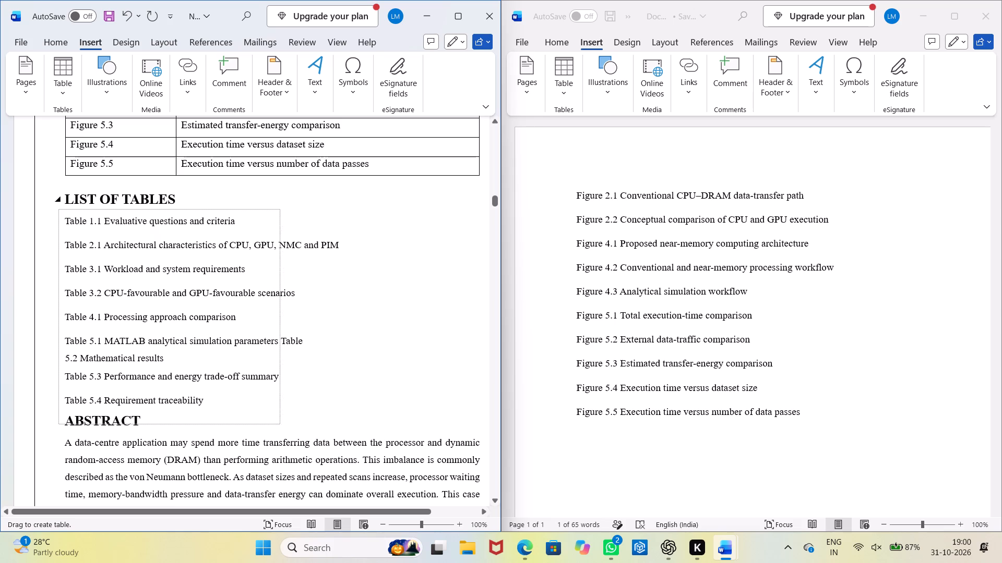
pyautogui.moveTo(280, 424); pyautogui.dragTo(472, 395)
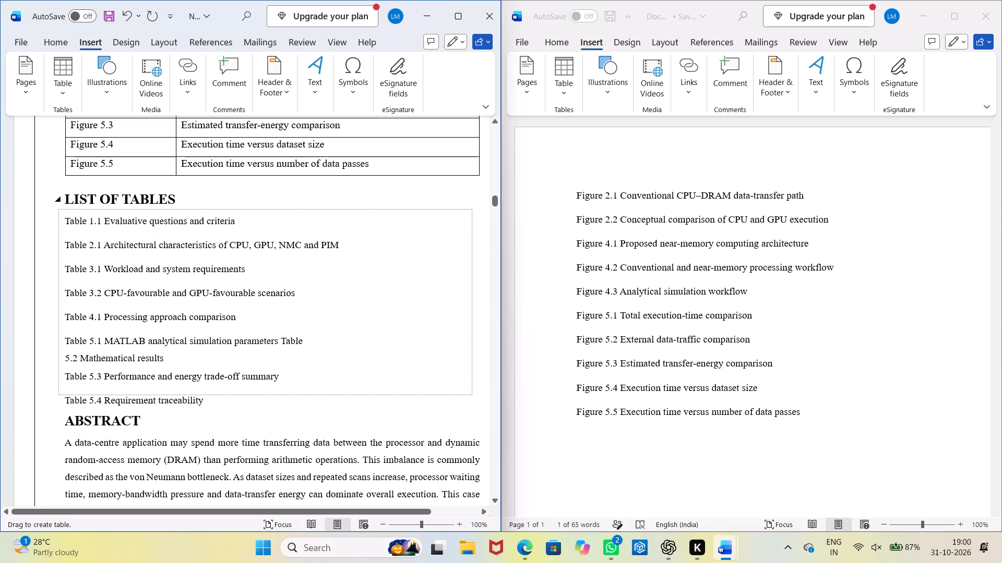
pyautogui.moveTo(472, 395); pyautogui.dragTo(474, 415)
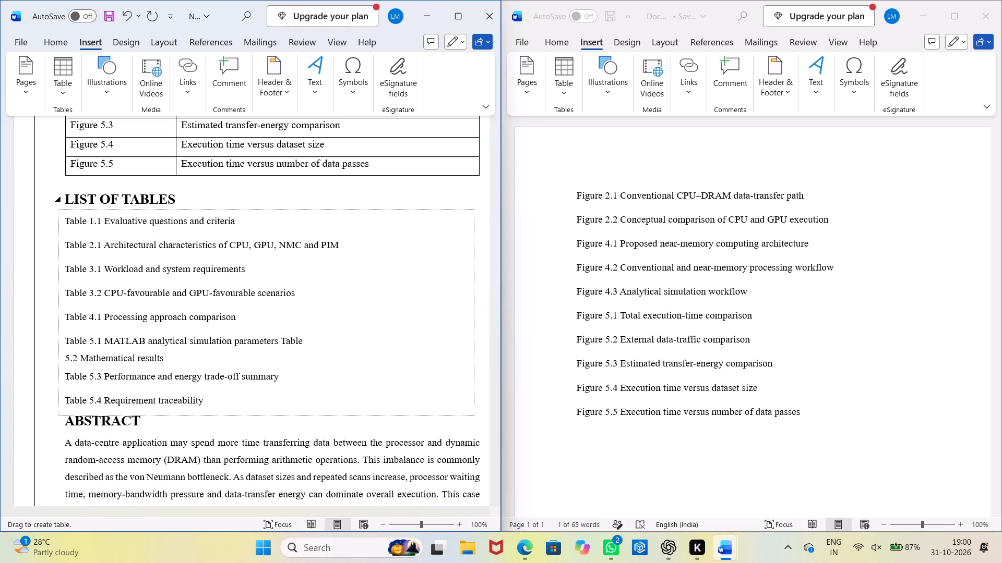
pyautogui.moveTo(474, 415); pyautogui.dragTo(474, 414)
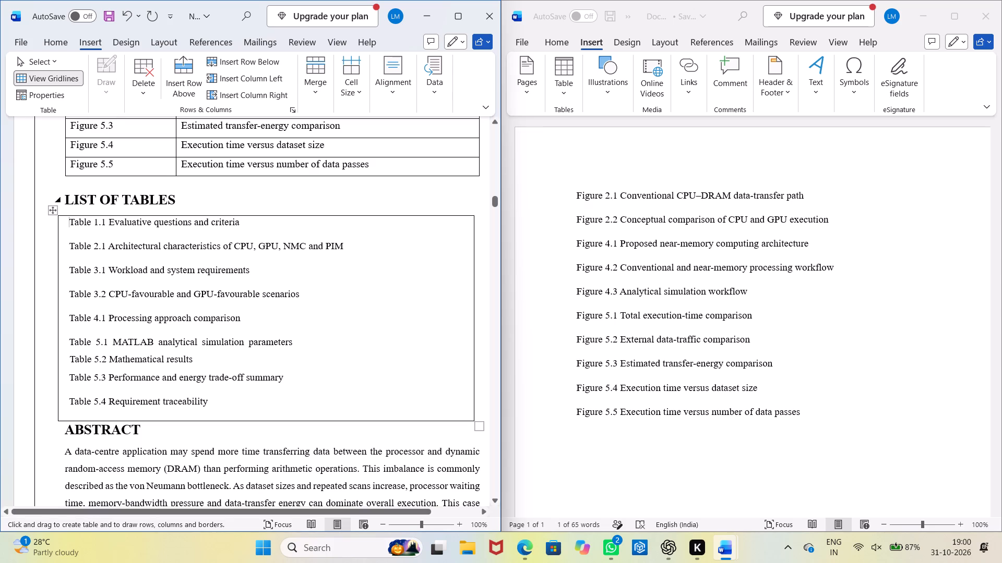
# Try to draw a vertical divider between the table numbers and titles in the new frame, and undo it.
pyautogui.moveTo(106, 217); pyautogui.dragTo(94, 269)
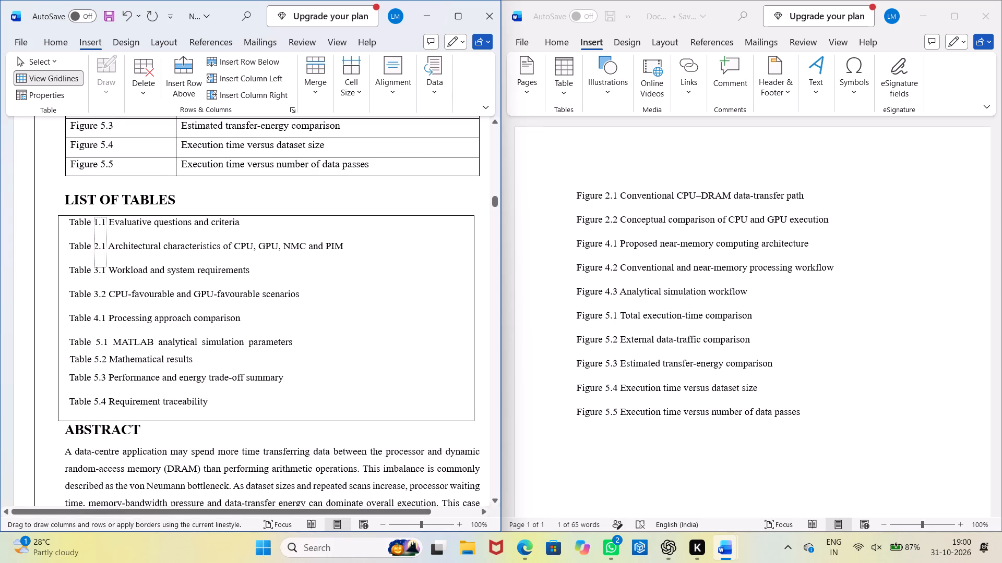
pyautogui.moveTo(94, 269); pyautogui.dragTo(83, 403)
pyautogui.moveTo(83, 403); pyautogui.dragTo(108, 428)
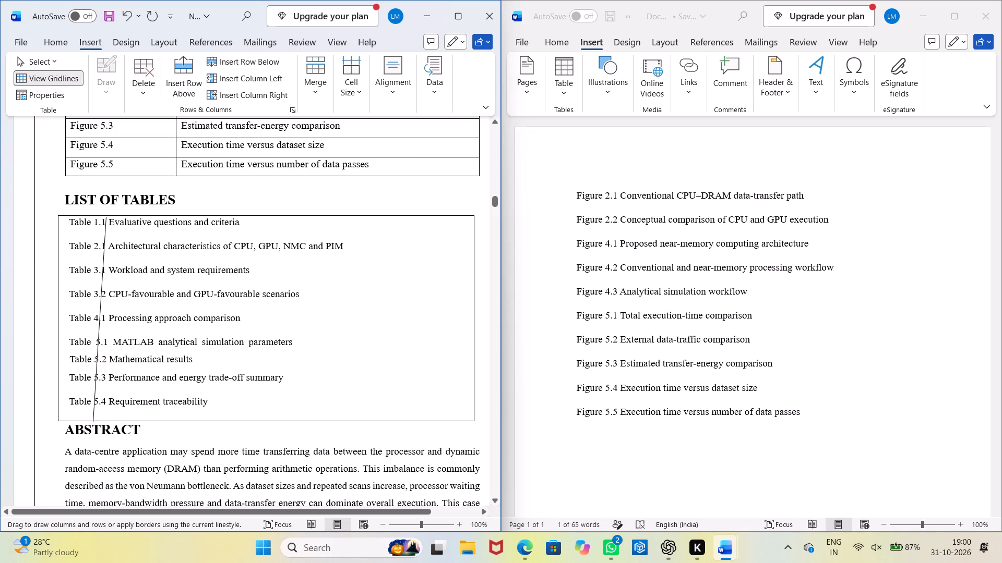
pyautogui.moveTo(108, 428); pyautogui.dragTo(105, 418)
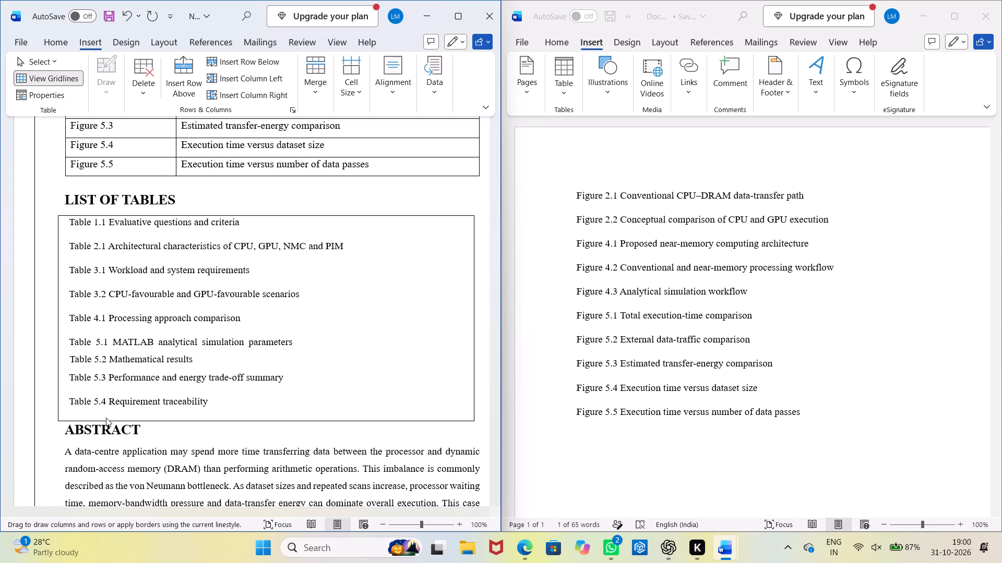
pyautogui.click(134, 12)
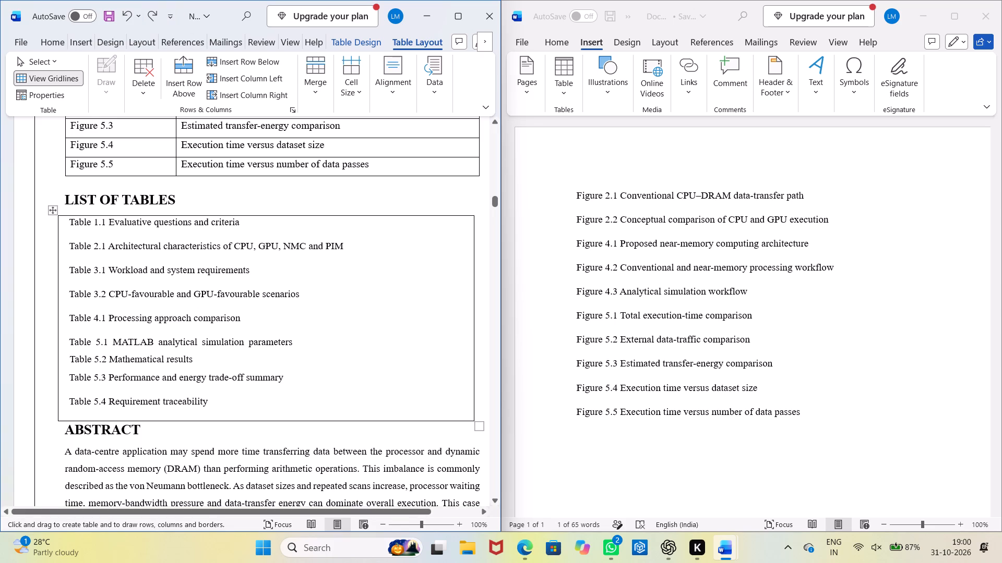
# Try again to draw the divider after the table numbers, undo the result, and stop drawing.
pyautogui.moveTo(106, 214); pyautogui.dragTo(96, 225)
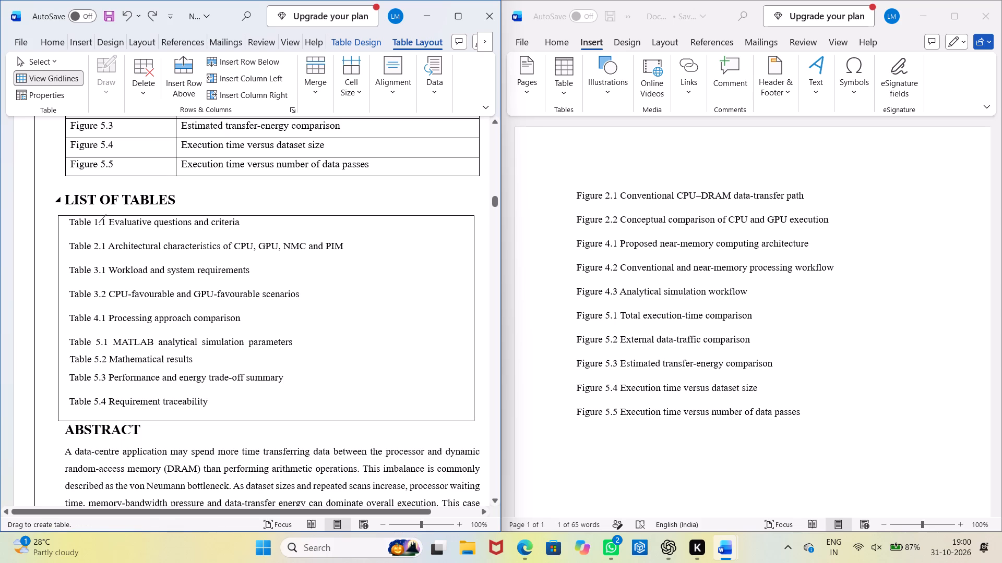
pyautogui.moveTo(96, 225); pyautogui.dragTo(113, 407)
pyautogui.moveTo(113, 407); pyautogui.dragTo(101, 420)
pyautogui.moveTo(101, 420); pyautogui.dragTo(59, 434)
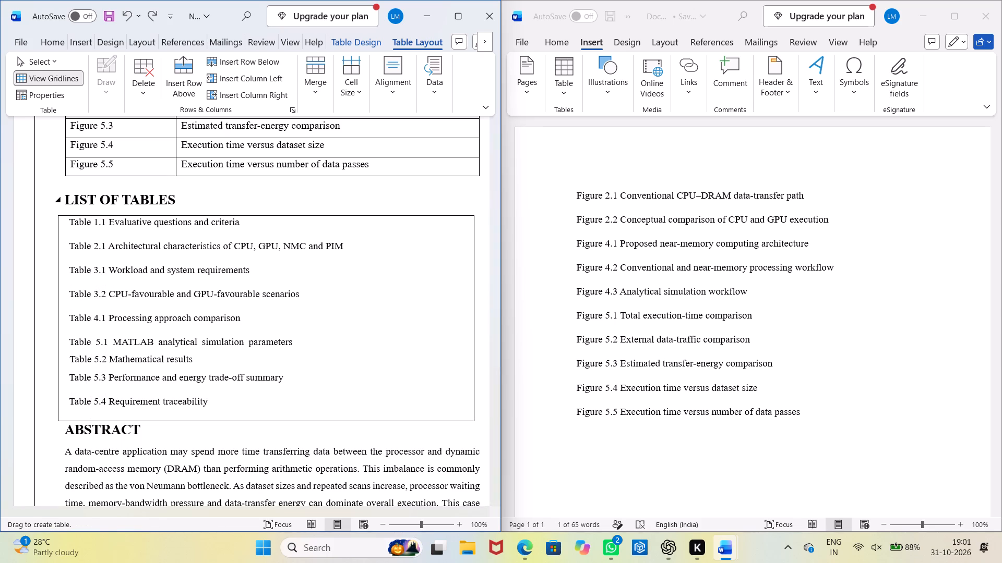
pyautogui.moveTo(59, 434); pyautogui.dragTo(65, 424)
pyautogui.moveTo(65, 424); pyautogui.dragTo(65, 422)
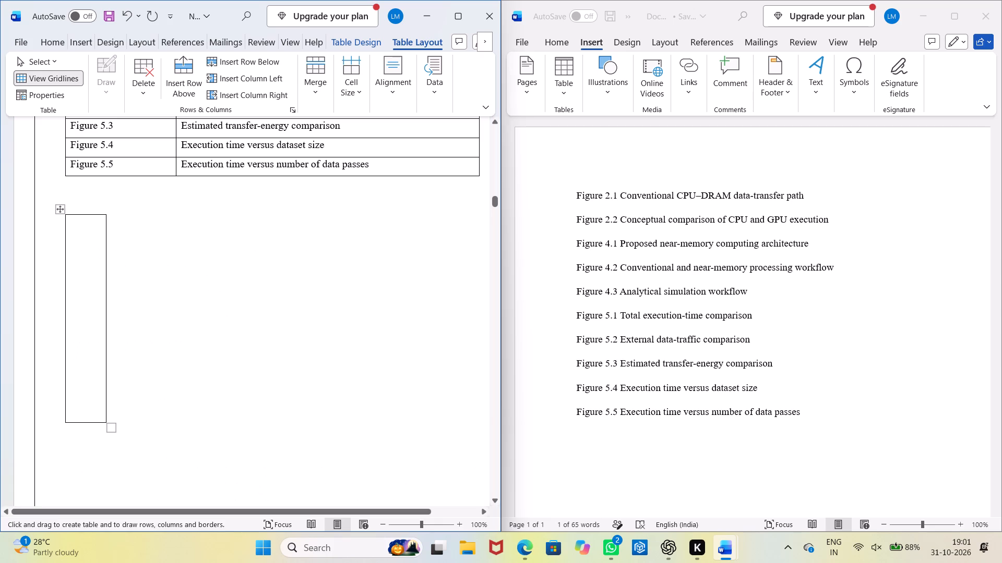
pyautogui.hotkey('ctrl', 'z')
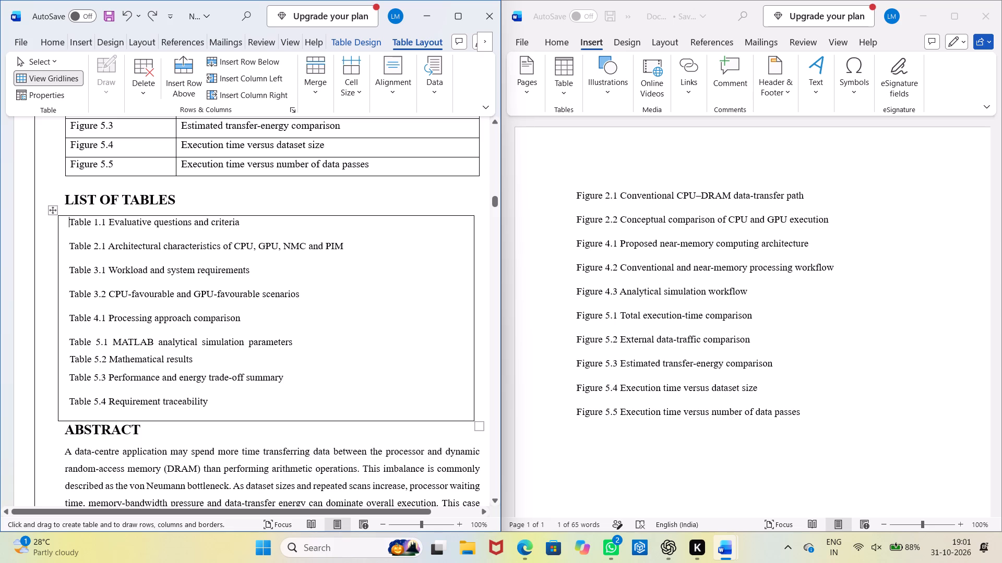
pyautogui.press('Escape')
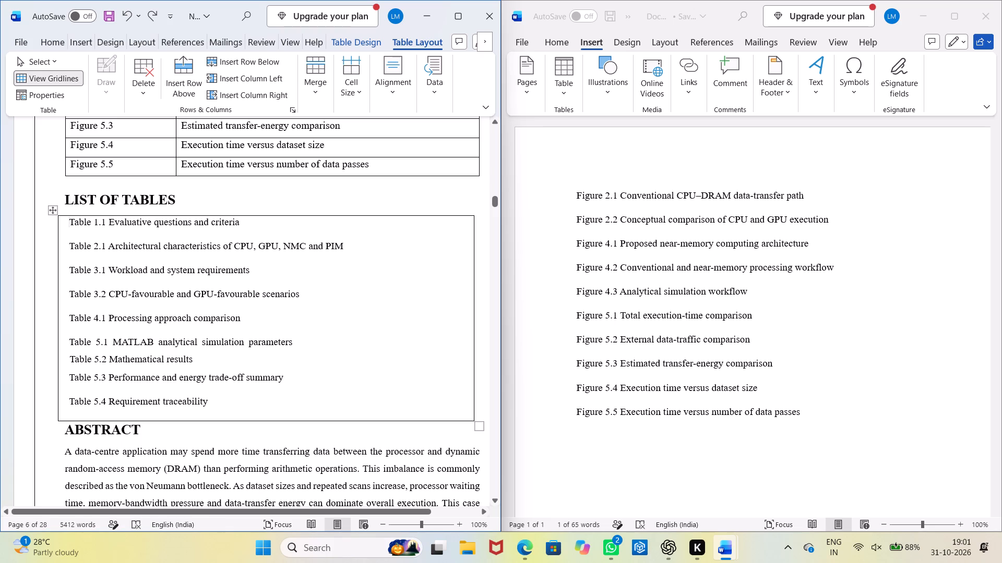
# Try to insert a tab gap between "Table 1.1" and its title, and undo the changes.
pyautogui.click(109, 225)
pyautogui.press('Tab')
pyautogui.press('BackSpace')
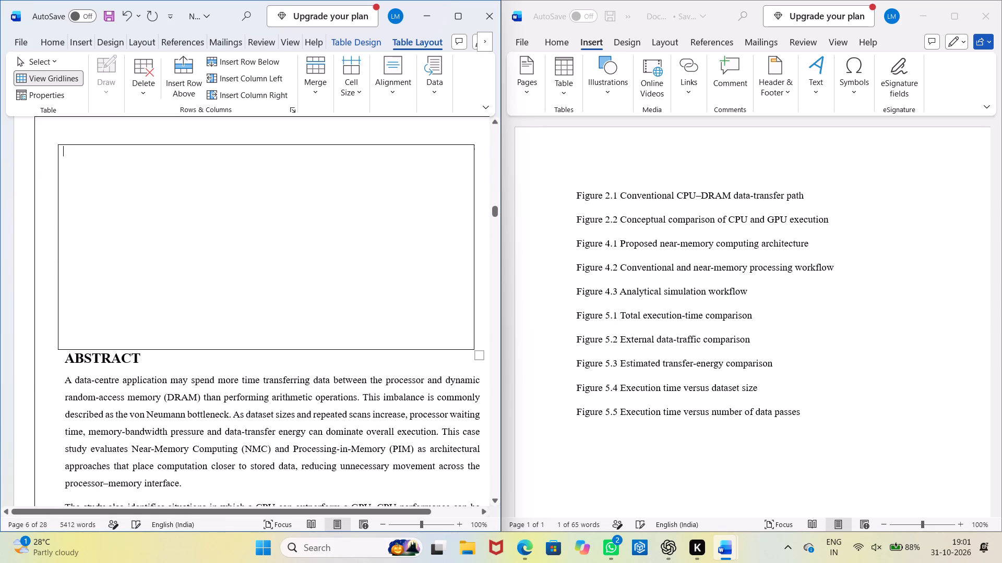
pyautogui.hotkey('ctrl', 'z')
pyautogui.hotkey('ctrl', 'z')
# Insert eight spaces between "Table 1.1" and "Evaluative questions and criteria".
pyautogui.press('space')
pyautogui.press('space')
pyautogui.press('space')
pyautogui.press('space')
pyautogui.press('space')
pyautogui.press('space')
pyautogui.press('space')
pyautogui.press('space')
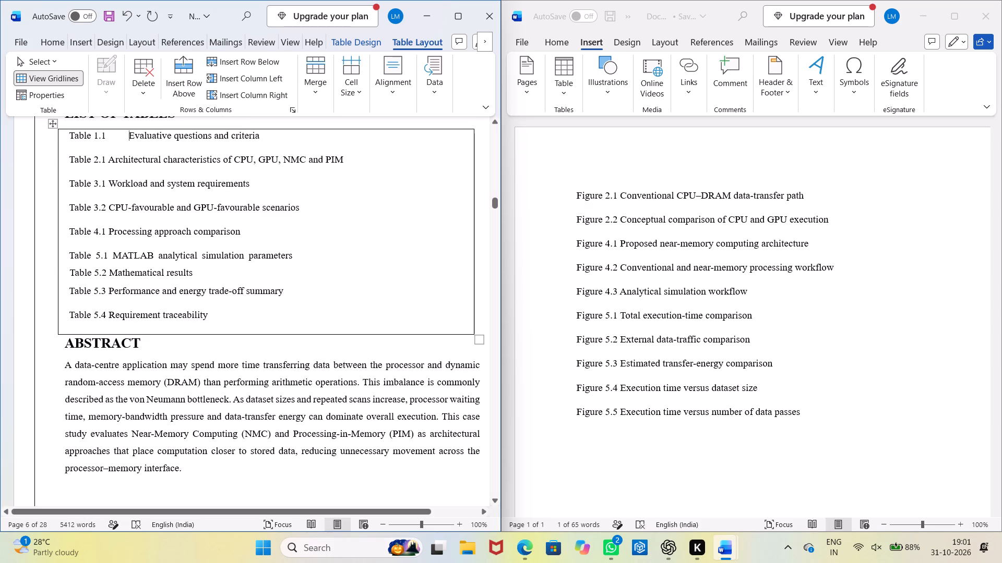
# Insert ten spaces between "Table 2.1" and "Architectural characteristics of CPU, GPU, NMC and PIM".
pyautogui.click(105, 164)
pyautogui.press('space')
pyautogui.press('space')
pyautogui.press('space')
pyautogui.press('space')
pyautogui.press('space')
pyautogui.press('space')
pyautogui.press('space')
pyautogui.press('space')
pyautogui.press('space')
pyautogui.press('space')
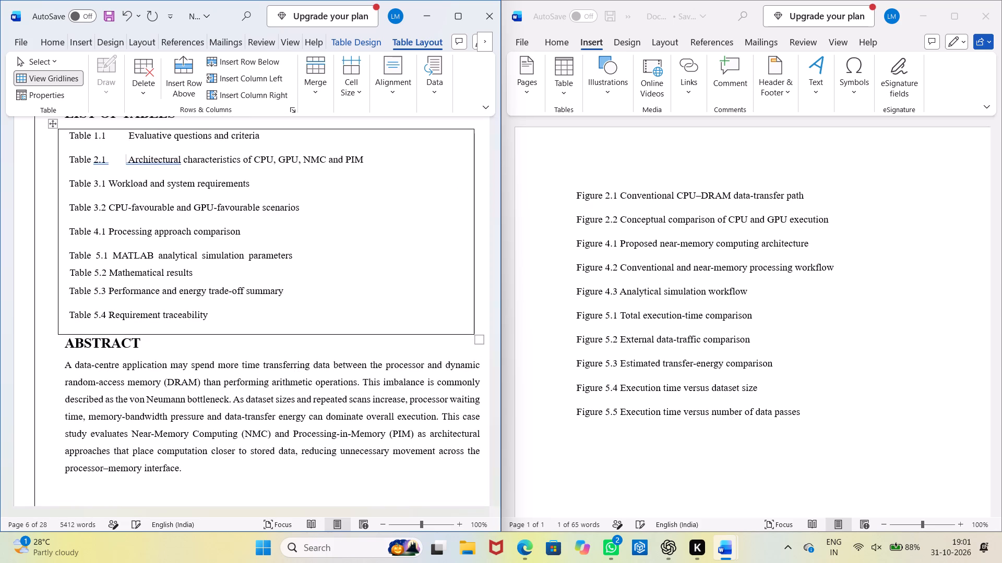
# Insert eleven spaces between "Table 3.1" and "Workload and system requirements".
pyautogui.click(106, 181)
pyautogui.press('space')
pyautogui.press('space')
pyautogui.press('space')
pyautogui.press('space')
pyautogui.press('space')
pyautogui.press('space')
pyautogui.press('space')
pyautogui.press('space')
pyautogui.press('space')
pyautogui.press('space')
pyautogui.press('space')
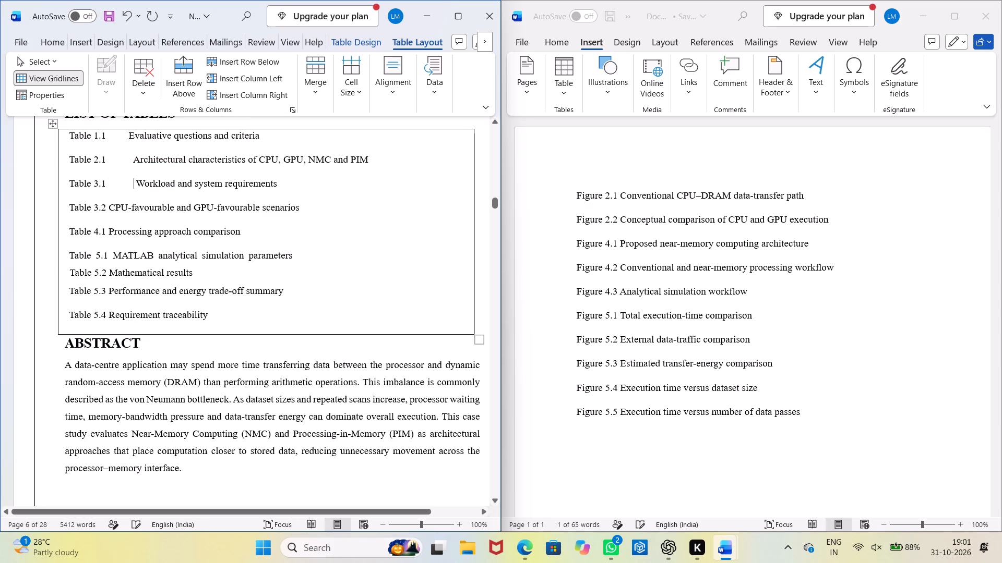
# Insert fifteen spaces between "Table 3.2" and "CPU-favourable and GPU-favourable scenarios".
pyautogui.click(107, 211)
pyautogui.press('space')
pyautogui.press('space')
pyautogui.press('space')
pyautogui.press('space')
pyautogui.press('space')
pyautogui.press('space')
pyautogui.press('space')
pyautogui.press('space')
pyautogui.press('space')
pyautogui.press('space')
pyautogui.press('space')
pyautogui.press('space')
pyautogui.press('space')
pyautogui.press('space')
pyautogui.press('space')
# Insert thirteen spaces between "Table 4.1" and "Processing approach comparison".
pyautogui.click(108, 230)
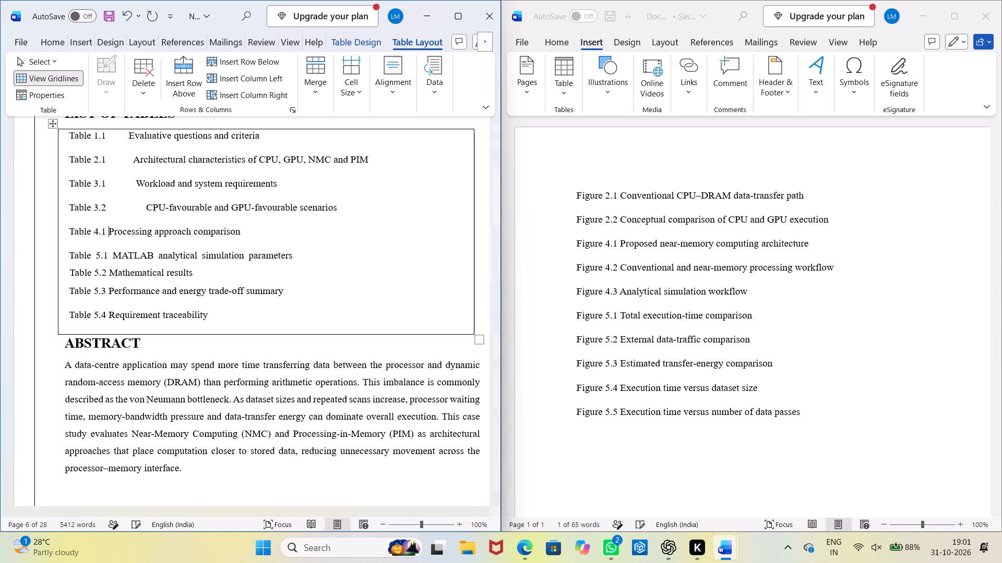
pyautogui.press('space')
pyautogui.press('space')
pyautogui.press('space')
pyautogui.press('space')
pyautogui.press('space')
pyautogui.press('space')
pyautogui.press('space')
pyautogui.press('space')
pyautogui.press('space')
pyautogui.press('space')
pyautogui.press('space')
pyautogui.press('space')
pyautogui.press('space')
# Insert seventeen spaces between "Table 5.1" and "MATLAB analytical simulation parameters".
pyautogui.click(111, 254)
pyautogui.press('space')
pyautogui.press('space')
pyautogui.press('space')
pyautogui.press('space')
pyautogui.press('space')
pyautogui.press('space')
pyautogui.press('space')
pyautogui.press('space')
pyautogui.press('space')
pyautogui.press('space')
pyautogui.press('space')
pyautogui.press('space')
pyautogui.press('space')
pyautogui.press('space')
pyautogui.press('space')
pyautogui.press('space')
pyautogui.press('space')
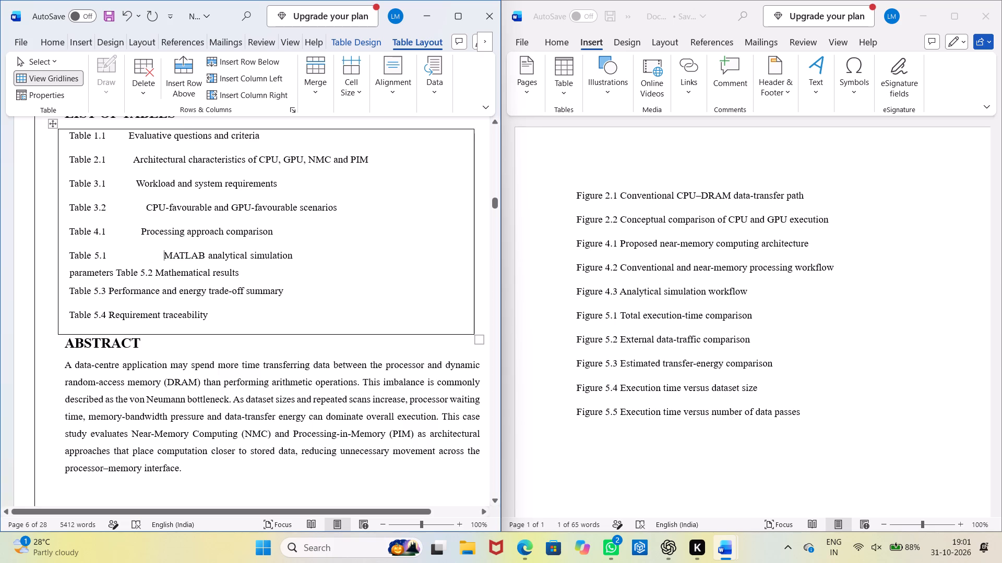
# Add line breaks before and after "parameters" so that "Table 5.2 Mathematical results" starts its own line.
pyautogui.click(71, 274)
pyautogui.hotkey('shift', 'Return')
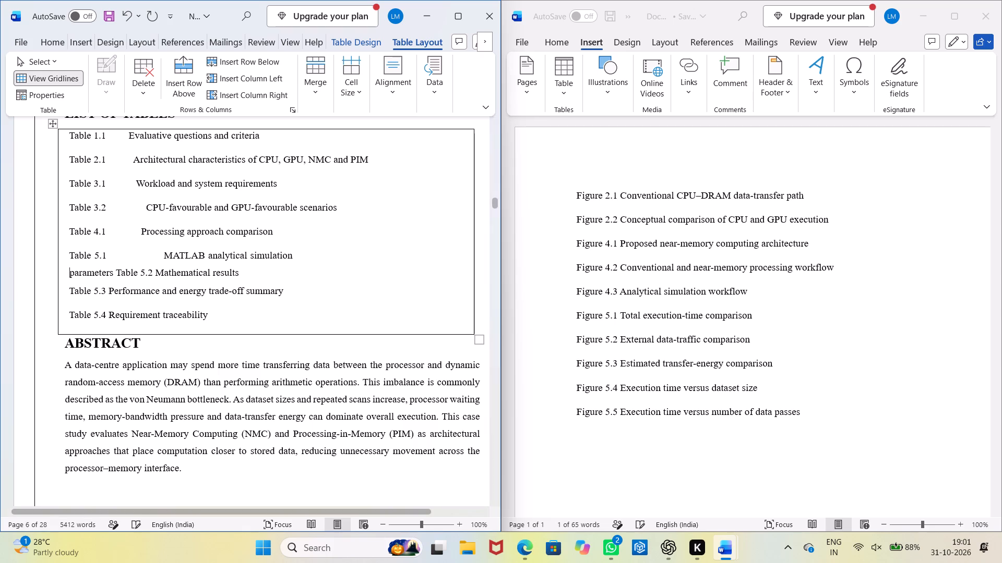
pyautogui.press('Right')
pyautogui.press('Right')
pyautogui.press('Right')
pyautogui.press('Right')
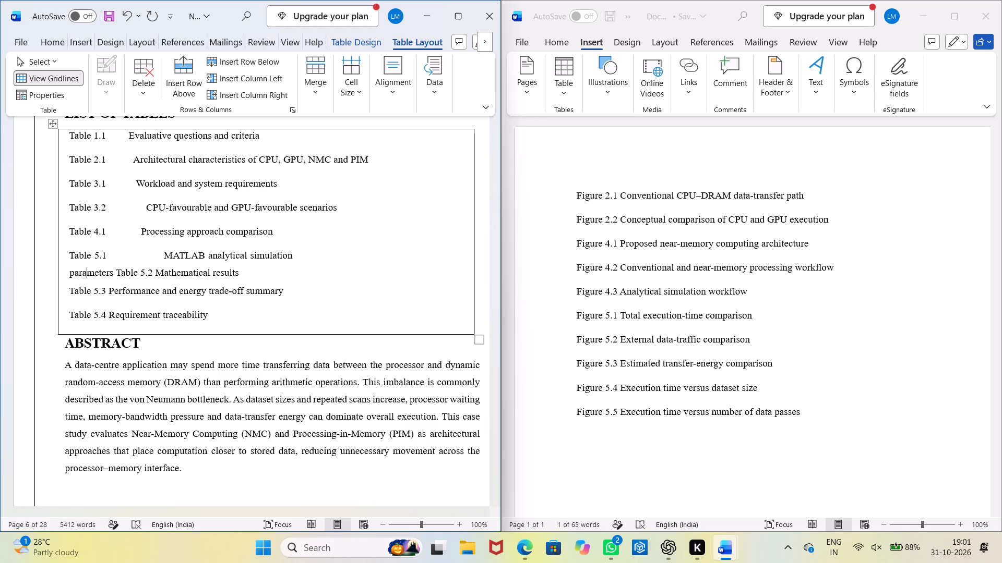
pyautogui.press('Right')
pyautogui.press('Right')
pyautogui.press('Right')
pyautogui.press('Right')
pyautogui.press('Right')
pyautogui.press('Right')
pyautogui.hotkey('shift', 'Return')
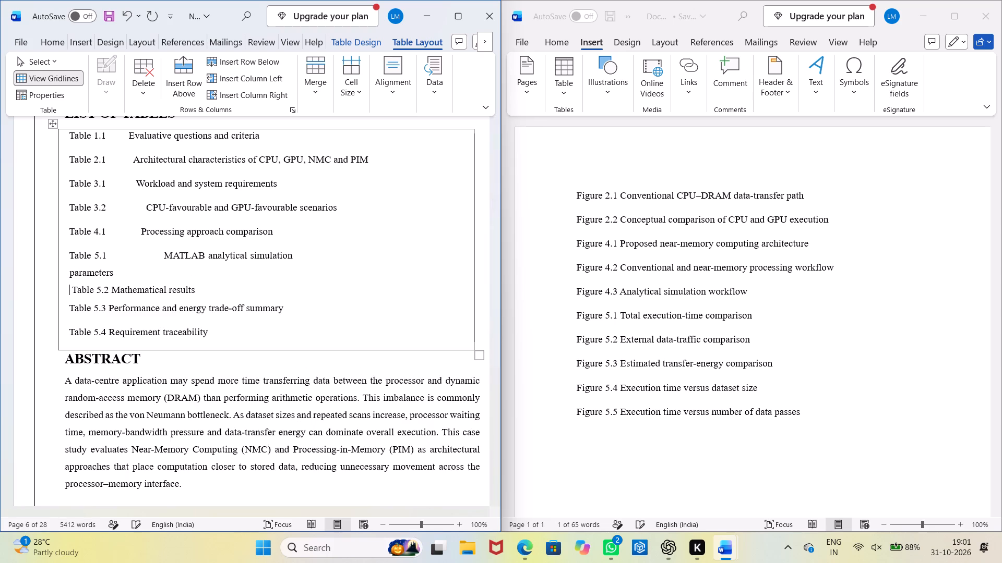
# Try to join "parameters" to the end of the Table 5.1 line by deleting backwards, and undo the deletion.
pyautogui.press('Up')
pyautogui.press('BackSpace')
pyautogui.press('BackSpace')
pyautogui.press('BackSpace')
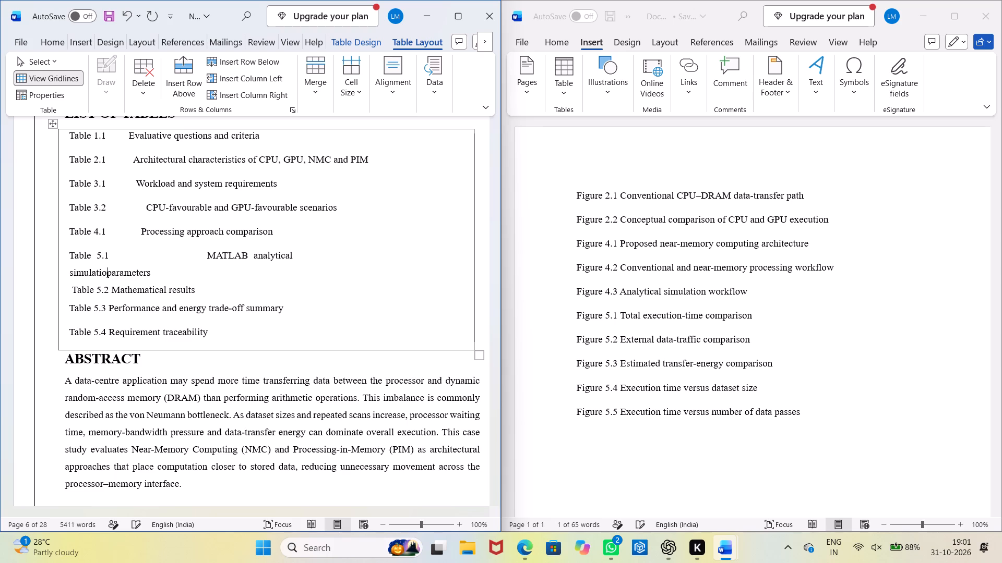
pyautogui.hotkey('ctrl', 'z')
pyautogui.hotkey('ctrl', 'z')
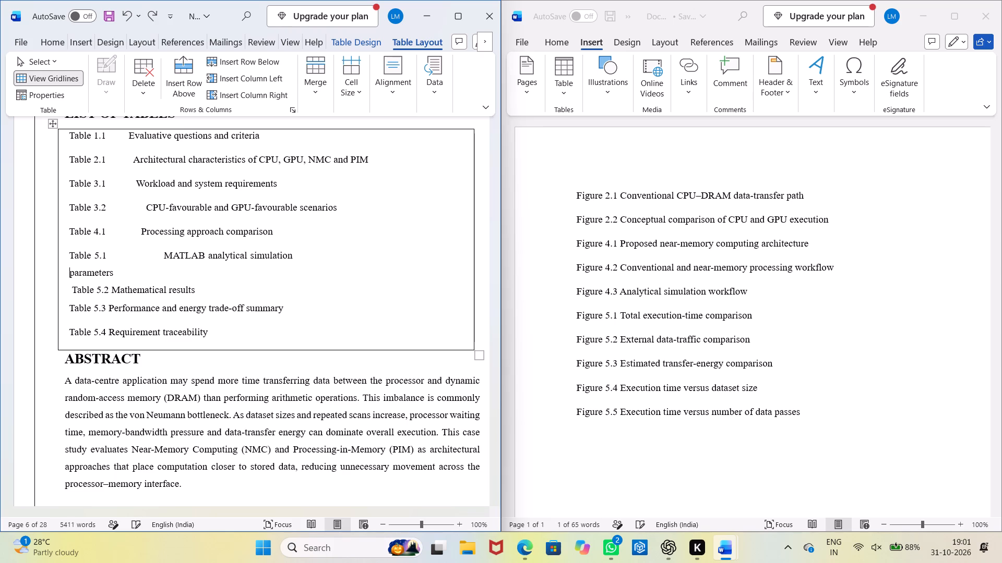
# Delete twelve spaces before "MATLAB analytical simulation parameters" so the Table 5.1 entry fits on one line.
pyautogui.click(160, 261)
pyautogui.press('BackSpace')
pyautogui.press('BackSpace')
pyautogui.press('BackSpace')
pyautogui.press('BackSpace')
pyautogui.press('BackSpace')
pyautogui.press('BackSpace')
pyautogui.press('BackSpace')
pyautogui.press('BackSpace')
pyautogui.press('BackSpace')
pyautogui.press('BackSpace')
pyautogui.press('BackSpace')
pyautogui.press('BackSpace')
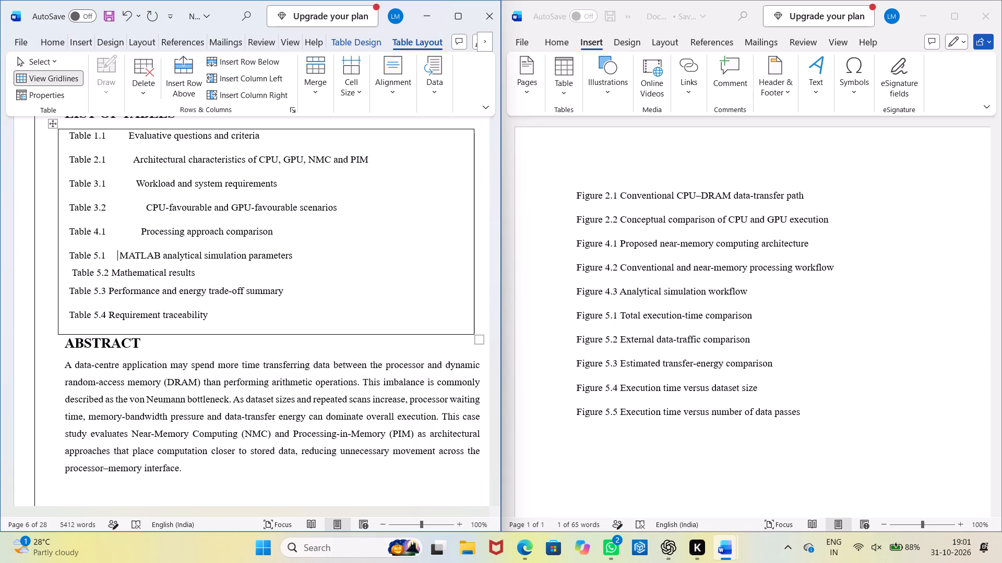
# Remove the leading space from the Table 5.2 entry and insert eleven spaces before "Mathematical results".
pyautogui.click(74, 273)
pyautogui.press('BackSpace')
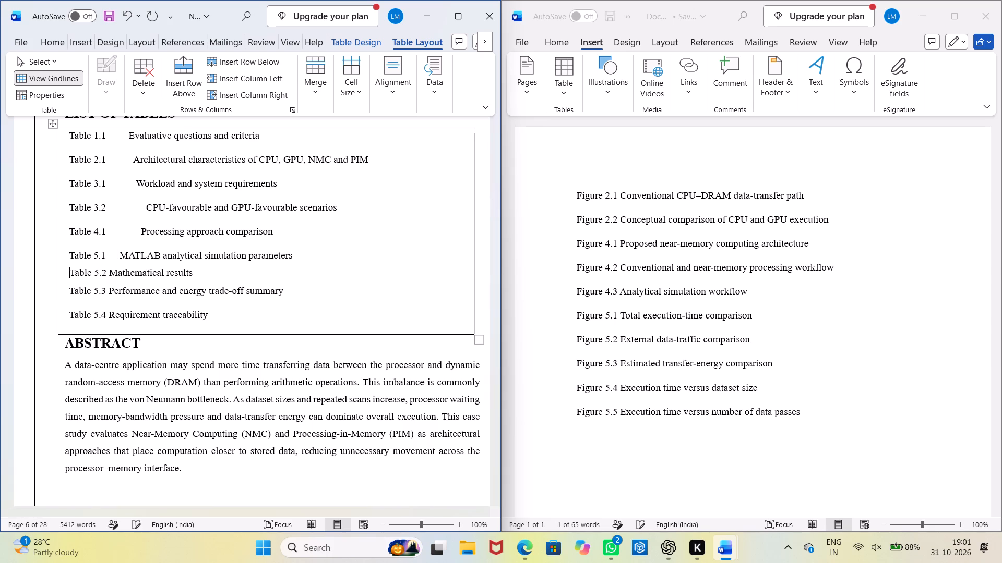
pyautogui.click(111, 272)
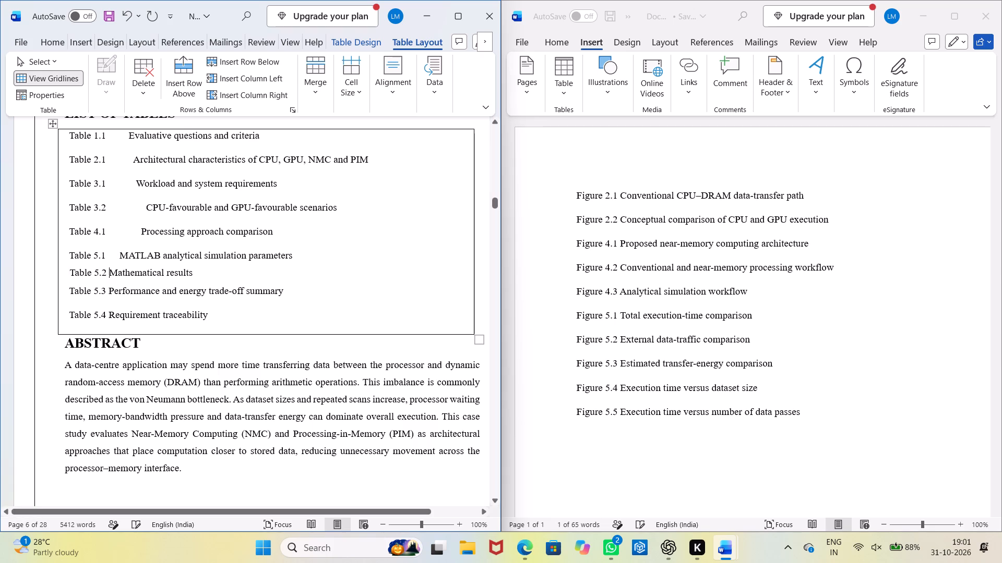
pyautogui.press('space')
pyautogui.press('space')
pyautogui.press('space')
pyautogui.press('space')
pyautogui.press('space')
pyautogui.press('space')
pyautogui.press('space')
pyautogui.press('space')
pyautogui.press('space')
pyautogui.press('space')
pyautogui.press('space')
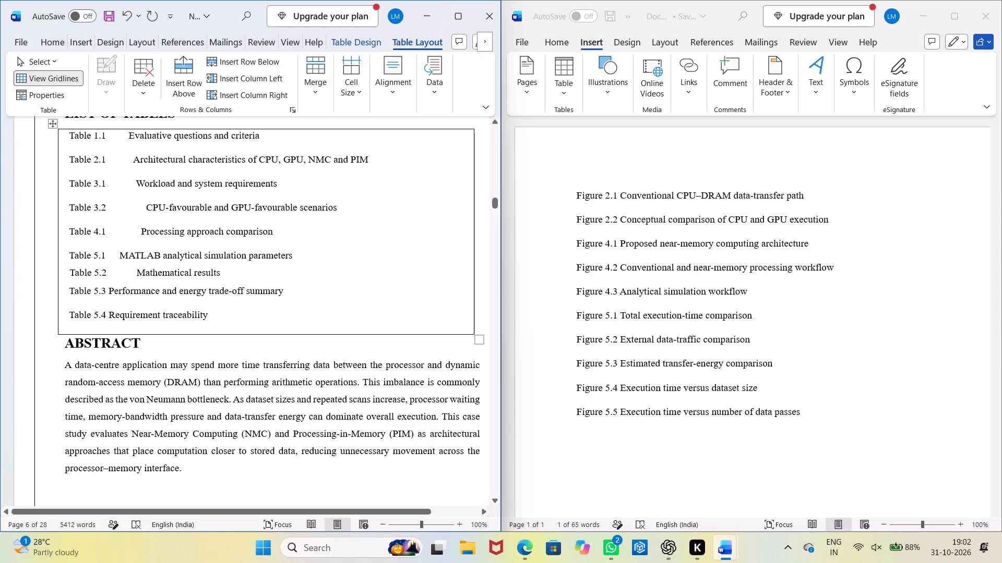
# Insert five spaces between "Table 5.3" and "Performance and energy trade-off summary".
pyautogui.click(109, 291)
pyautogui.press('space')
pyautogui.press('space')
pyautogui.press('space')
pyautogui.press('space')
pyautogui.press('space')
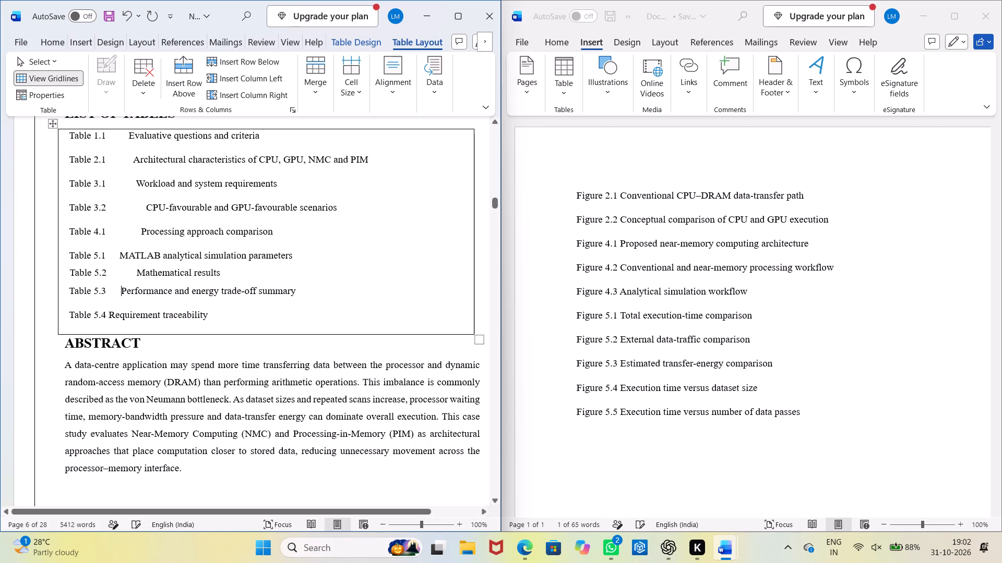
# Insert eight spaces between "Table 5.4" and "Requirement traceability".
pyautogui.click(110, 312)
pyautogui.press('space')
pyautogui.press('space')
pyautogui.press('space')
pyautogui.press('space')
pyautogui.press('space')
pyautogui.press('space')
pyautogui.press('space')
pyautogui.press('space')
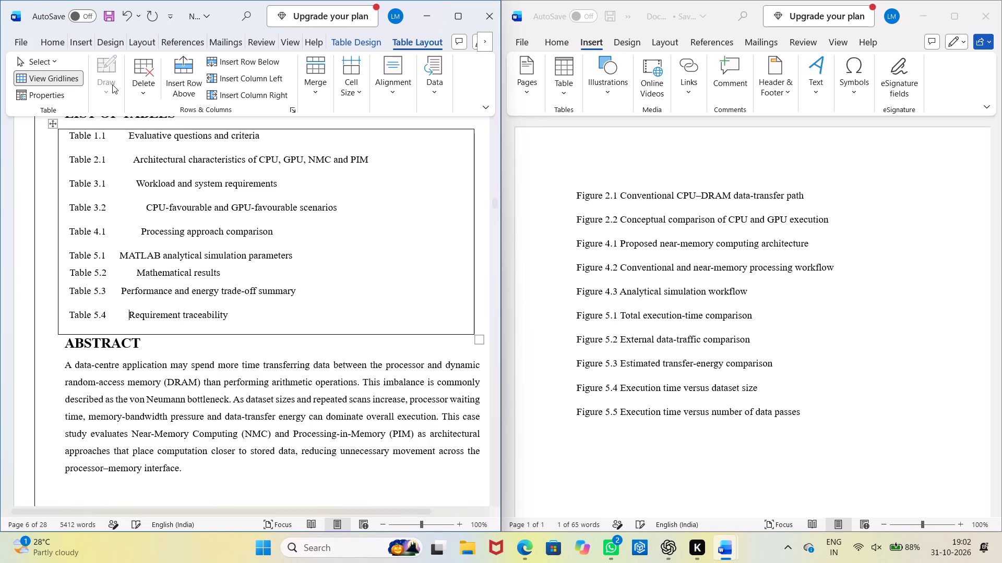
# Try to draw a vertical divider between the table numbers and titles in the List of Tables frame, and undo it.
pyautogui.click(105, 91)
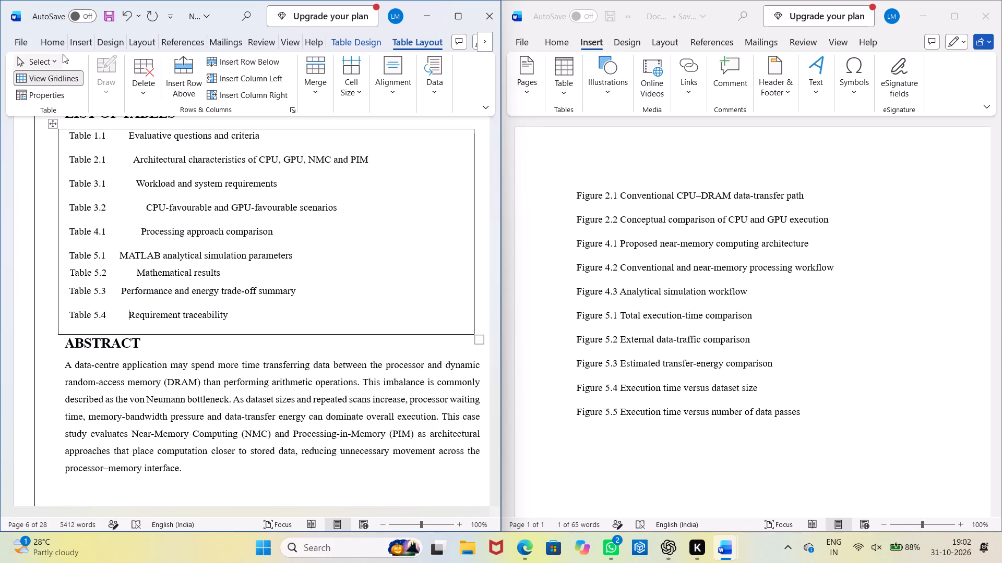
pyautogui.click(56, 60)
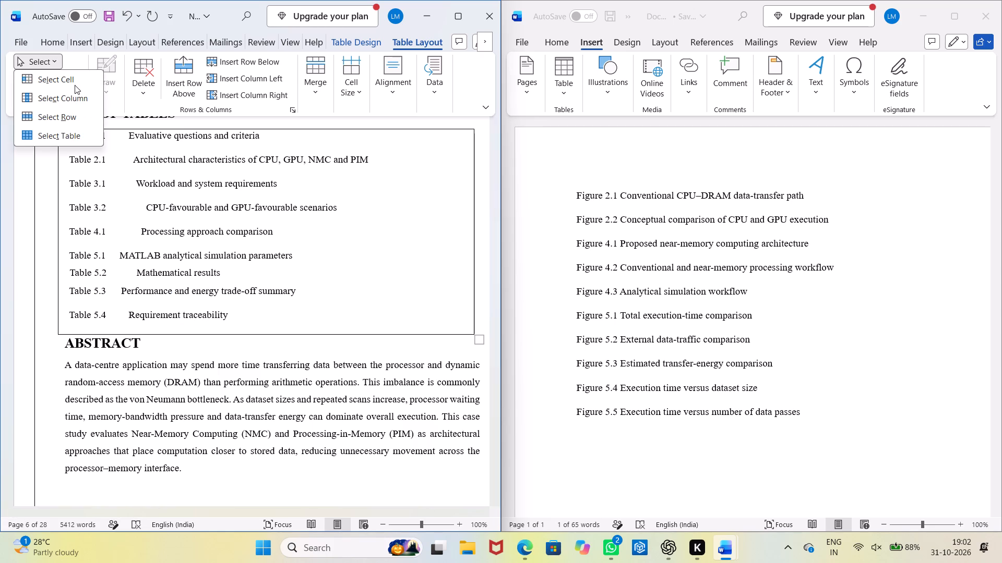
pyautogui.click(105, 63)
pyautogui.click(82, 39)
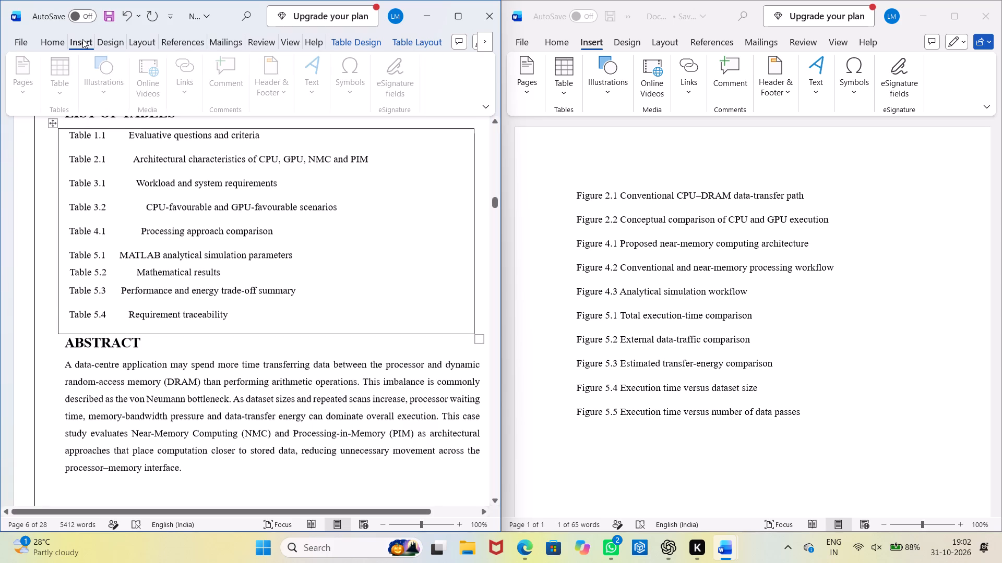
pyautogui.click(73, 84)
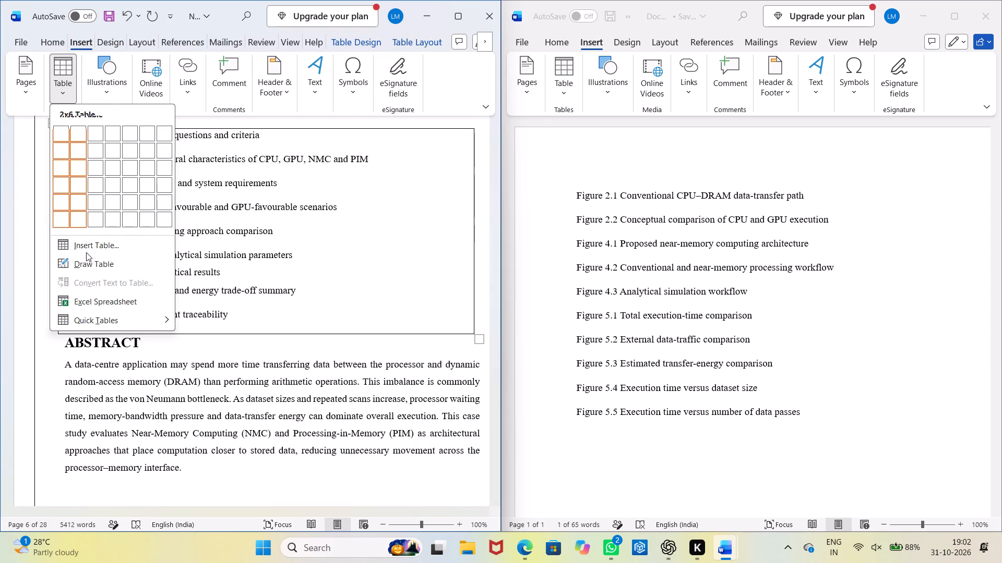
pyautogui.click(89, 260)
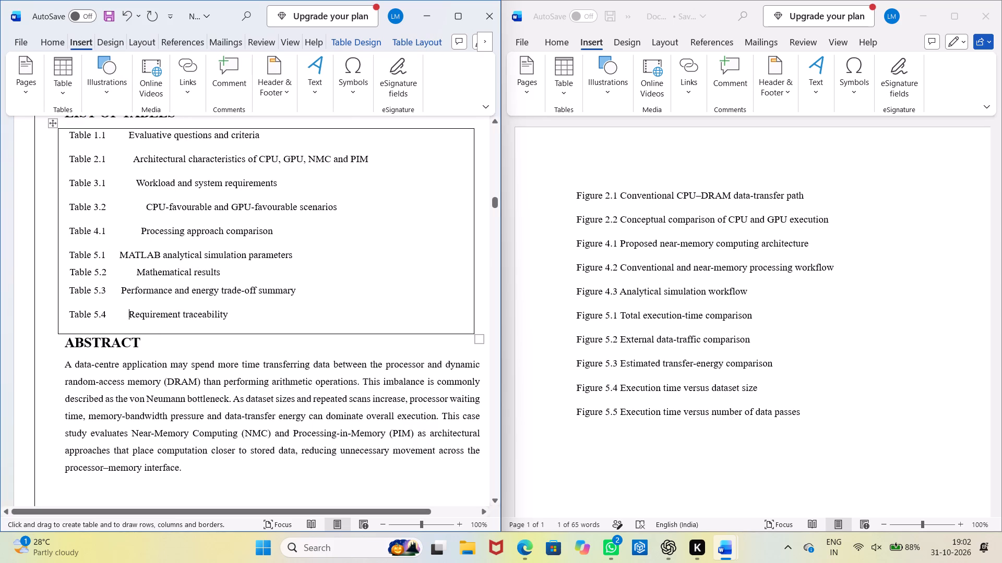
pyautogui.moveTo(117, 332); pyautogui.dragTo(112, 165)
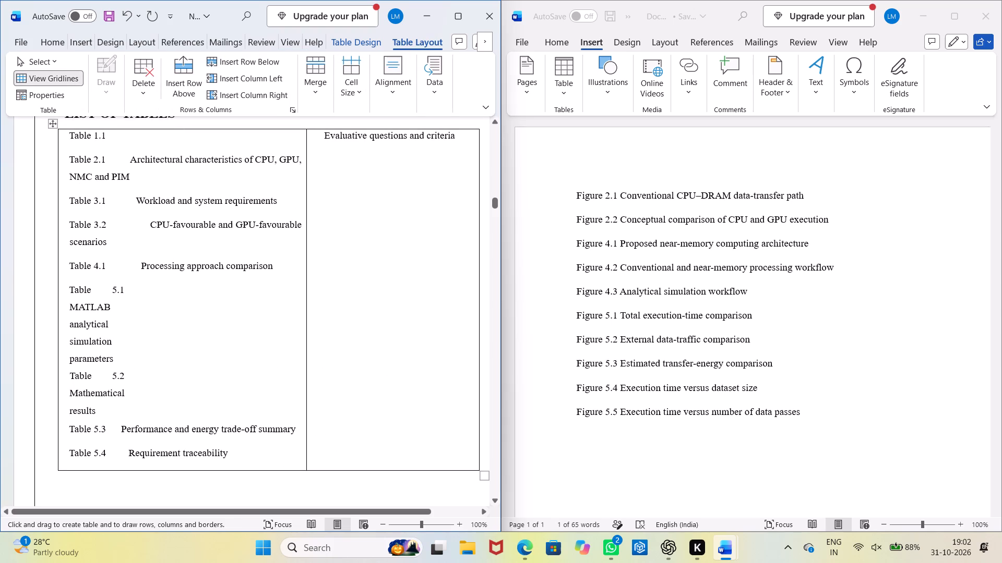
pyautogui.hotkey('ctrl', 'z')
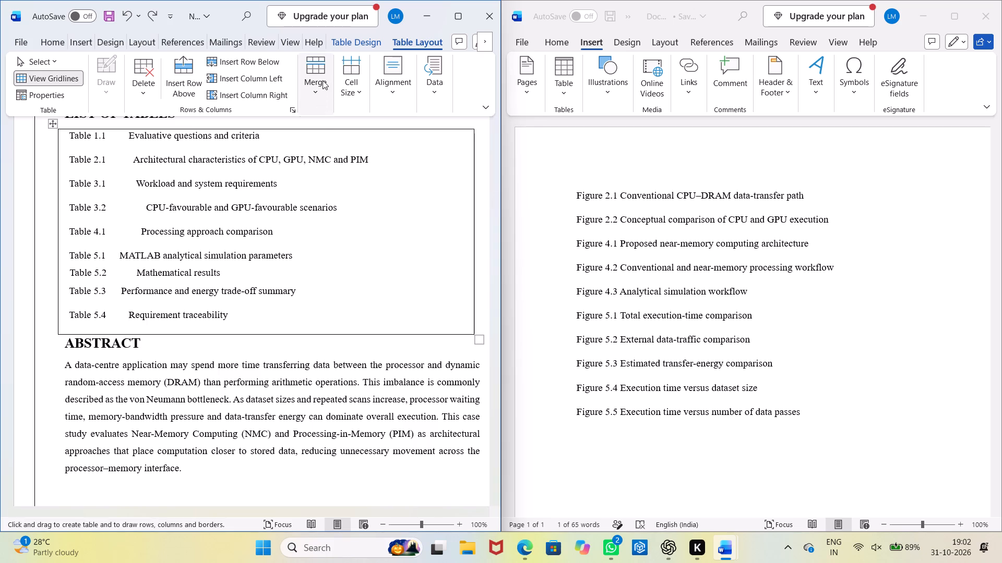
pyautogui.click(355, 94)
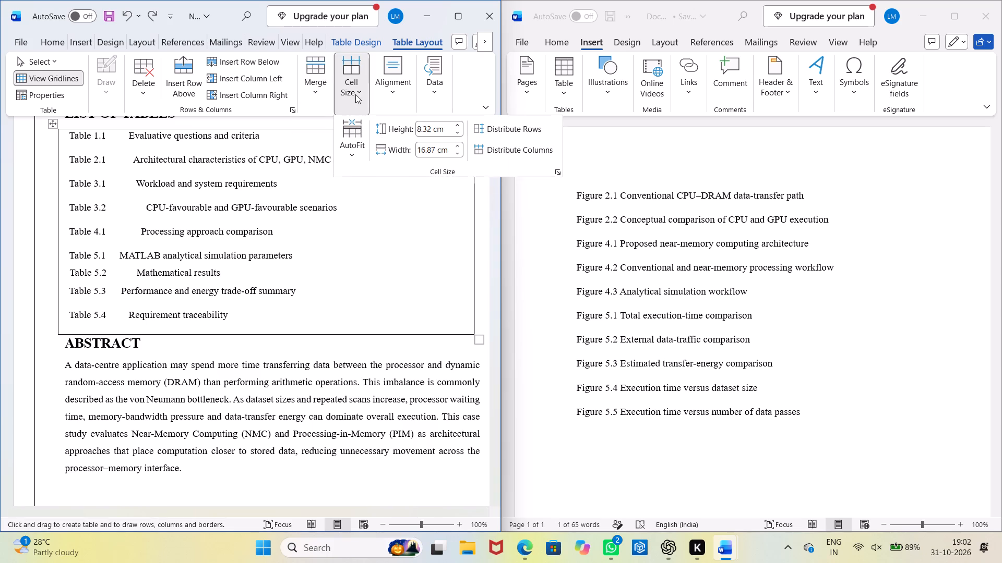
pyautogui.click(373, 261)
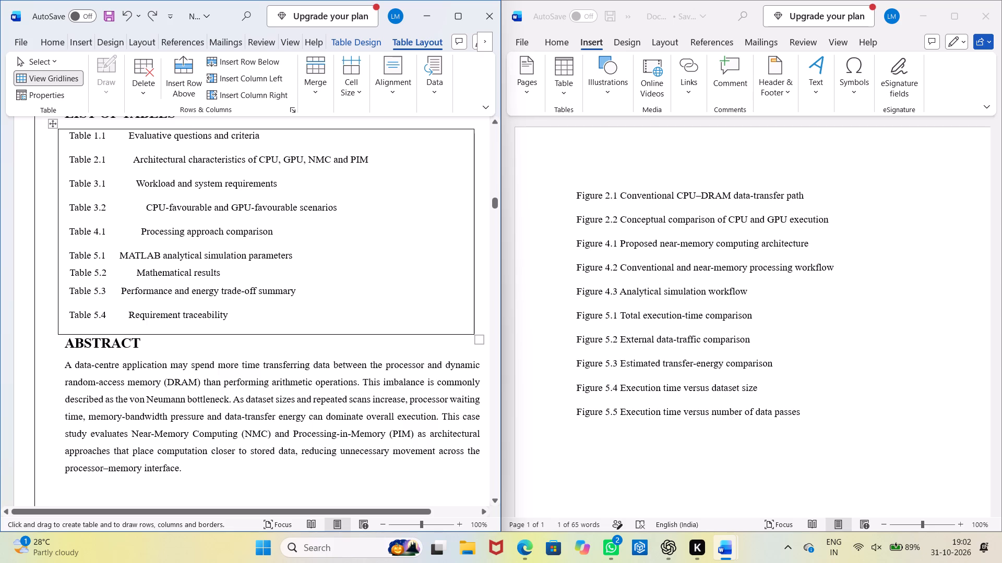
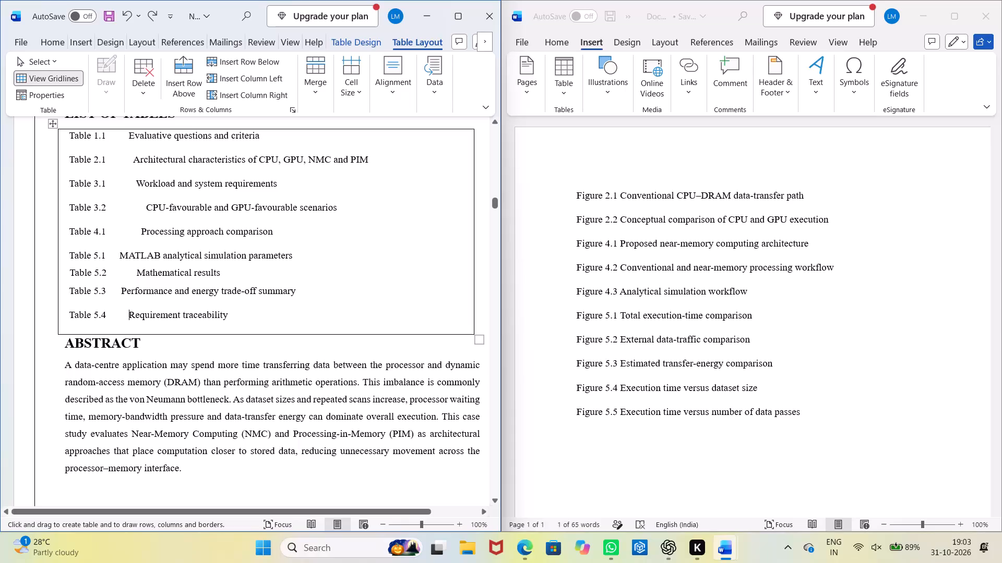
# Undo the table edits under LIST OF TABLES until its entries are plain text lines again.
pyautogui.hotkey('ctrl', 'z')
pyautogui.hotkey('ctrl', 'z')
pyautogui.hotkey('ctrl', 'z')
pyautogui.hotkey('ctrl', 'z')
pyautogui.hotkey('ctrl', 'z')
pyautogui.hotkey('ctrl', 'z')
pyautogui.hotkey('ctrl', 'z')
pyautogui.hotkey('ctrl', 'z')
pyautogui.hotkey('ctrl', 'z')
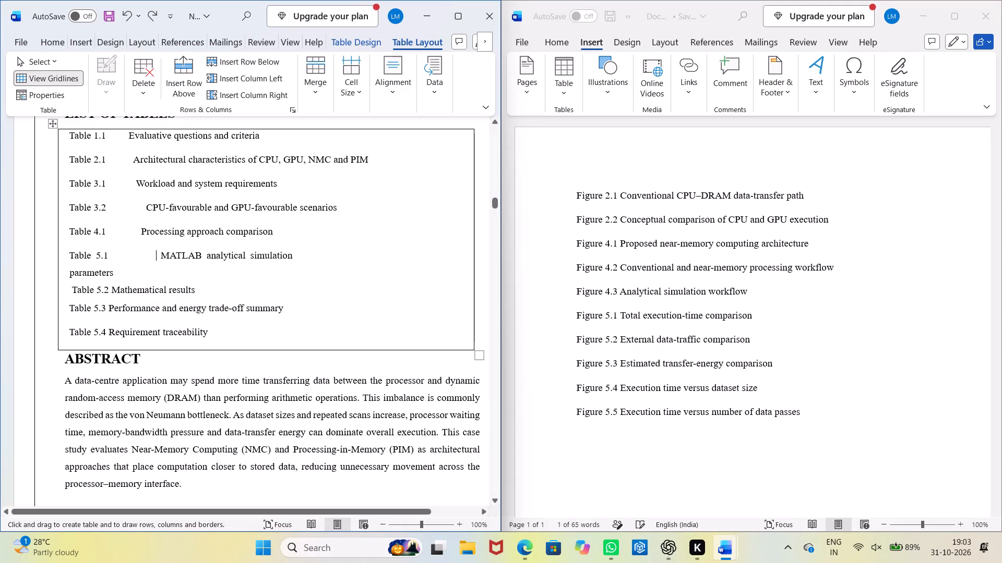
pyautogui.hotkey('ctrl', 'z')
pyautogui.hotkey('ctrl', 'z')
pyautogui.hotkey('ctrl', 'z')
pyautogui.hotkey('ctrl', 'z')
pyautogui.hotkey('ctrl', 'z')
pyautogui.hotkey('ctrl', 'z')
pyautogui.hotkey('ctrl', 'z')
pyautogui.hotkey('ctrl', 'z')
pyautogui.hotkey('ctrl', 'z')
pyautogui.hotkey('ctrl', 'z')
pyautogui.hotkey('ctrl', 'z')
pyautogui.hotkey('ctrl', 'z')
pyautogui.hotkey('ctrl', 'z')
pyautogui.hotkey('ctrl', 'z')
pyautogui.hotkey('ctrl', 'z')
pyautogui.hotkey('ctrl', 'z')
pyautogui.hotkey('ctrl', 'z')
pyautogui.hotkey('ctrl', 'z')
pyautogui.hotkey('ctrl', 'z')
pyautogui.hotkey('ctrl', 'z')
pyautogui.hotkey('ctrl', 'z')
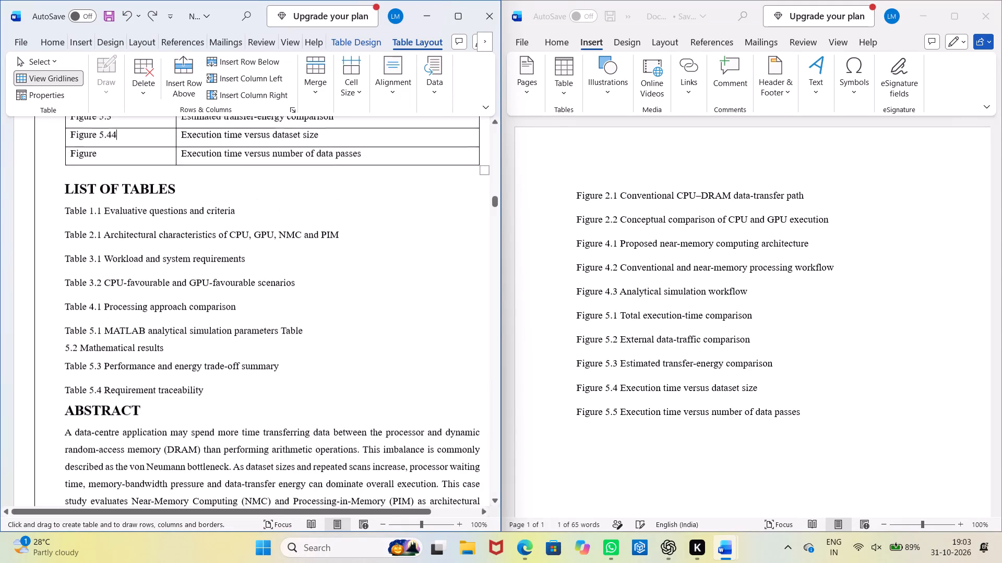
# Redo the over-undone edits to the List of Figures table, restoring the Figure 5.4 and Figure 5.5 labels.
pyautogui.scroll(2, 279, 315)
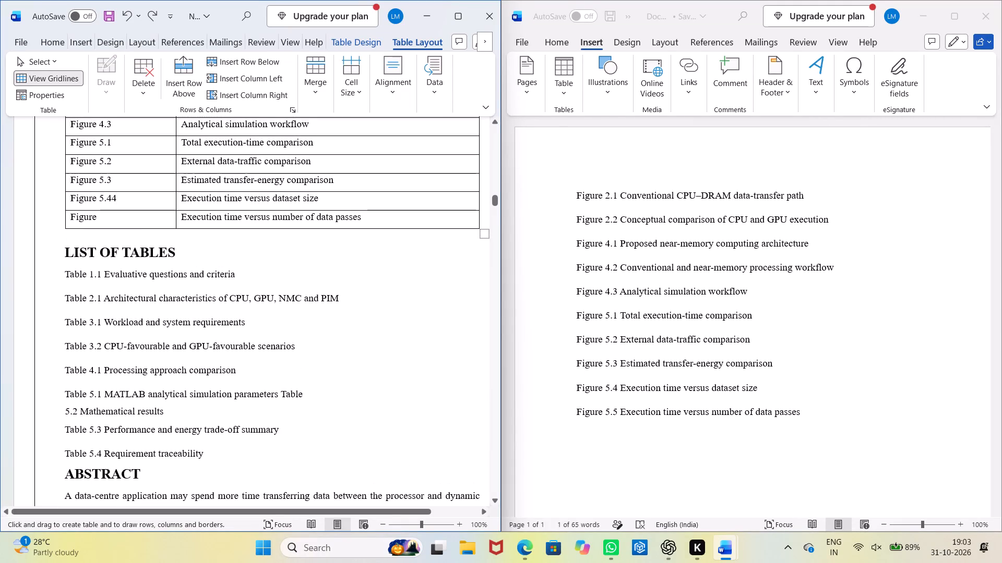
pyautogui.click(152, 14)
pyautogui.doubleClick(152, 14)
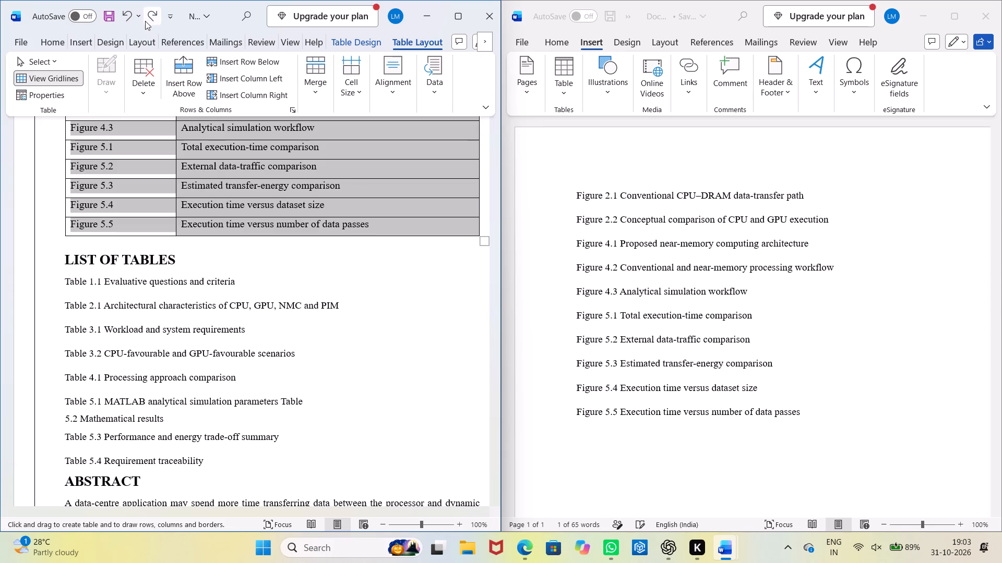
pyautogui.click(362, 374)
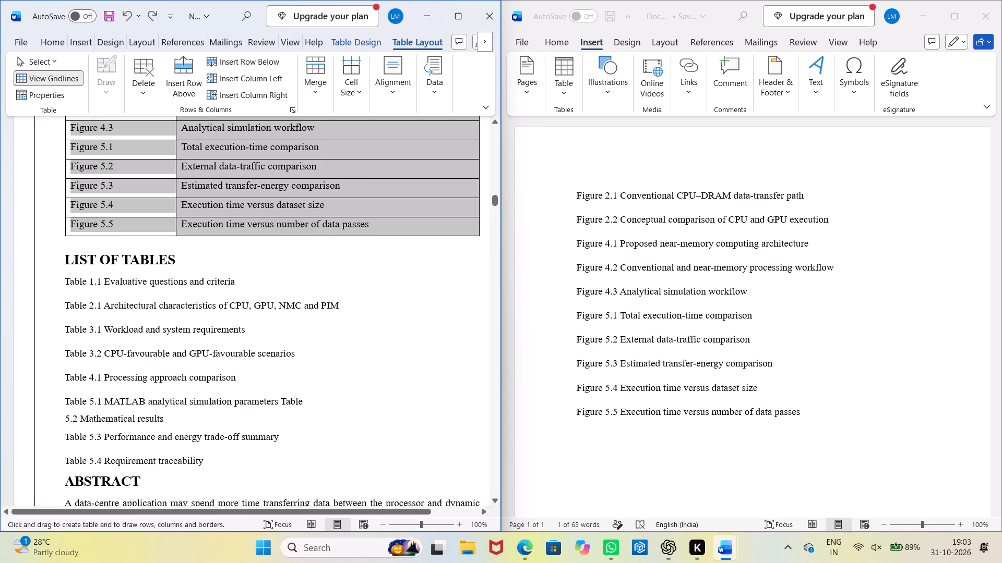
pyautogui.click(342, 284)
pyautogui.scroll(11, 246, 292)
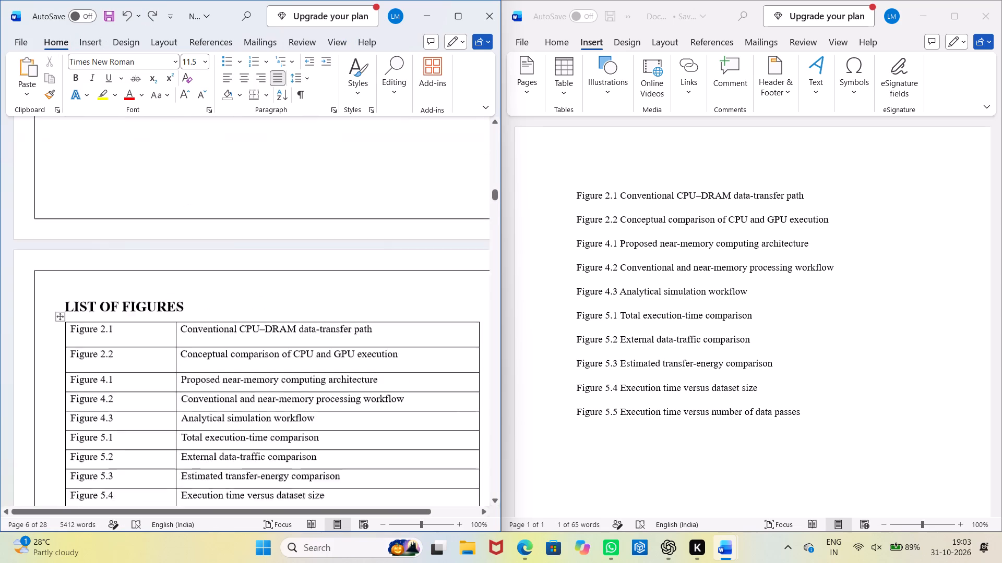
pyautogui.scroll(-12, 240, 299)
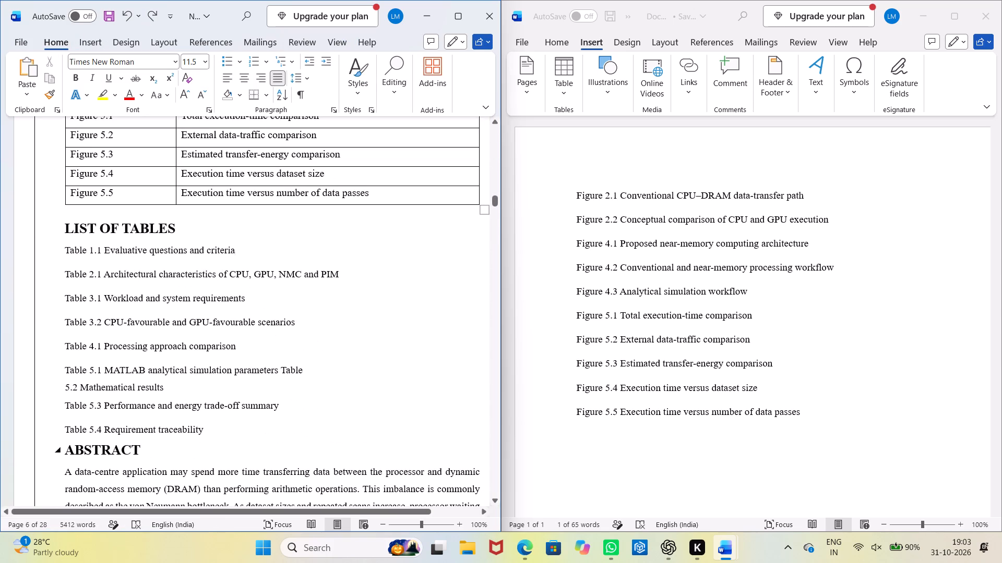
# Copy the entries Table 1.1 to Table 5.4 into the second document, replacing its figure list.
pyautogui.moveTo(219, 429); pyautogui.dragTo(71, 252)
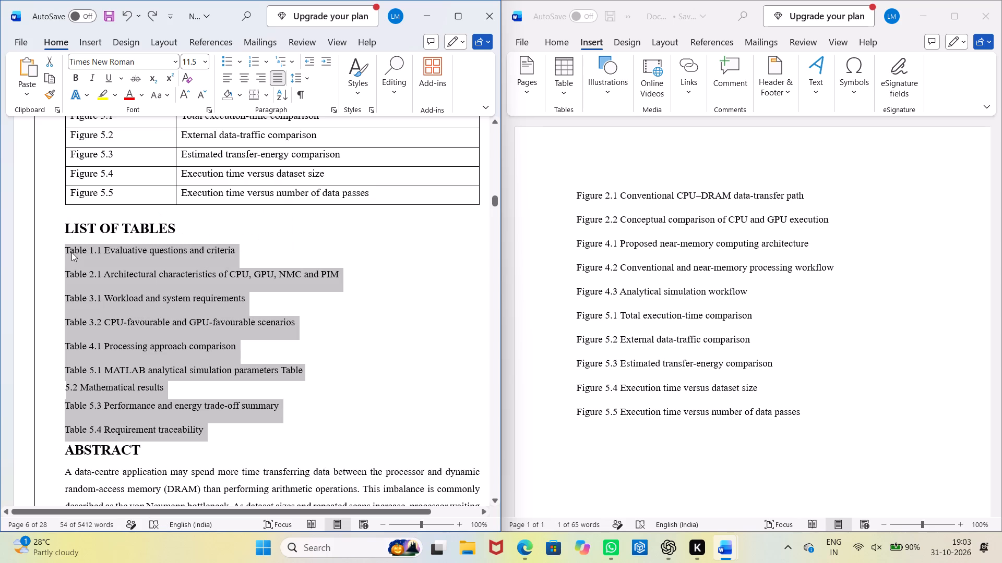
pyautogui.hotkey('ctrl', 'c')
pyautogui.click(798, 412)
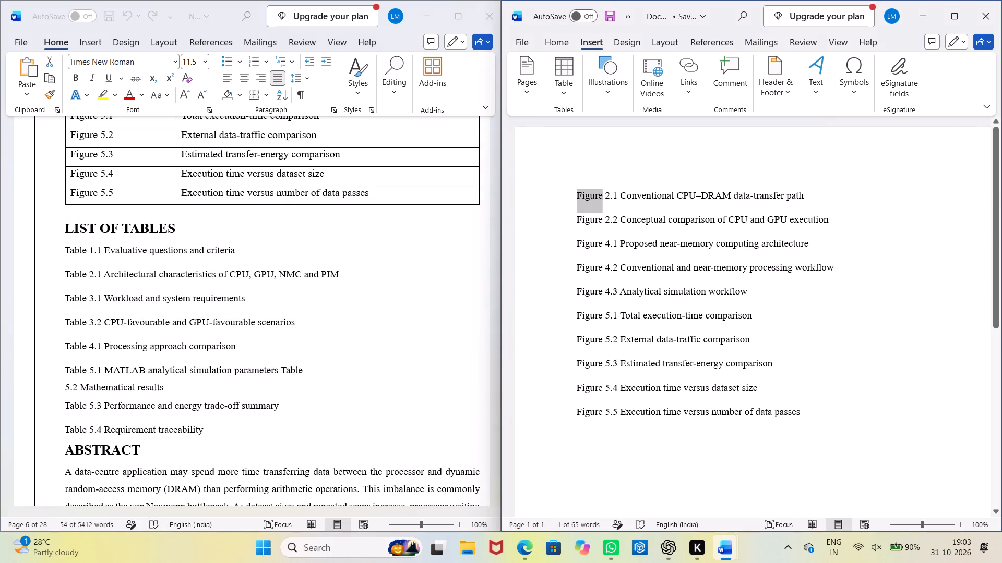
pyautogui.moveTo(805, 413); pyautogui.dragTo(489, 188)
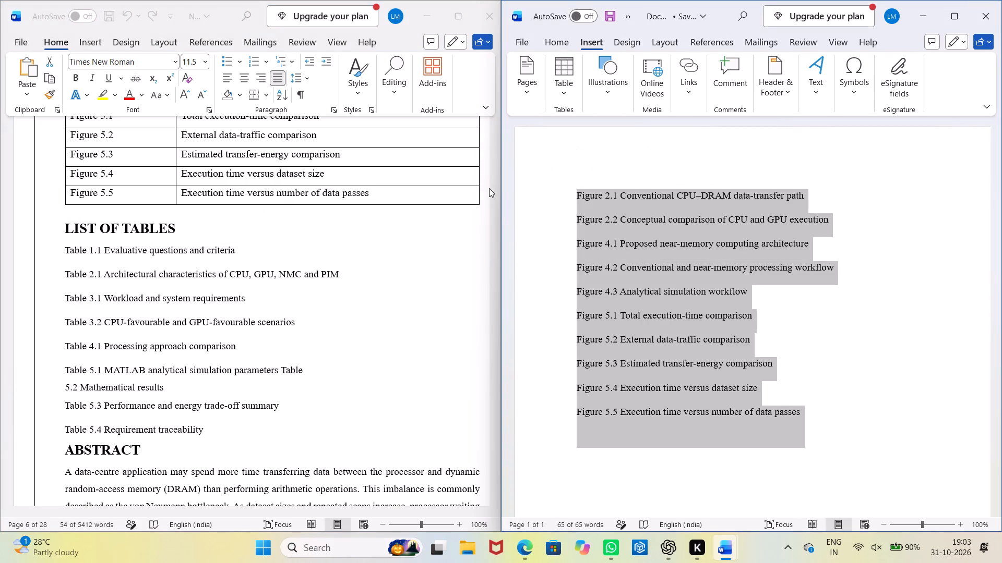
pyautogui.hotkey('ctrl', 'v')
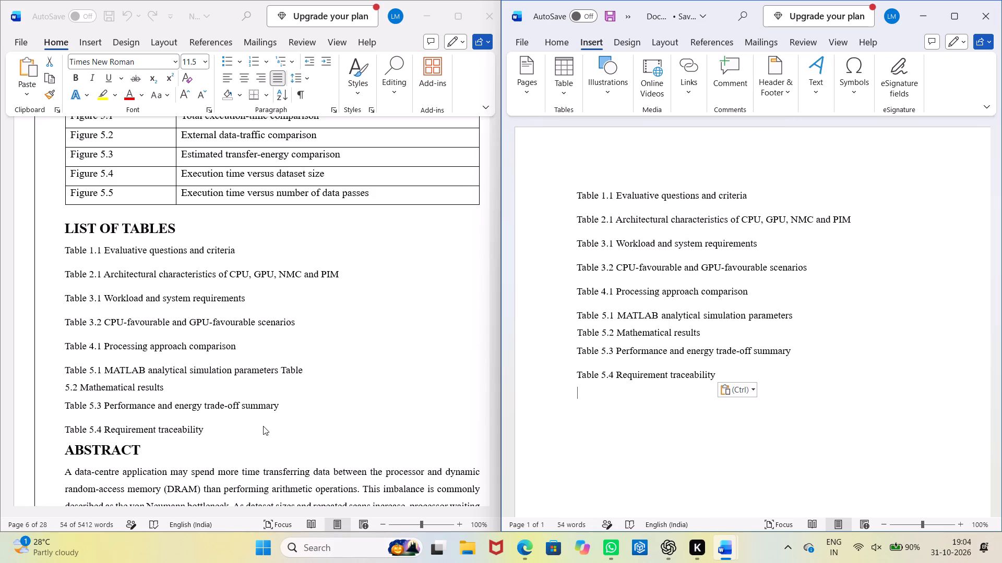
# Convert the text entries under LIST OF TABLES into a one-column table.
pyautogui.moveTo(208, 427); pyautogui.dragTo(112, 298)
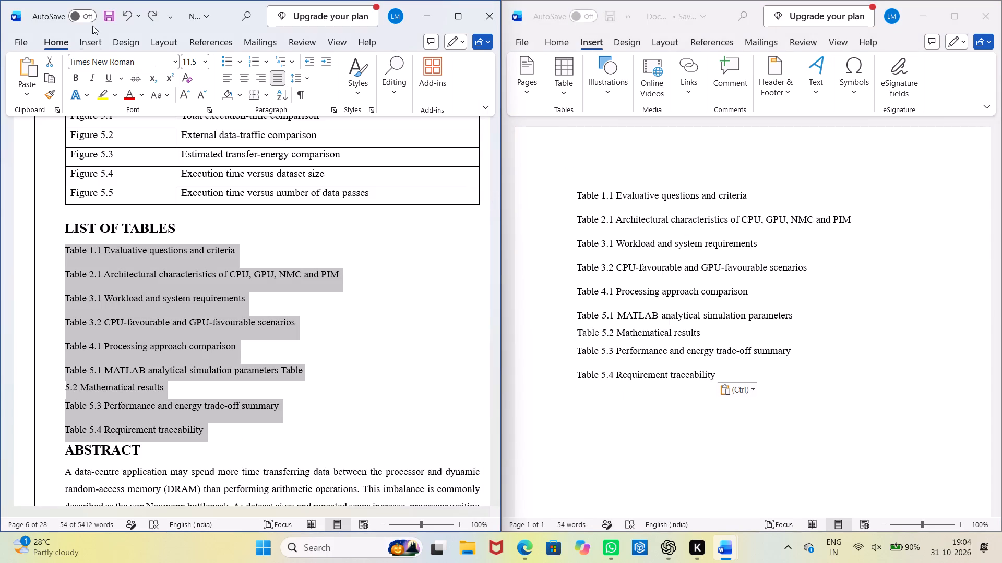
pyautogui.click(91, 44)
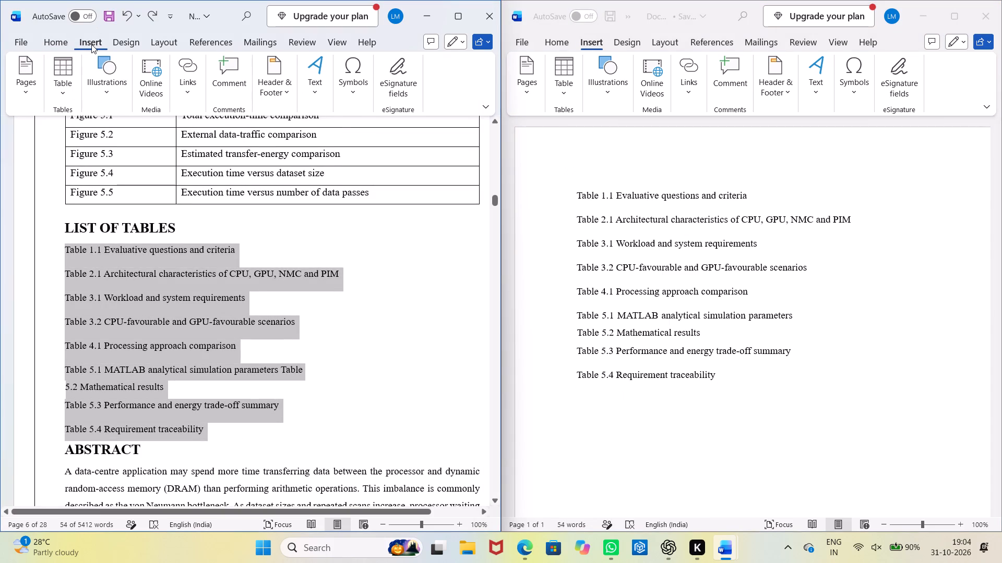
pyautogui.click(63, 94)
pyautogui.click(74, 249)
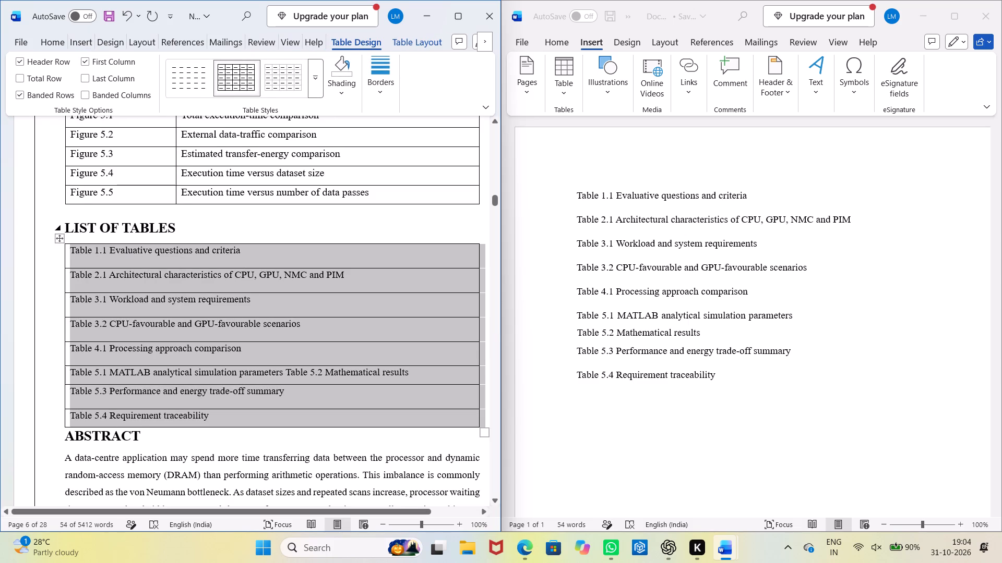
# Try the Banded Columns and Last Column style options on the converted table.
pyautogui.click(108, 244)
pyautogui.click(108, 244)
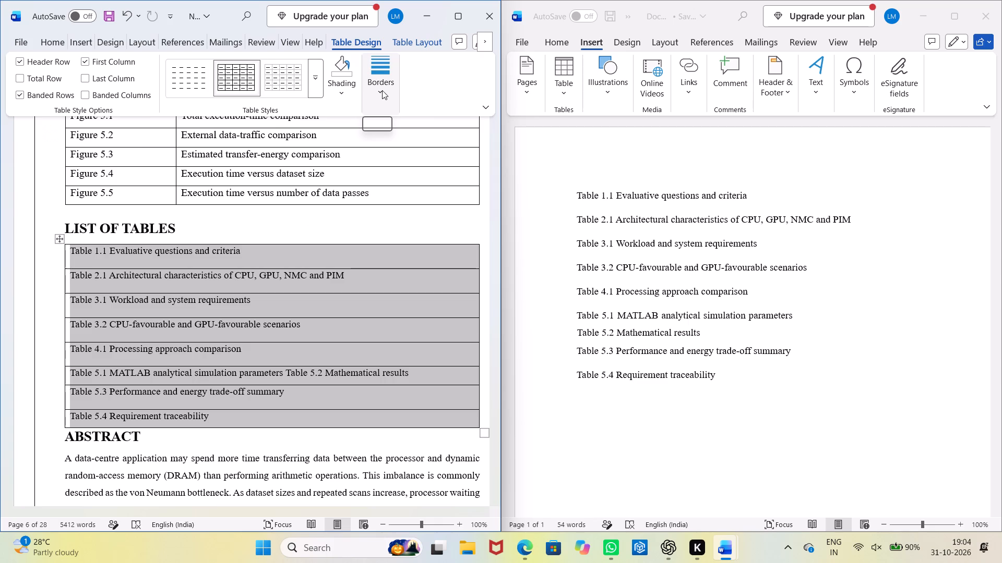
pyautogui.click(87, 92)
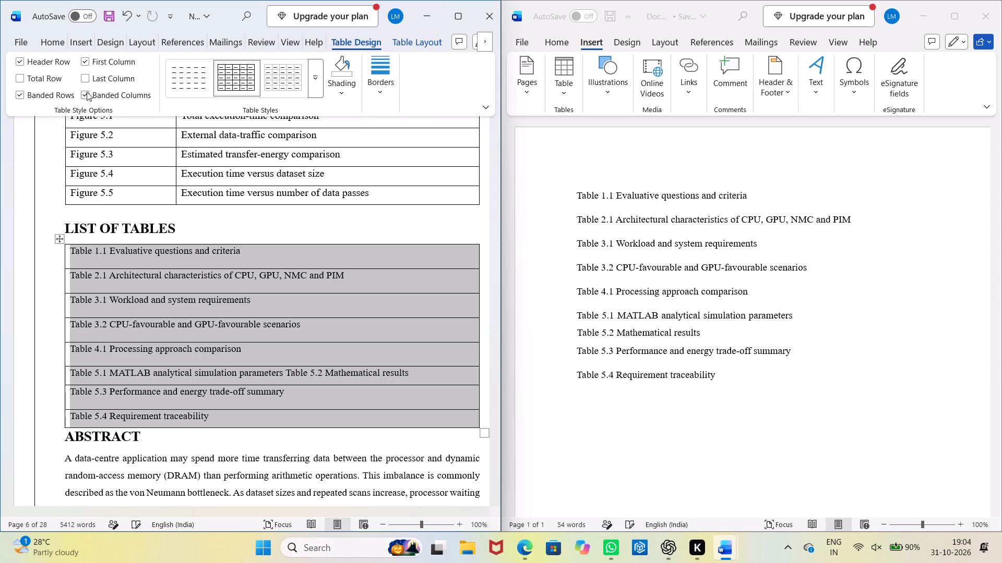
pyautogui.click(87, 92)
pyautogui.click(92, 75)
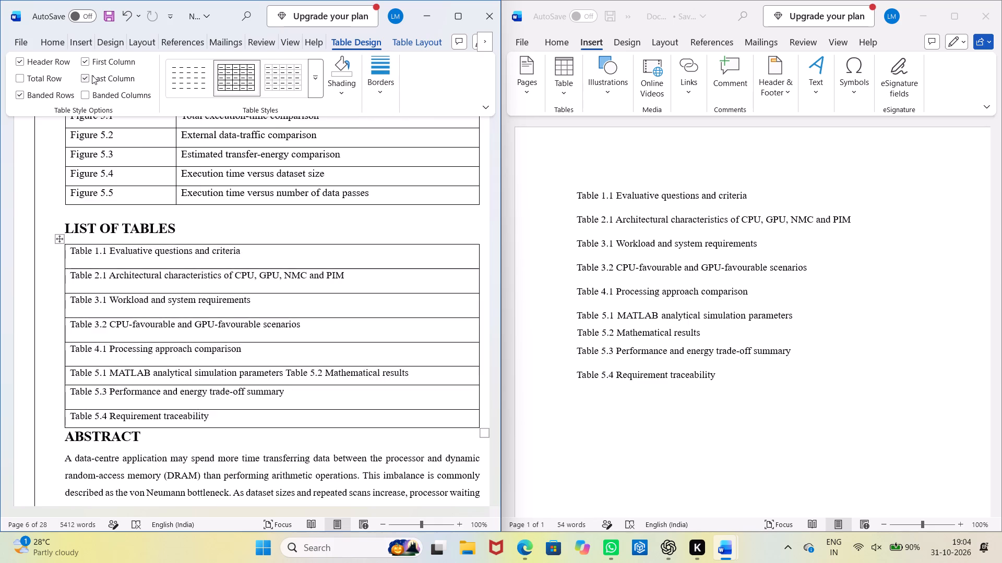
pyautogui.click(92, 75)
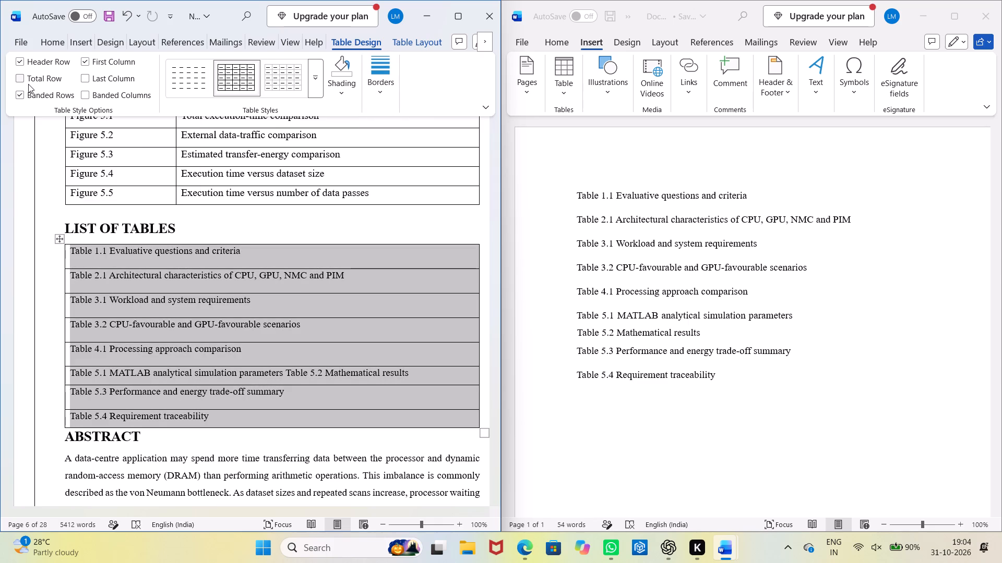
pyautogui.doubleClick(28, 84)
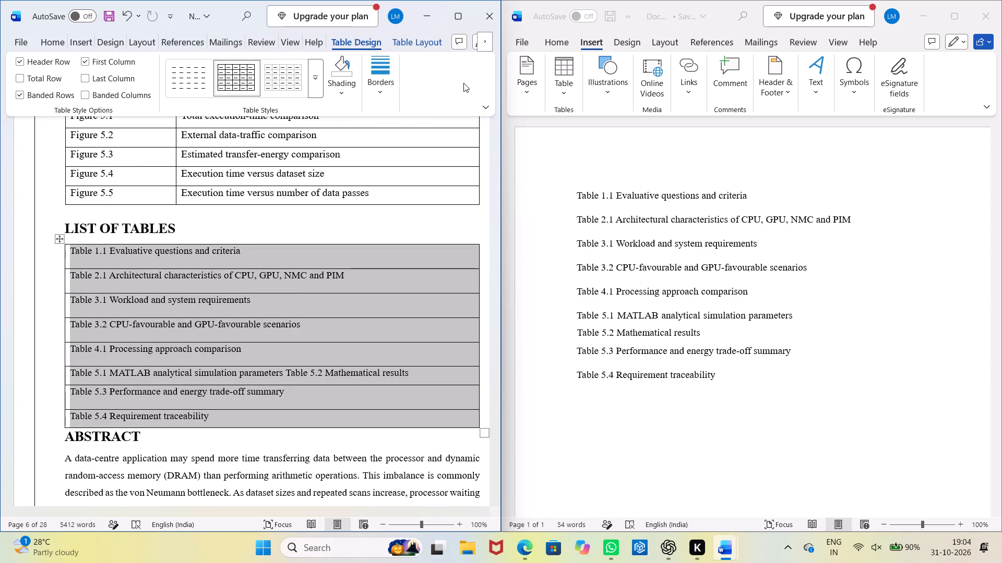
# Delete the one-column table under the LIST OF TABLES heading.
pyautogui.click(463, 83)
pyautogui.press('BackSpace')
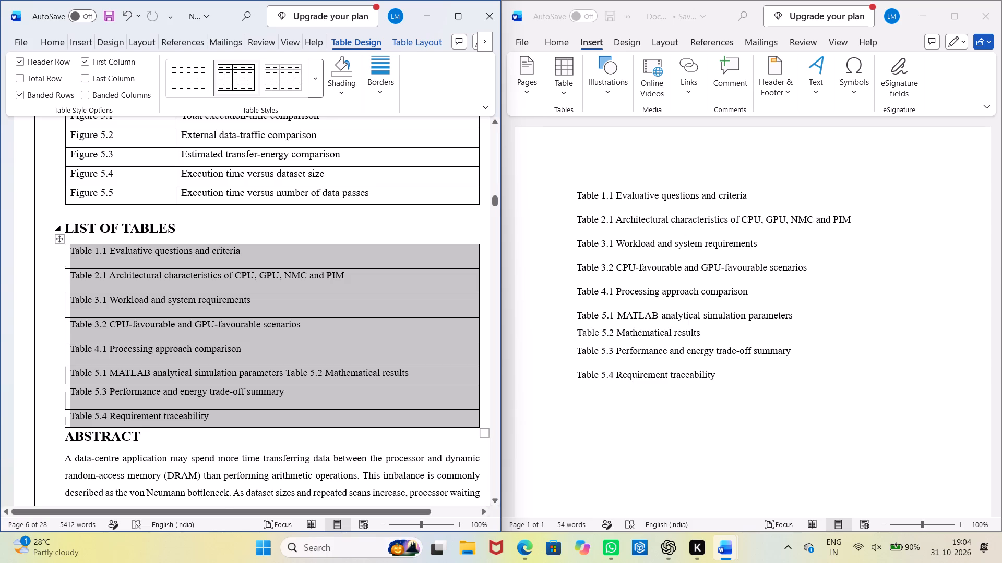
# Insert a table with 2 columns and 9 rows on a new line below the LIST OF TABLES heading.
pyautogui.click(207, 224)
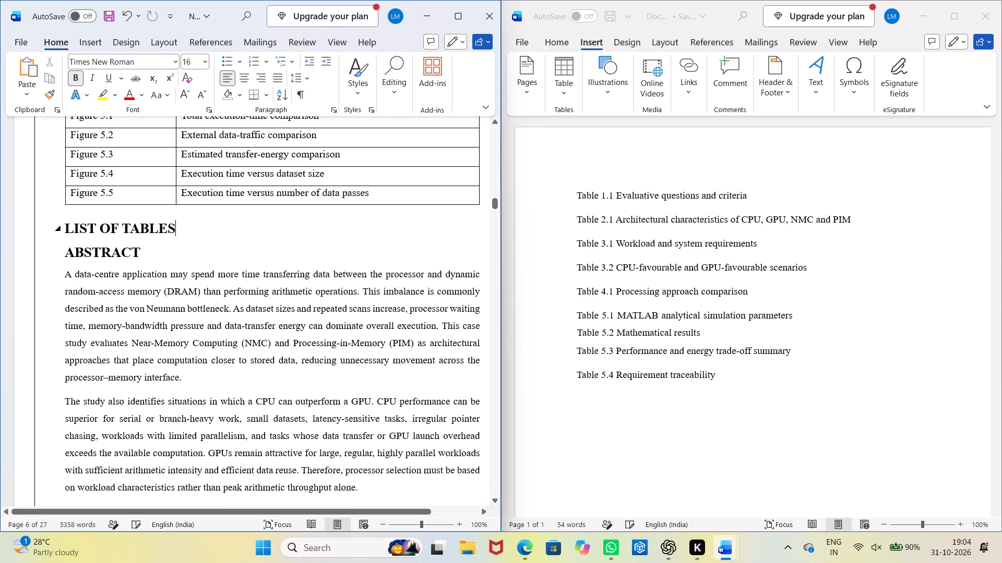
pyautogui.hotkey('shift', 'Return')
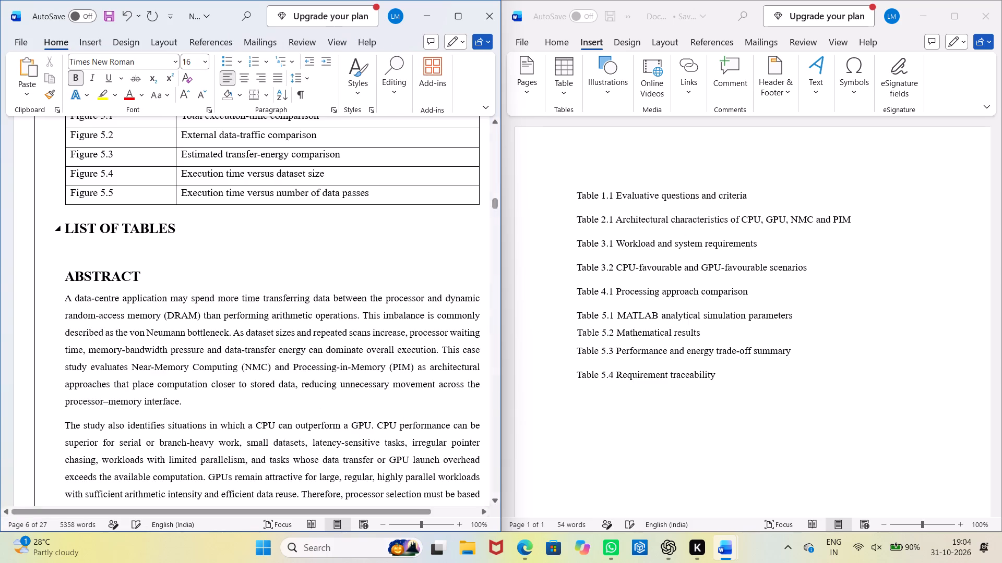
pyautogui.click(97, 48)
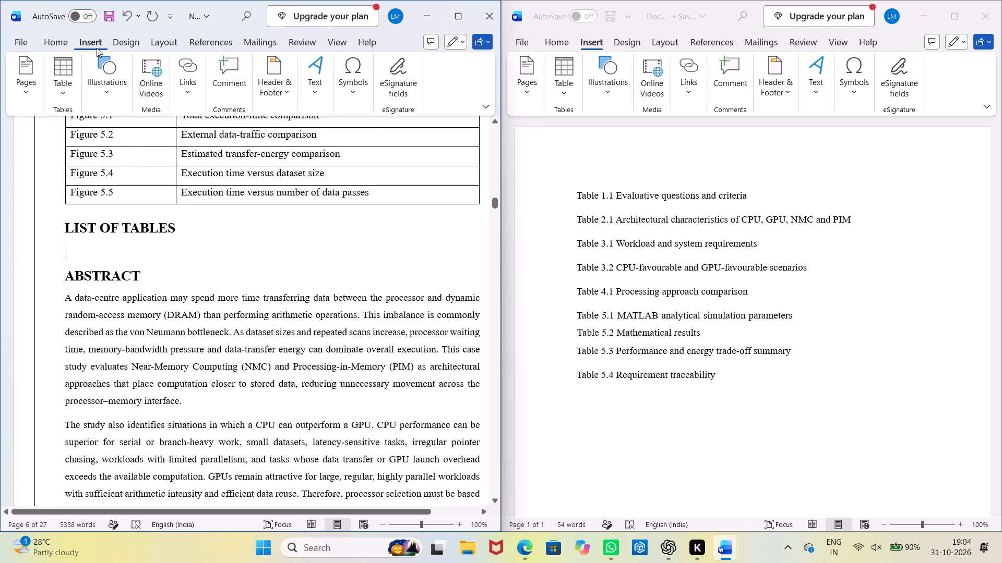
pyautogui.click(66, 87)
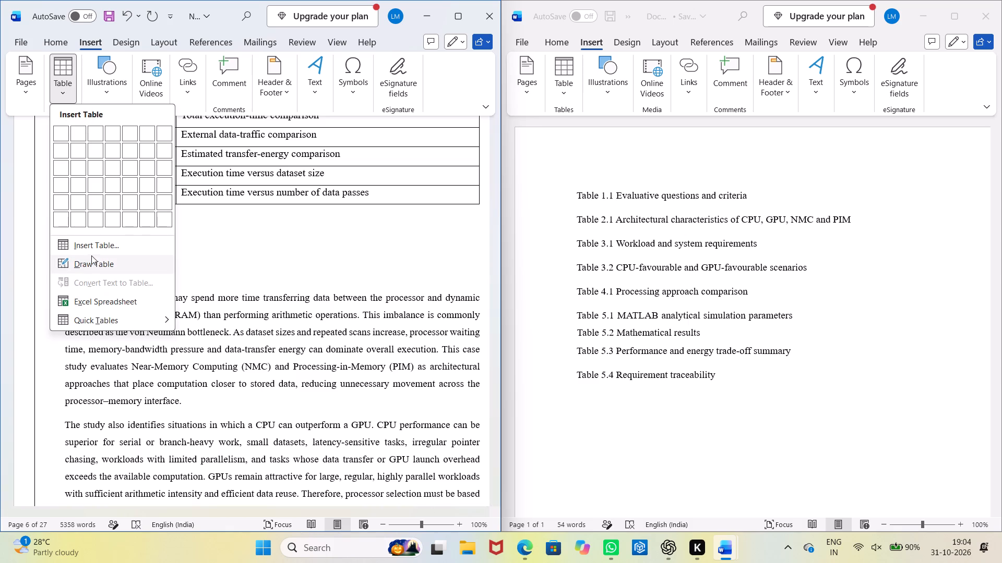
pyautogui.click(94, 238)
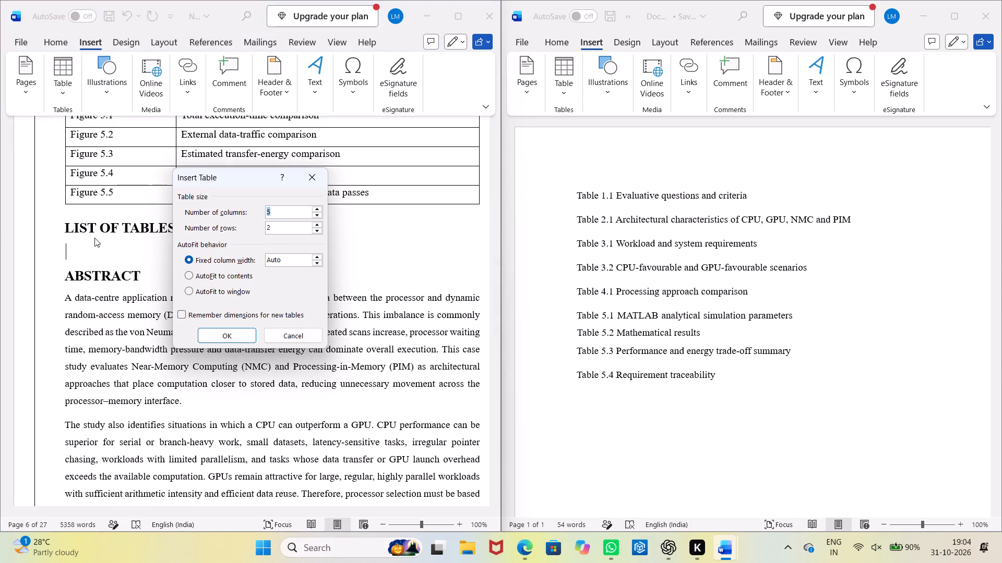
pyautogui.press('2')
pyautogui.press('Down')
pyautogui.press('Down')
pyautogui.press('Up')
pyautogui.click(288, 229)
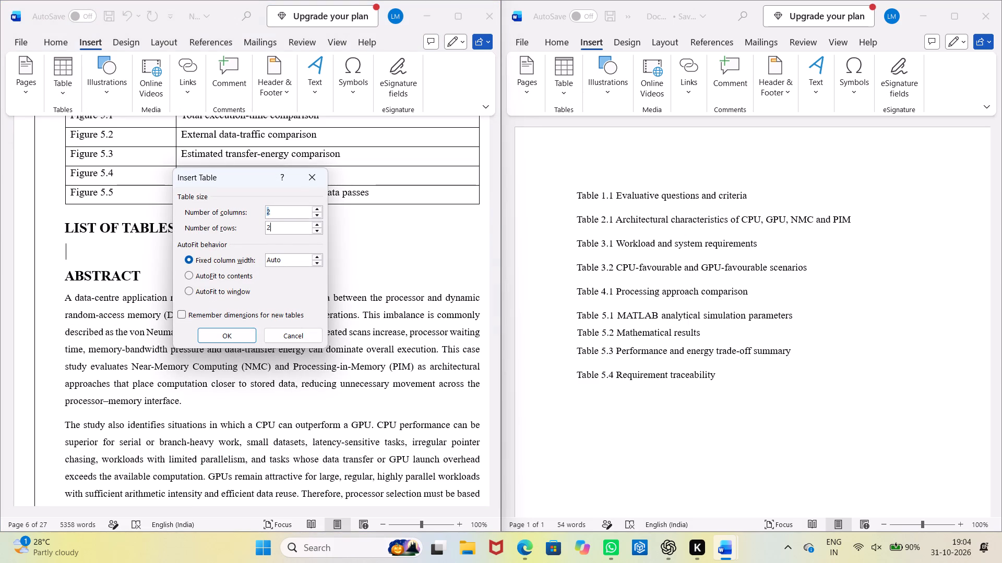
pyautogui.press('BackSpace')
pyautogui.press('9')
pyautogui.click(239, 330)
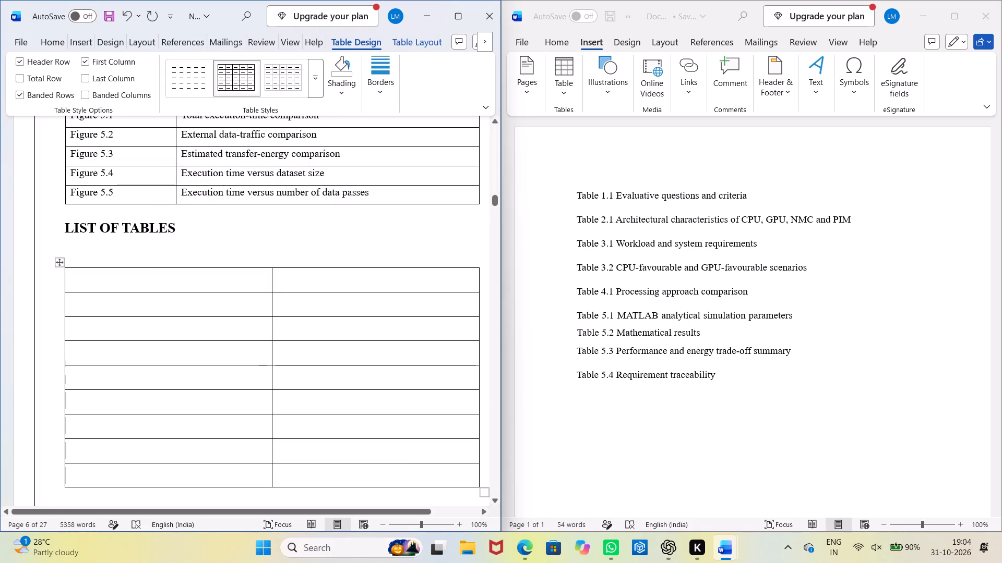
# Narrow the new table's first column to line up with the label column of the List of Figures table.
pyautogui.scroll(-9, 219, 354)
pyautogui.scroll(9, 219, 354)
pyautogui.moveTo(270, 278); pyautogui.dragTo(179, 274)
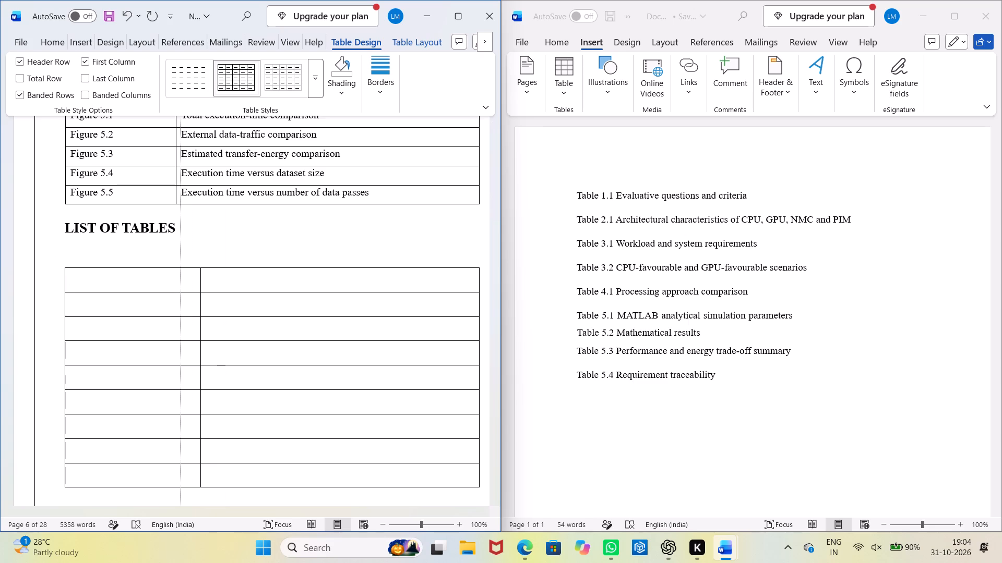
pyautogui.moveTo(179, 274); pyautogui.dragTo(175, 272)
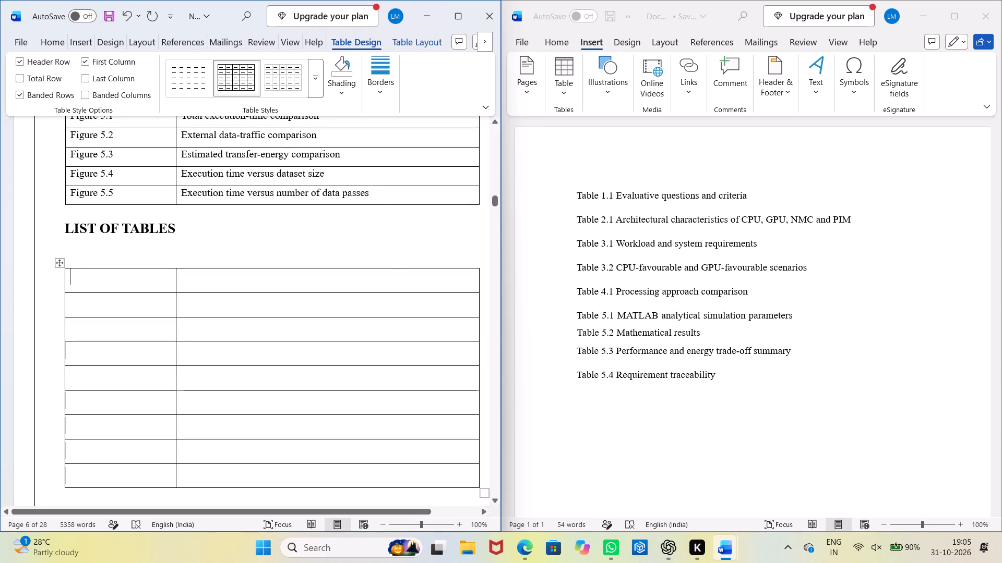
# Copy the Table 1.1 title "Evaluative questions and criteria" from the source list into the second column of the new table's first row.
pyautogui.click(612, 195)
pyautogui.moveTo(616, 195); pyautogui.dragTo(749, 190)
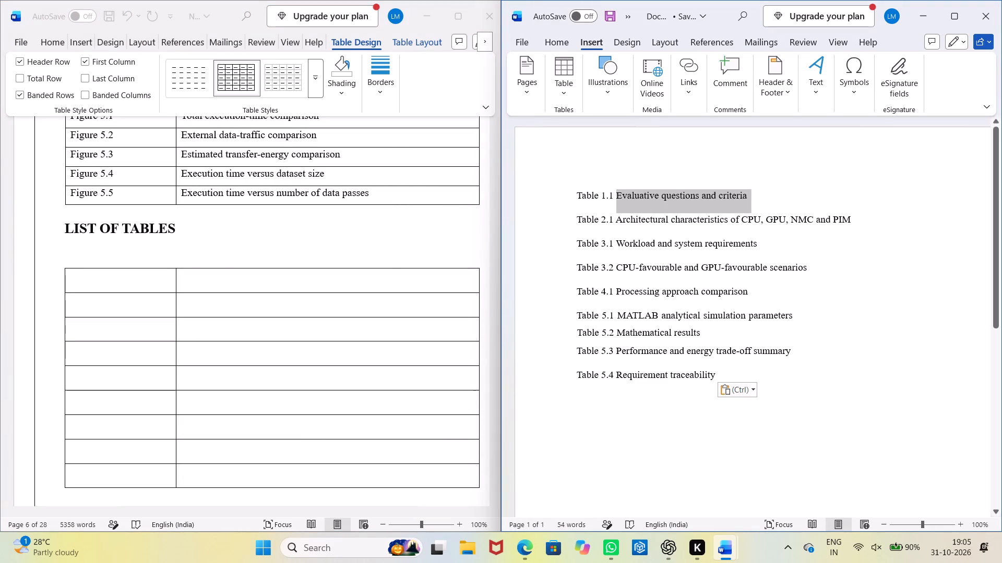
pyautogui.moveTo(749, 190); pyautogui.dragTo(748, 188)
pyautogui.hotkey('ctrl', 'c')
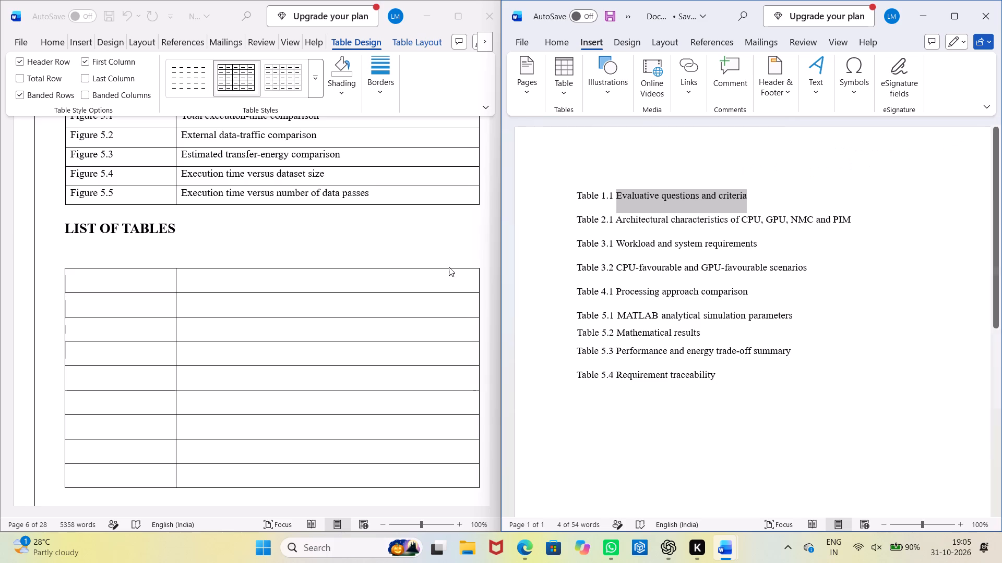
pyautogui.click(386, 281)
pyautogui.click(386, 281)
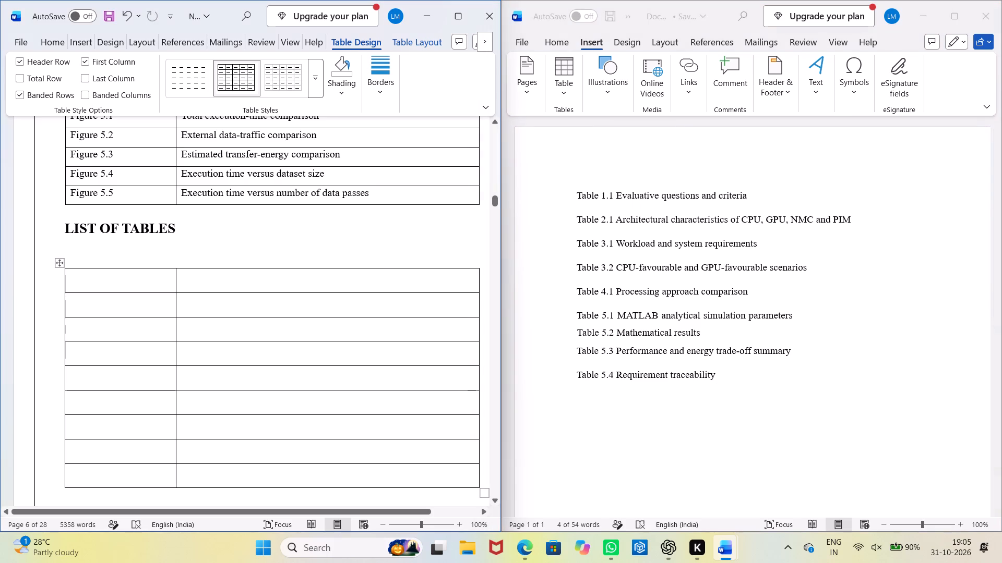
pyautogui.press('BackSpace')
pyautogui.hotkey('ctrl', 'v')
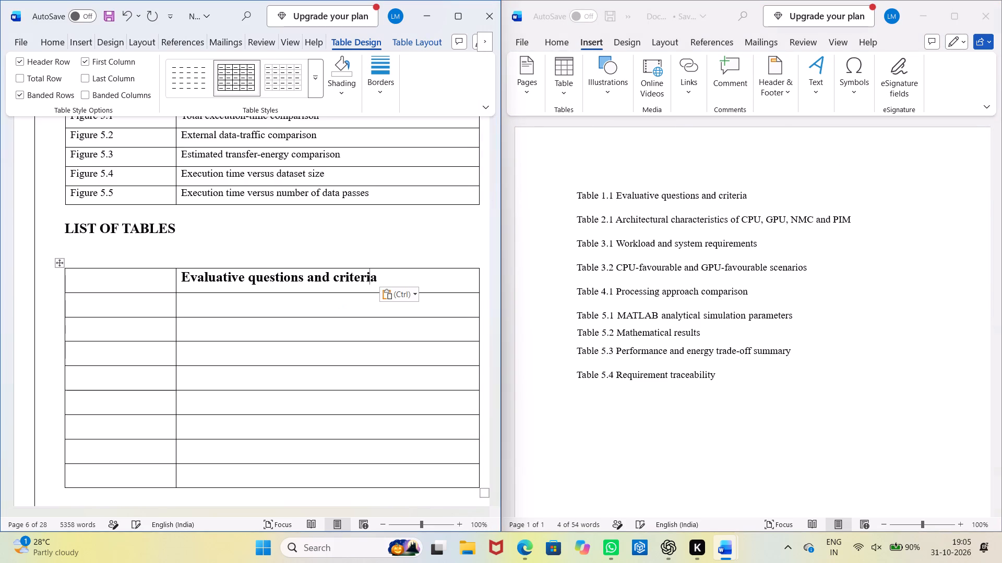
# Copy the Table 2.1 title "Architectural characteristics of CPU, GPU, NMC and PIM" into the second column of row 2.
pyautogui.click(321, 311)
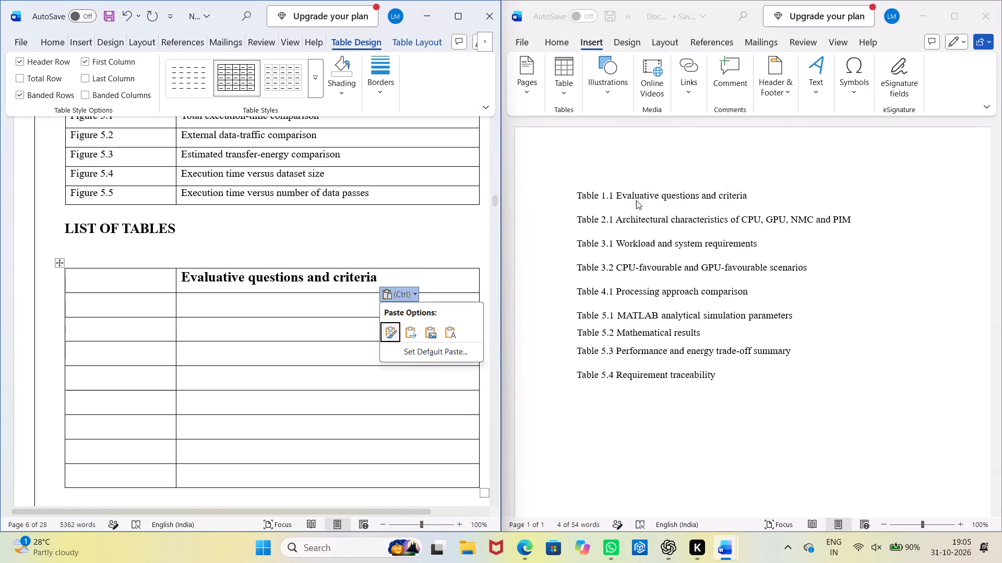
pyautogui.click(534, 237)
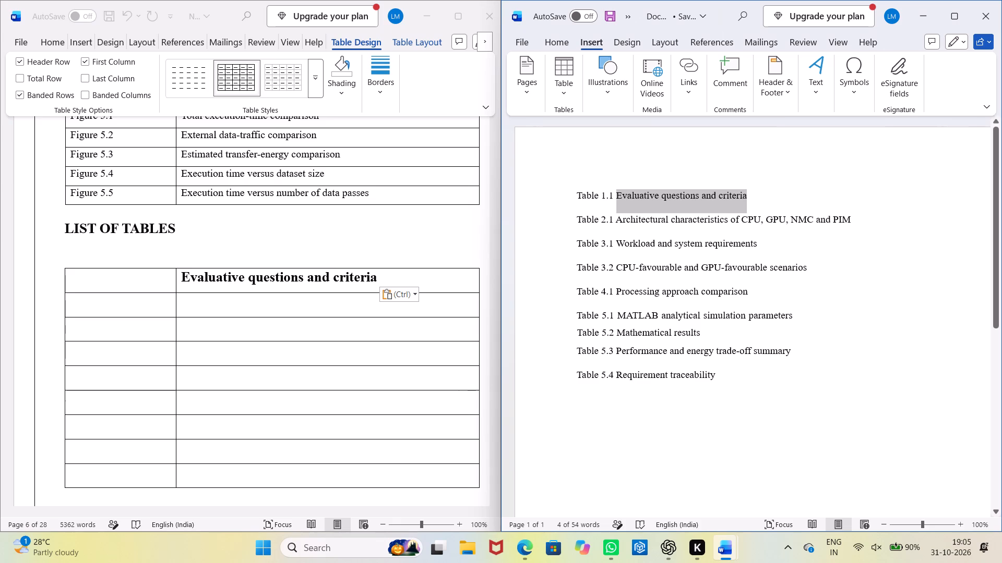
pyautogui.moveTo(851, 219); pyautogui.dragTo(578, 243)
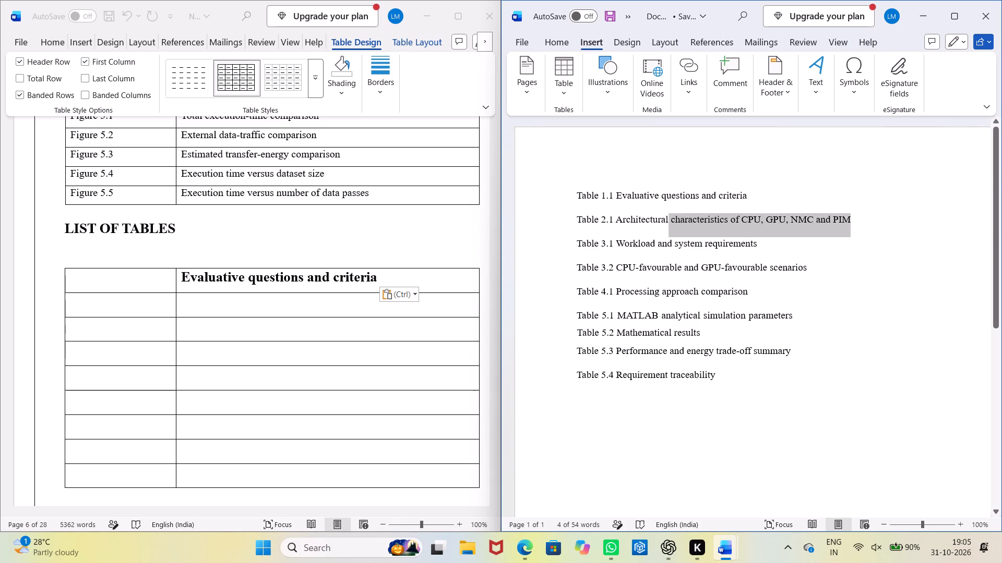
pyautogui.moveTo(578, 243); pyautogui.dragTo(618, 223)
pyautogui.hotkey('ctrl', 'c')
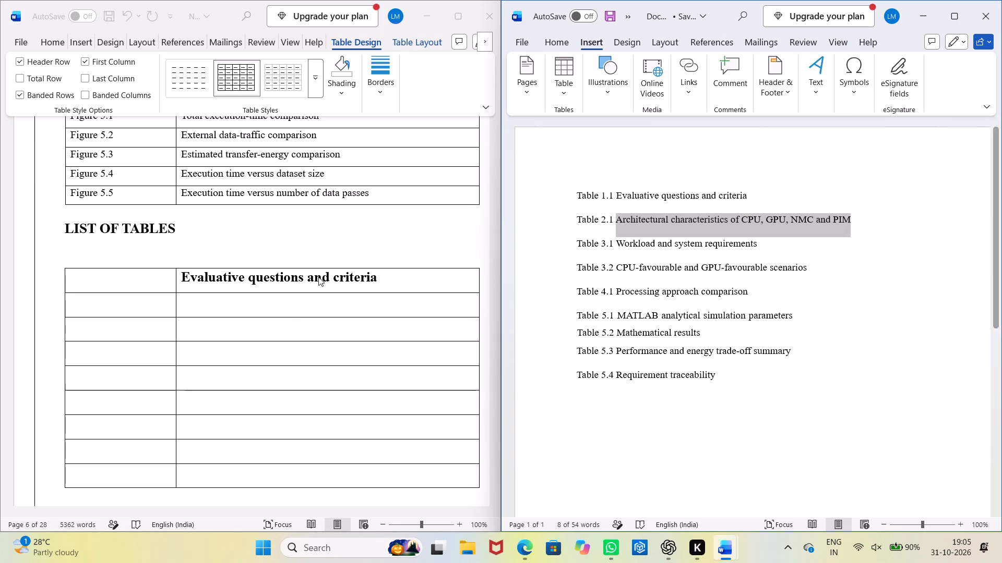
pyautogui.click(287, 309)
pyautogui.hotkey('ctrl', 'v')
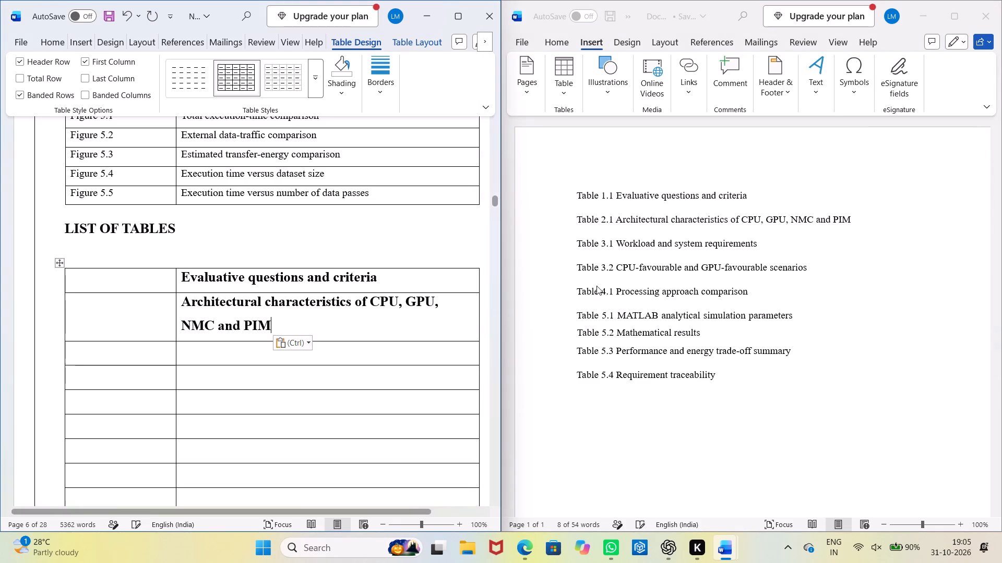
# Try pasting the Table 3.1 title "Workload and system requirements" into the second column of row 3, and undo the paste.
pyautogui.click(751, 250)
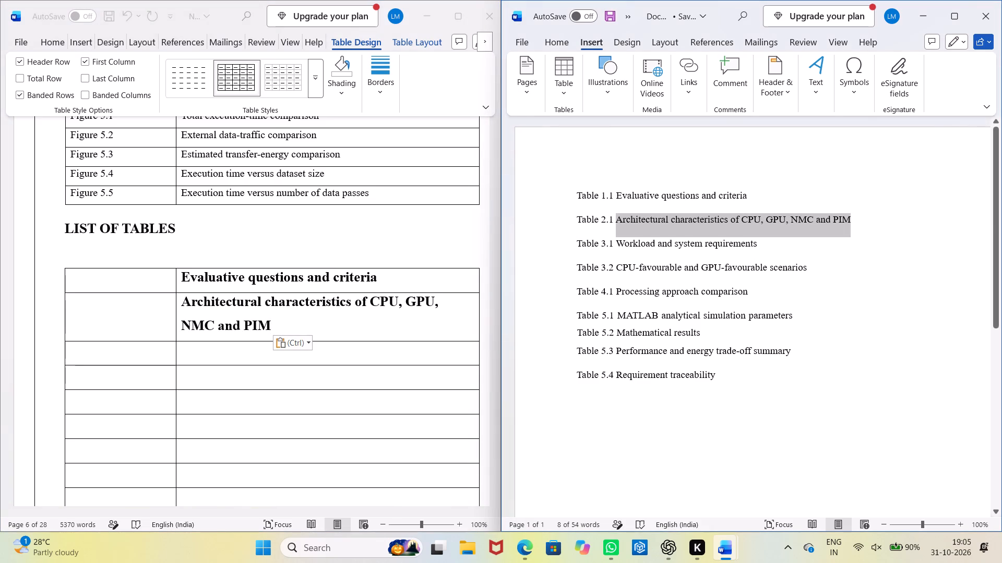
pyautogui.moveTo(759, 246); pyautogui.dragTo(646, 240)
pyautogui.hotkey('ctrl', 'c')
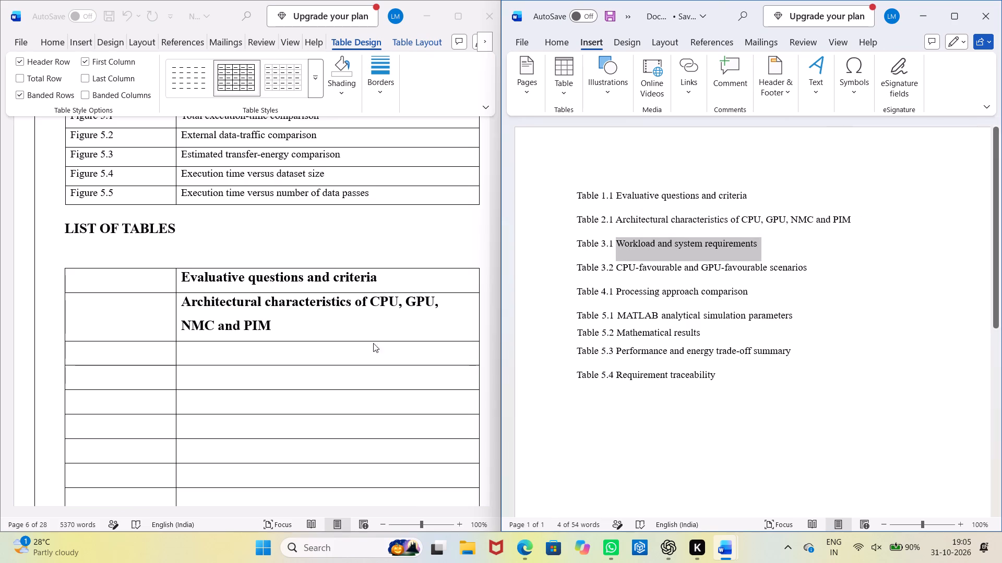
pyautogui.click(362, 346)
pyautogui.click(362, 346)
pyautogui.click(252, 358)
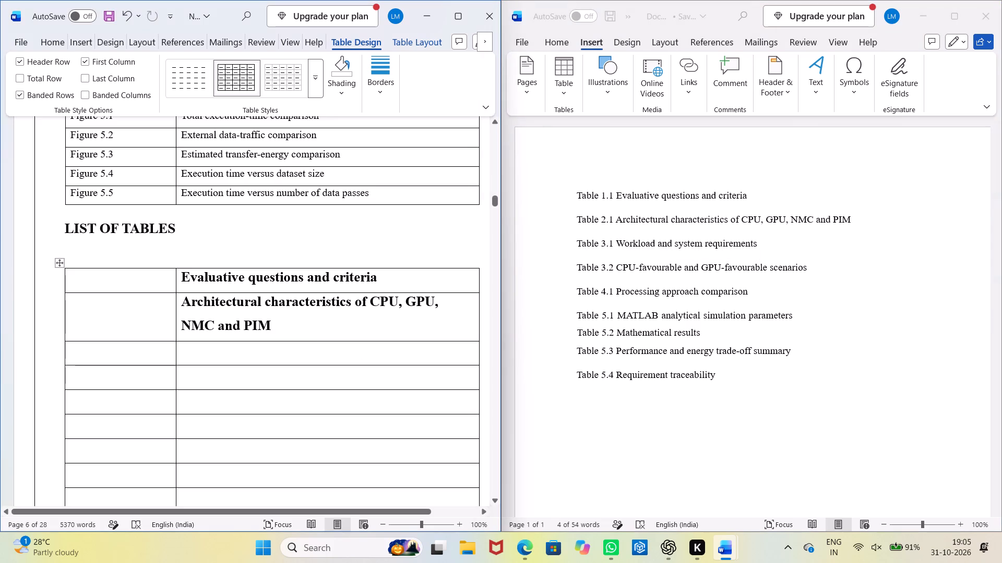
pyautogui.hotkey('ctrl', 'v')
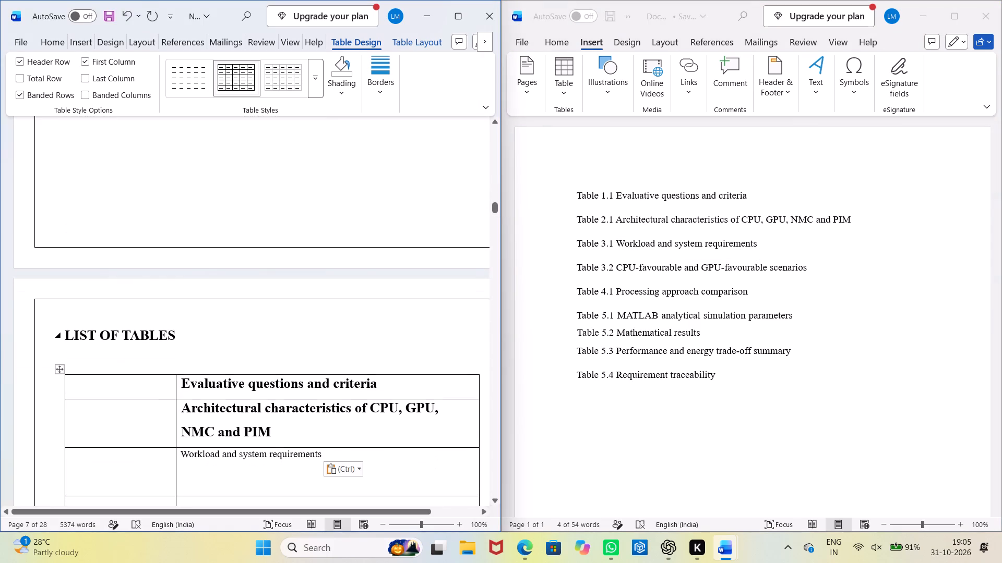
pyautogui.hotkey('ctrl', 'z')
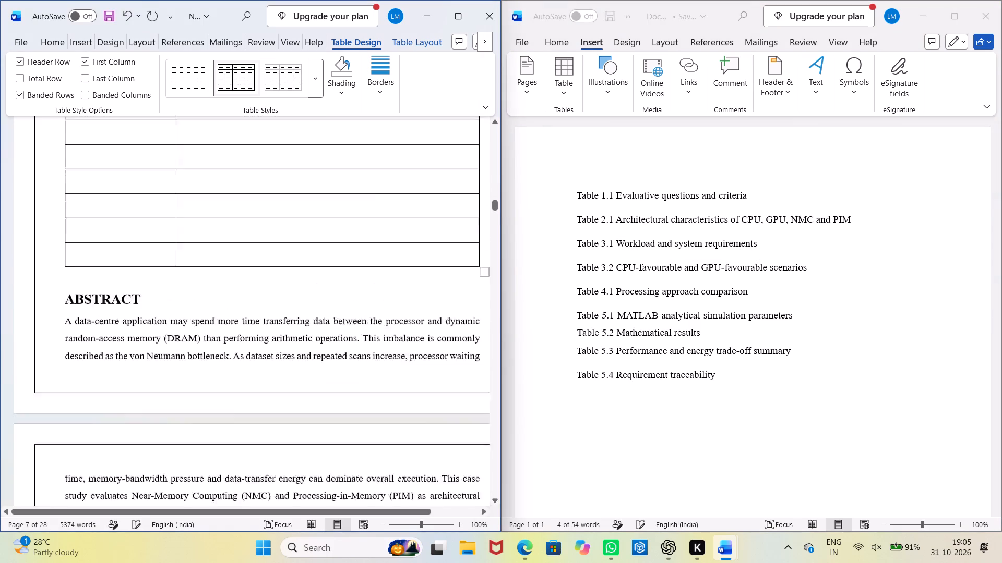
# Format the two pasted titles in rows 1 and 2 as 12 pt, non-bold, justified text.
pyautogui.scroll(4, 257, 357)
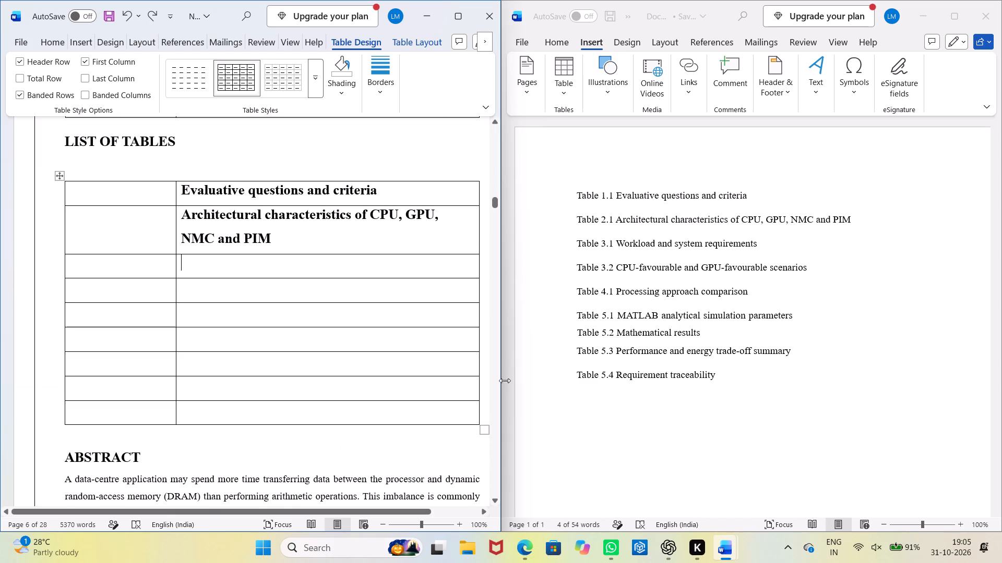
pyautogui.moveTo(341, 238); pyautogui.dragTo(234, 189)
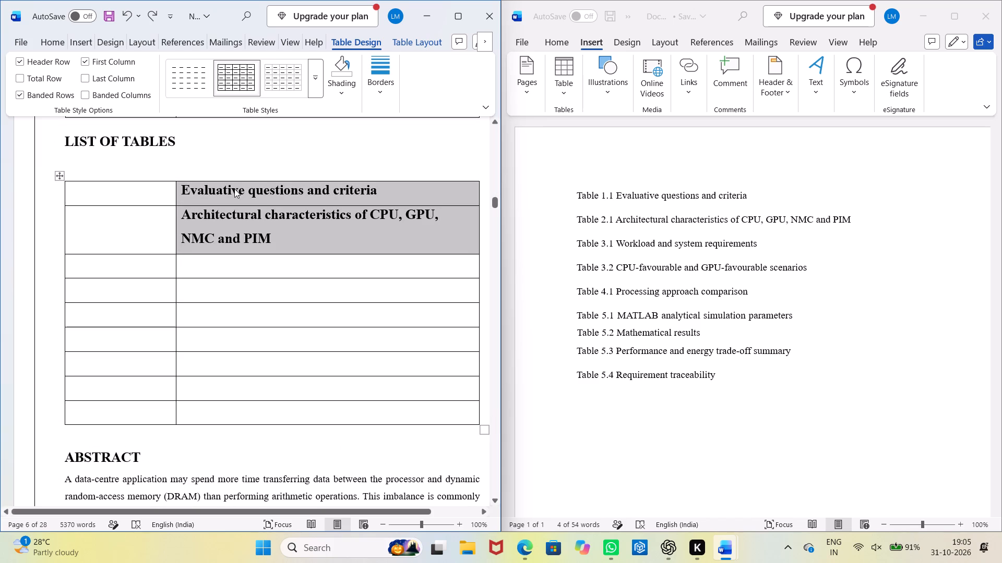
pyautogui.click(61, 35)
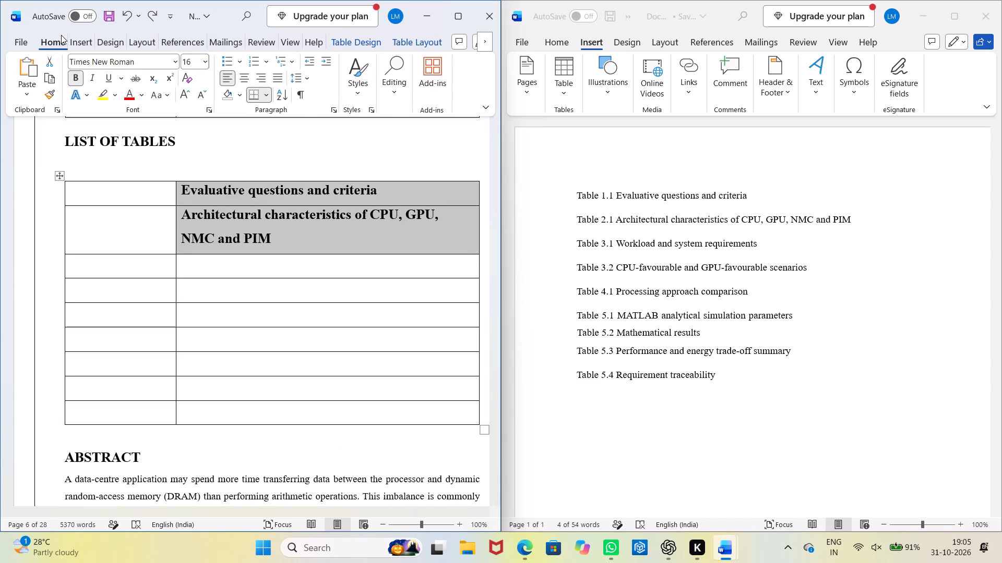
pyautogui.click(209, 60)
pyautogui.click(206, 62)
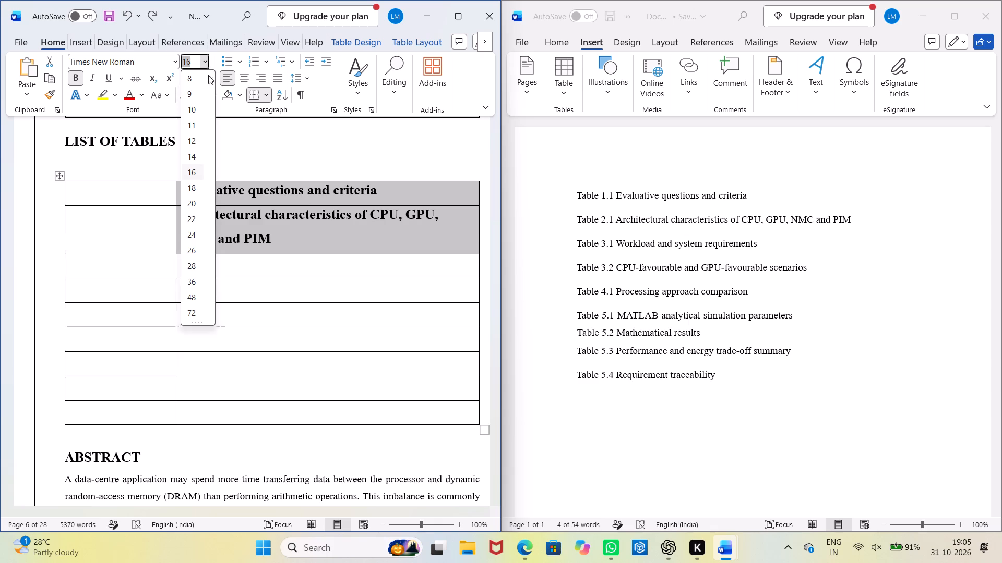
pyautogui.click(196, 139)
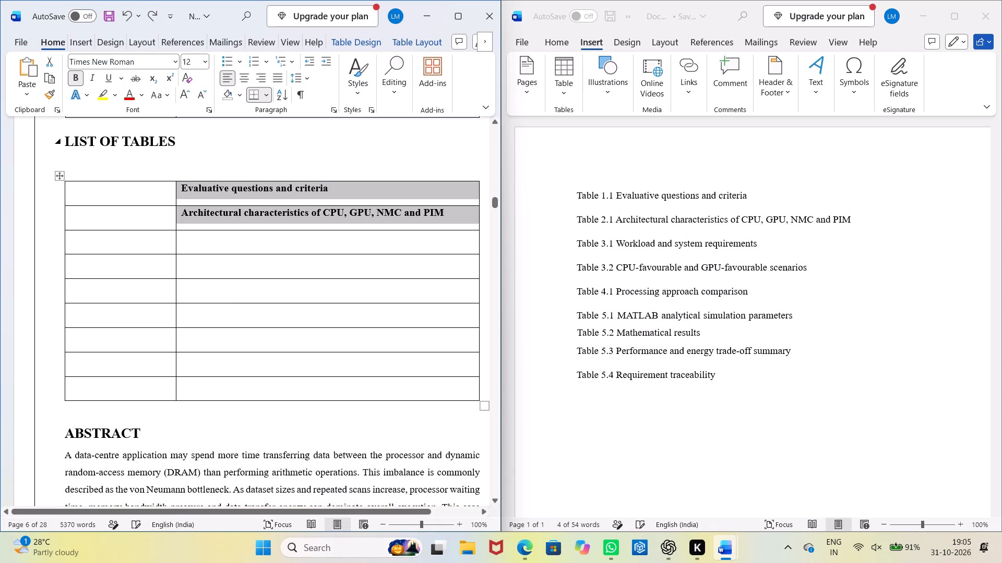
pyautogui.click(273, 84)
pyautogui.click(70, 82)
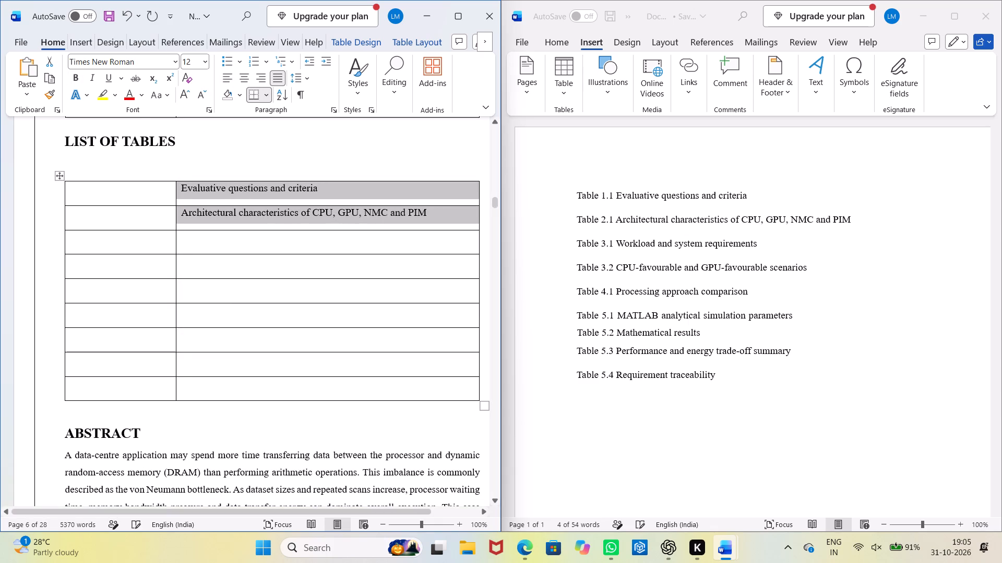
# Copy the Table 3.1 title "Workload and system requirements" into the second column of row 3 and remove the extra blank line.
pyautogui.click(194, 248)
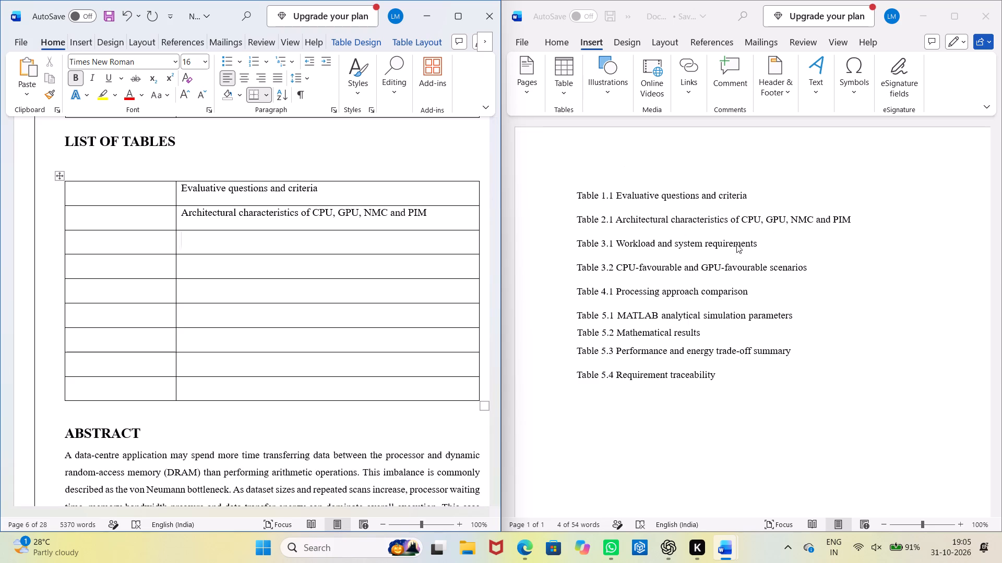
pyautogui.click(761, 244)
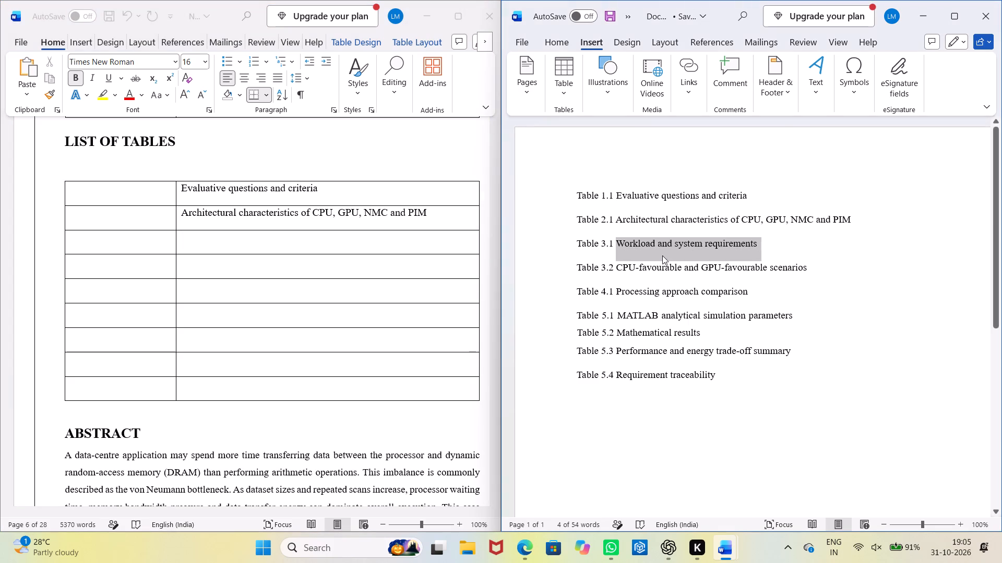
pyautogui.hotkey('ctrl', 'c')
pyautogui.click(289, 242)
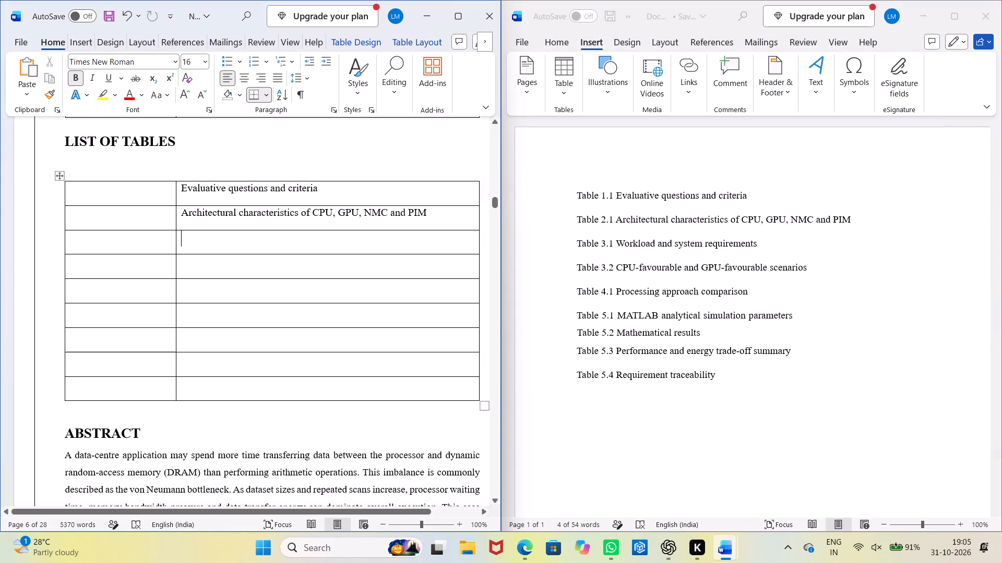
pyautogui.hotkey('ctrl', 'v')
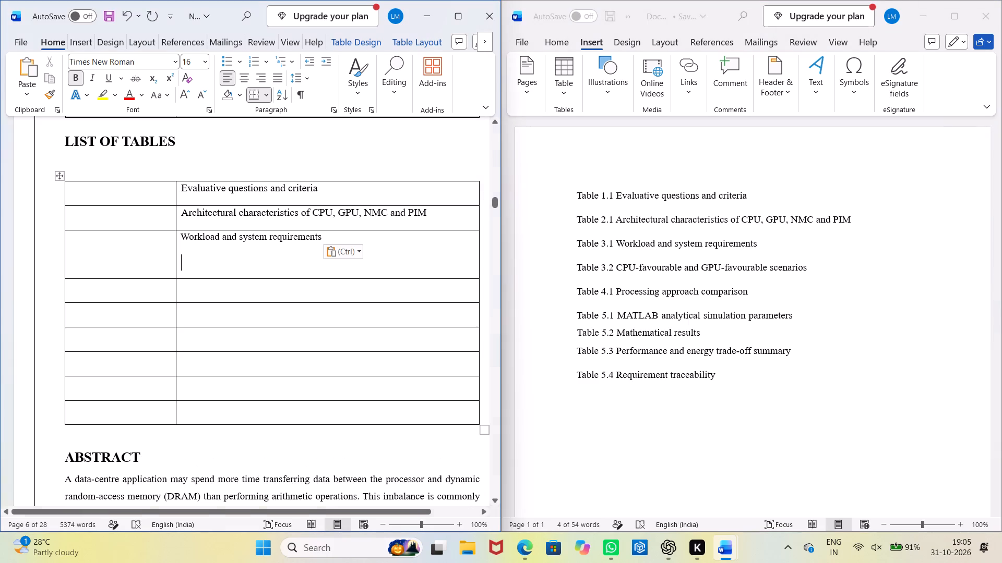
pyautogui.press('BackSpace')
# Copy the Table 3.2 title "CPU-favourable and GPU-favourable scenarios" into the second column of row 4, without the extra blank line.
pyautogui.click(733, 262)
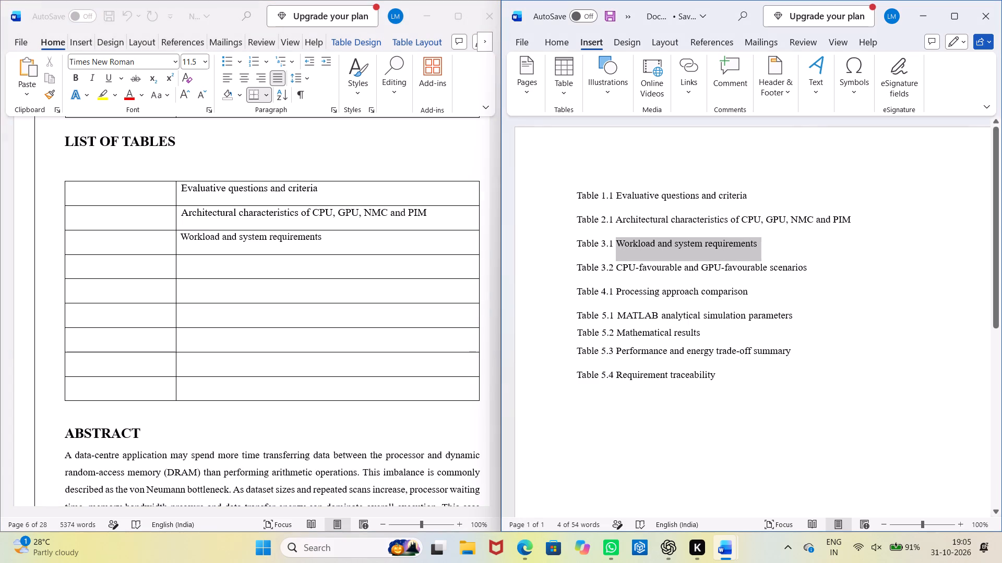
pyautogui.moveTo(807, 268); pyautogui.dragTo(618, 272)
pyautogui.hotkey('ctrl', 'c')
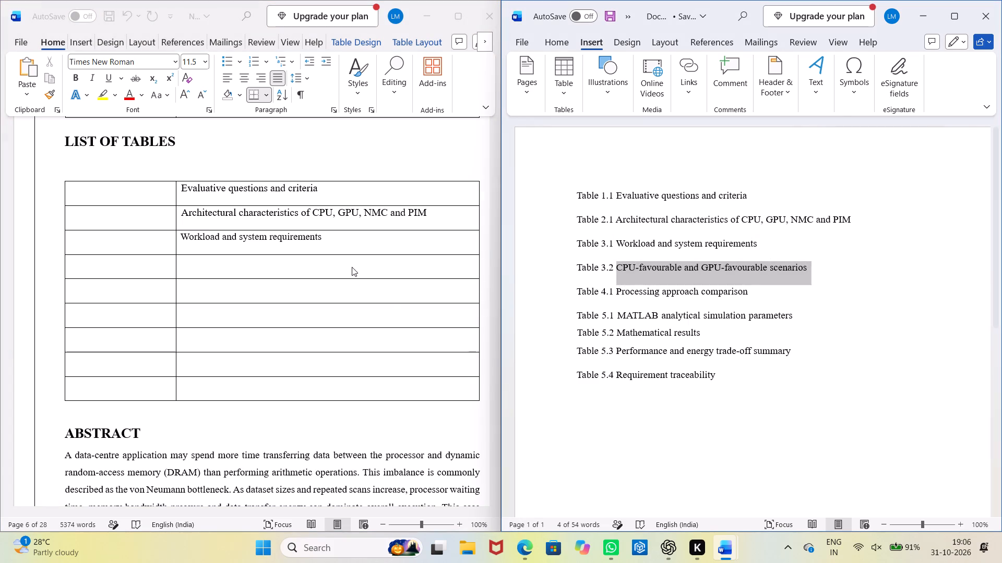
pyautogui.click(352, 267)
pyautogui.click(352, 267)
pyautogui.press('BackSpace')
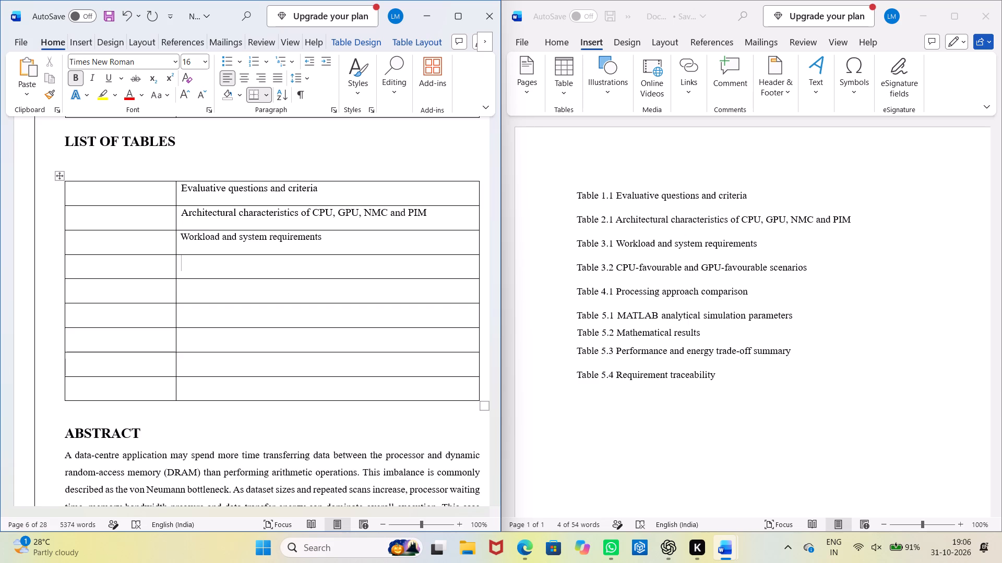
pyautogui.hotkey('ctrl', 'v')
pyautogui.press('BackSpace')
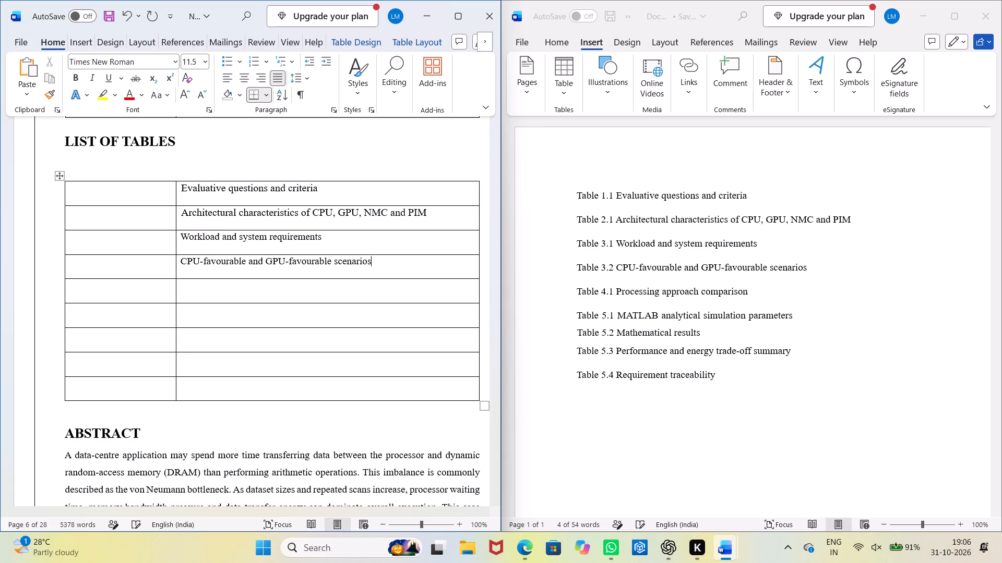
# Copy the Table 4.1 title "Processing approach comparison" into the second column of row 5.
pyautogui.click(744, 296)
pyautogui.moveTo(748, 293); pyautogui.dragTo(739, 293)
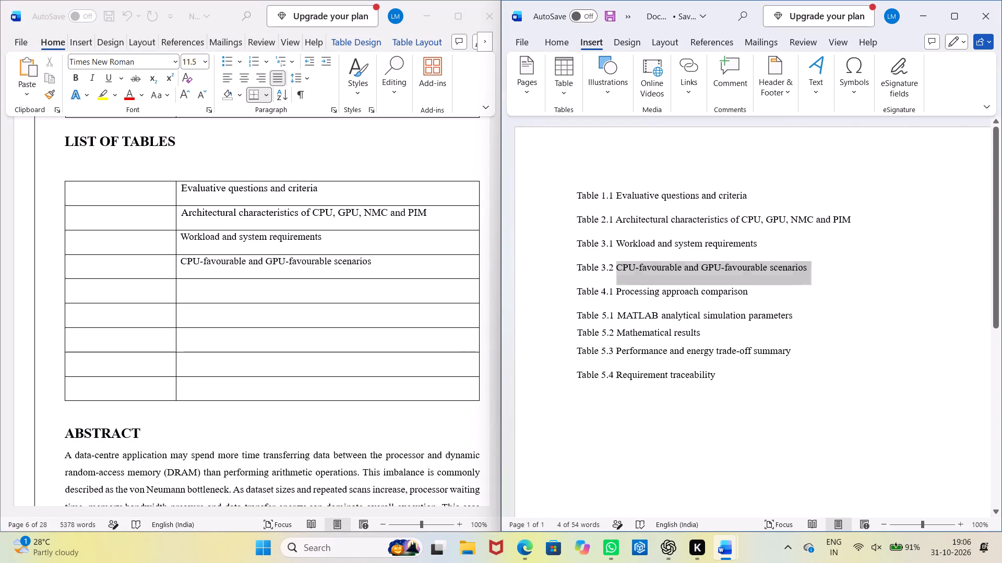
pyautogui.moveTo(739, 293); pyautogui.dragTo(619, 292)
pyautogui.hotkey('ctrl', 'c')
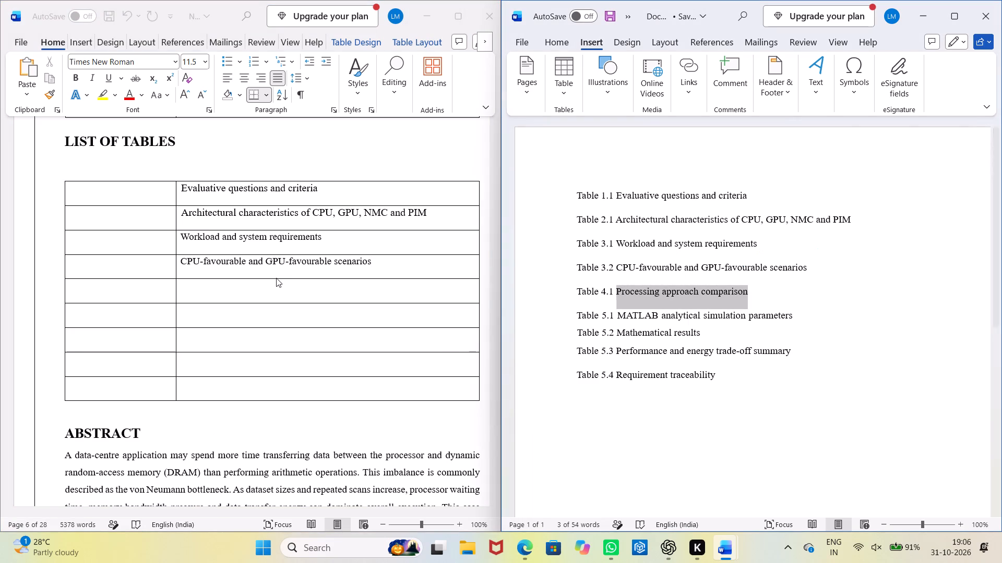
pyautogui.click(275, 289)
pyautogui.click(198, 290)
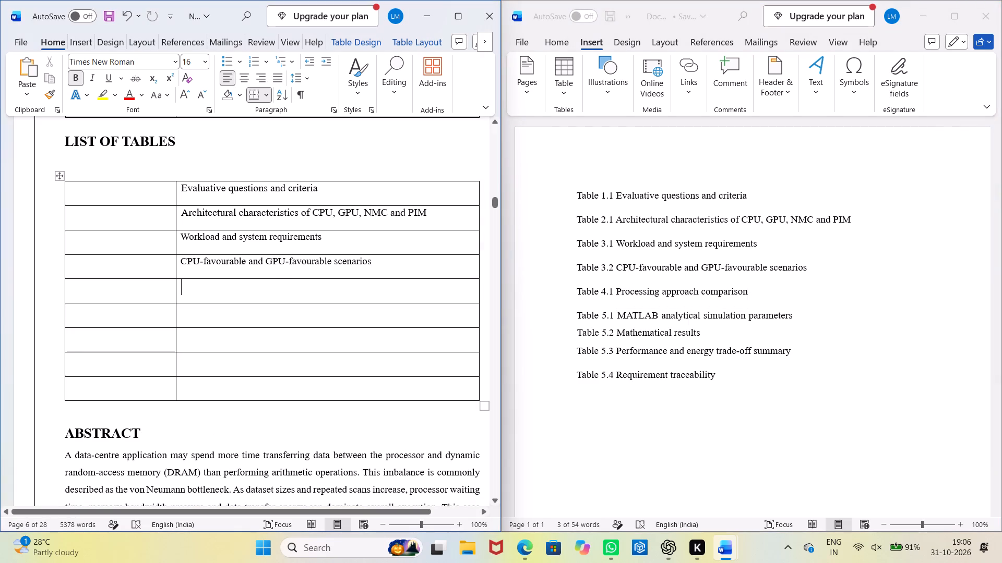
pyautogui.hotkey('ctrl', 'v')
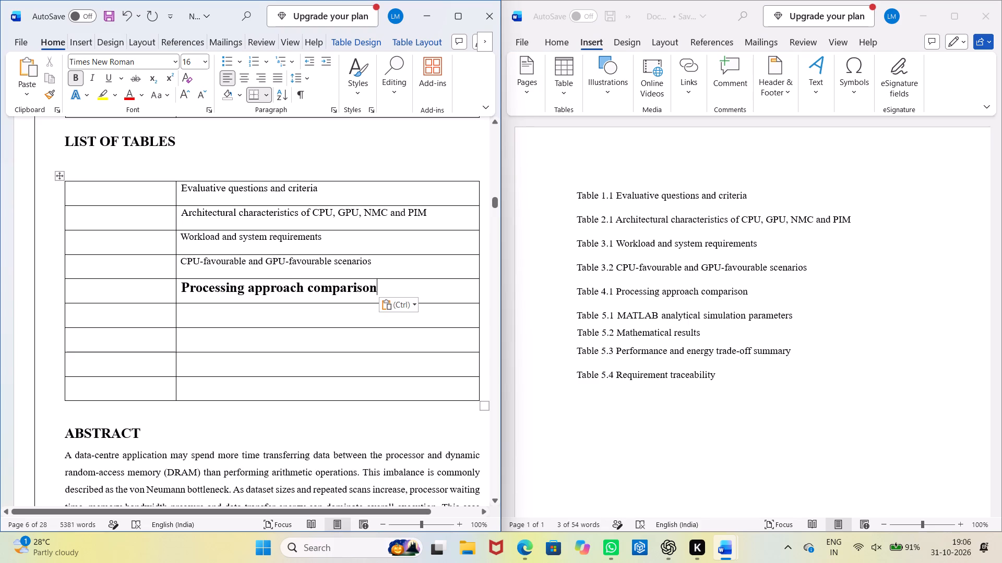
# Format the "Processing approach comparison" title as 12 pt, non-bold, justified text.
pyautogui.moveTo(382, 293); pyautogui.dragTo(209, 287)
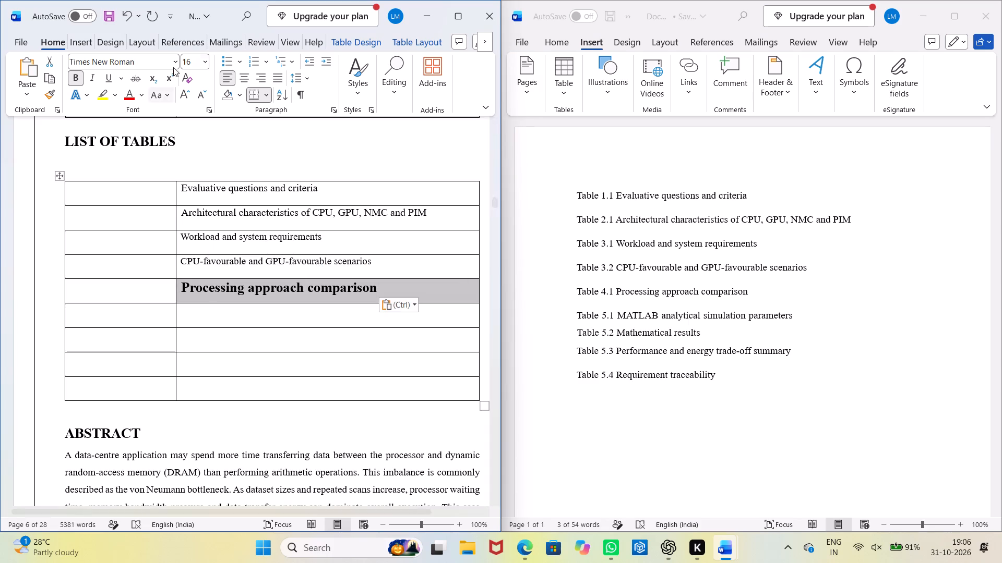
pyautogui.click(203, 67)
pyautogui.click(195, 140)
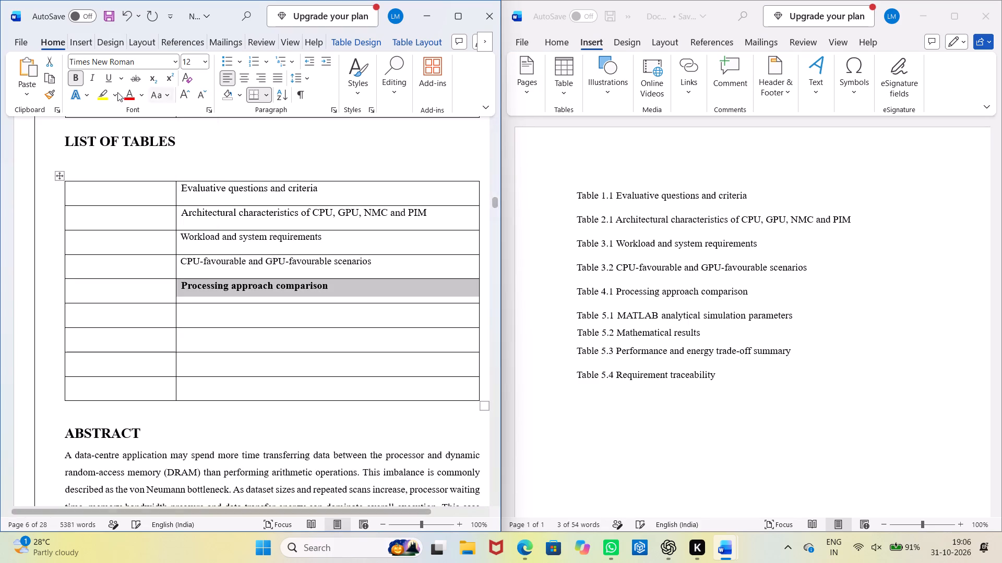
pyautogui.click(79, 82)
pyautogui.click(279, 75)
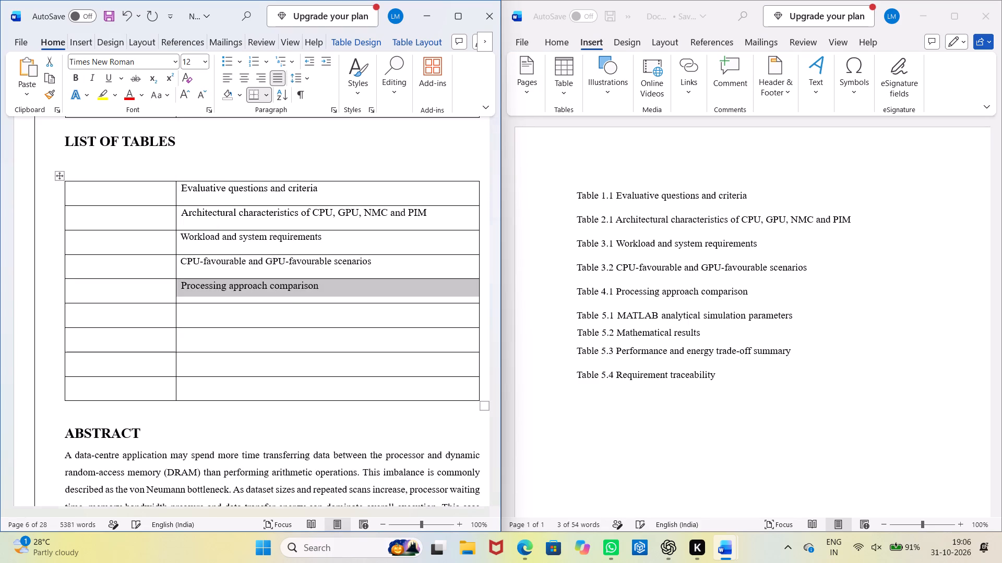
# Copy the Table 5.1 title "MATLAB analytical simulation parameters" from the source list into the second column of row 6.
pyautogui.click(248, 320)
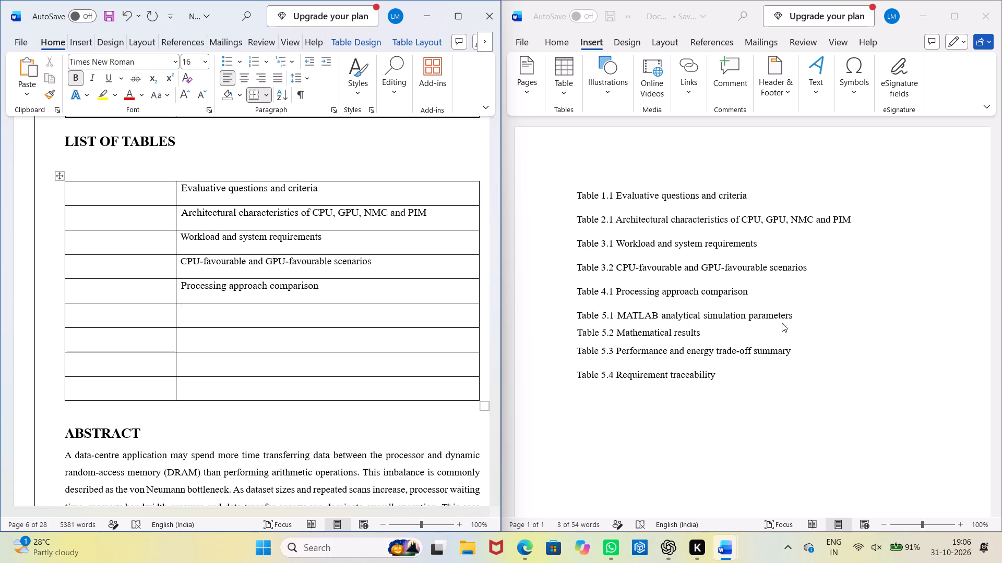
pyautogui.click(789, 313)
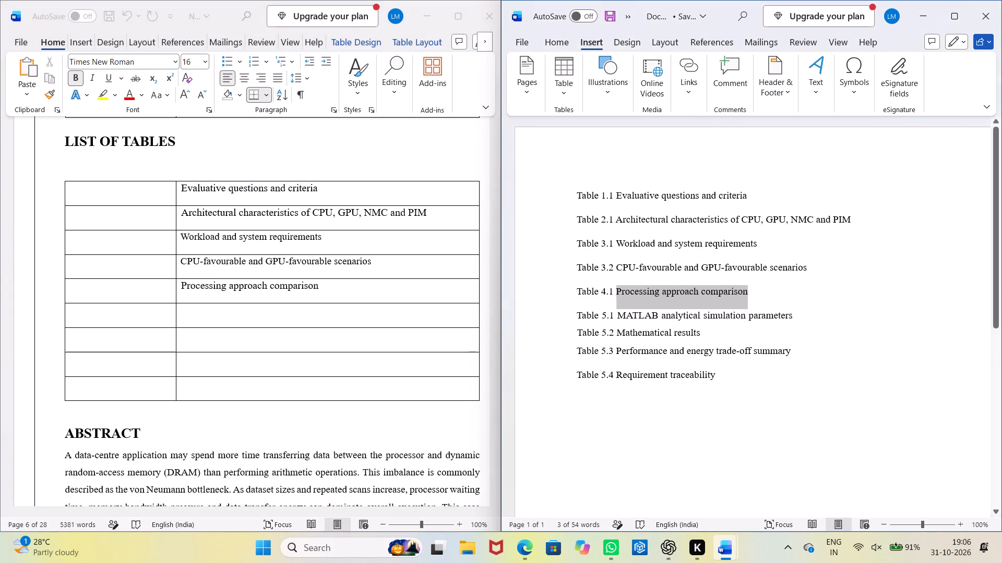
pyautogui.moveTo(793, 313); pyautogui.dragTo(626, 311)
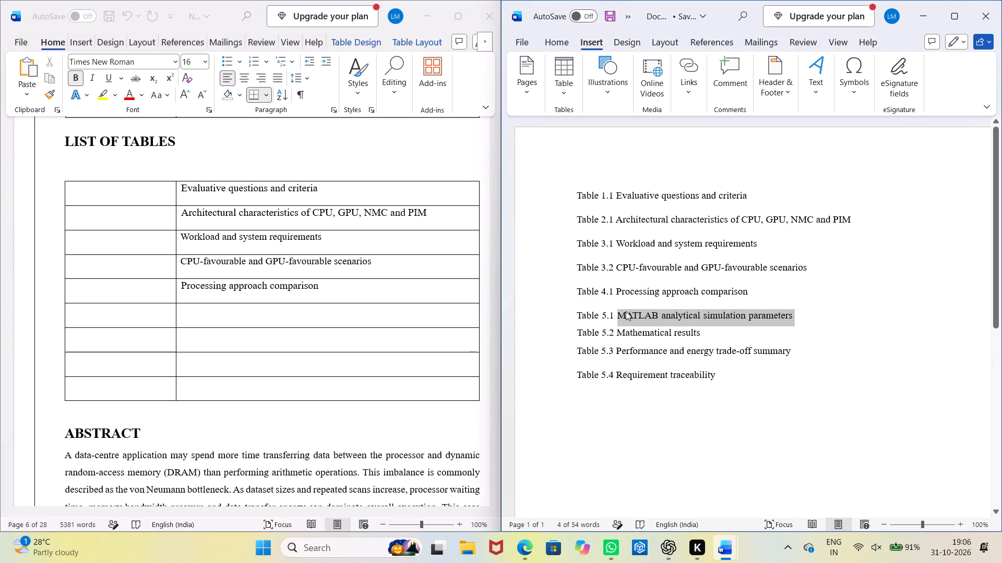
pyautogui.hotkey('ctrl', 'c')
pyautogui.click(335, 313)
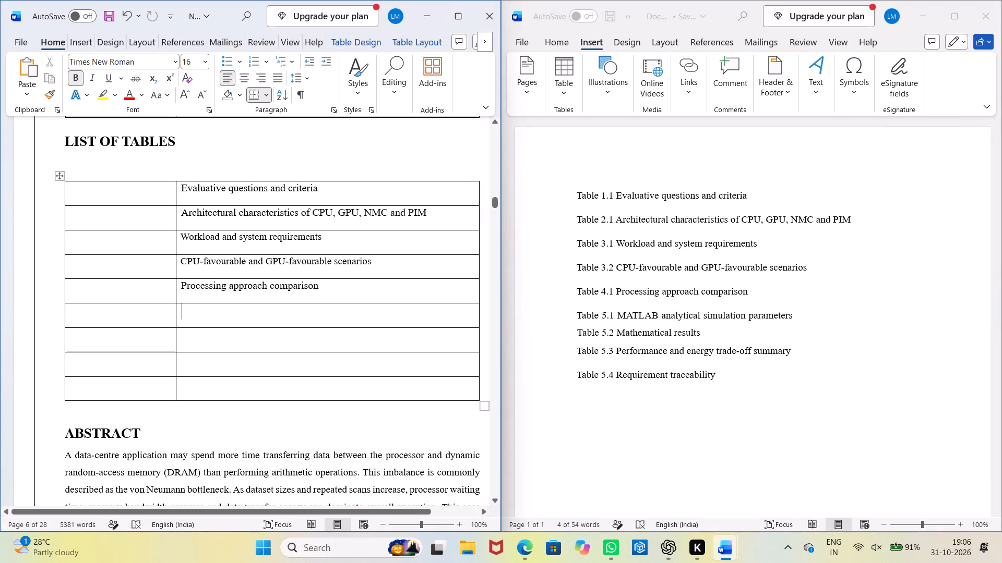
pyautogui.hotkey('ctrl', 'v')
# Copy the Table 5.2 title "Mathematical results" into the second column of row 7.
pyautogui.click(641, 328)
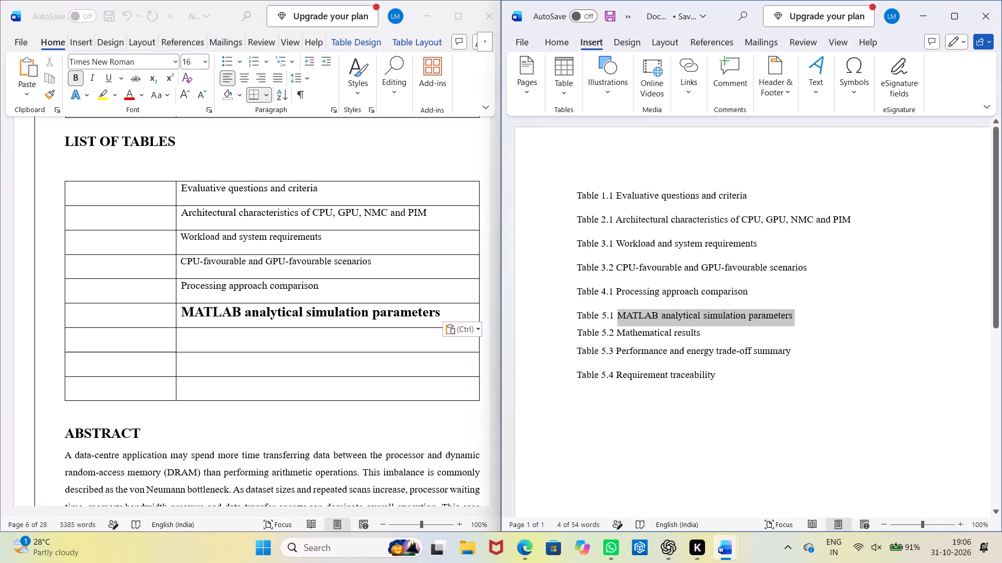
pyautogui.moveTo(702, 332); pyautogui.dragTo(615, 341)
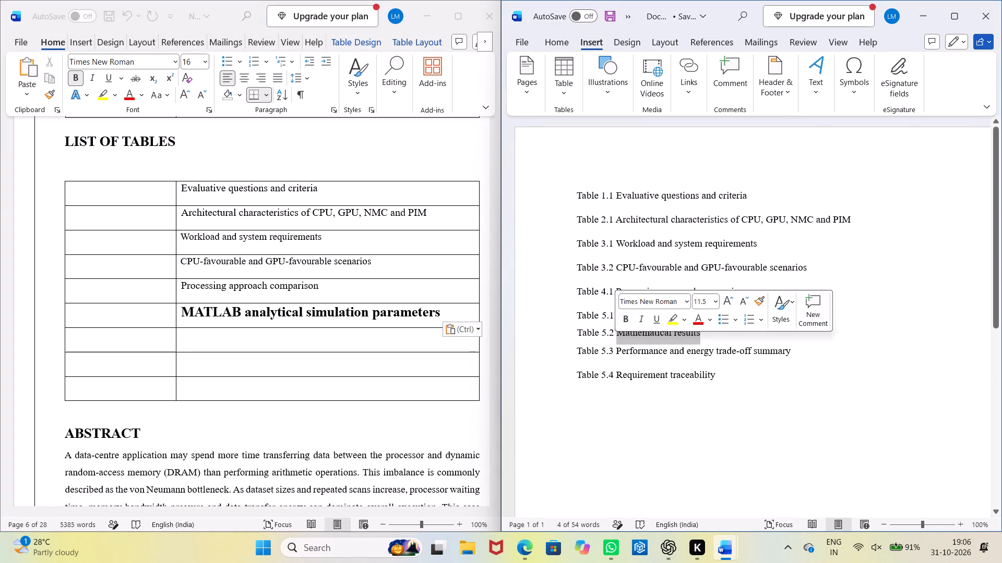
pyautogui.hotkey('ctrl', 'c')
pyautogui.click(321, 340)
pyautogui.click(321, 340)
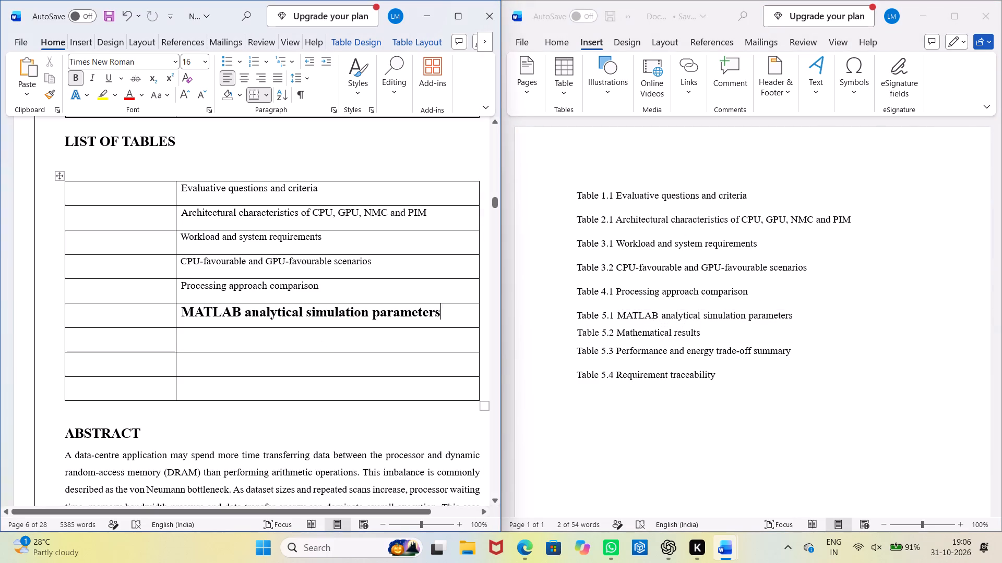
pyautogui.click(321, 340)
pyautogui.hotkey('ctrl', 'v')
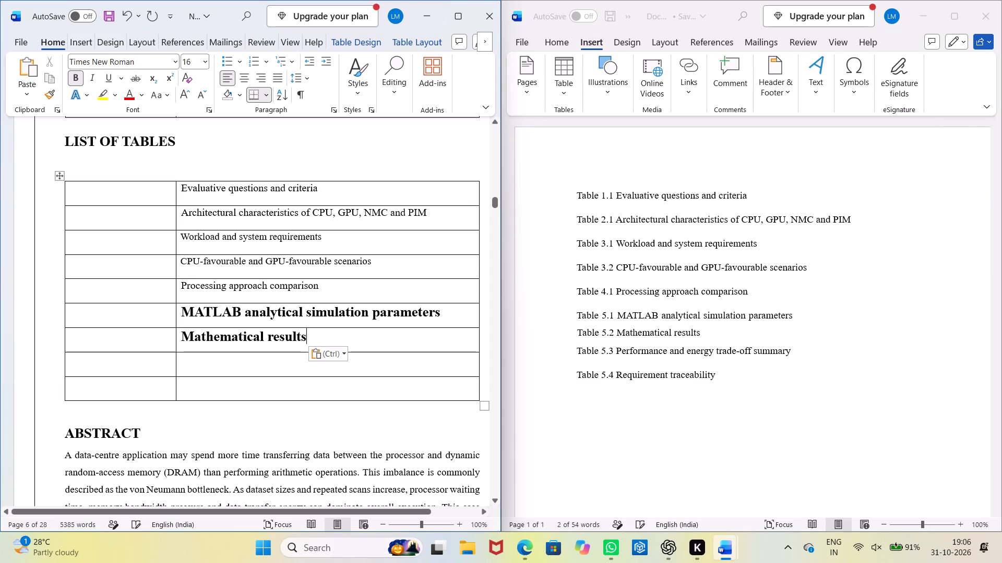
# Copy the Table 5.3 title "Performance and energy trade-off summary" into the second column of row 8.
pyautogui.click(768, 349)
pyautogui.click(768, 349)
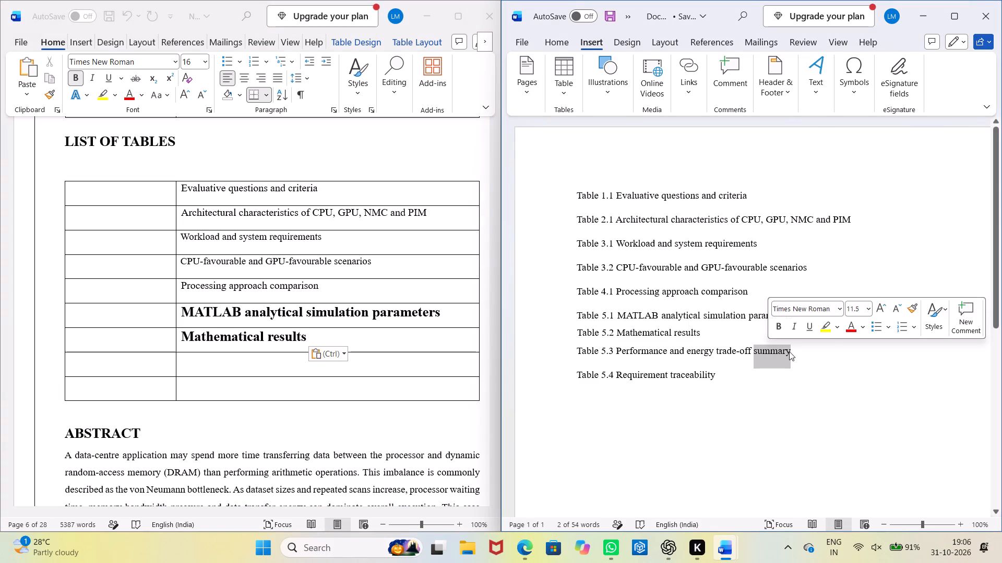
pyautogui.click(788, 353)
pyautogui.moveTo(789, 351); pyautogui.dragTo(648, 363)
pyautogui.hotkey('ctrl', 'c')
pyautogui.click(366, 363)
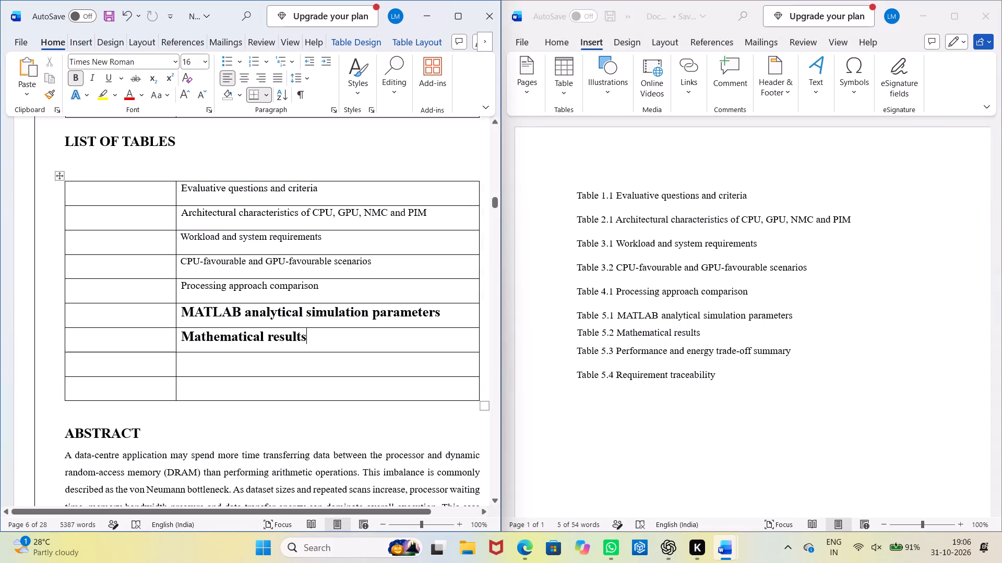
pyautogui.click(366, 363)
pyautogui.click(366, 363)
pyautogui.hotkey('ctrl', 'v')
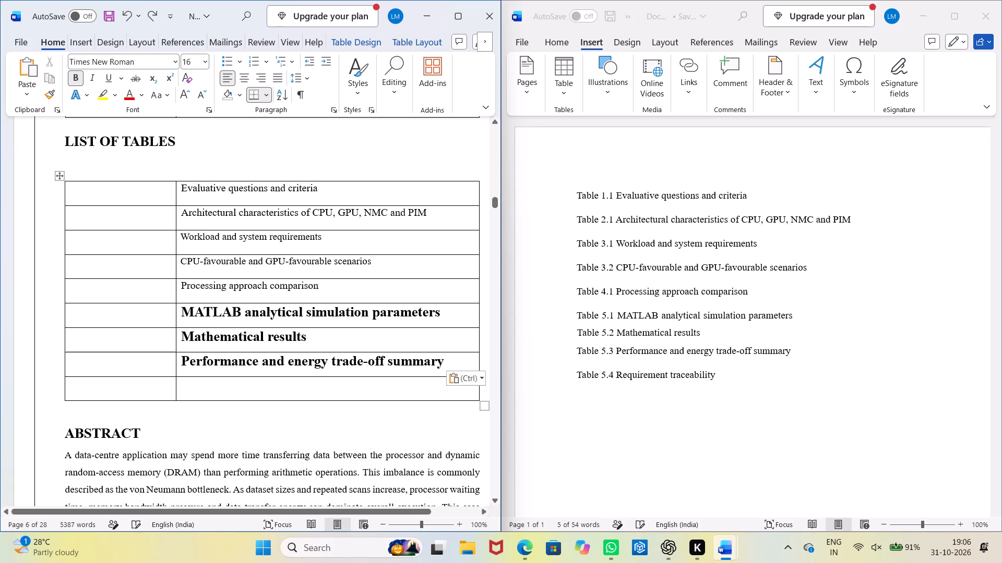
# Copy the Table 5.4 title "Requirement traceability" into the second column of row 9.
pyautogui.click(715, 377)
pyautogui.moveTo(715, 377); pyautogui.dragTo(660, 375)
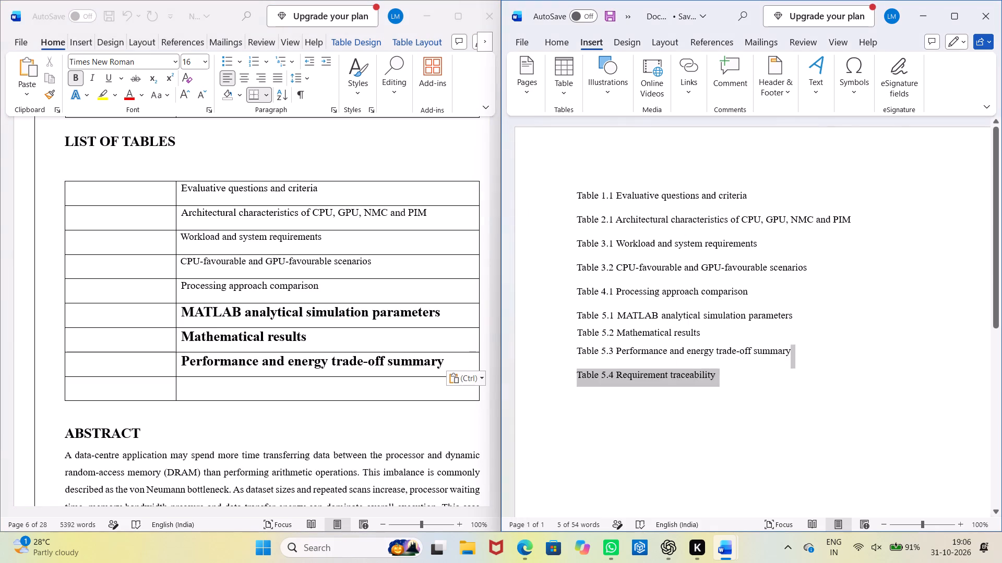
pyautogui.moveTo(660, 375); pyautogui.dragTo(659, 375)
pyautogui.click(723, 418)
pyautogui.moveTo(720, 376); pyautogui.dragTo(702, 375)
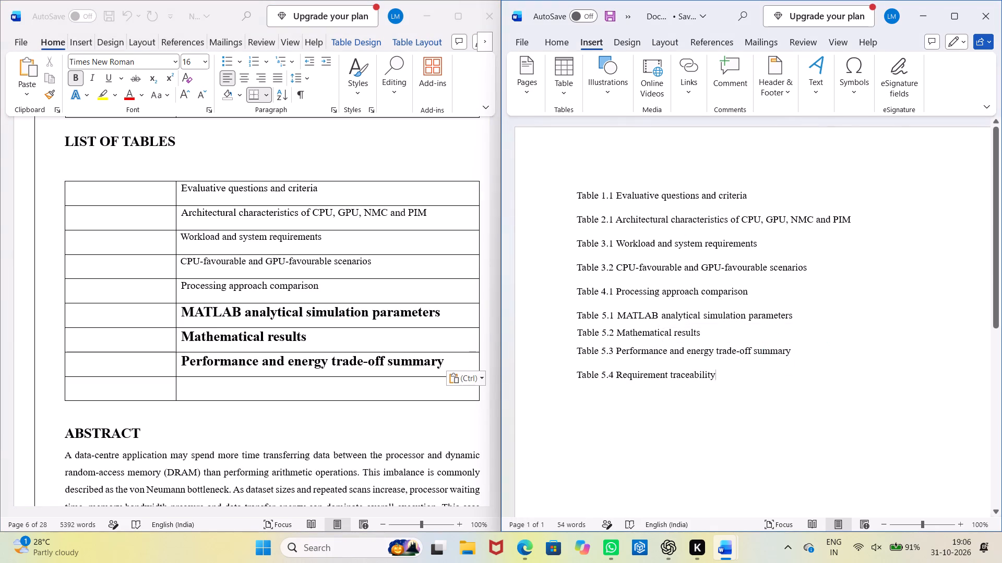
pyautogui.moveTo(702, 375); pyautogui.dragTo(639, 375)
pyautogui.hotkey('ctrl', 'c')
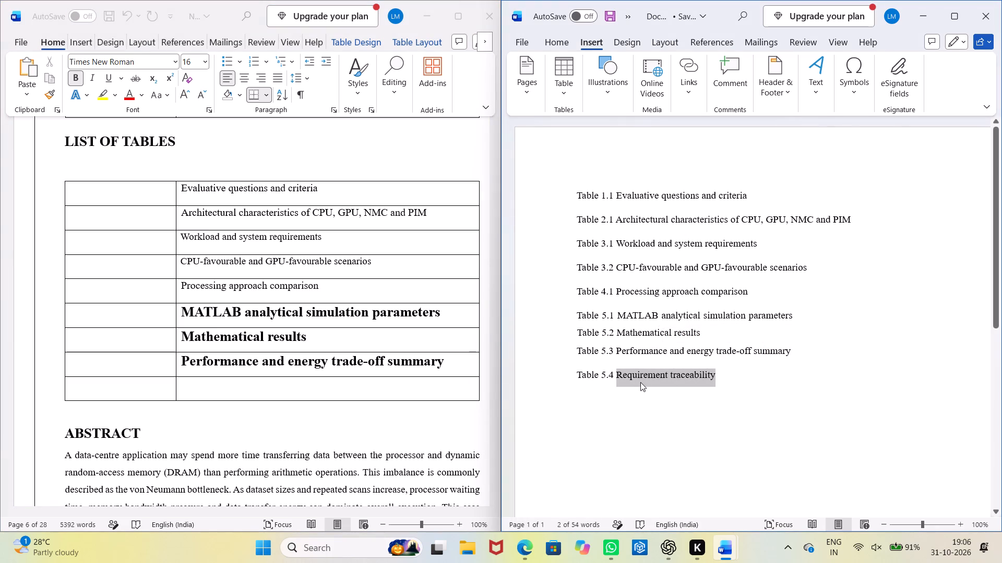
pyautogui.click(360, 396)
pyautogui.click(359, 396)
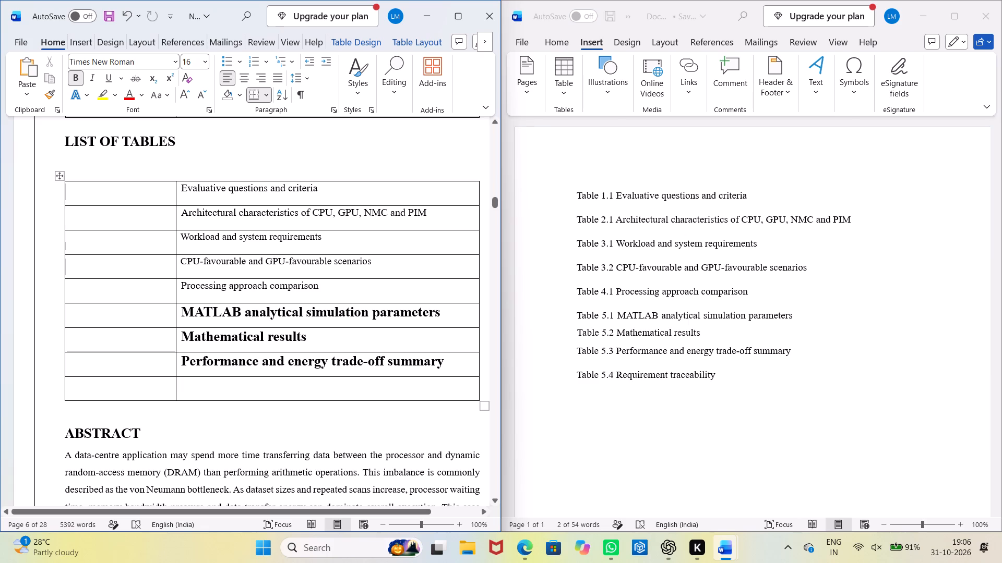
pyautogui.hotkey('ctrl', 'v')
# Format the four titles in rows 6 to 9 as 12 pt, non-bold, justified text.
pyautogui.moveTo(385, 385); pyautogui.dragTo(227, 319)
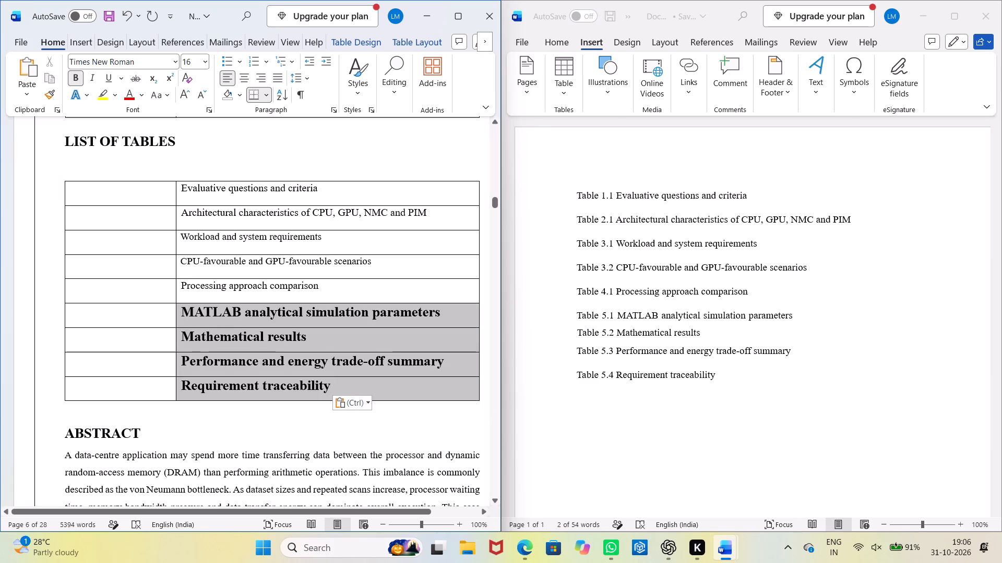
pyautogui.moveTo(227, 319); pyautogui.dragTo(226, 316)
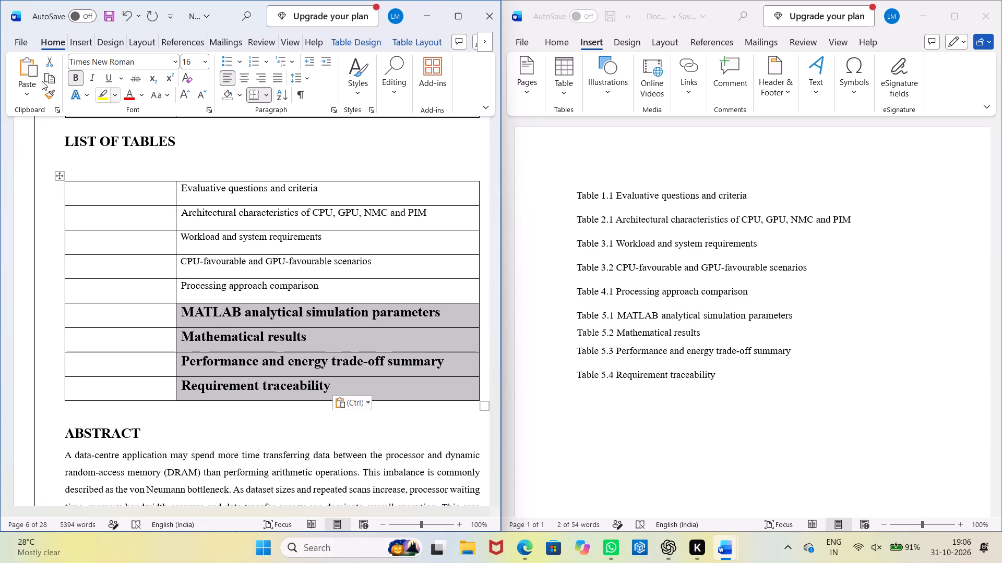
pyautogui.click(79, 81)
pyautogui.click(206, 65)
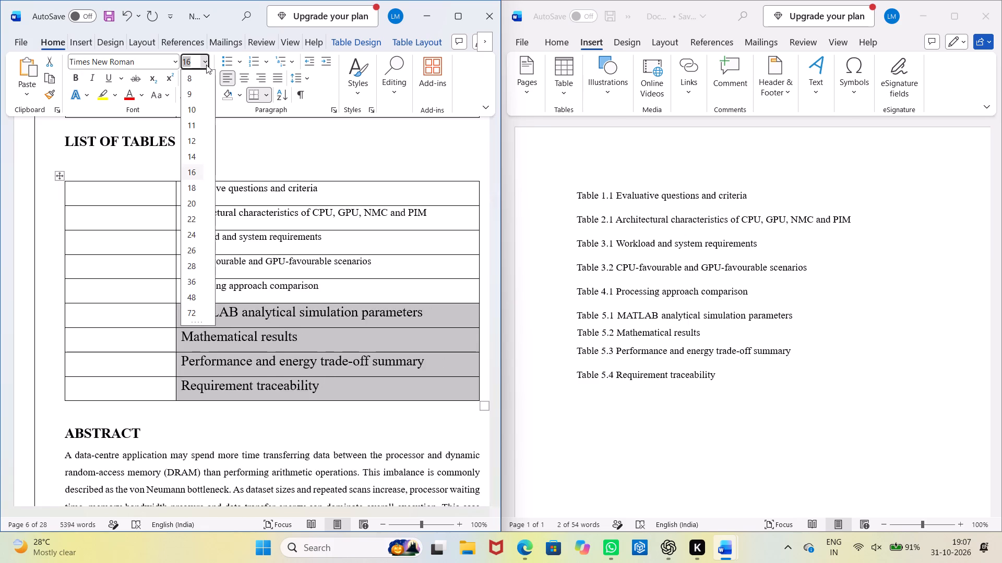
pyautogui.click(205, 141)
pyautogui.click(193, 142)
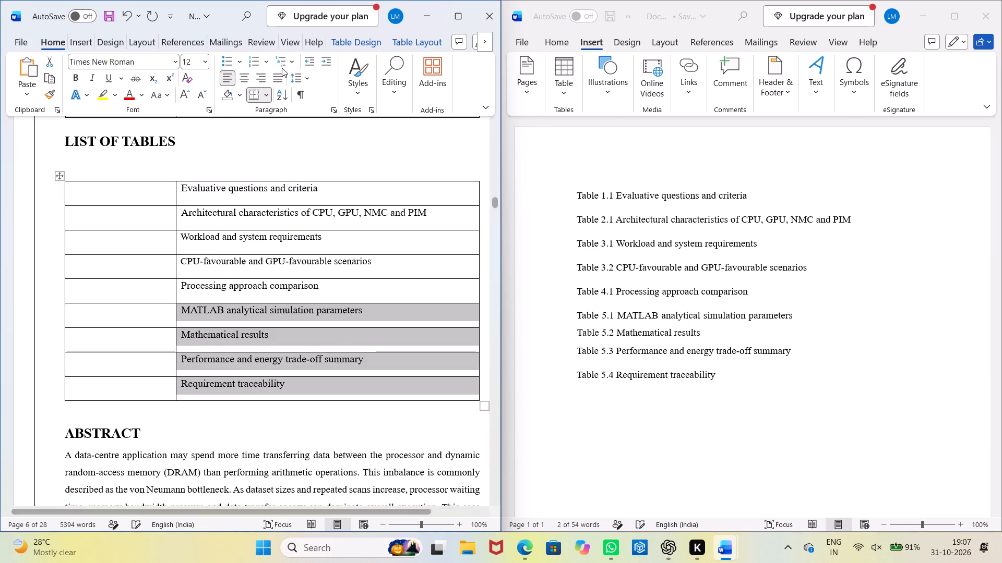
pyautogui.click(280, 79)
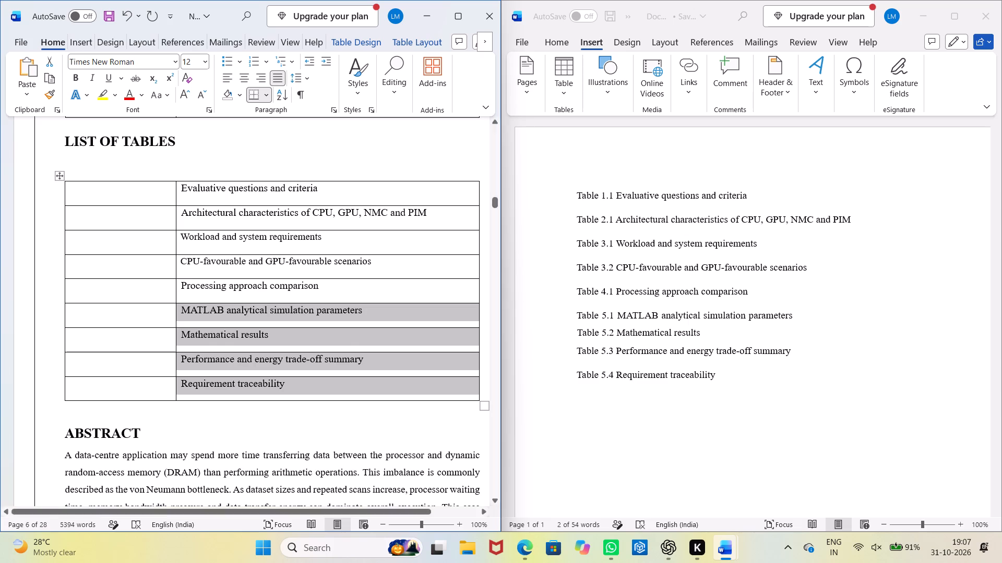
# Copy the word "Table" from the source list into the first column of rows 1 to 3.
pyautogui.click(90, 191)
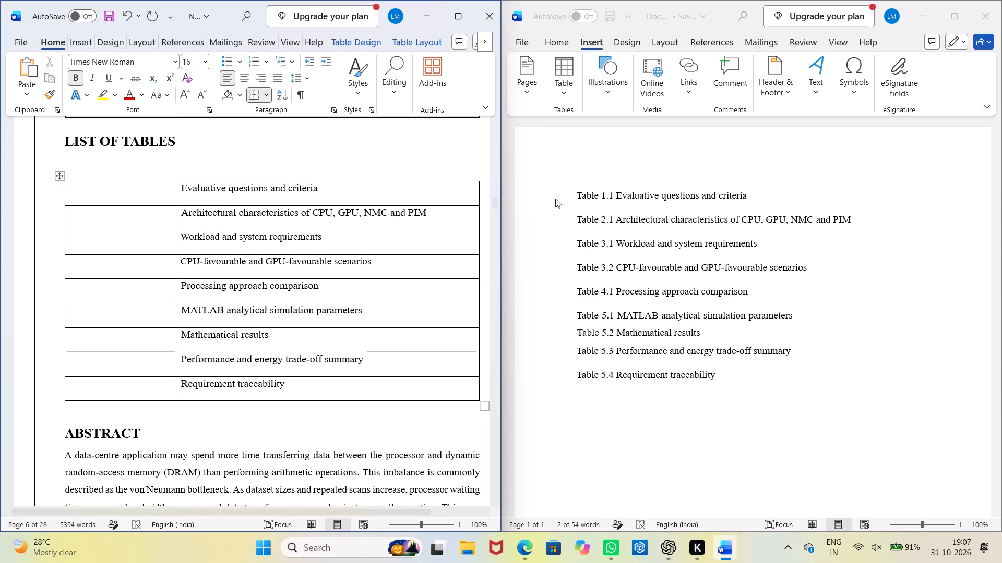
pyautogui.click(599, 196)
pyautogui.moveTo(600, 196); pyautogui.dragTo(589, 191)
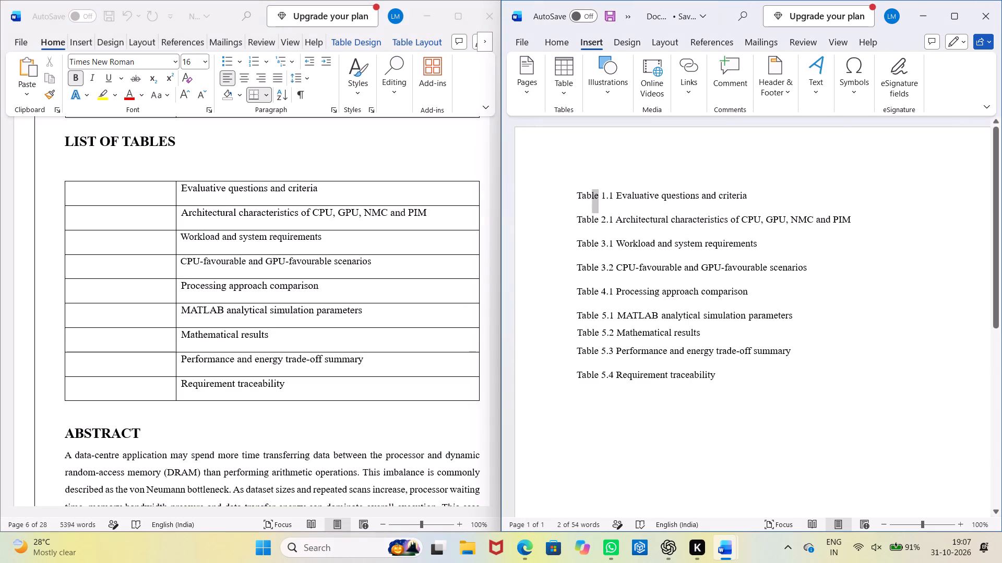
pyautogui.moveTo(589, 191); pyautogui.dragTo(578, 187)
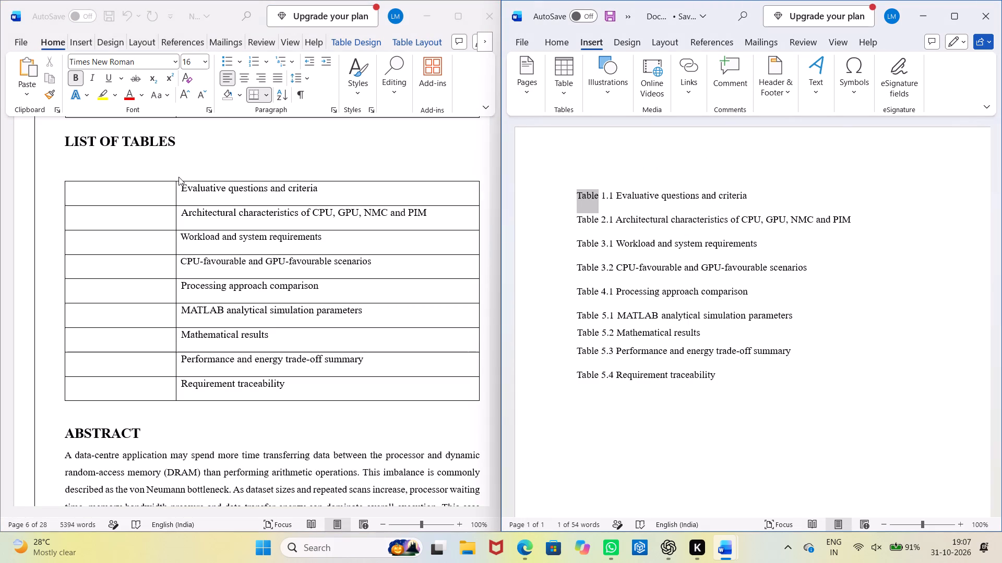
pyautogui.hotkey('ctrl', 'c')
pyautogui.click(94, 195)
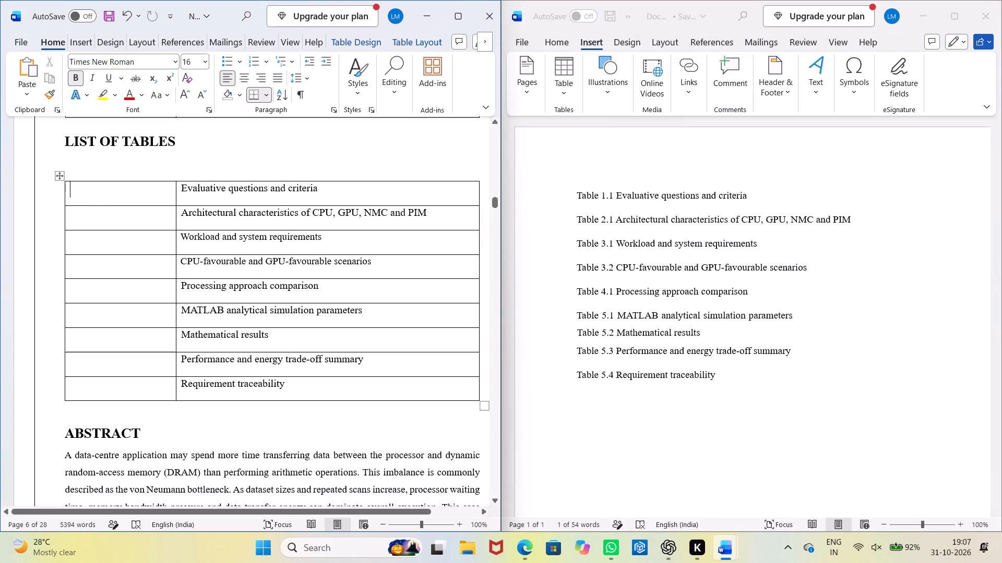
pyautogui.hotkey('ctrl', 'v')
pyautogui.press('Down')
pyautogui.hotkey('ctrl', 'v')
pyautogui.press('Down')
pyautogui.hotkey('ctrl', 'v')
pyautogui.hotkey('ctrl', 'Down')
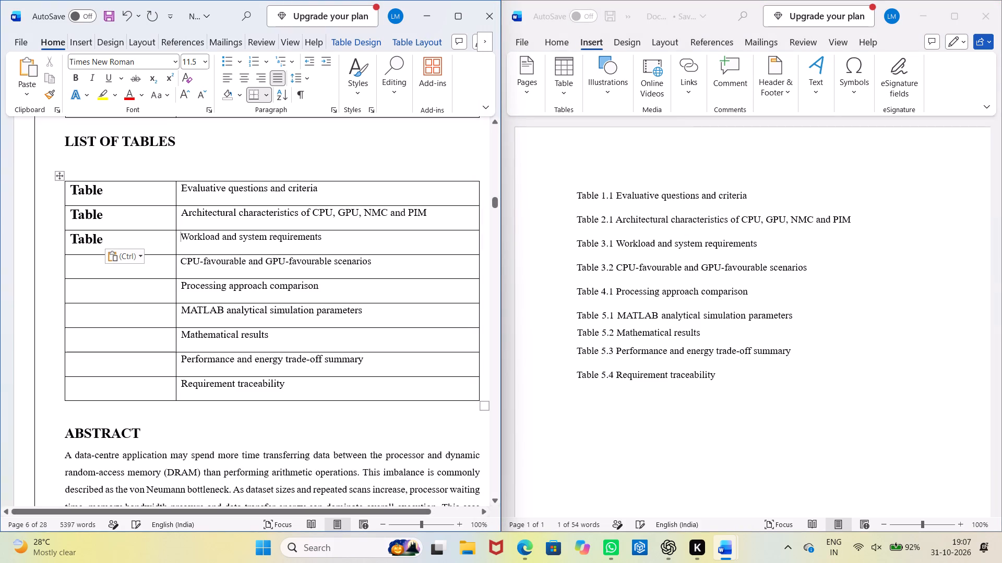
# Paste the copied word "Table" into the first column of rows 4 to 9.
pyautogui.click(92, 266)
pyautogui.click(92, 266)
pyautogui.hotkey('ctrl', 'v')
pyautogui.press('Down')
pyautogui.hotkey('ctrl', 'v')
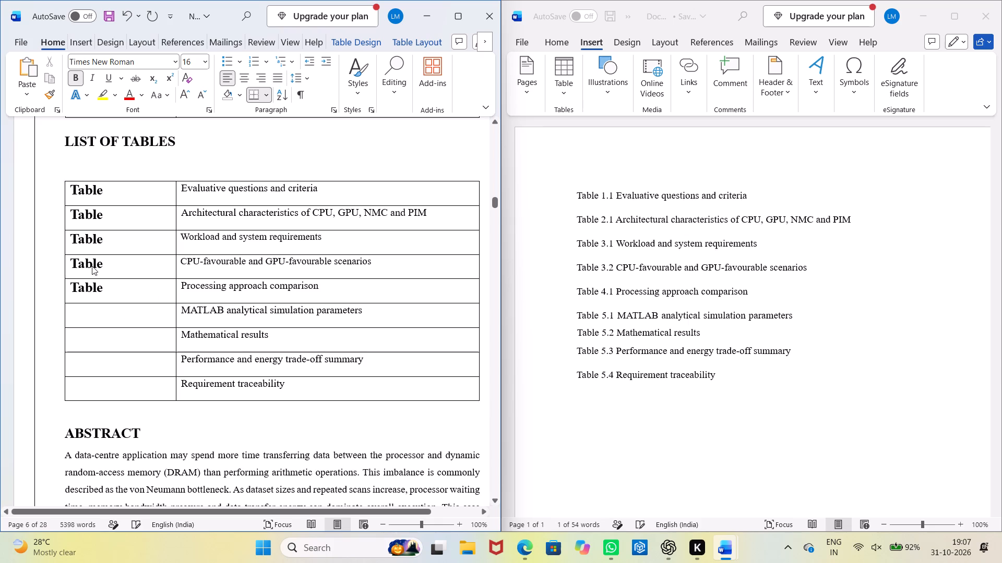
pyautogui.press('Down')
pyautogui.hotkey('ctrl', 'v')
pyautogui.press('Down')
pyautogui.hotkey('ctrl', 'v')
pyautogui.press('Down')
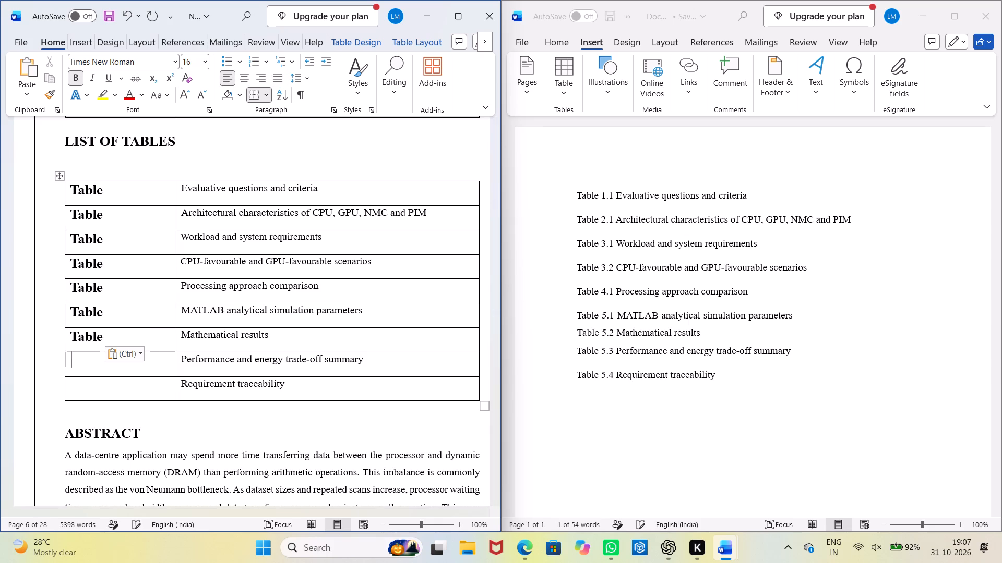
pyautogui.hotkey('ctrl', 'v')
pyautogui.press('Down')
pyautogui.hotkey('ctrl', 'v')
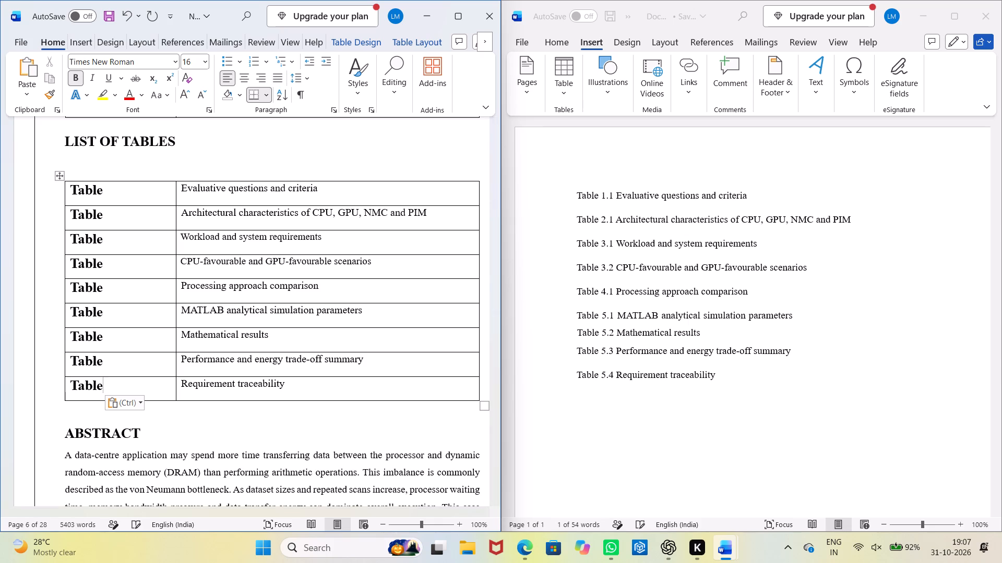
# Add the numbers 1.1 and 2.1 after "Table" in the first column of rows 1 and 2 of the List of Tables.
pyautogui.press('Up')
pyautogui.press('Up')
pyautogui.press('Up')
pyautogui.press('Up')
pyautogui.press('Up')
pyautogui.press('Up')
pyautogui.press('Up')
pyautogui.press('Up')
pyautogui.press('space')
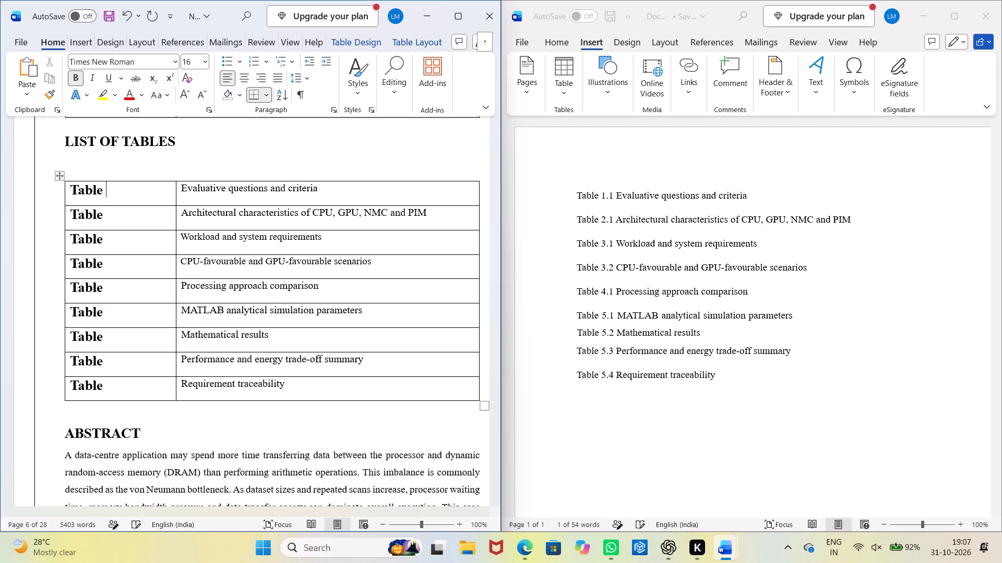
pyautogui.write('1.1')
pyautogui.press('space')
pyautogui.press('Down')
pyautogui.press('space')
pyautogui.write('2.1')
pyautogui.press('space')
# Add the numbers 3.1, 3.2 and 4.1 after "Table" in the first column of rows 3 to 5.
pyautogui.press('Down')
pyautogui.press('space')
pyautogui.write('3.1')
pyautogui.press('space')
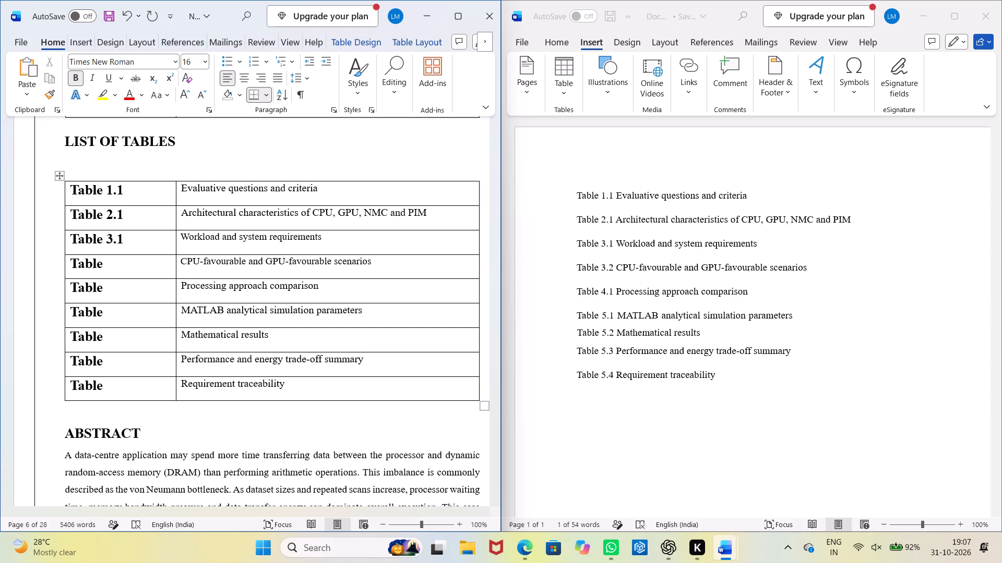
pyautogui.press('Down')
pyautogui.press('space')
pyautogui.write('3.2')
pyautogui.press('Down')
pyautogui.press('space')
pyautogui.write('4.1')
pyautogui.press('space')
# Add the numbers 5.1, 5.2, 5.3 and 5.4 after "Table" in the first column of rows 6 to 9.
pyautogui.press('Down')
pyautogui.press('space')
pyautogui.write('5.1')
pyautogui.press('Down')
pyautogui.press('space')
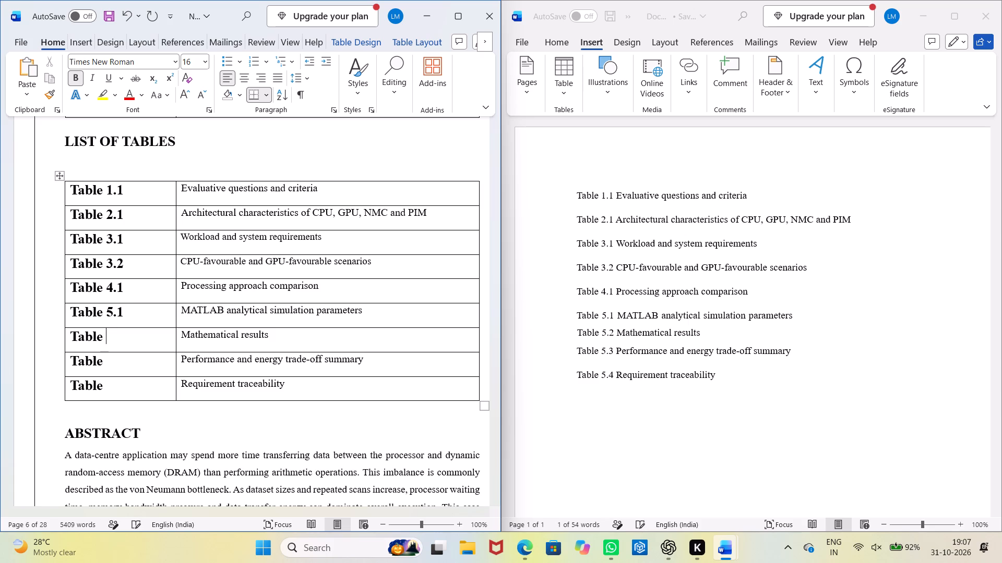
pyautogui.write('5.2')
pyautogui.press('Down')
pyautogui.press('space')
pyautogui.write('5.3')
pyautogui.press('Down')
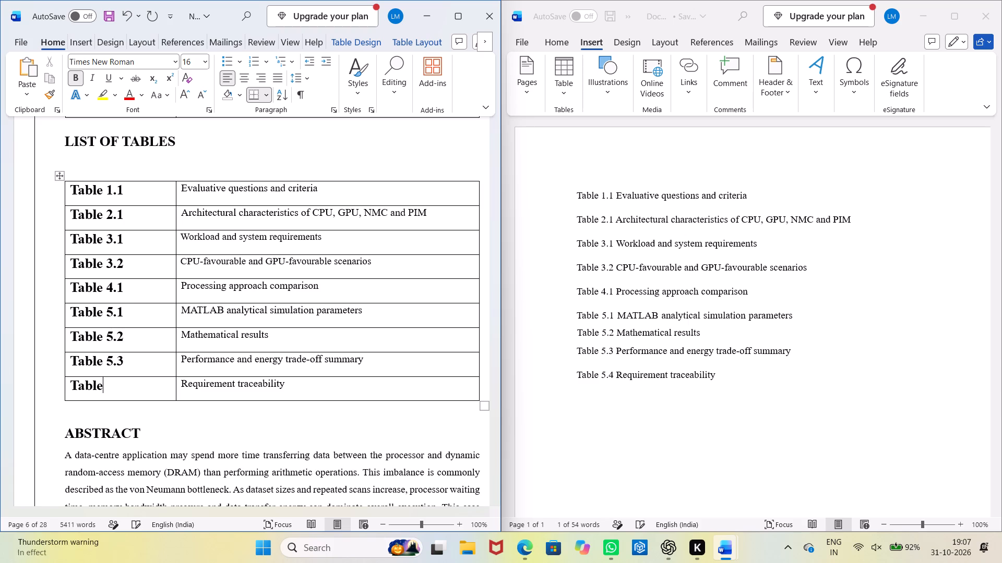
pyautogui.press('space')
pyautogui.write('5.4')
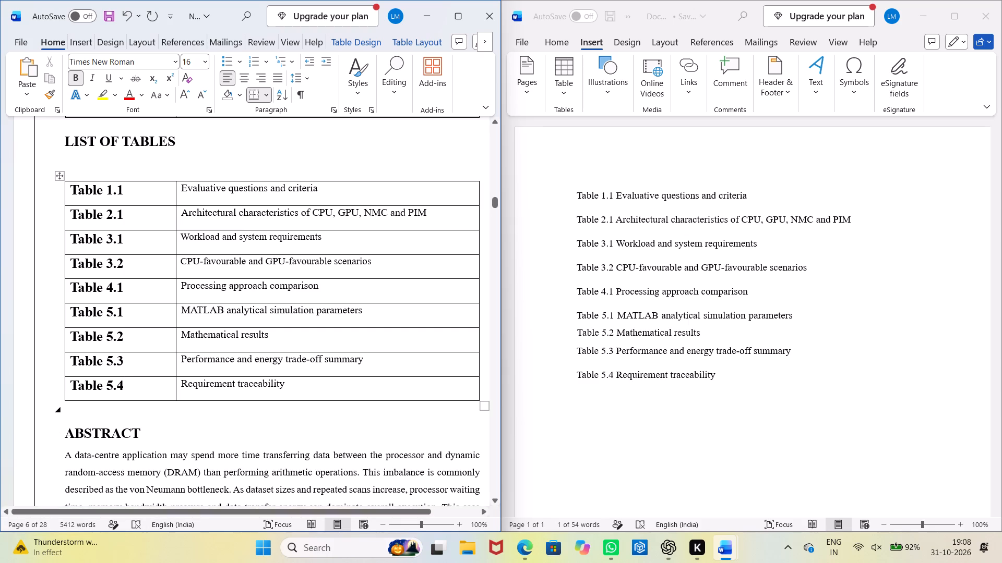
# Format all nine table numbers in the first column as non-bold 12 pt text.
pyautogui.moveTo(145, 388); pyautogui.dragTo(59, 198)
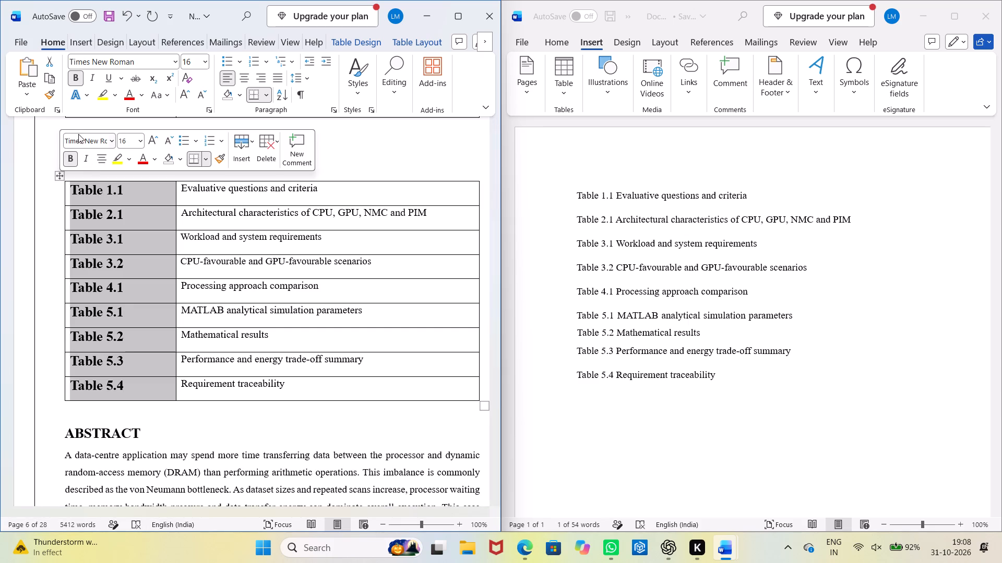
pyautogui.click(69, 154)
pyautogui.click(138, 140)
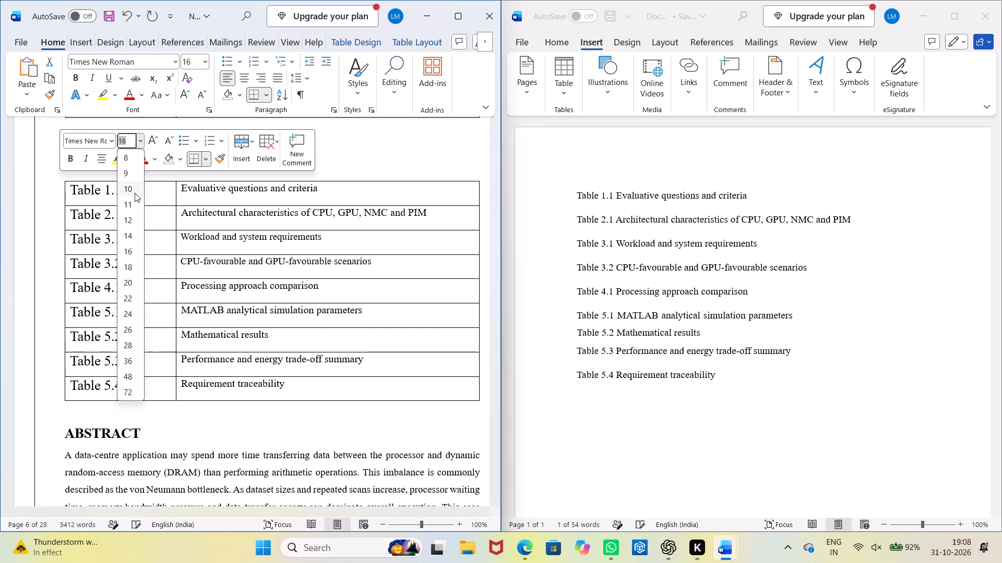
pyautogui.click(135, 220)
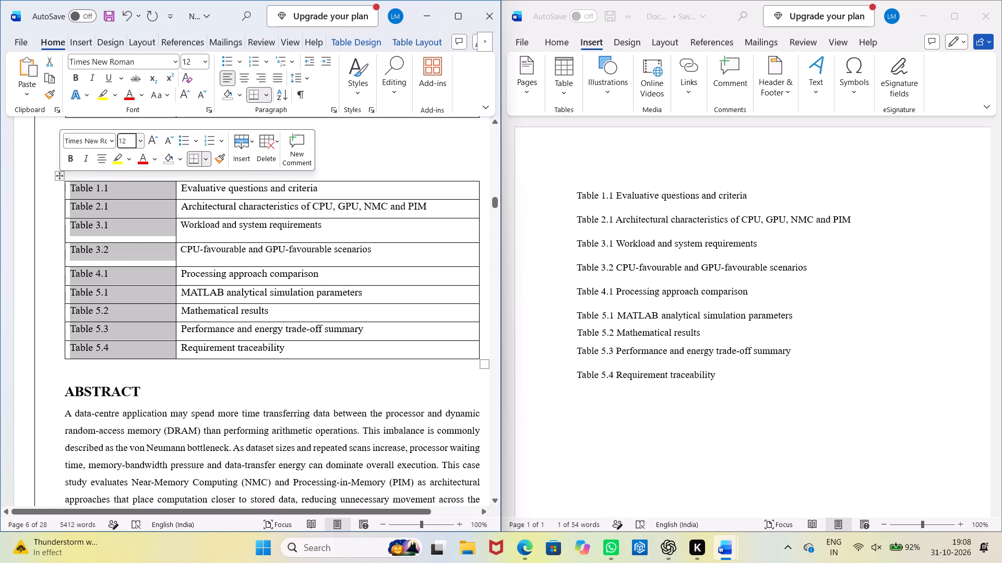
# Delete the blank line between the LIST OF TABLES heading and its table.
pyautogui.click(364, 166)
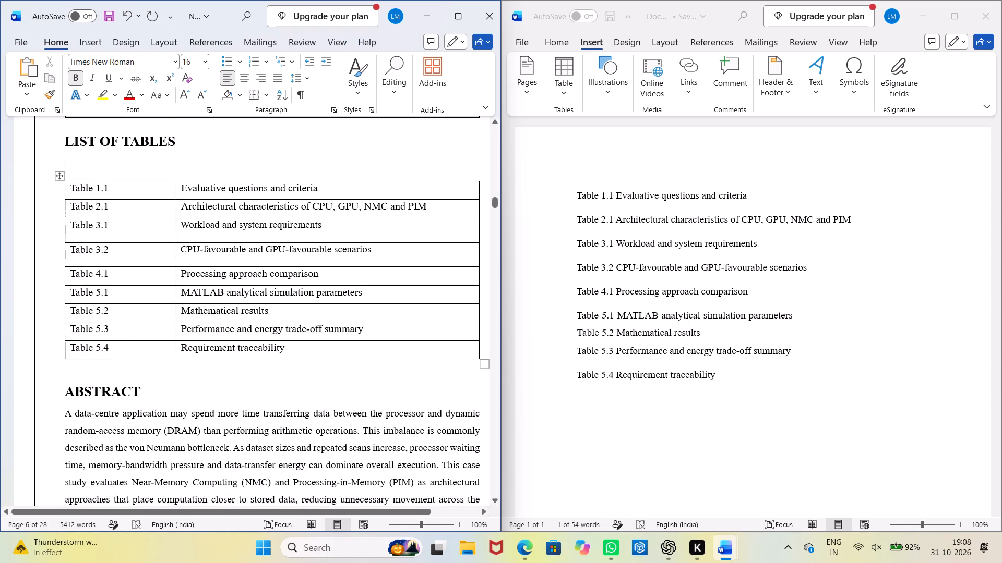
pyautogui.press('BackSpace')
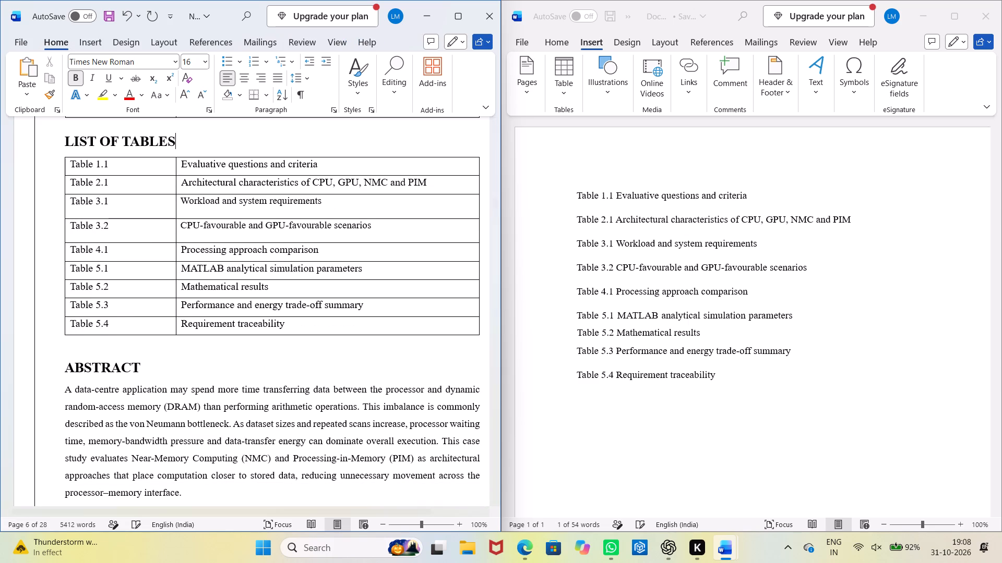
# Centre the TABLE OF CONTENTS heading above the contents table.
pyautogui.scroll(3, 163, 219)
pyautogui.scroll(6, 195, 266)
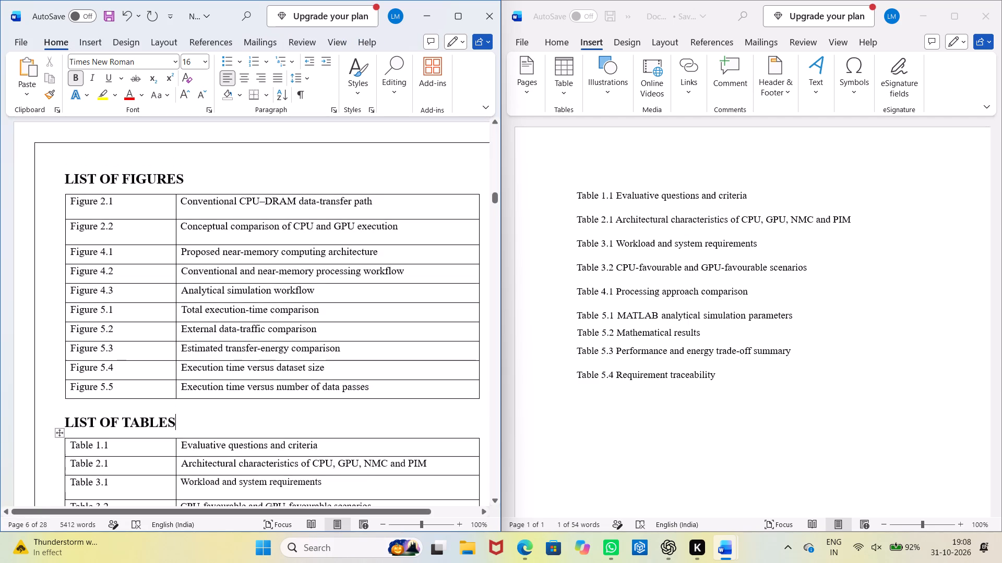
pyautogui.scroll(-8, 209, 426)
pyautogui.scroll(4, 209, 426)
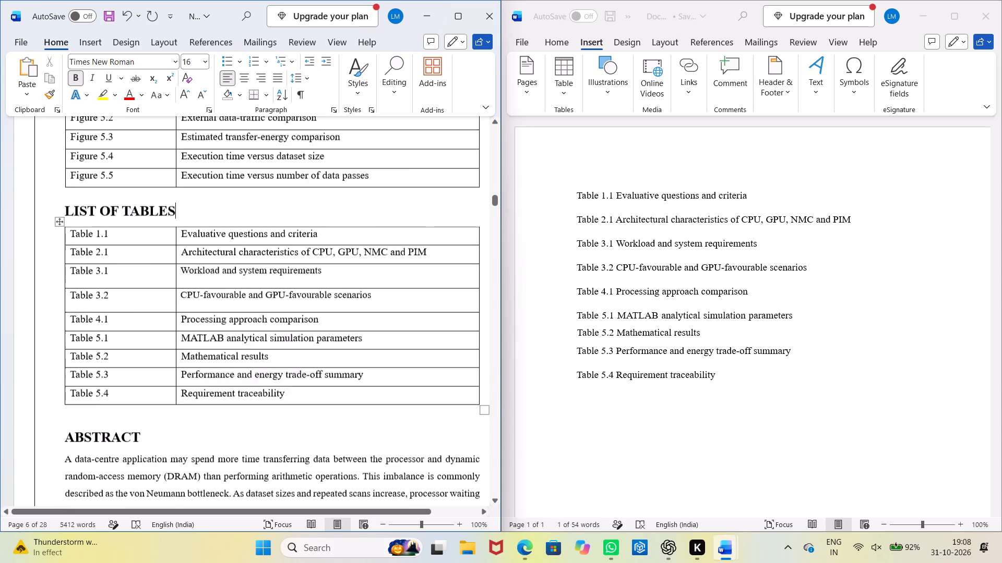
pyautogui.scroll(20, 192, 325)
pyautogui.scroll(11, 192, 325)
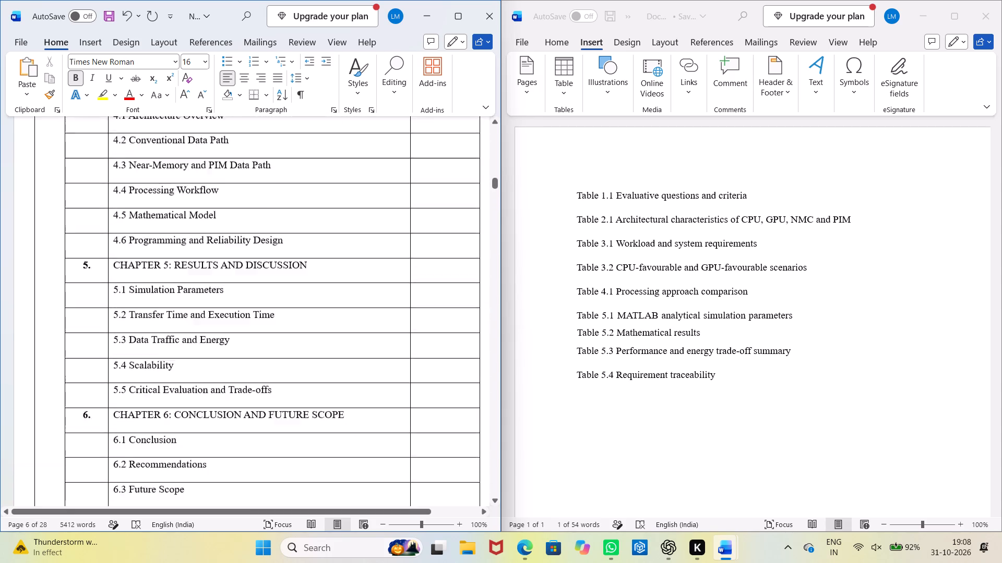
pyautogui.scroll(20, 192, 325)
pyautogui.scroll(10, 192, 325)
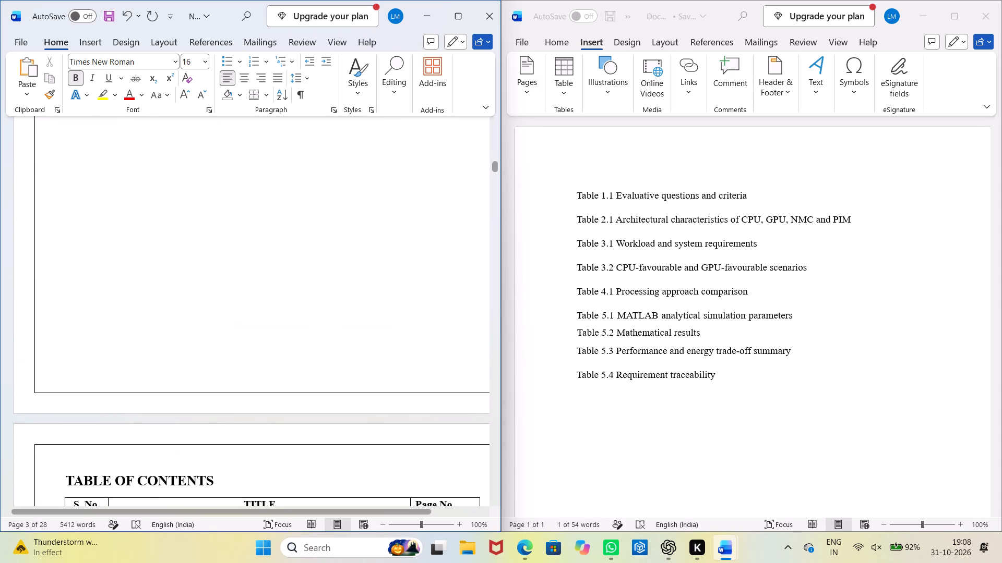
pyautogui.moveTo(269, 483); pyautogui.dragTo(64, 482)
pyautogui.click(243, 83)
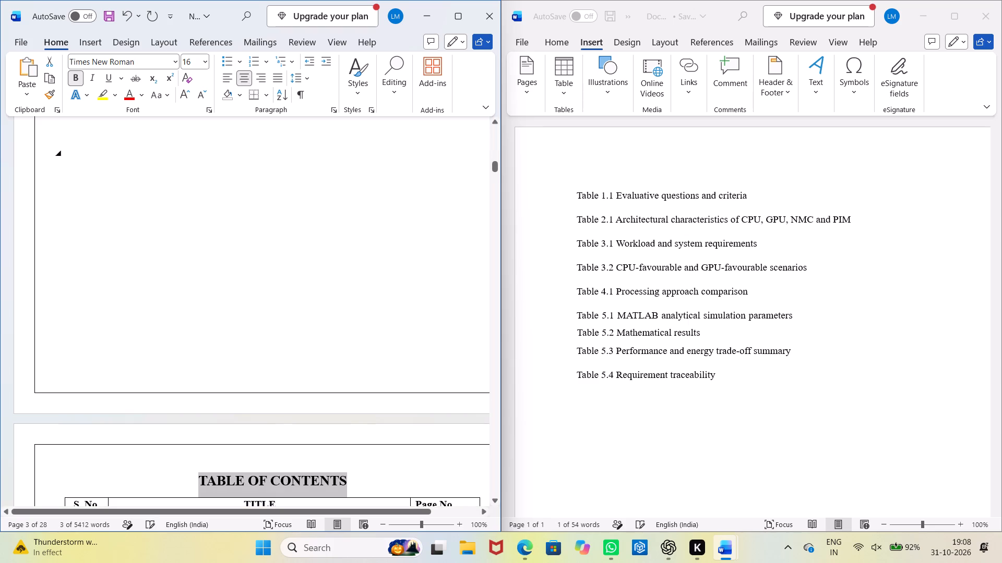
# Centre the LIST OF FIGURES heading above its table.
pyautogui.scroll(-20, 280, 308)
pyautogui.scroll(-20, 280, 308)
pyautogui.scroll(-3, 280, 308)
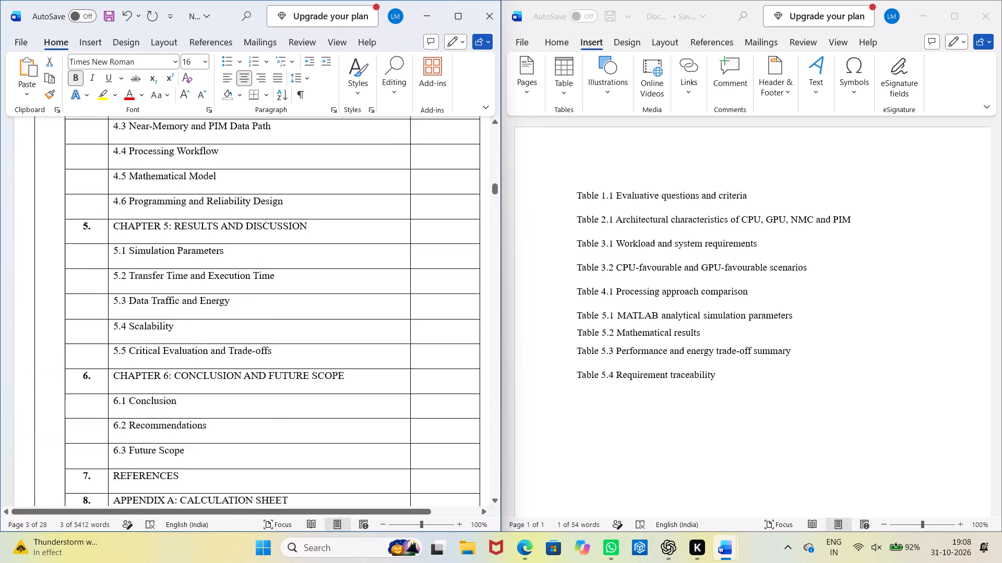
pyautogui.scroll(-14, 292, 320)
pyautogui.moveTo(226, 173); pyautogui.dragTo(202, 169)
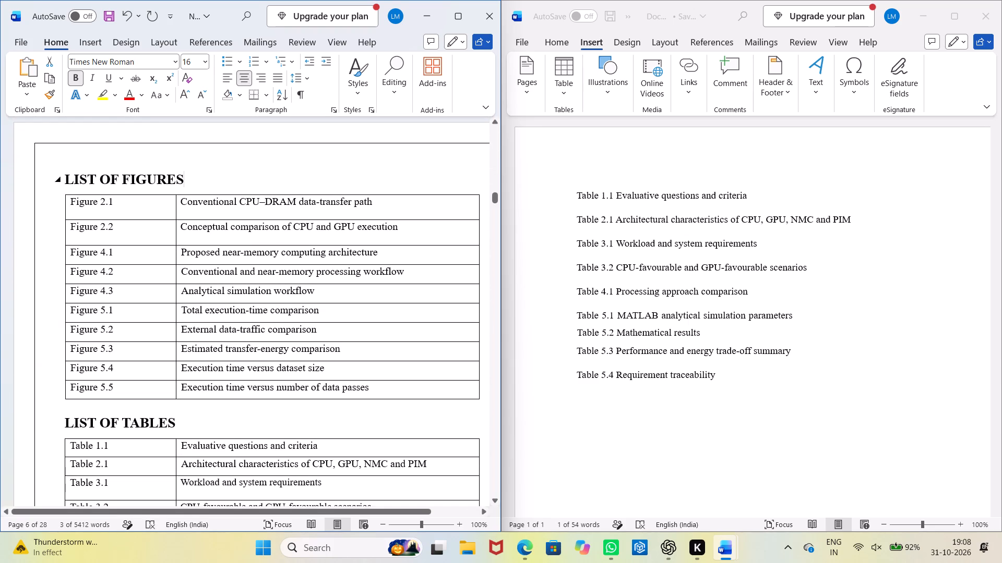
pyautogui.moveTo(202, 169); pyautogui.dragTo(80, 166)
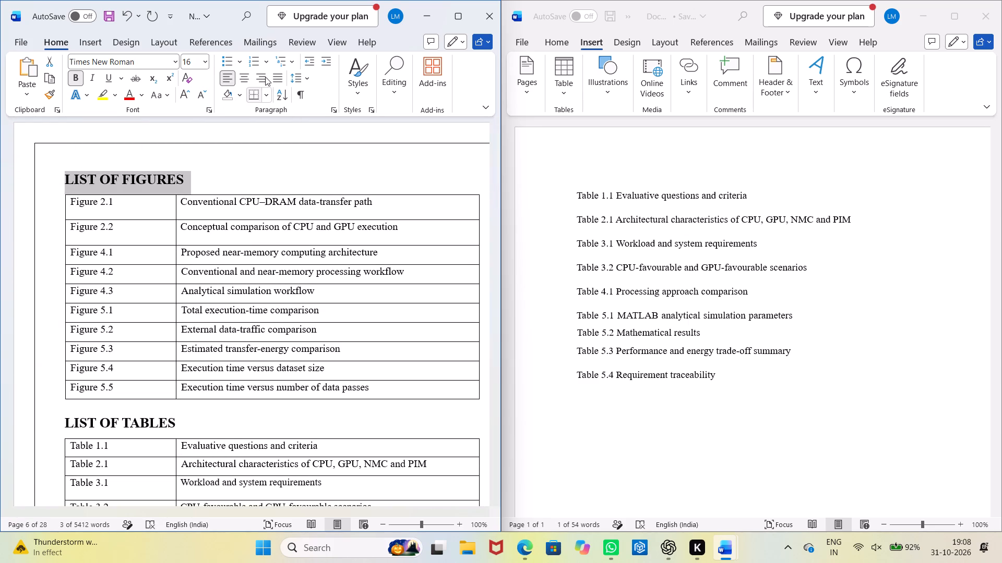
pyautogui.click(245, 74)
# Centre the LIST OF TABLES heading above its table.
pyautogui.scroll(-4, 259, 231)
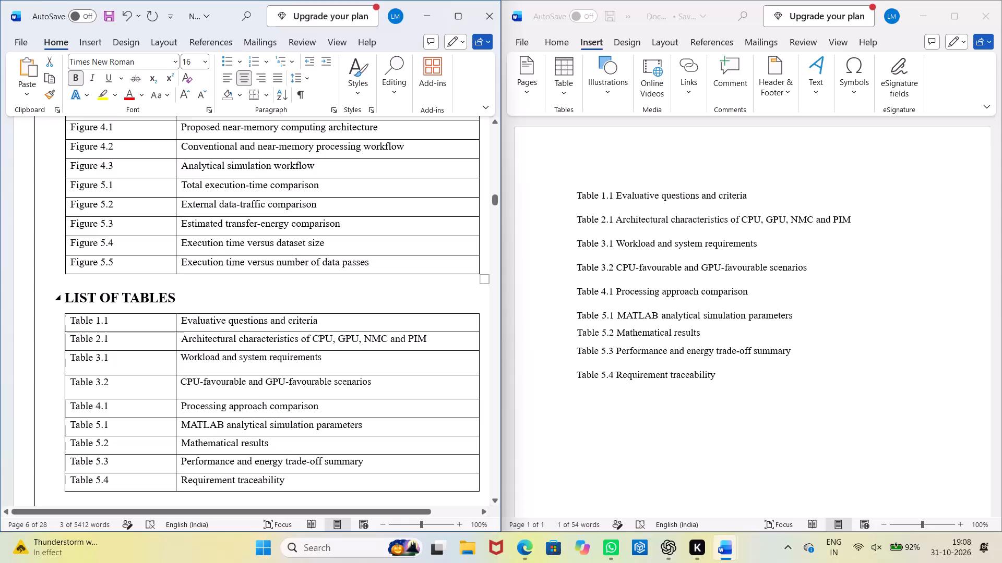
pyautogui.moveTo(188, 302); pyautogui.dragTo(53, 292)
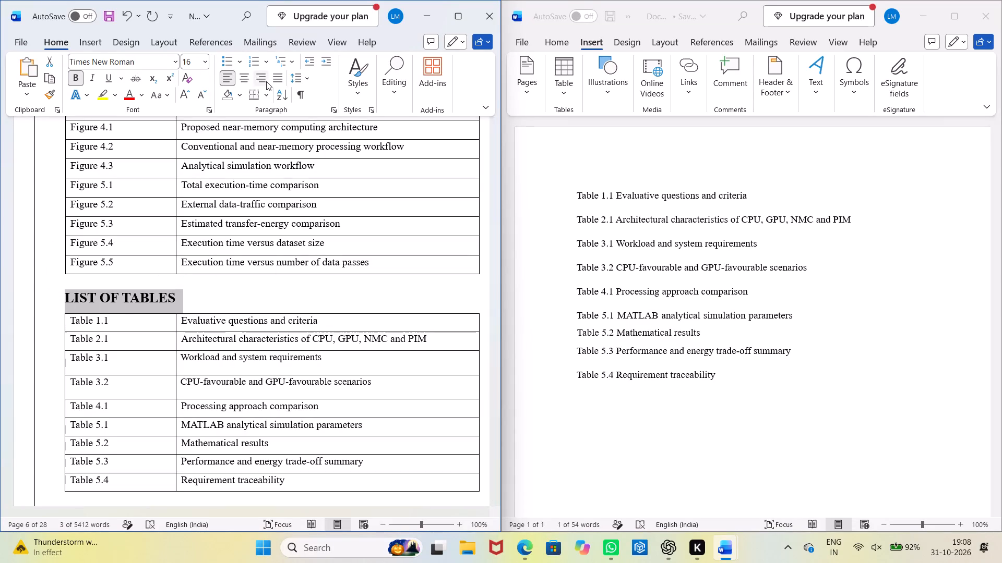
pyautogui.click(245, 79)
# Insert two blank lines between the List of Figures table and the LIST OF TABLES heading.
pyautogui.click(214, 280)
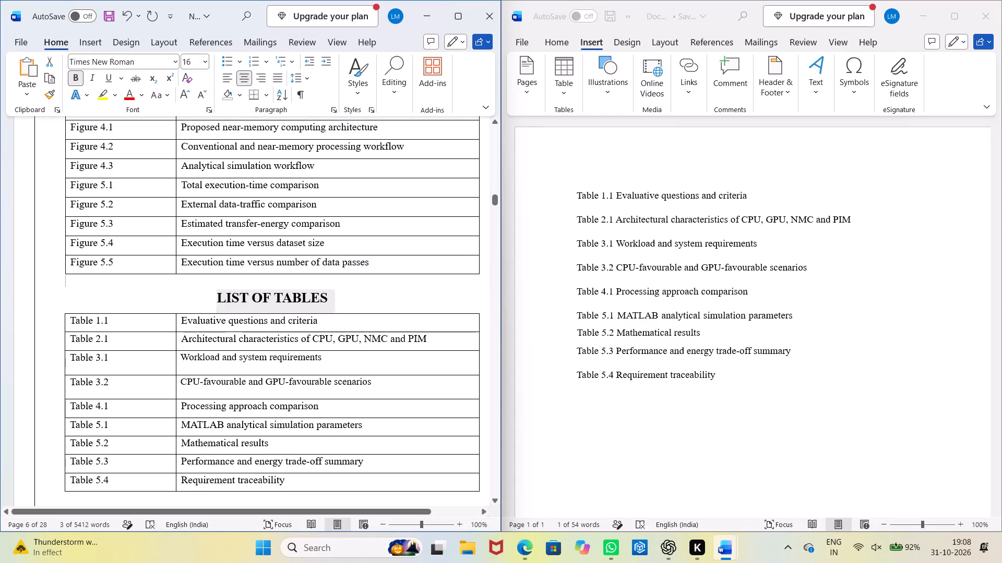
pyautogui.press('Return')
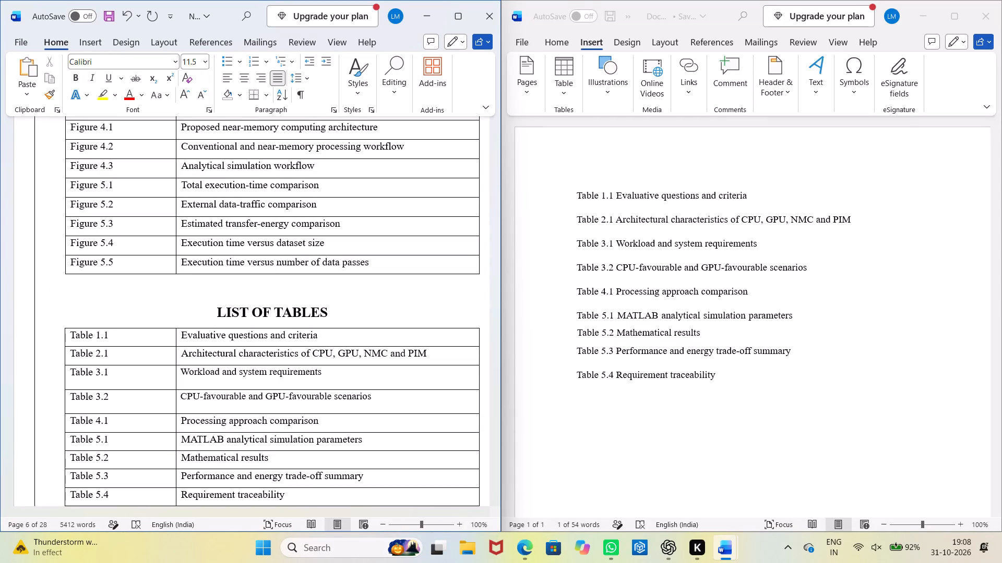
pyautogui.press('Return')
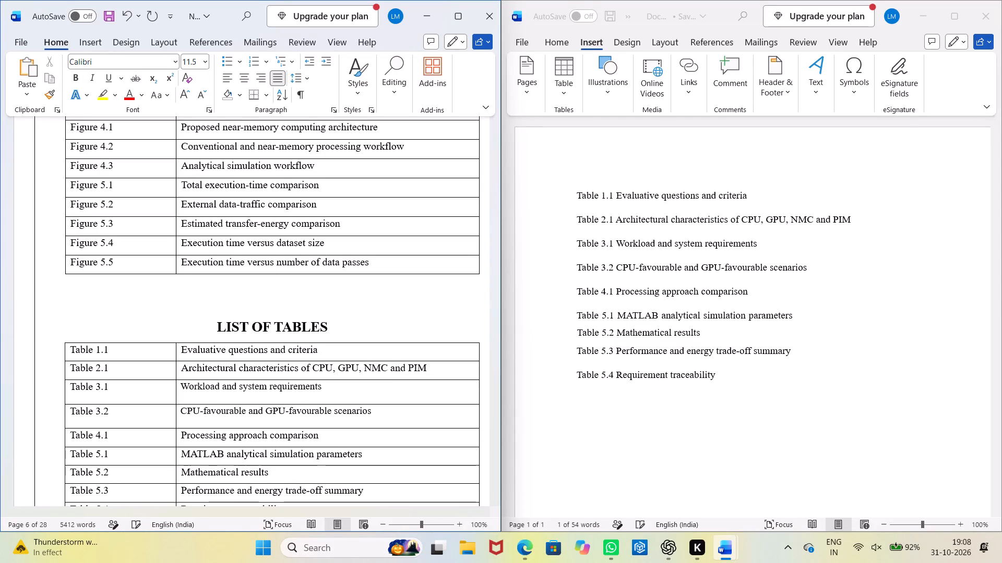
pyautogui.scroll(-10, 410, 338)
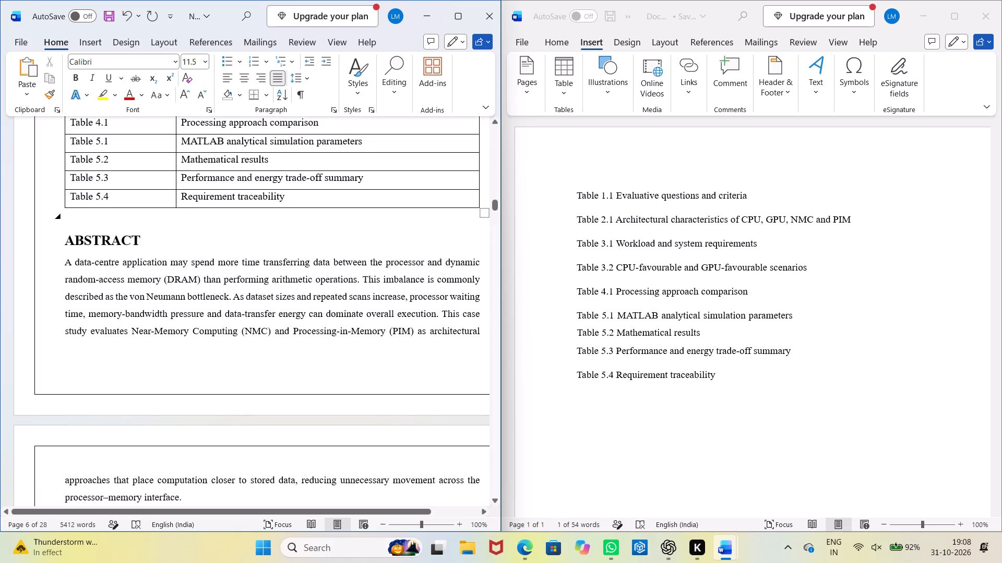
# Insert seven blank lines below the List of Tables table to move the ABSTRACT heading onto the next page.
pyautogui.click(158, 215)
pyautogui.press('Return')
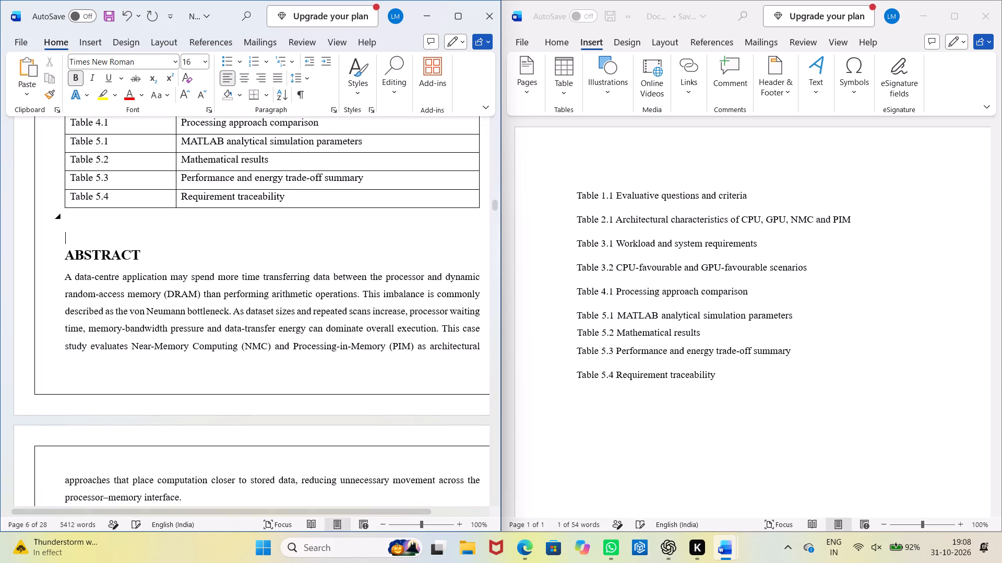
pyautogui.press('Return')
pyautogui.press('Return')
pyautogui.press('Return')
pyautogui.press('Return')
pyautogui.press('Return')
pyautogui.press('Return')
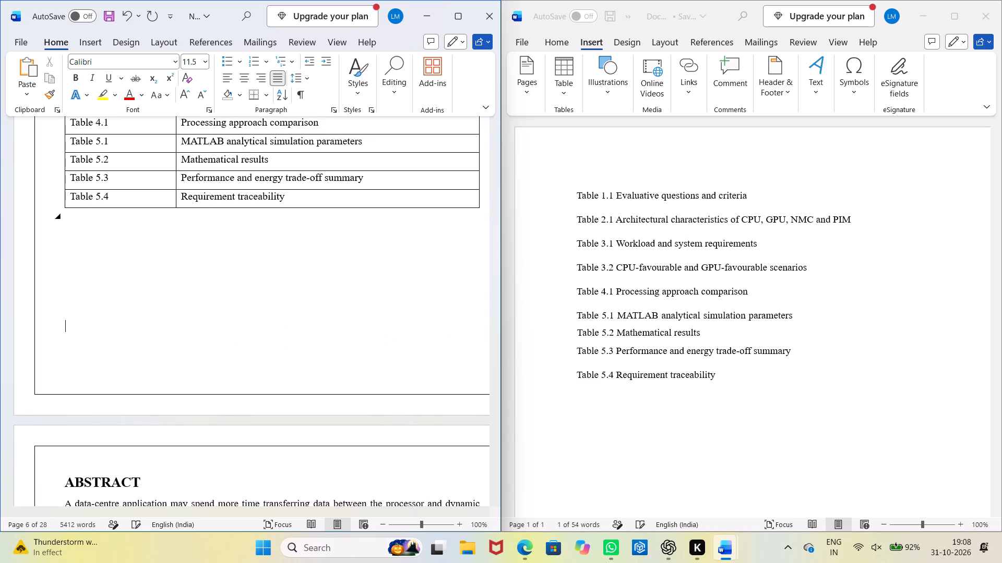
# Review the front-matter layout from the List of Tables back through the contents table to the ACKNOWLEDGEMENT page.
pyautogui.scroll(-2, 166, 250)
pyautogui.scroll(14, 167, 251)
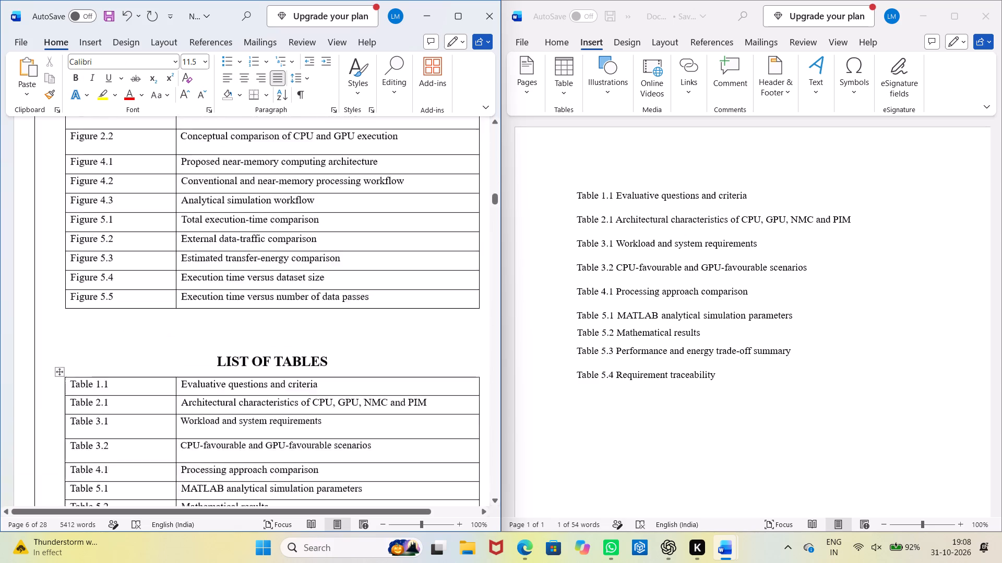
pyautogui.scroll(13, 168, 251)
pyautogui.scroll(12, 168, 251)
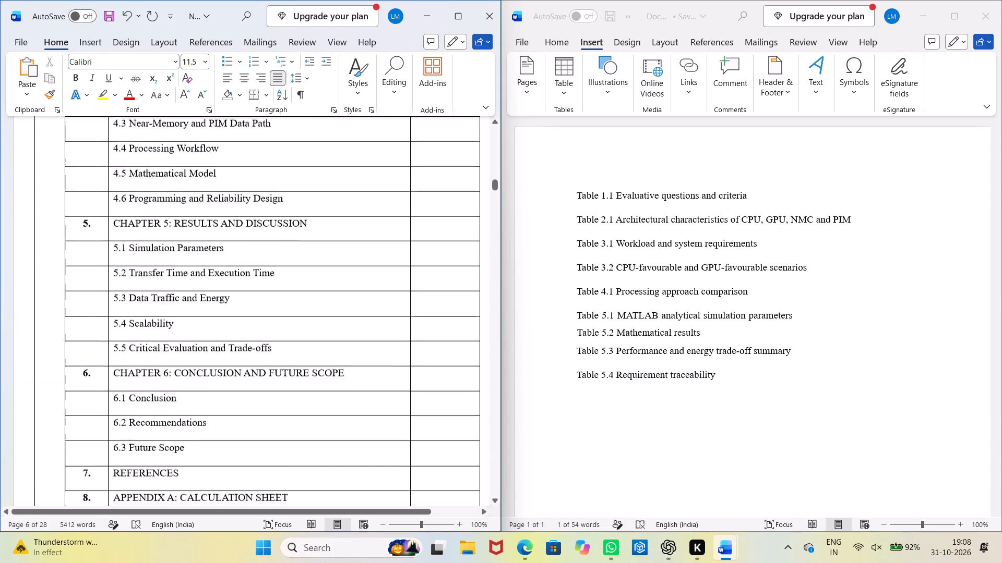
pyautogui.scroll(20, 168, 251)
pyautogui.scroll(15, 168, 251)
pyautogui.scroll(7, 168, 251)
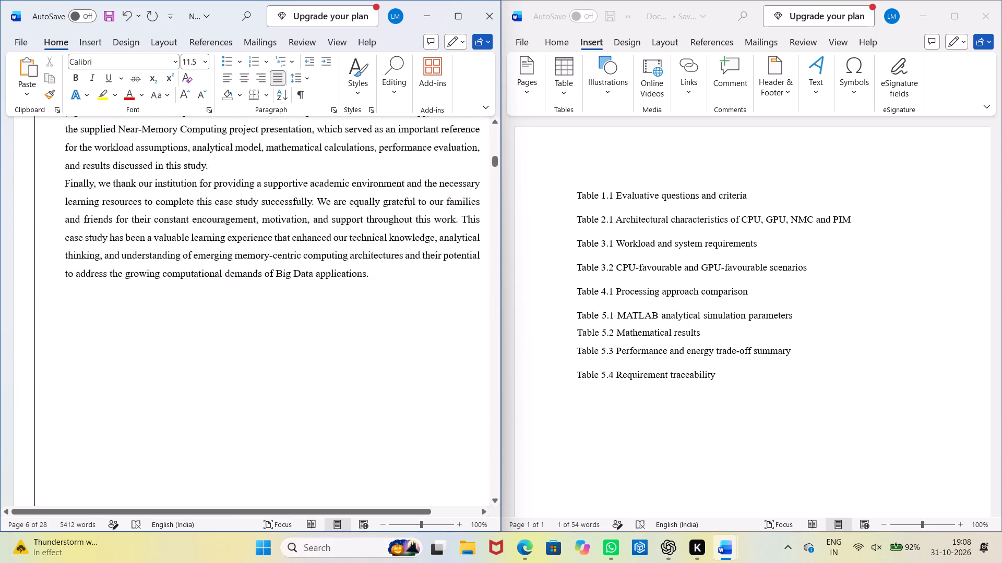
pyautogui.scroll(10, 168, 251)
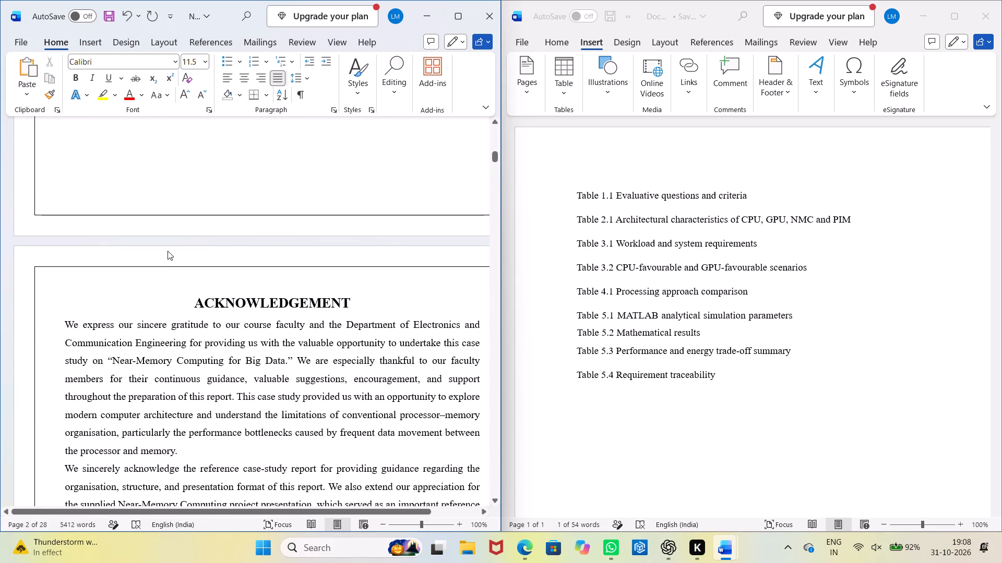
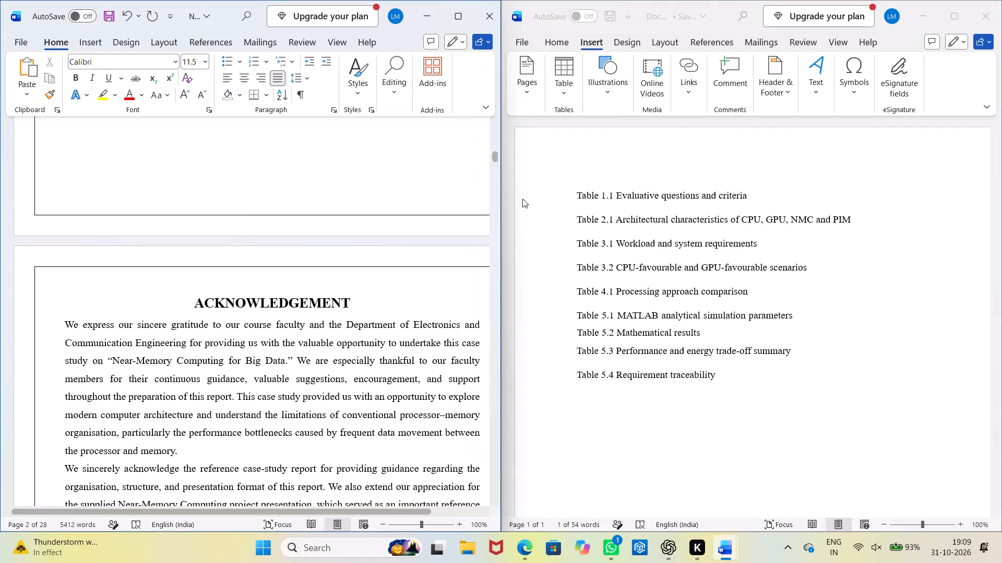
# Close the scratch document of table captions without saving it and expand the report window to full screen.
pyautogui.scroll(-4, 407, 300)
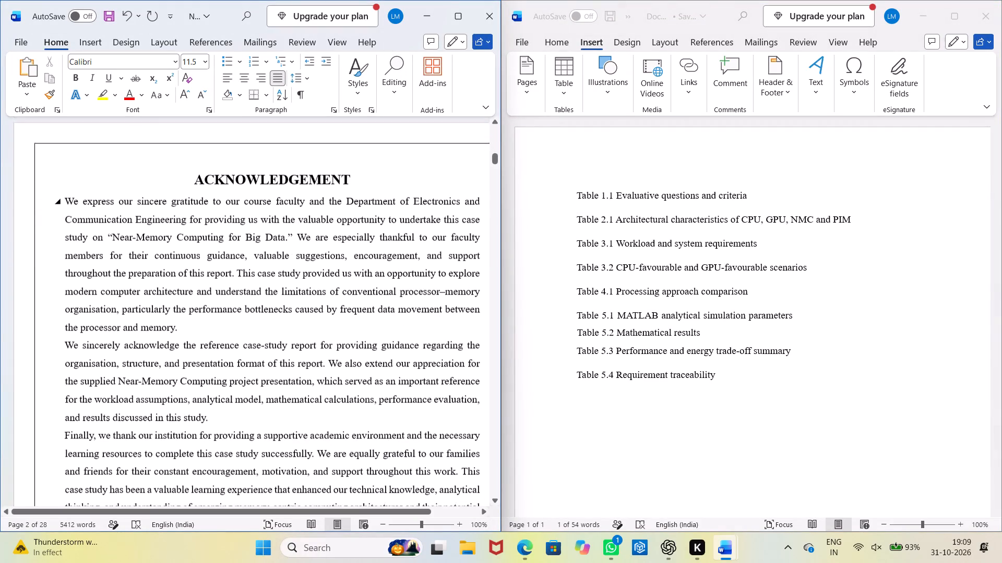
pyautogui.click(993, 11)
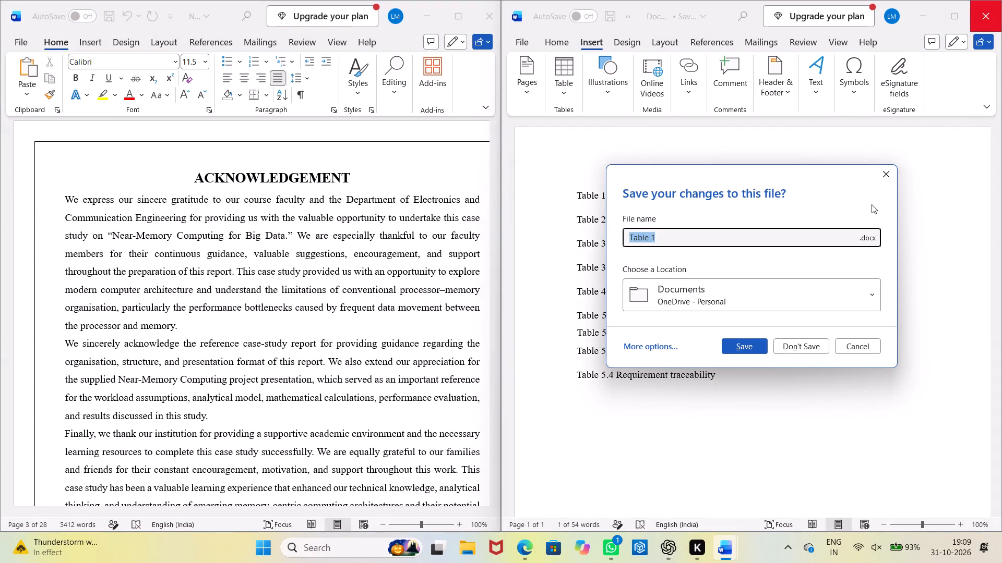
pyautogui.click(810, 351)
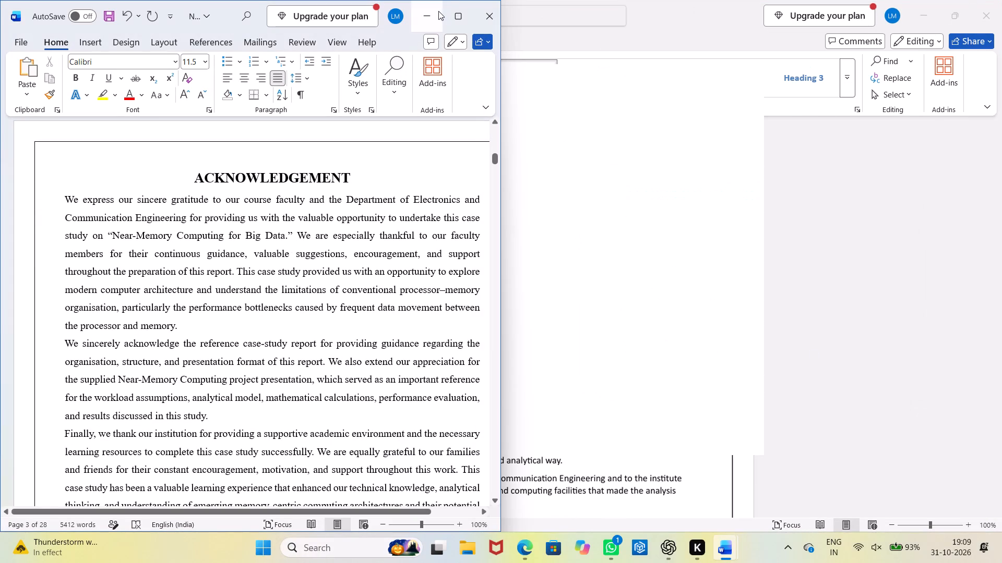
pyautogui.click(450, 9)
# Review the report's front matter from the cover page through the contents and lists to the end of the abstract.
pyautogui.scroll(11, 558, 167)
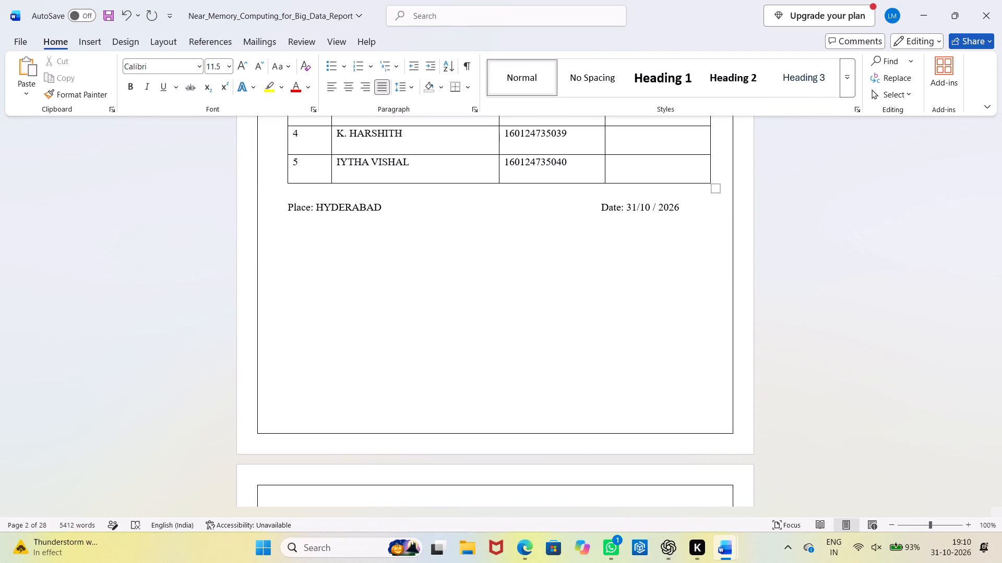
pyautogui.scroll(17, 558, 167)
pyautogui.scroll(8, 558, 167)
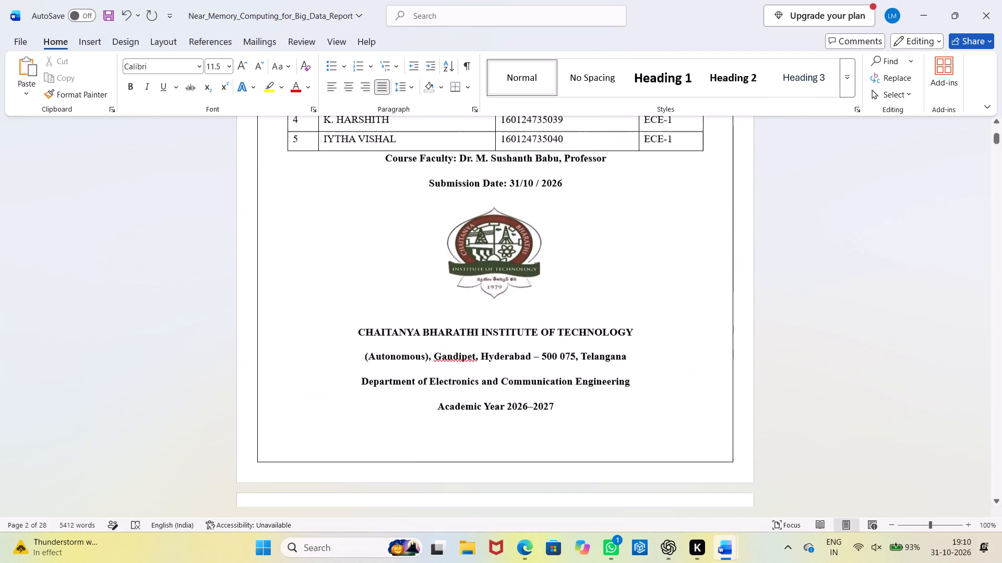
pyautogui.scroll(13, 558, 167)
pyautogui.scroll(8, 558, 167)
pyautogui.scroll(-4, 558, 261)
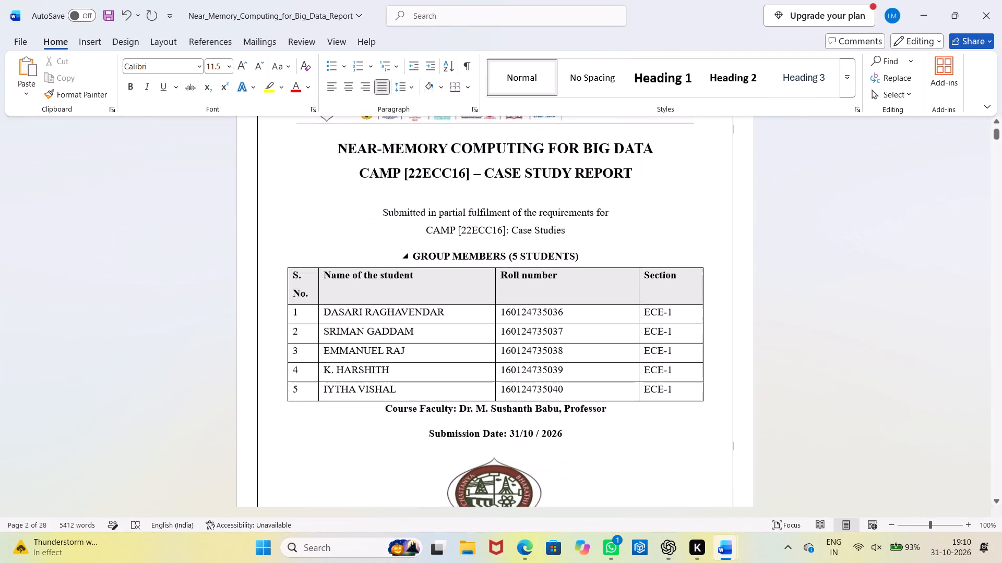
pyautogui.scroll(-15, 558, 261)
pyautogui.scroll(-20, 558, 261)
pyautogui.scroll(-5, 558, 261)
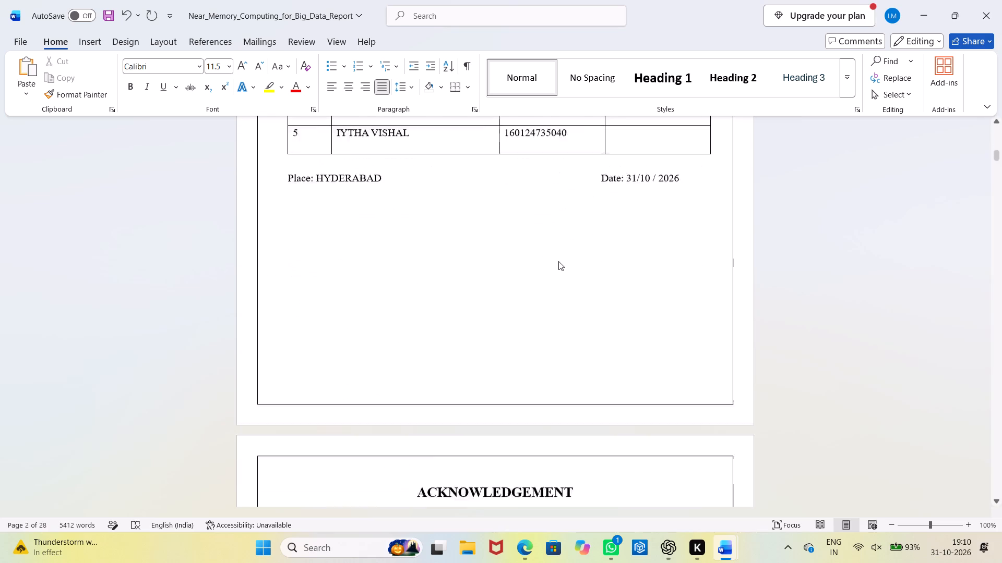
pyautogui.scroll(-10, 558, 261)
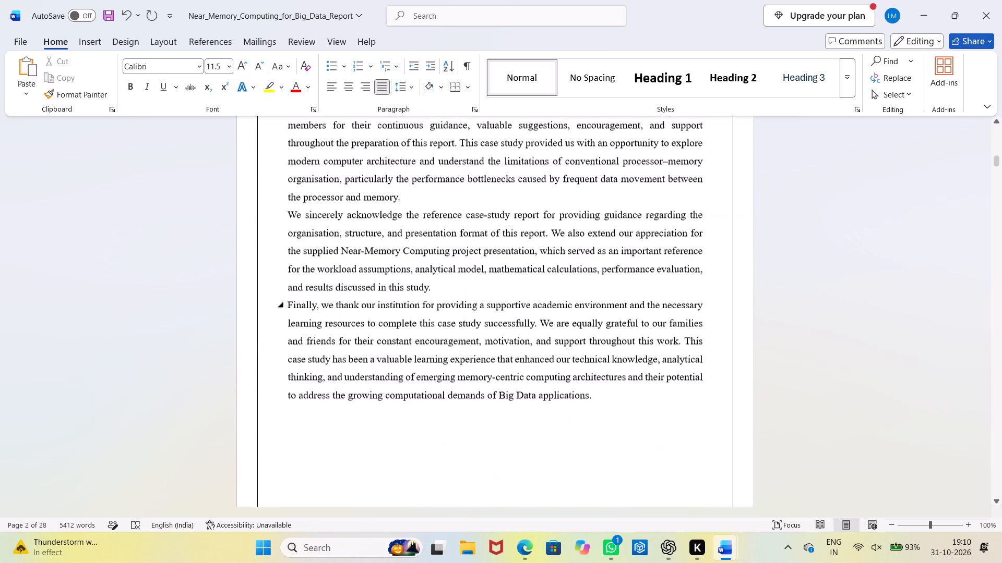
pyautogui.scroll(-17, 558, 261)
pyautogui.scroll(-9, 549, 273)
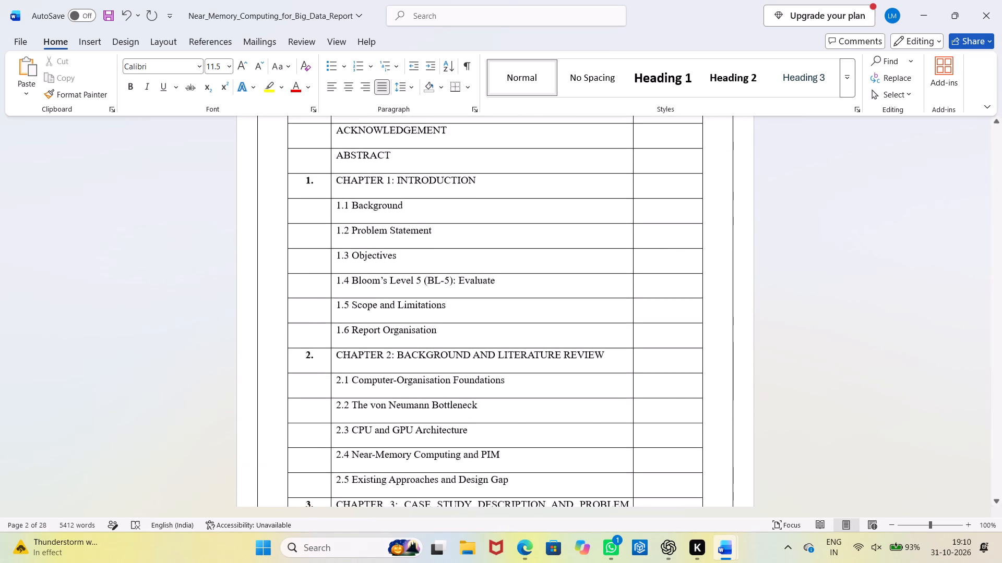
pyautogui.scroll(-15, 549, 273)
pyautogui.scroll(-20, 548, 273)
pyautogui.scroll(-3, 548, 273)
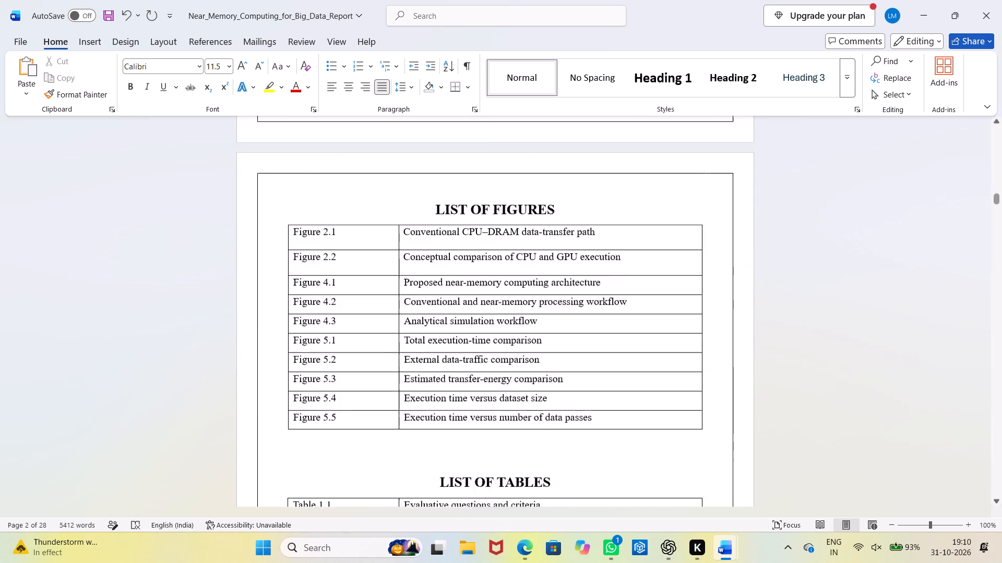
pyautogui.scroll(-20, 548, 273)
pyautogui.scroll(-13, 548, 273)
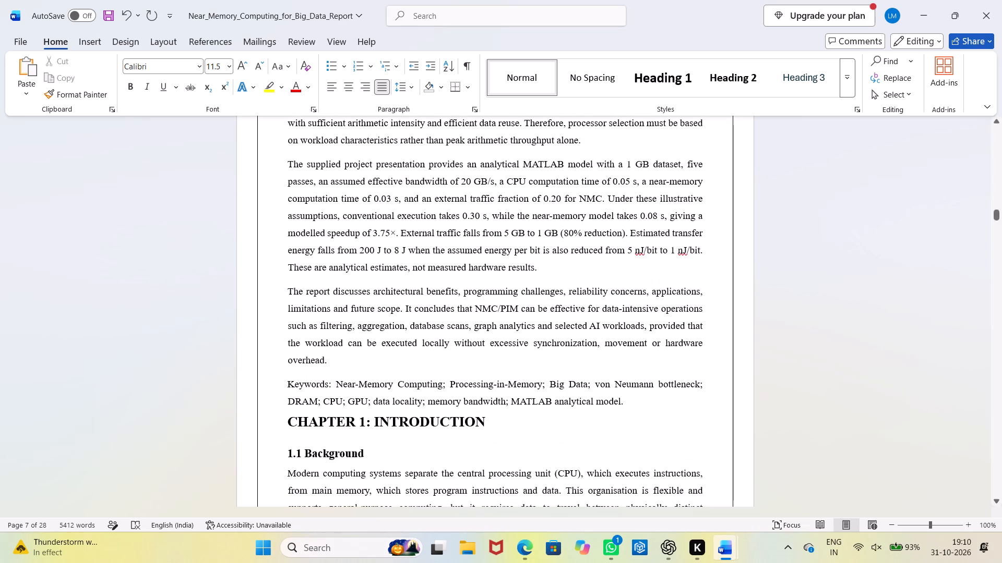
# Copy the whole abstract section, from the ABSTRACT heading through the Keywords paragraph.
pyautogui.moveTo(628, 403); pyautogui.dragTo(459, 289)
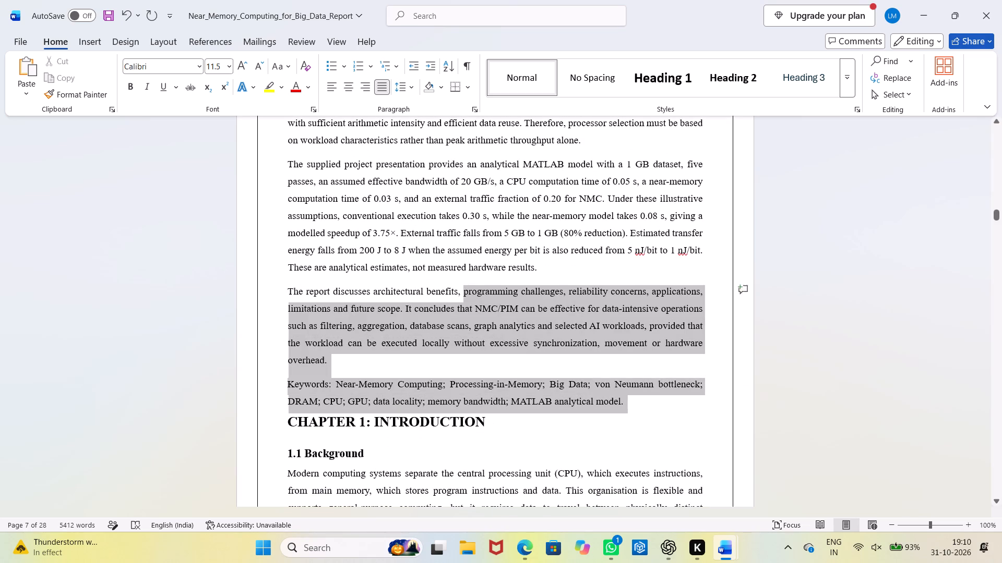
pyautogui.moveTo(459, 289); pyautogui.dragTo(438, 120)
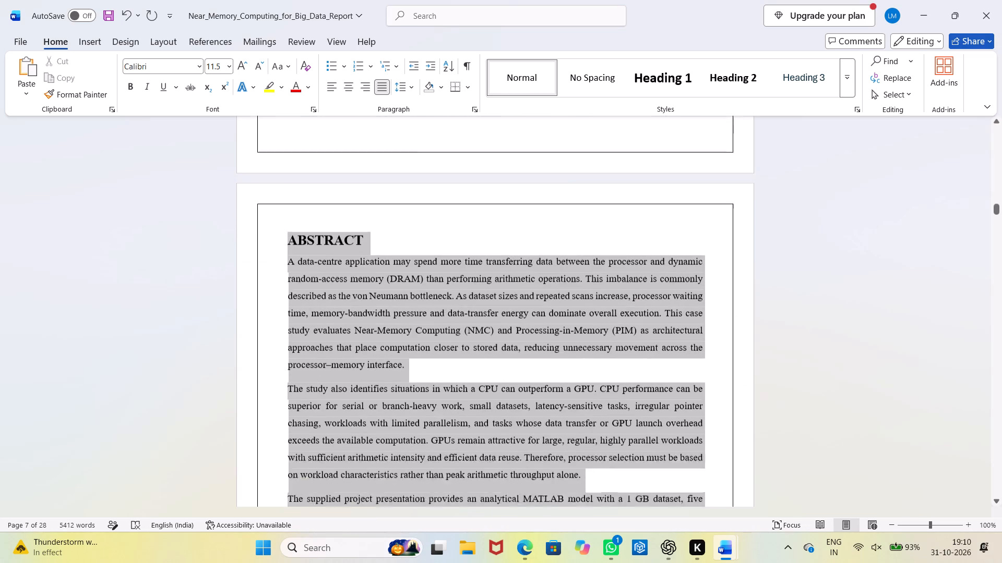
pyautogui.moveTo(438, 120); pyautogui.dragTo(297, 287)
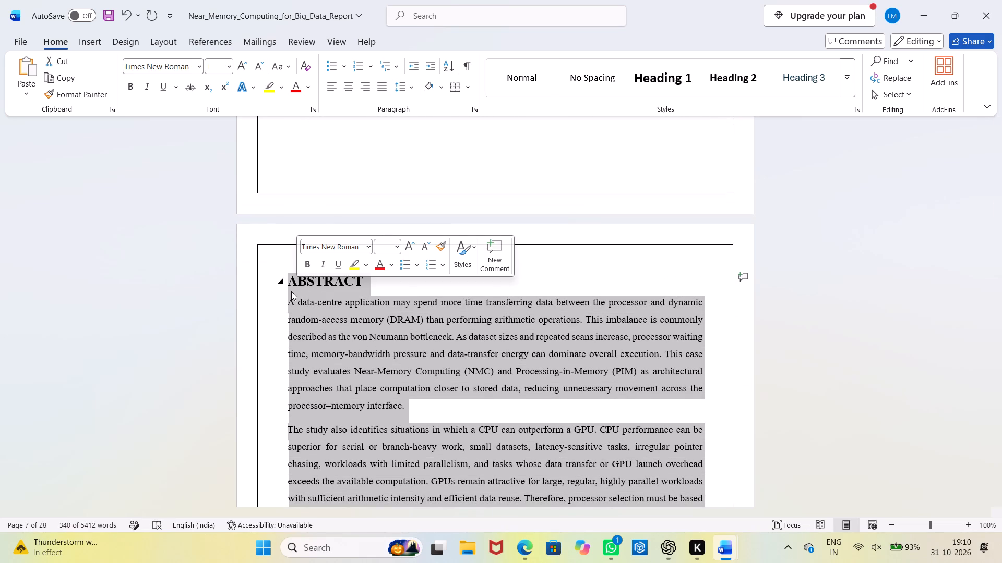
pyautogui.hotkey('ctrl', 'c')
# Insert a page break at the end of the ACKNOWLEDGEMENT page, just before the TABLE OF CONTENTS page.
pyautogui.scroll(20, 328, 313)
pyautogui.scroll(2, 328, 313)
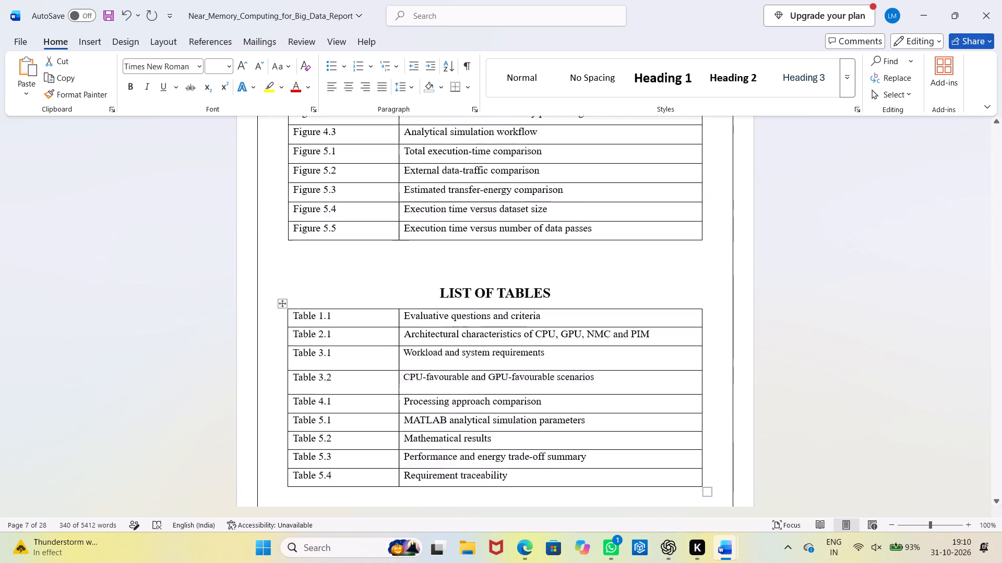
pyautogui.scroll(20, 328, 313)
pyautogui.scroll(20, 328, 313)
pyautogui.scroll(9, 328, 313)
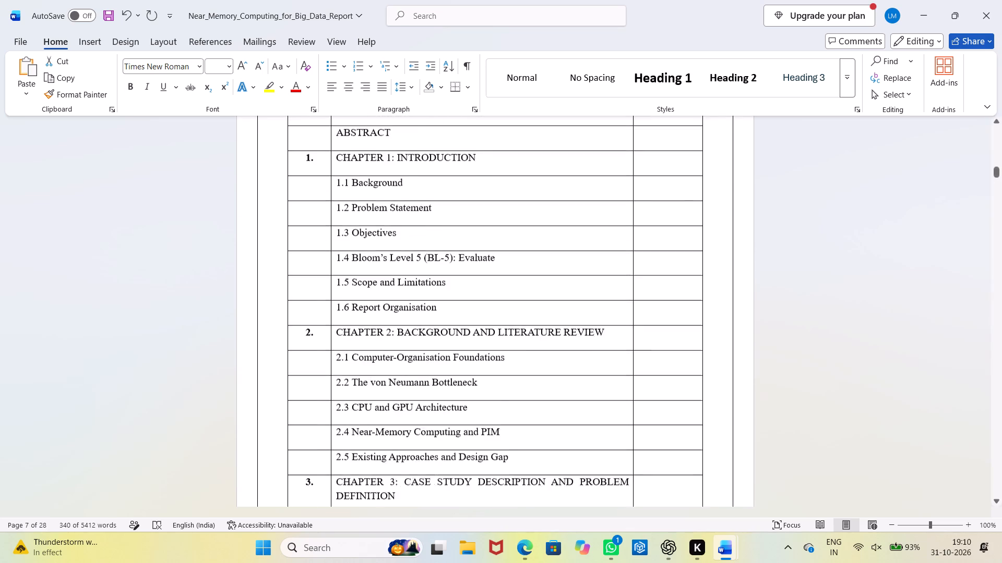
pyautogui.scroll(14, 328, 313)
pyautogui.scroll(-6, 330, 314)
pyautogui.scroll(-2, 338, 377)
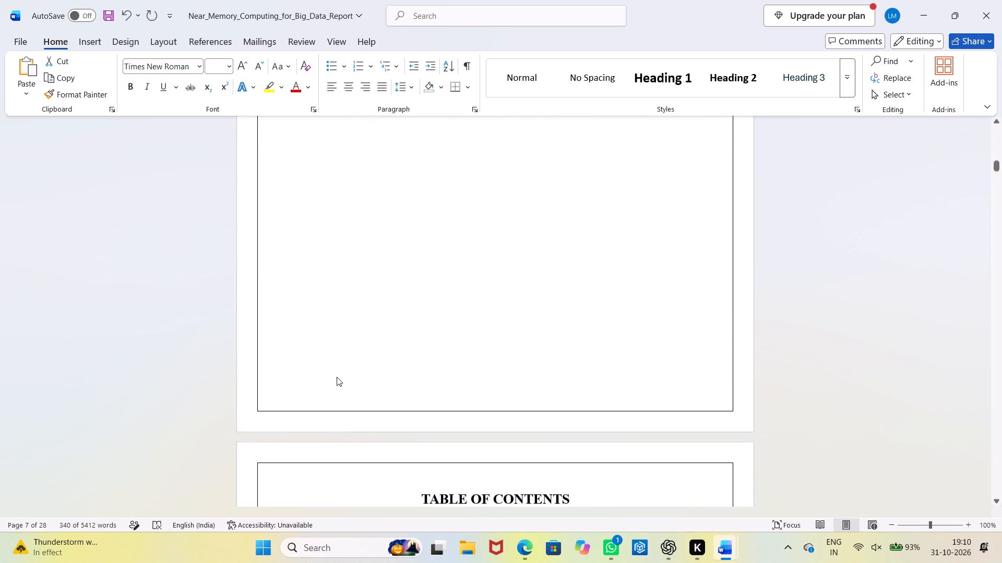
pyautogui.click(333, 369)
pyautogui.click(337, 353)
pyautogui.click(333, 267)
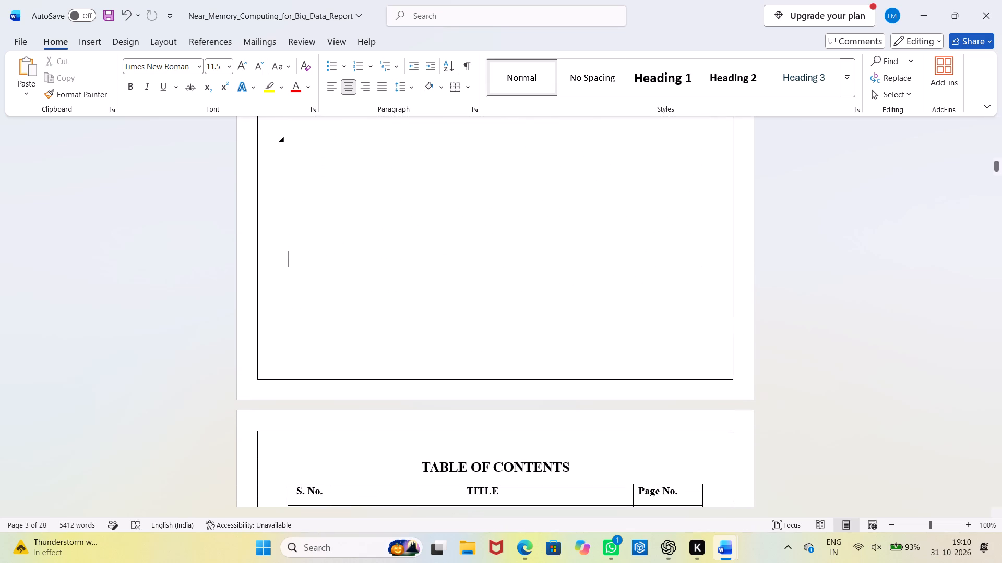
pyautogui.press('Down')
pyautogui.press('Down')
pyautogui.press('Down')
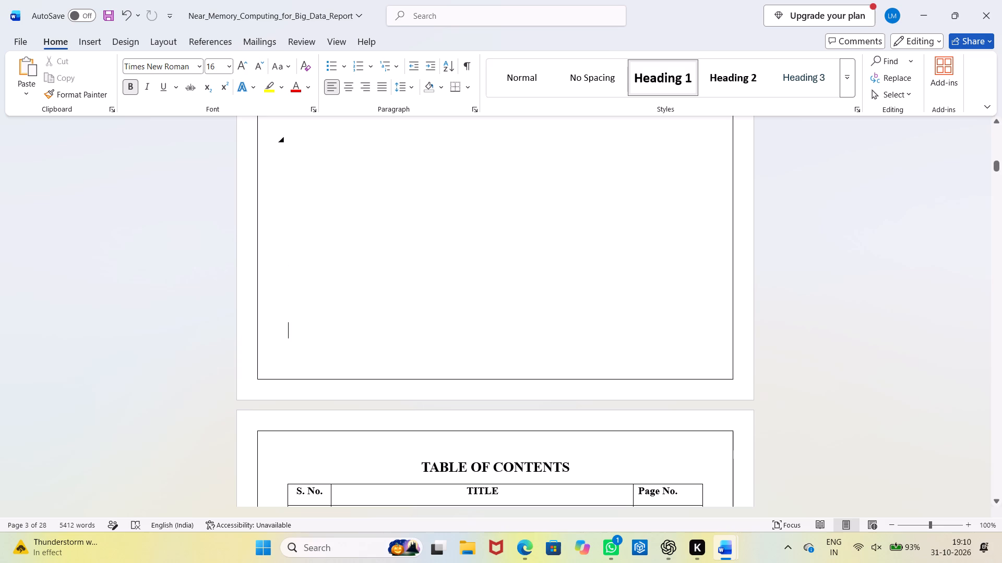
pyautogui.press('Down')
pyautogui.press('Down')
pyautogui.press('Up')
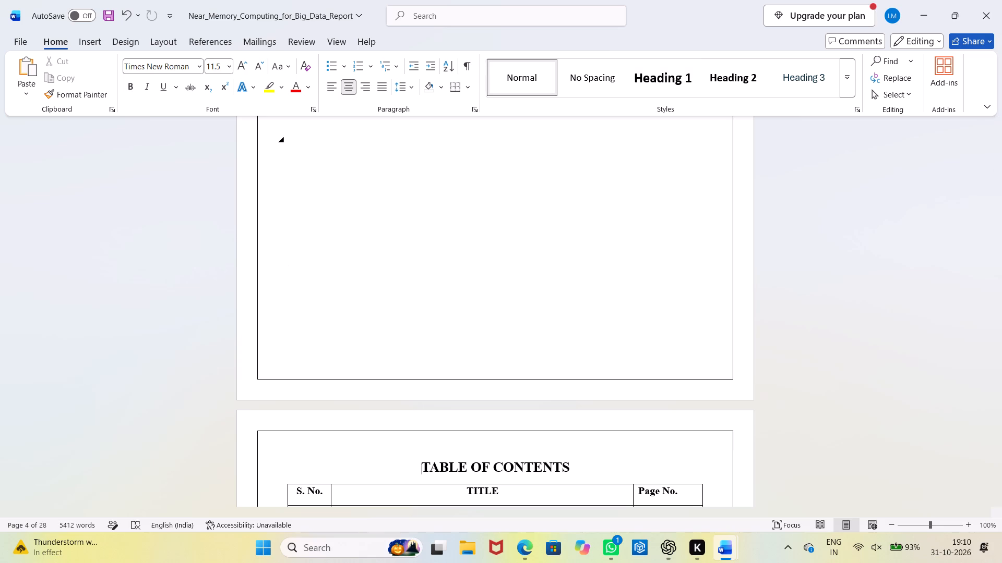
pyautogui.press('Up')
pyautogui.hotkey('shift', 'Return')
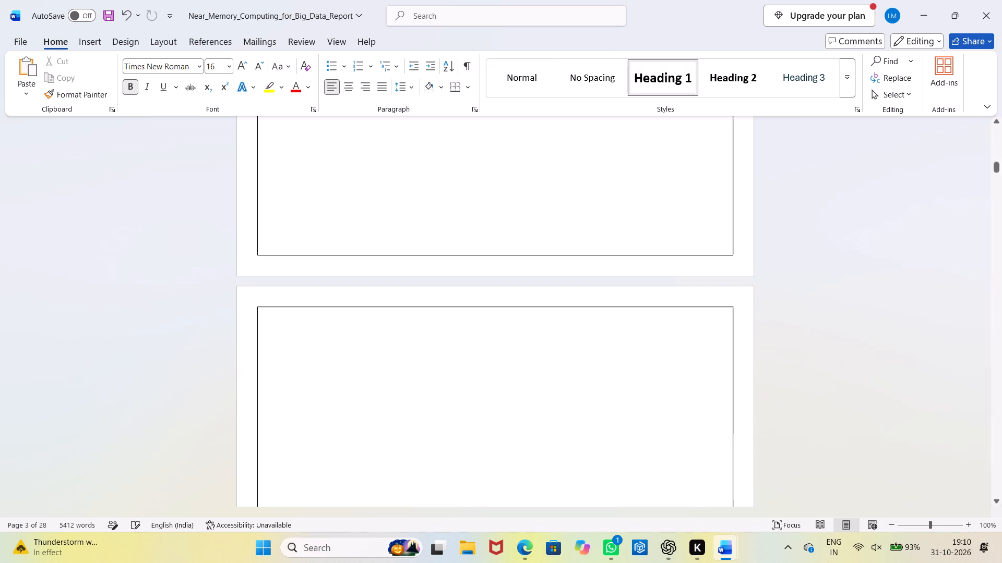
pyautogui.press('BackSpace')
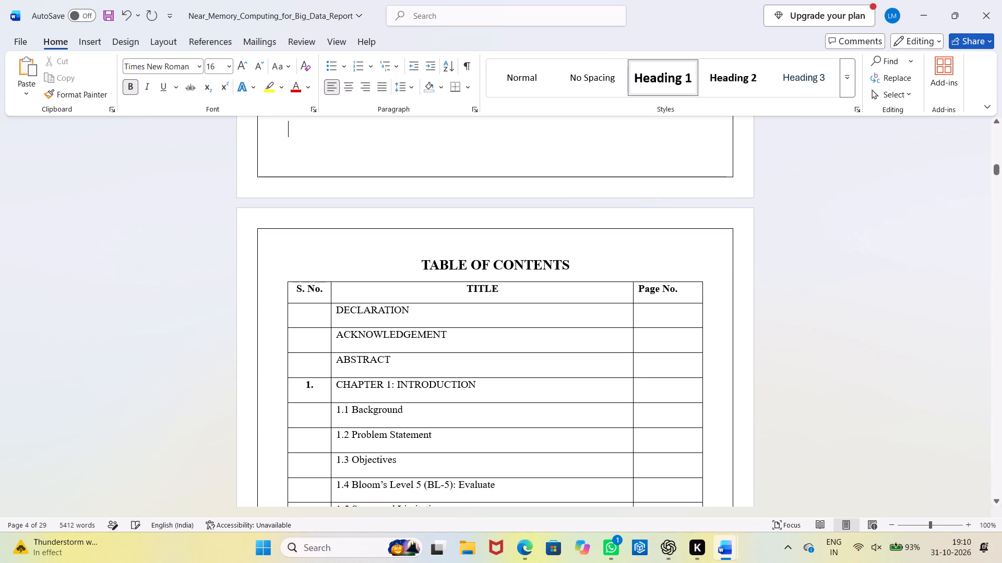
pyautogui.click(83, 39)
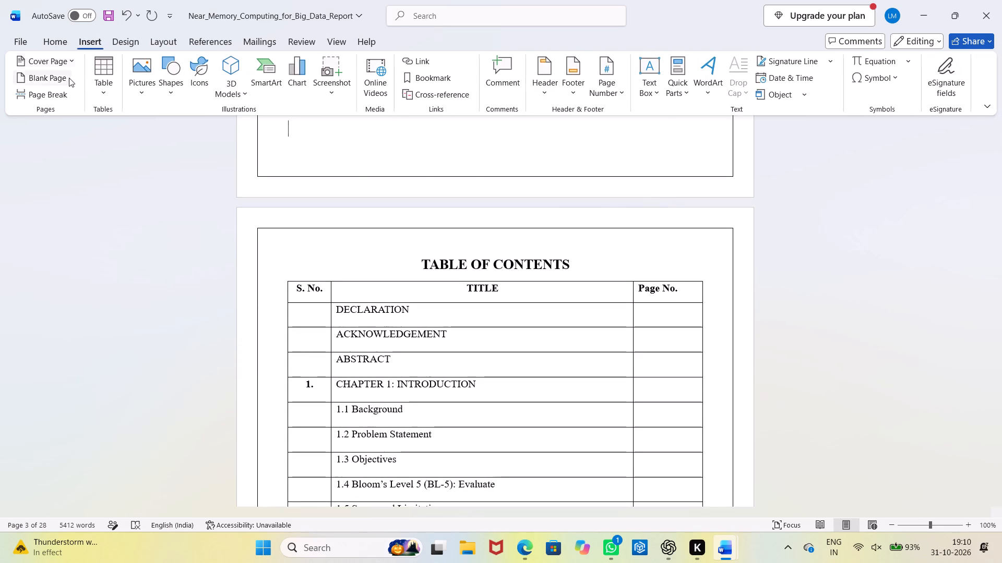
pyautogui.click(58, 94)
# Paste the copied abstract section onto the blank page between the acknowledgement and the table of contents.
pyautogui.scroll(5, 247, 150)
pyautogui.scroll(3, 261, 231)
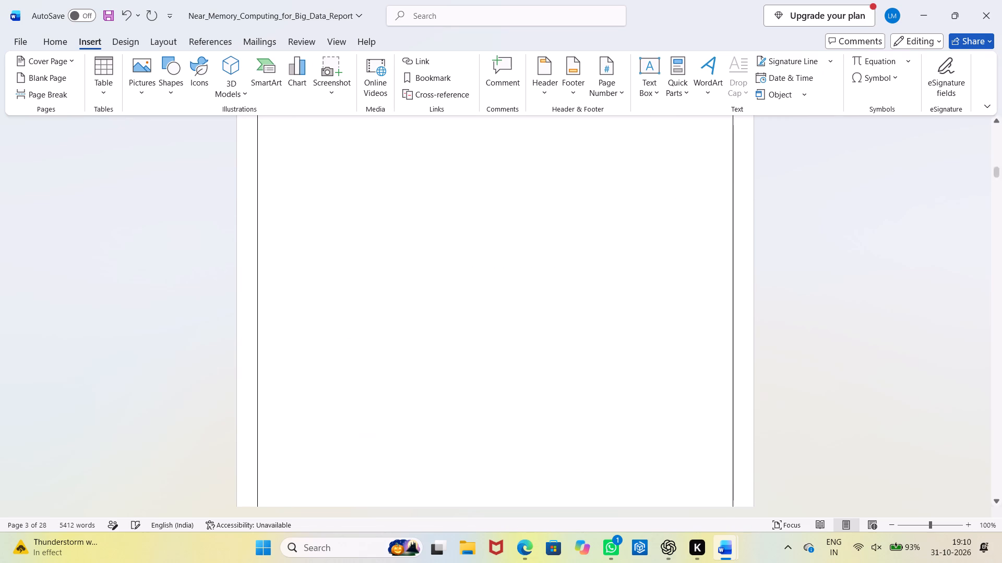
pyautogui.scroll(2, 261, 231)
pyautogui.scroll(5, 318, 219)
pyautogui.click(318, 219)
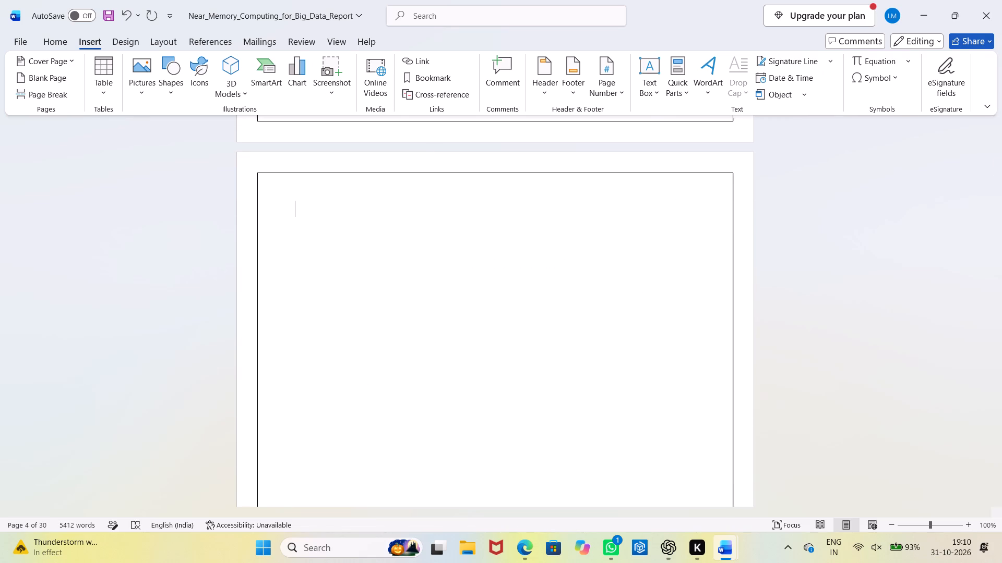
pyautogui.hotkey('ctrl', 'v')
# Cut the empty line in the blank space between the acknowledgement text and the pasted ABSTRACT heading.
pyautogui.scroll(11, 318, 219)
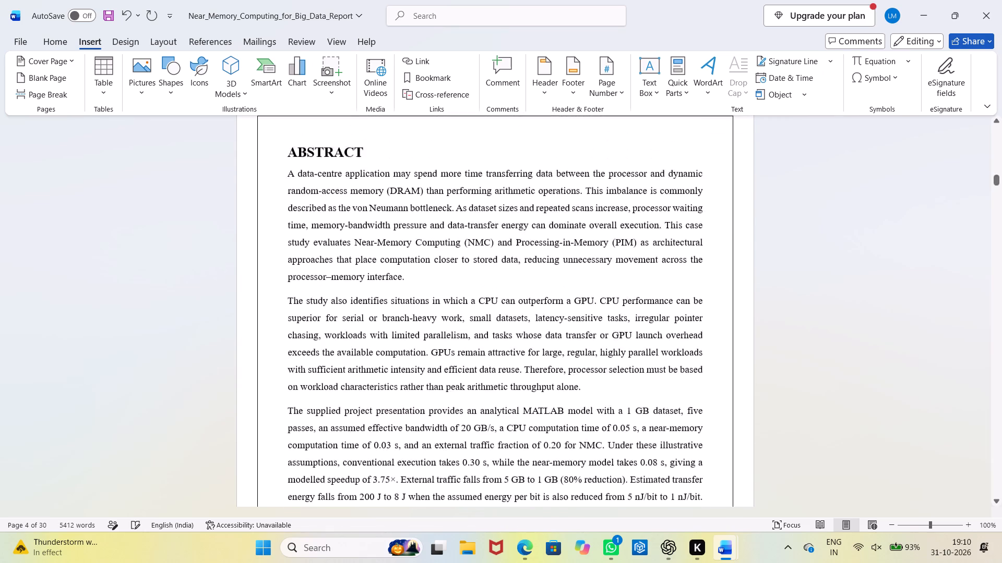
pyautogui.scroll(17, 318, 219)
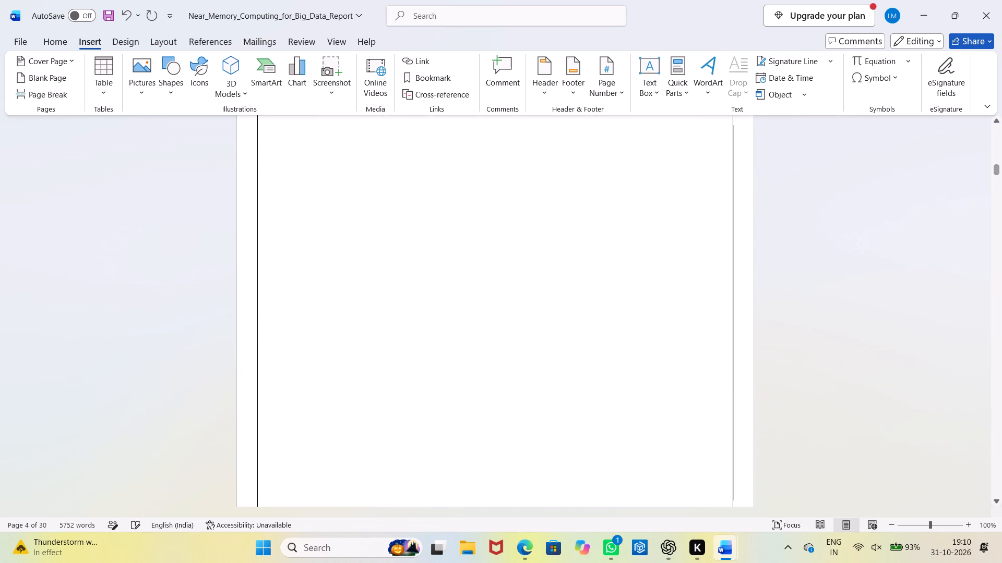
pyautogui.click(343, 317)
pyautogui.click(344, 321)
pyautogui.moveTo(344, 321); pyautogui.dragTo(326, 233)
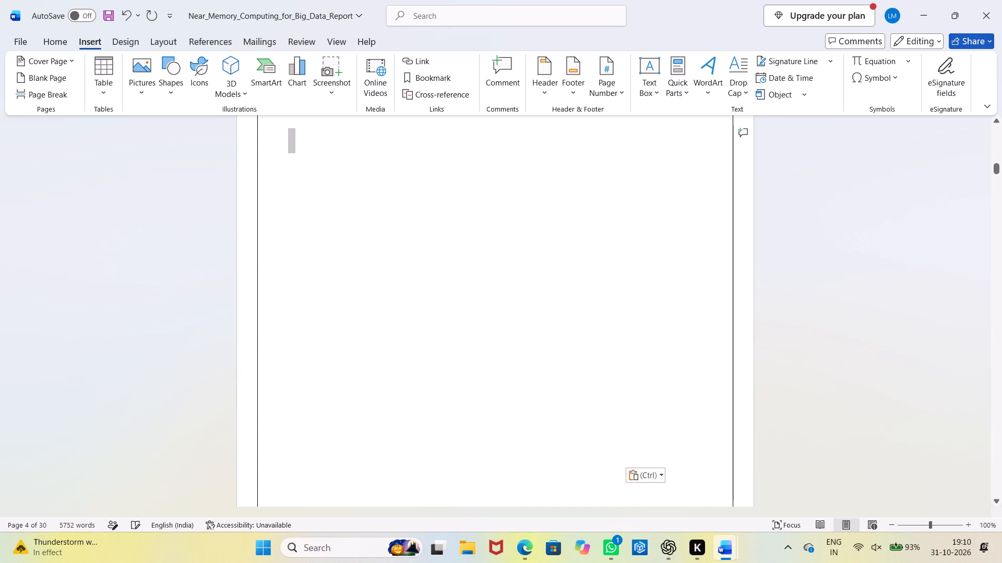
pyautogui.moveTo(326, 233); pyautogui.dragTo(324, 226)
pyautogui.click(59, 40)
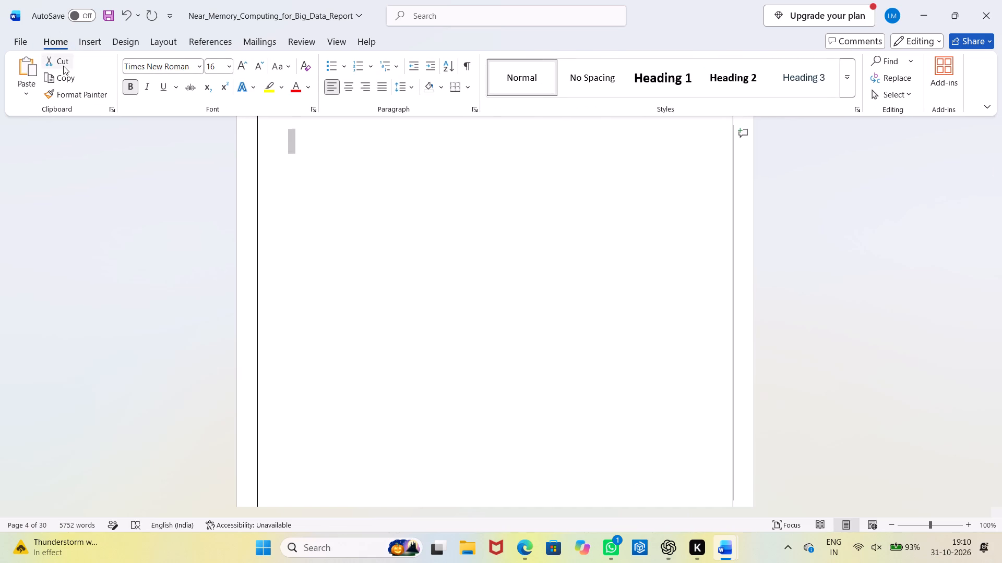
pyautogui.click(63, 66)
# Format the pasted ABSTRACT heading as bold, 16 pt and centred.
pyautogui.scroll(19, 271, 240)
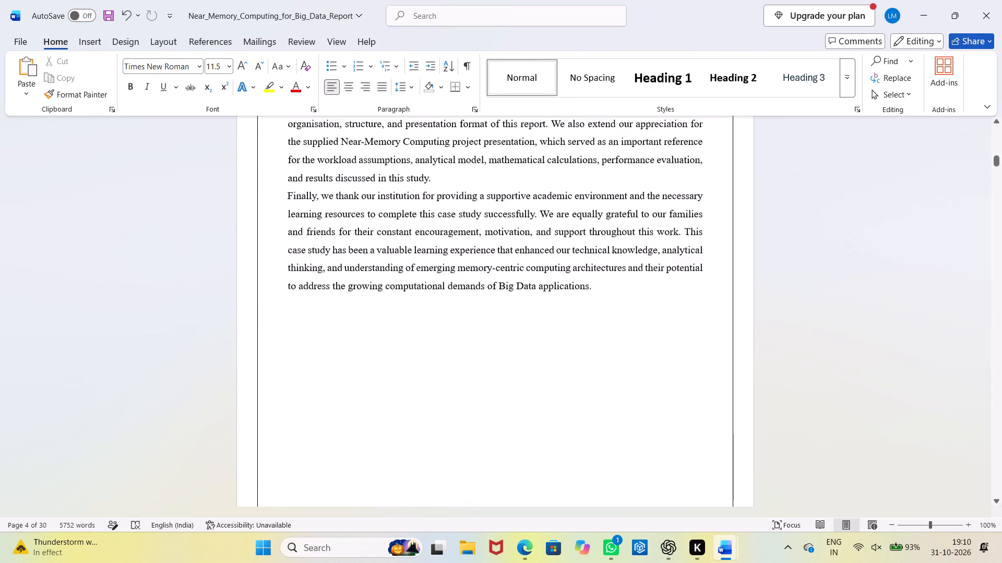
pyautogui.scroll(17, 271, 240)
pyautogui.scroll(-15, 271, 240)
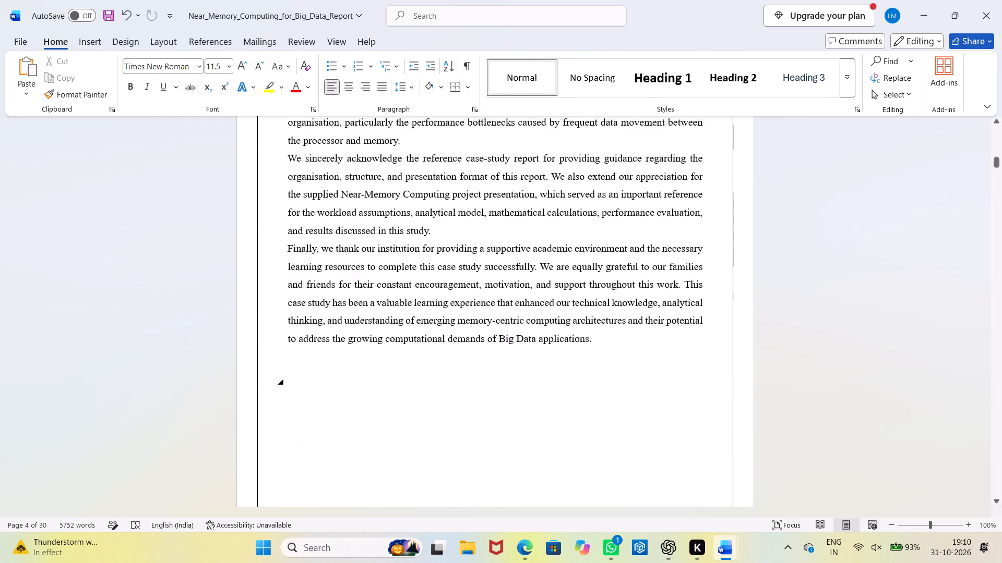
pyautogui.scroll(-18, 277, 297)
pyautogui.moveTo(349, 222); pyautogui.dragTo(259, 225)
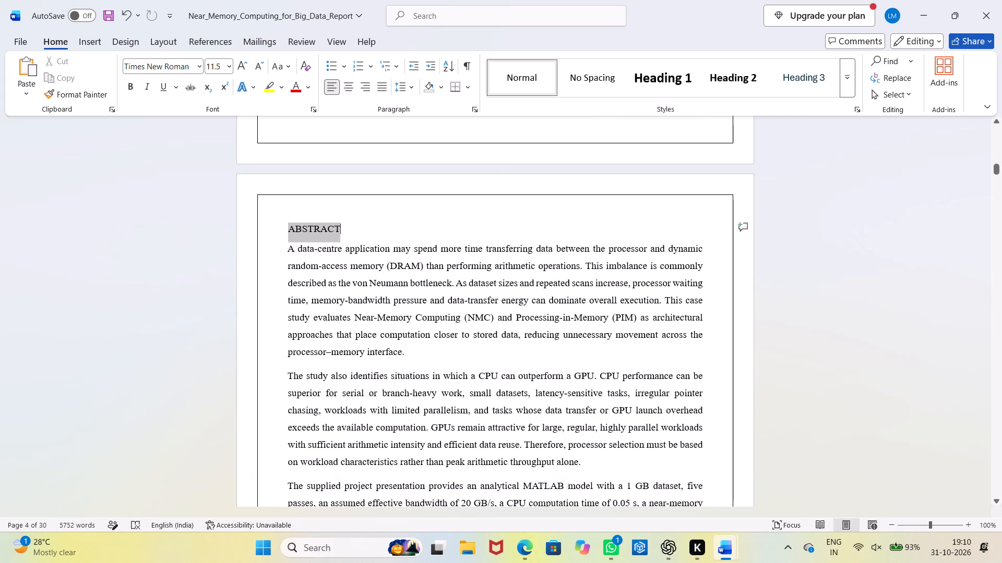
pyautogui.moveTo(259, 225); pyautogui.dragTo(257, 225)
pyautogui.click(136, 84)
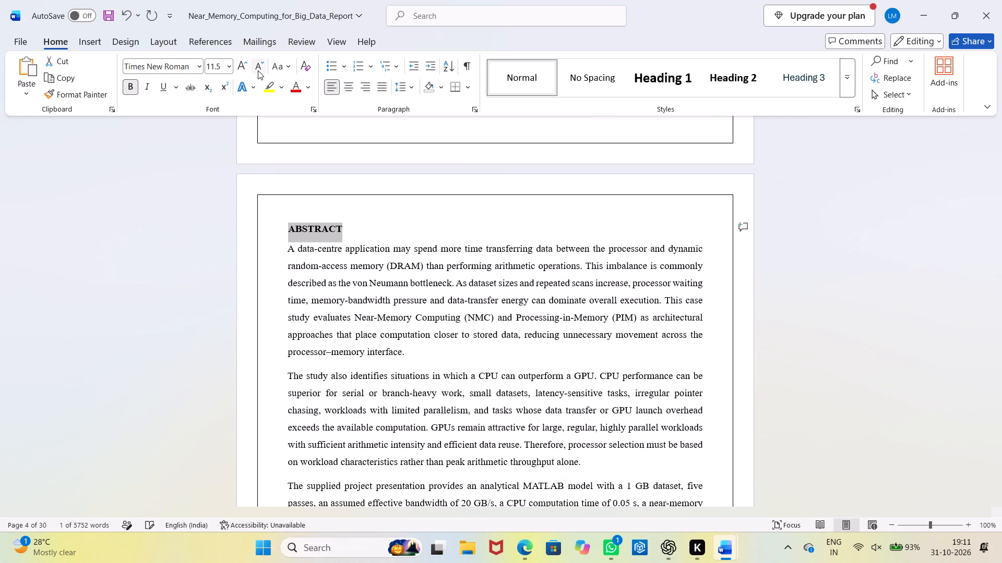
pyautogui.tripleClick(236, 68)
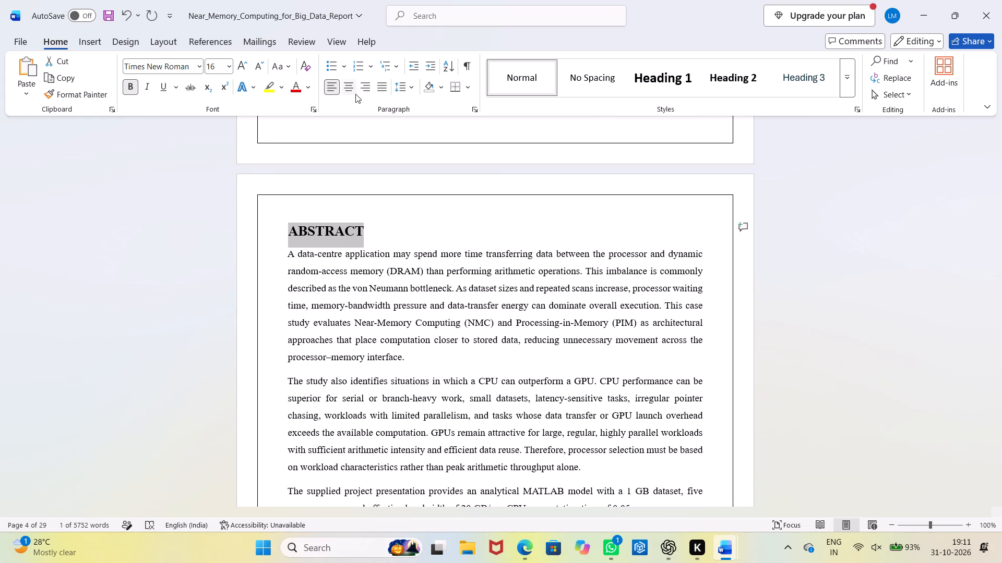
pyautogui.click(355, 92)
pyautogui.click(652, 238)
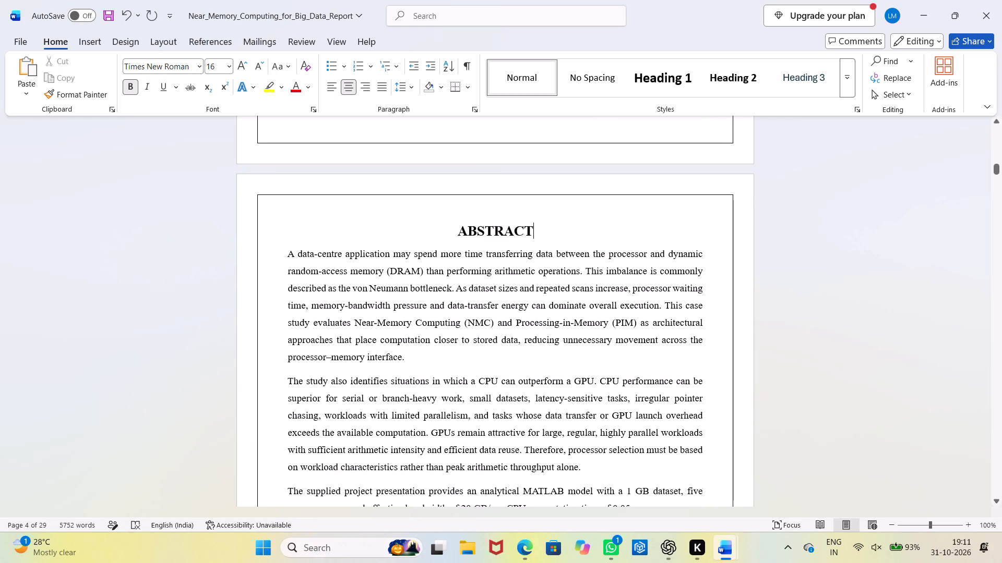
# Increase the font size of the body text below the centred ABSTRACT heading to 12 pt.
pyautogui.moveTo(288, 249); pyautogui.dragTo(452, 447)
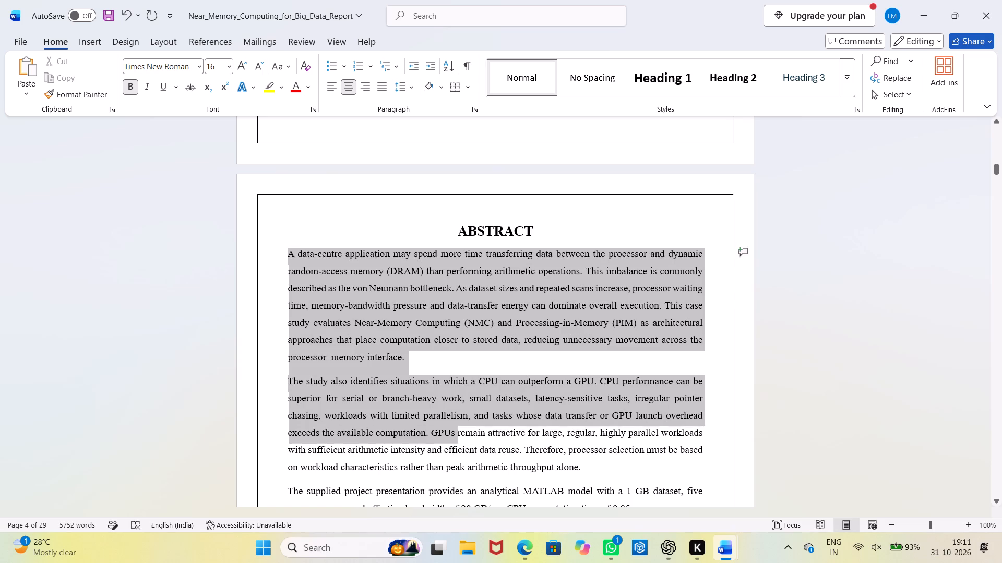
pyautogui.moveTo(452, 447); pyautogui.dragTo(520, 429)
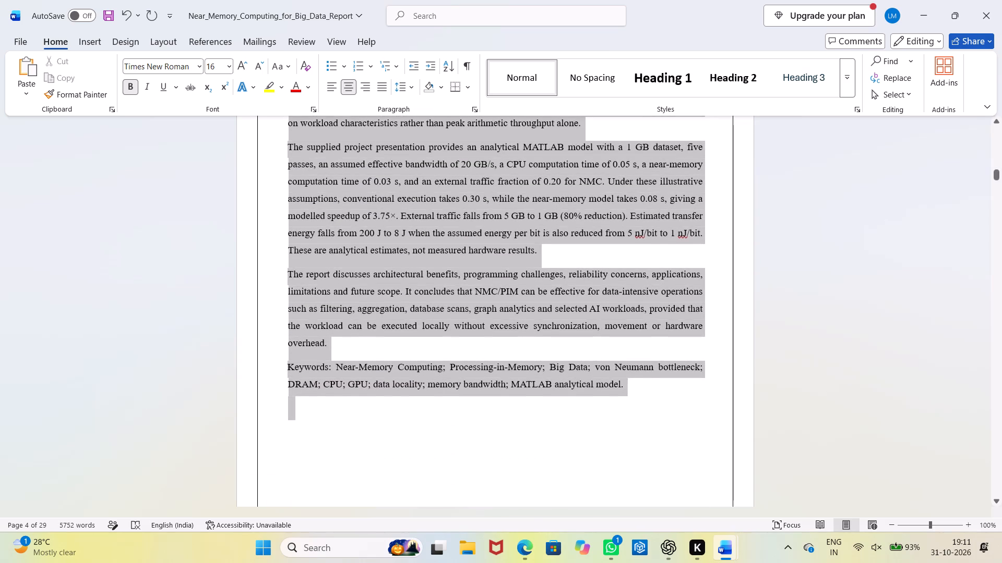
pyautogui.moveTo(520, 429); pyautogui.dragTo(687, 390)
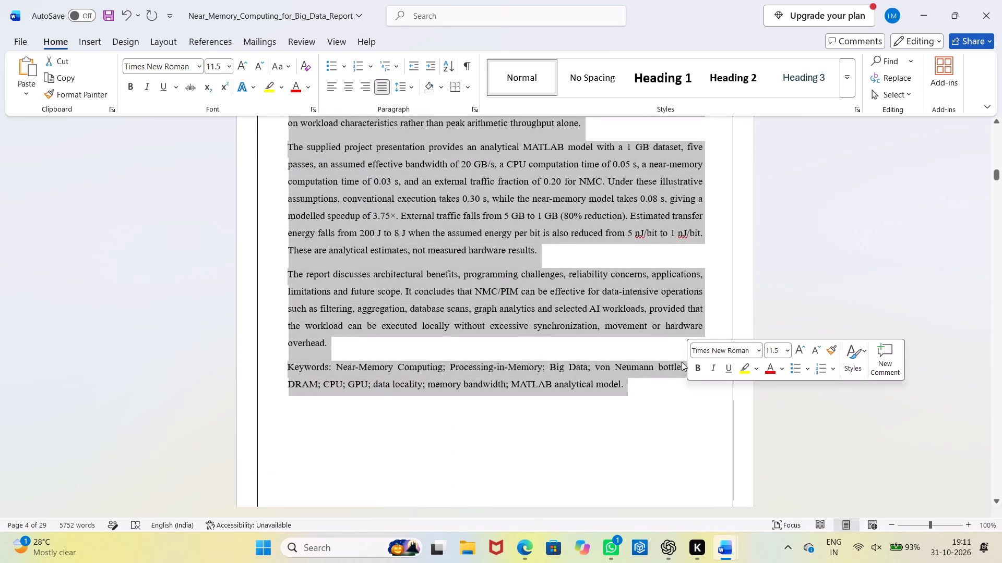
pyautogui.click(242, 67)
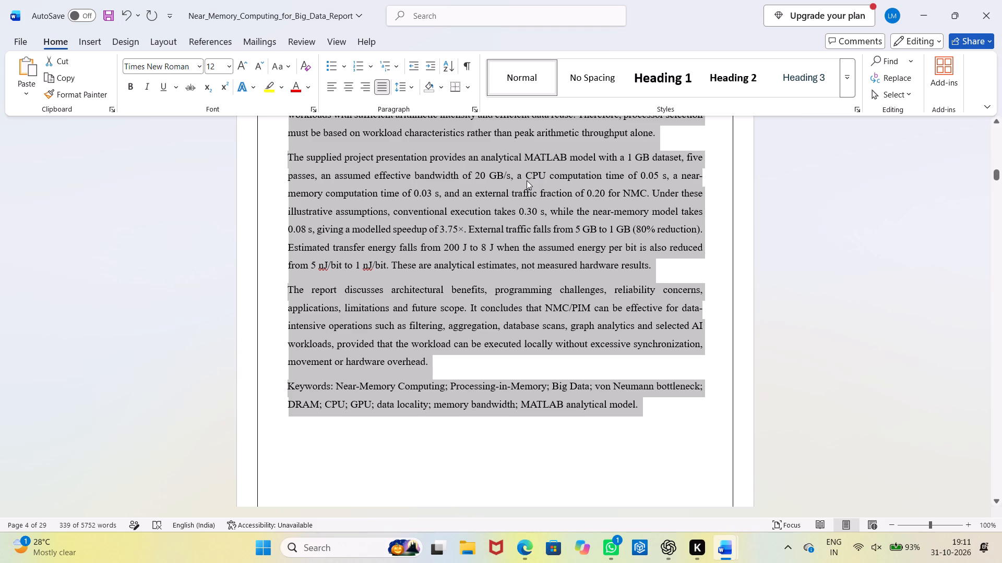
pyautogui.click(771, 233)
# Compare the layout of the ABSTRACT page with the ACKNOWLEDGEMENT page before it.
pyautogui.scroll(12, 655, 292)
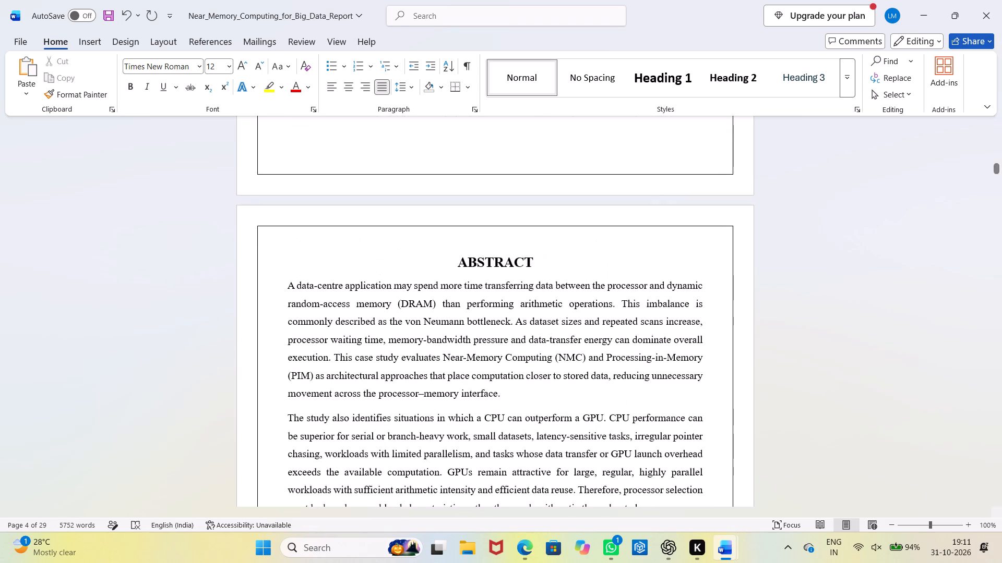
pyautogui.scroll(6, 655, 292)
pyautogui.scroll(-7, 655, 292)
pyautogui.scroll(16, 655, 292)
pyautogui.scroll(8, 655, 292)
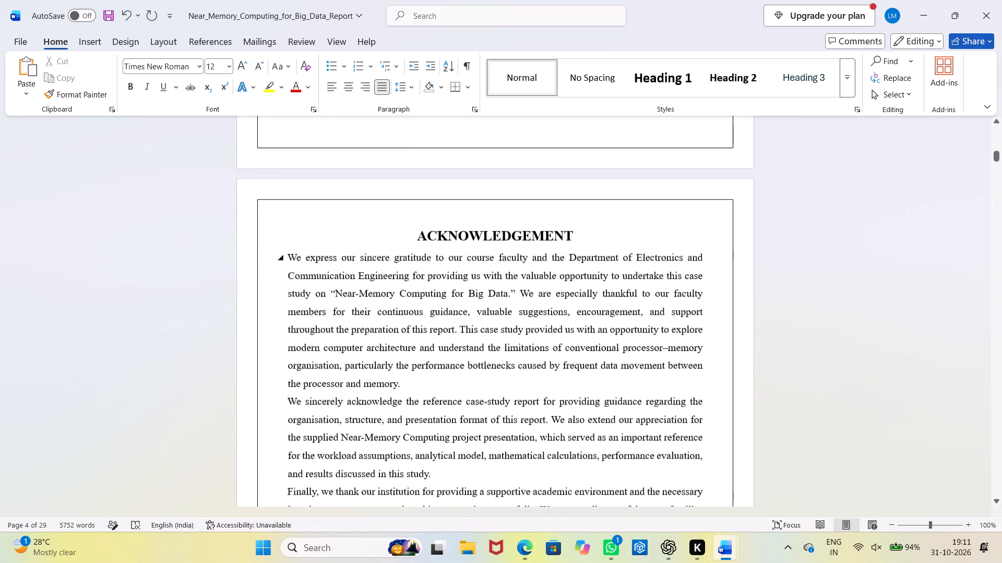
pyautogui.scroll(16, 655, 292)
pyautogui.scroll(-16, 652, 287)
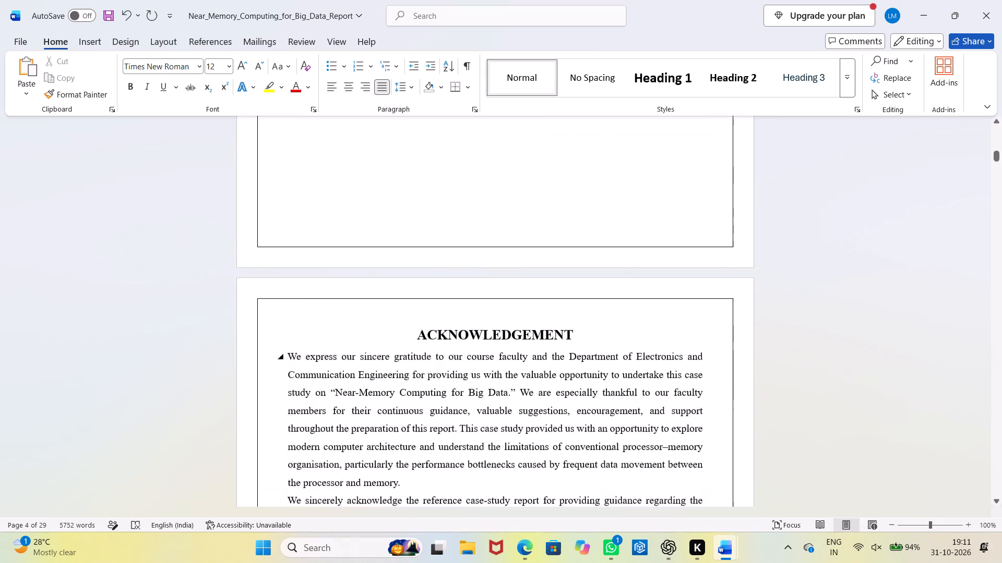
pyautogui.scroll(-20, 443, 277)
pyautogui.scroll(-4, 443, 277)
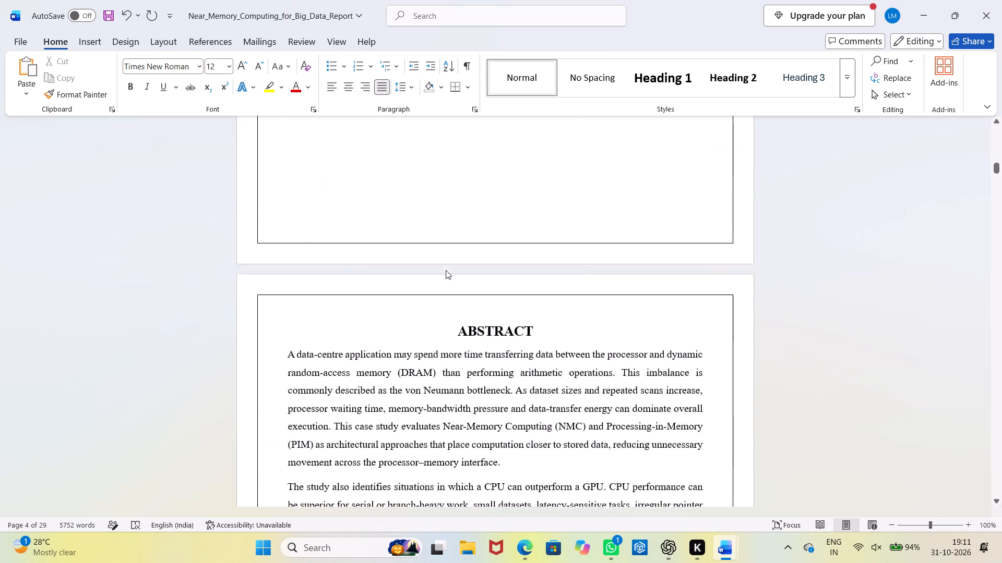
# Set the line spacing of the ABSTRACT heading and its text, through the keywords, to 1.5.
pyautogui.scroll(-12, 446, 270)
pyautogui.moveTo(656, 369); pyautogui.dragTo(304, 89)
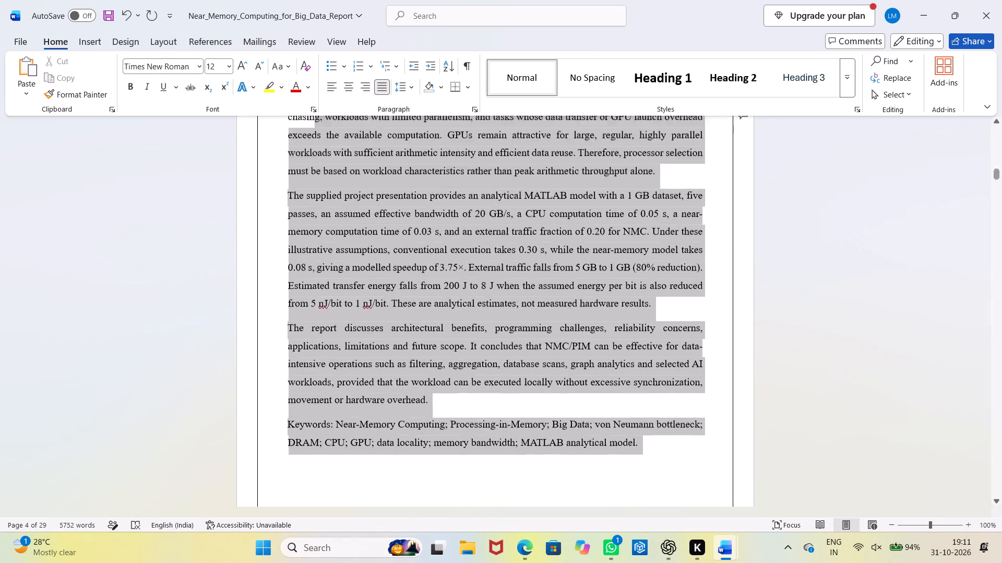
pyautogui.moveTo(304, 89); pyautogui.dragTo(340, 359)
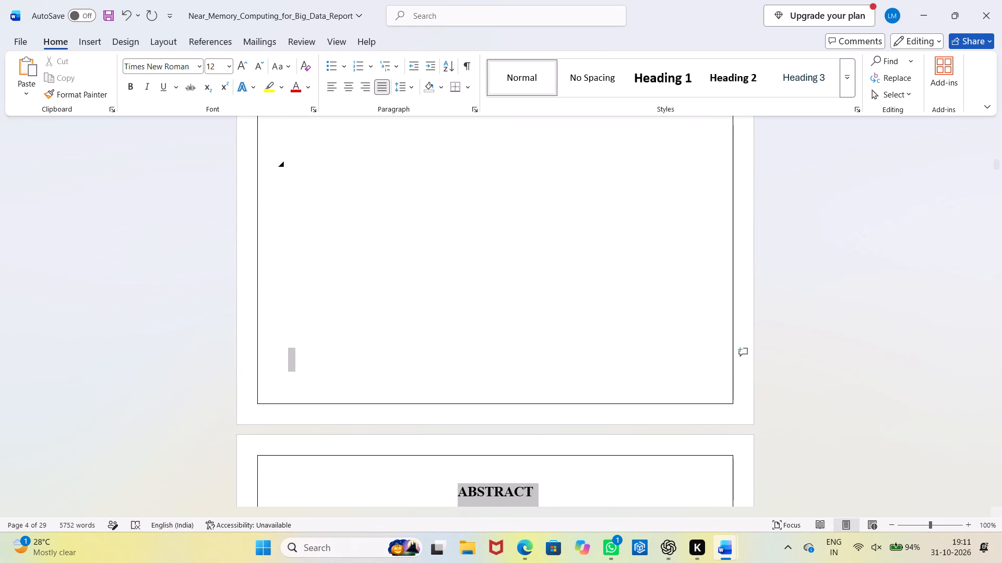
pyautogui.moveTo(340, 359); pyautogui.dragTo(326, 433)
pyautogui.click(399, 87)
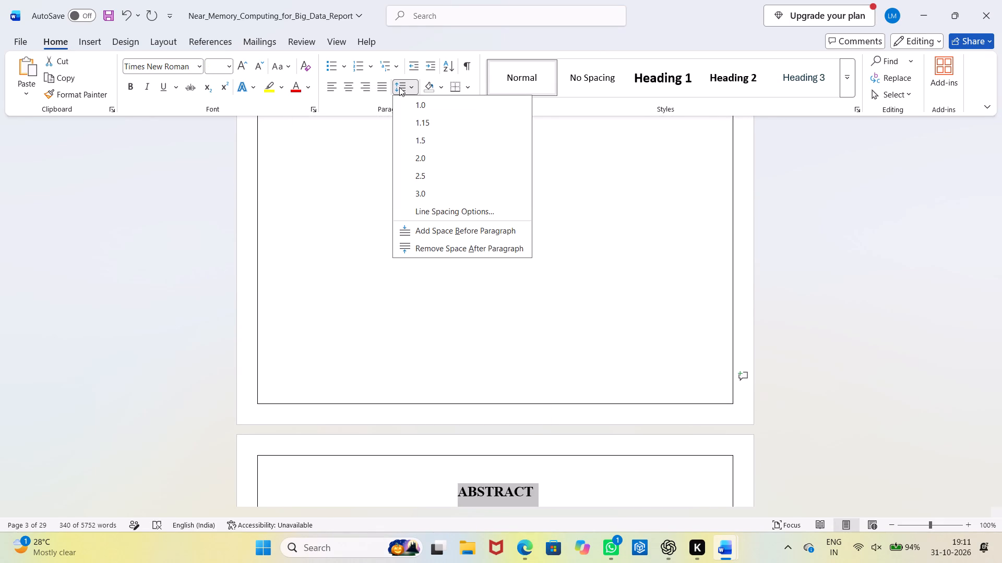
pyautogui.click(438, 146)
pyautogui.scroll(-11, 475, 231)
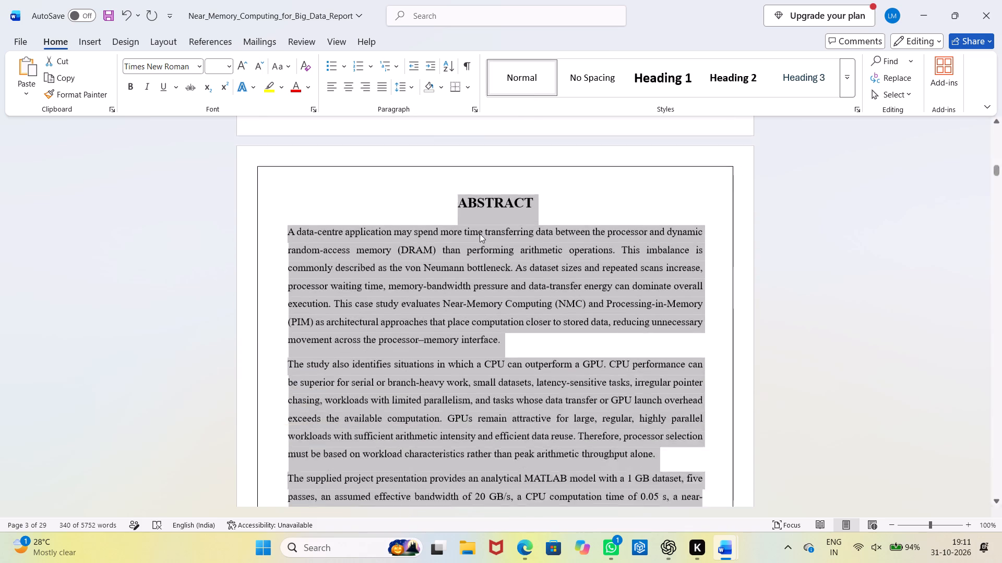
pyautogui.scroll(-10, 481, 232)
pyautogui.click(475, 231)
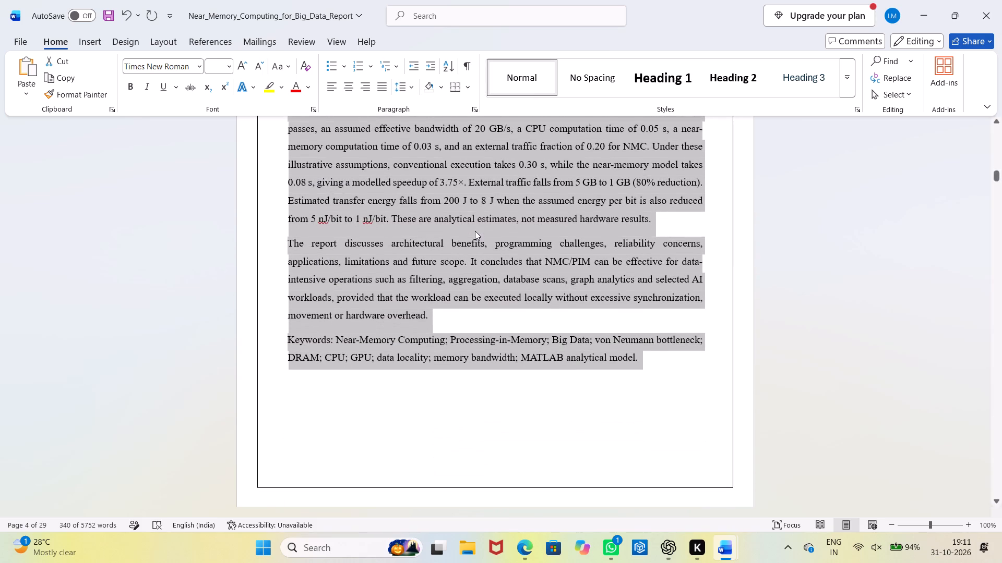
# Set the line spacing of the entire document to 1.5.
pyautogui.hotkey('ctrl', 'a')
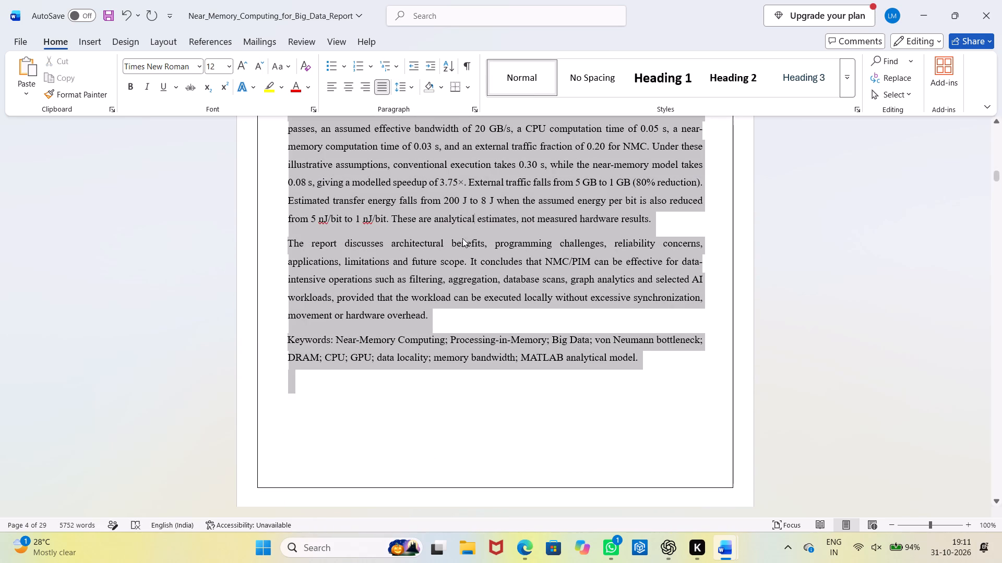
pyautogui.click(406, 87)
pyautogui.click(405, 138)
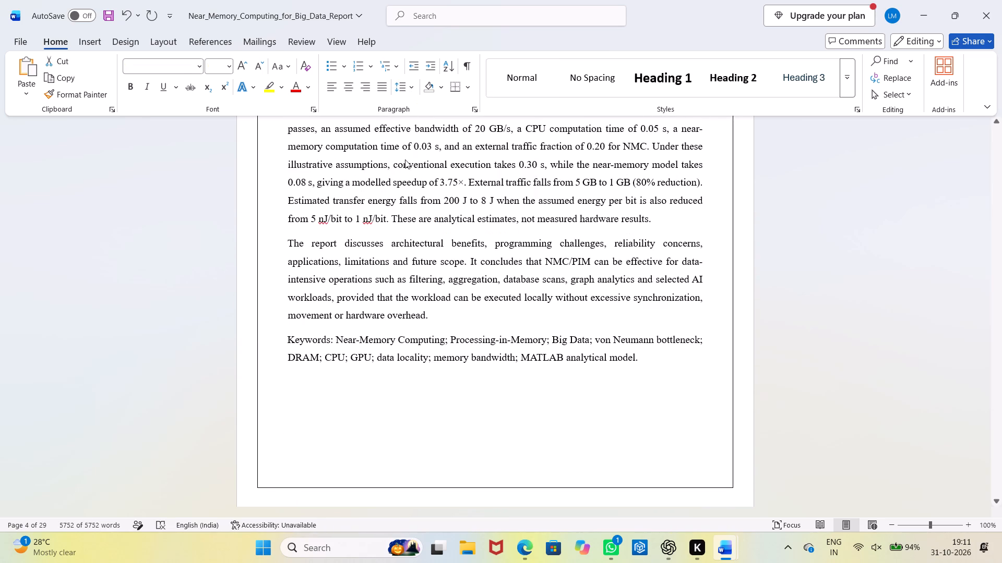
pyautogui.click(802, 370)
# Review the front-matter pages from the cover page through the declaration, acknowledgement and abstract to the table of contents.
pyautogui.scroll(20, 638, 323)
pyautogui.scroll(2, 638, 323)
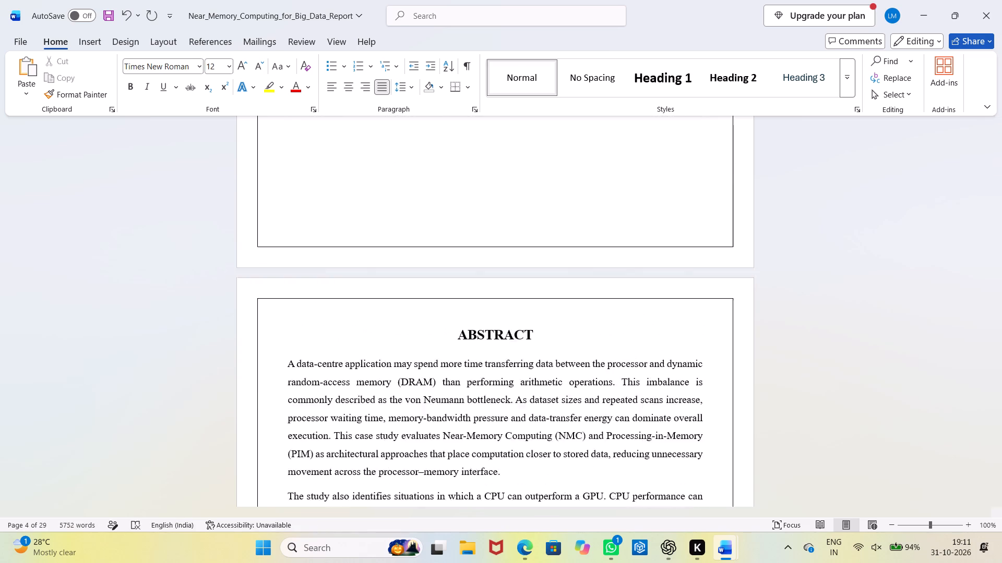
pyautogui.scroll(20, 638, 323)
pyautogui.scroll(20, 638, 323)
pyautogui.scroll(16, 638, 323)
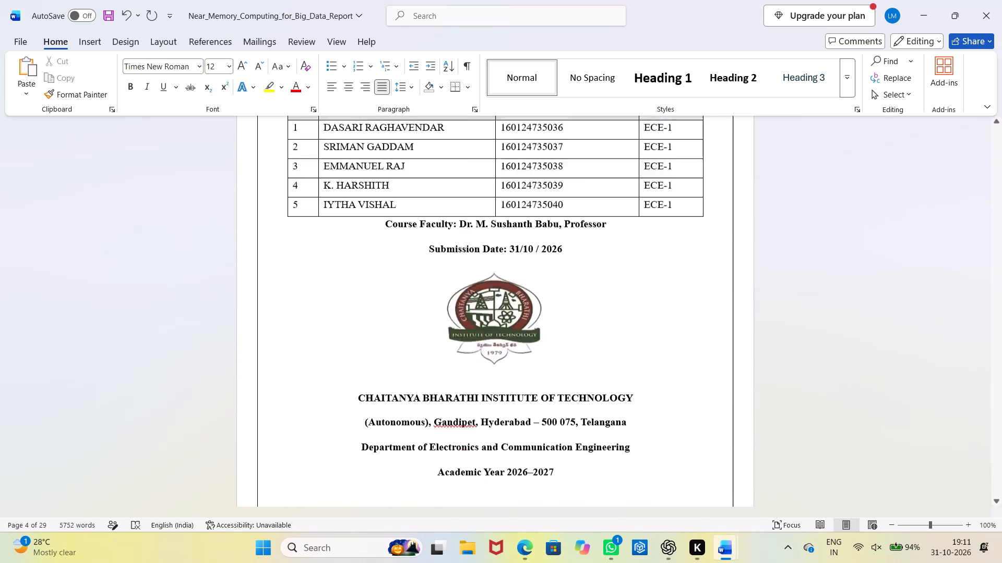
pyautogui.scroll(16, 630, 315)
pyautogui.scroll(-20, 617, 300)
pyautogui.scroll(-1, 617, 300)
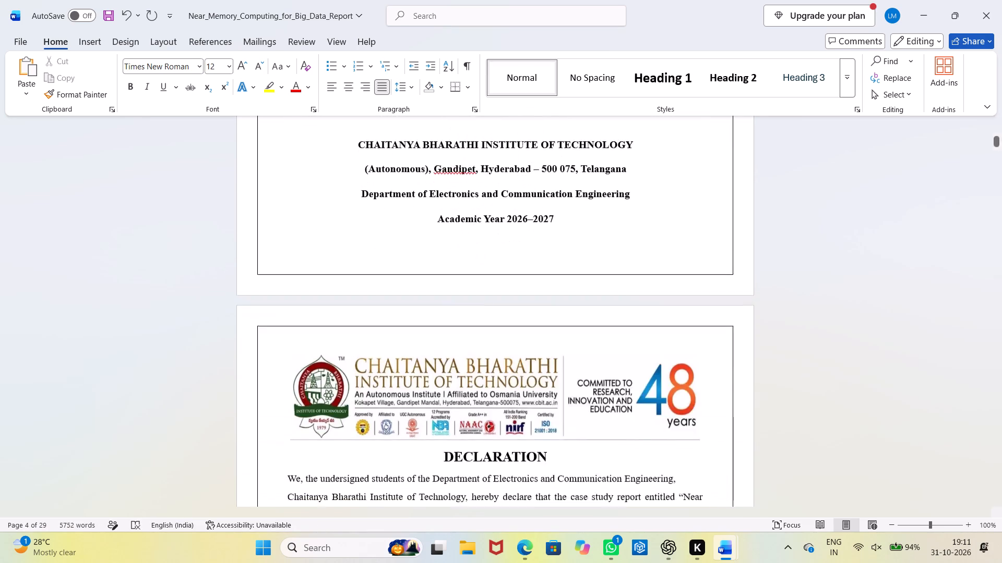
pyautogui.scroll(-2, 621, 324)
pyautogui.scroll(-20, 621, 325)
pyautogui.scroll(-13, 621, 325)
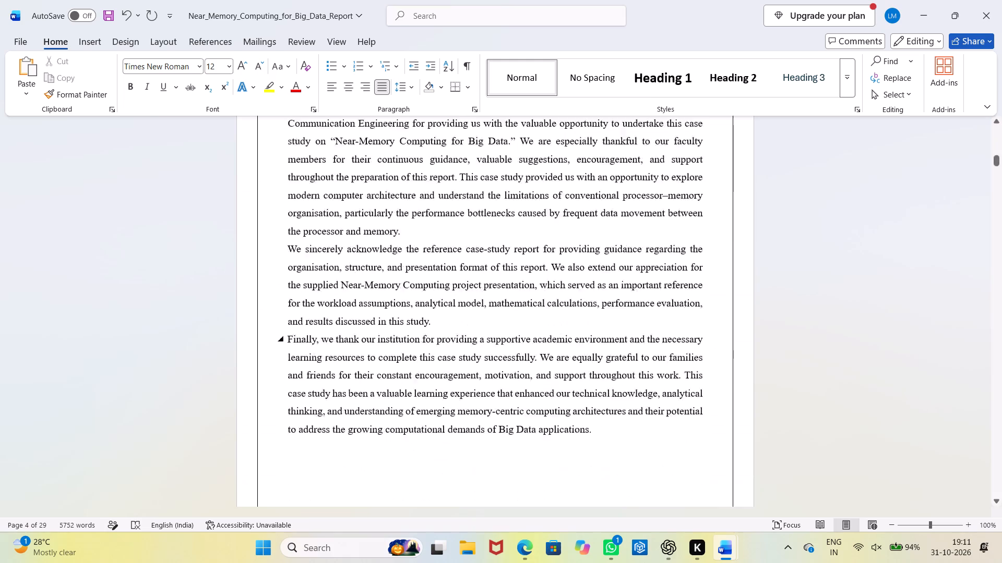
pyautogui.scroll(-18, 621, 325)
pyautogui.scroll(-16, 621, 324)
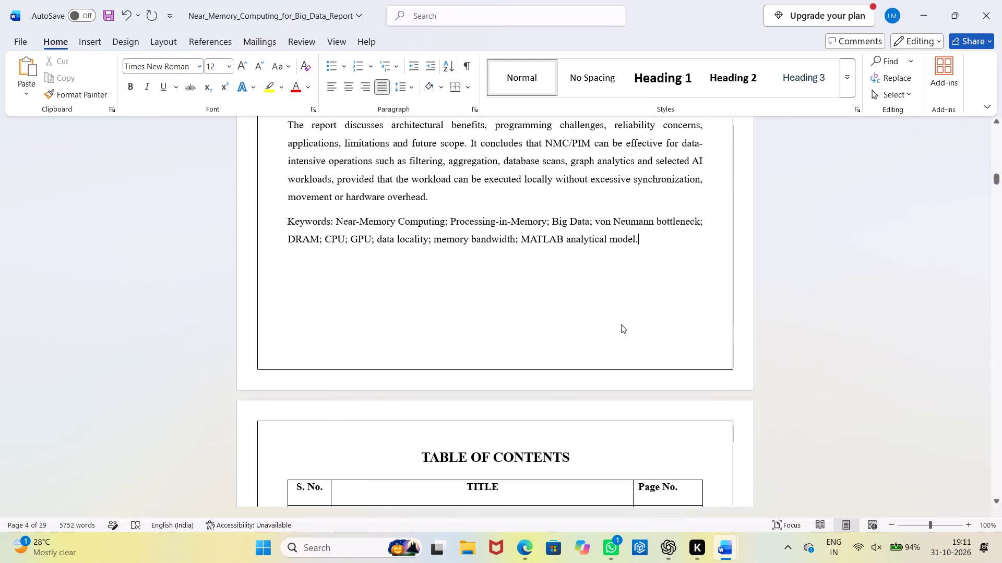
# Delete the original left-aligned ABSTRACT section, including its heading and keywords, just before CHAPTER 1: INTRODUCTION.
pyautogui.scroll(-20, 621, 324)
pyautogui.scroll(-20, 621, 324)
pyautogui.scroll(-2, 621, 324)
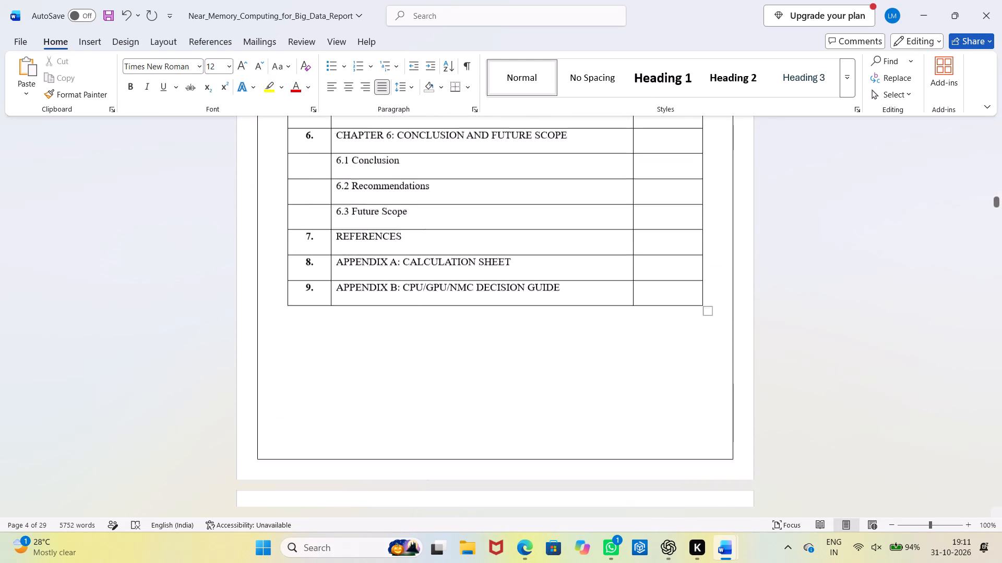
pyautogui.scroll(-20, 621, 324)
pyautogui.scroll(-19, 621, 324)
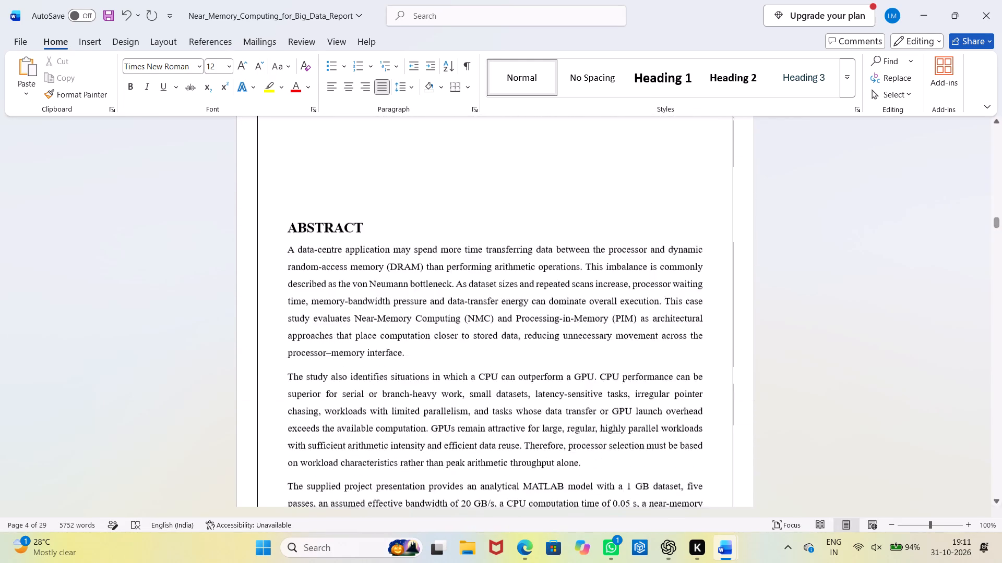
pyautogui.scroll(-11, 621, 324)
pyautogui.moveTo(630, 253); pyautogui.dragTo(594, 234)
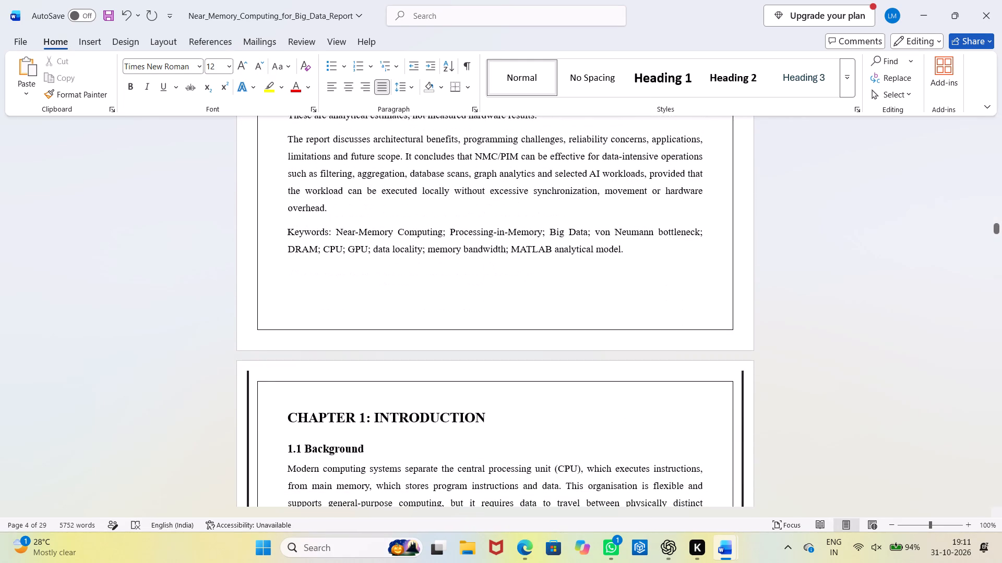
pyautogui.moveTo(594, 234); pyautogui.dragTo(294, 286)
pyautogui.press('BackSpace')
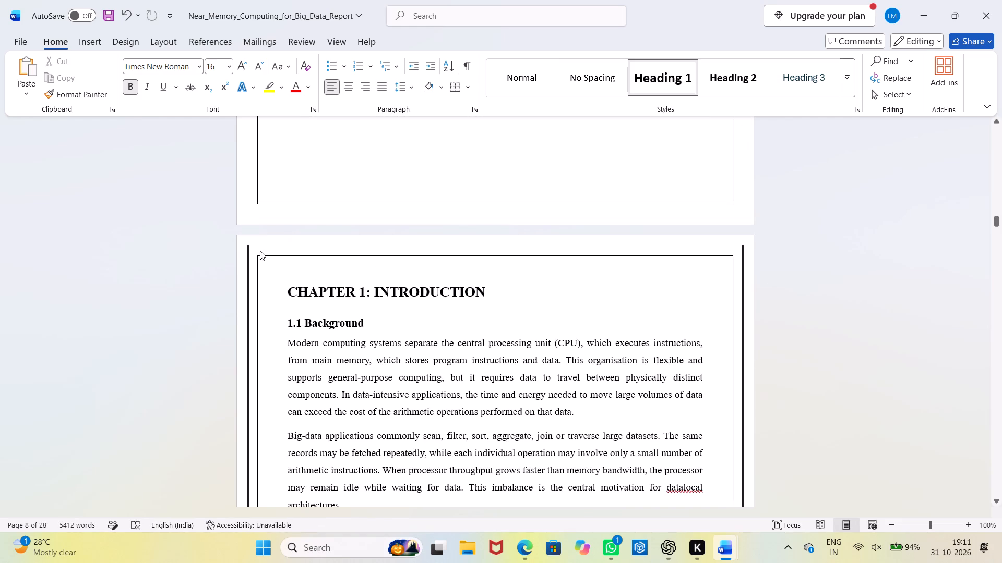
# Delete the two thick vertical lines outside the page border on the CHAPTER 1: INTRODUCTION page.
pyautogui.scroll(5, 319, 267)
pyautogui.scroll(-4, 317, 284)
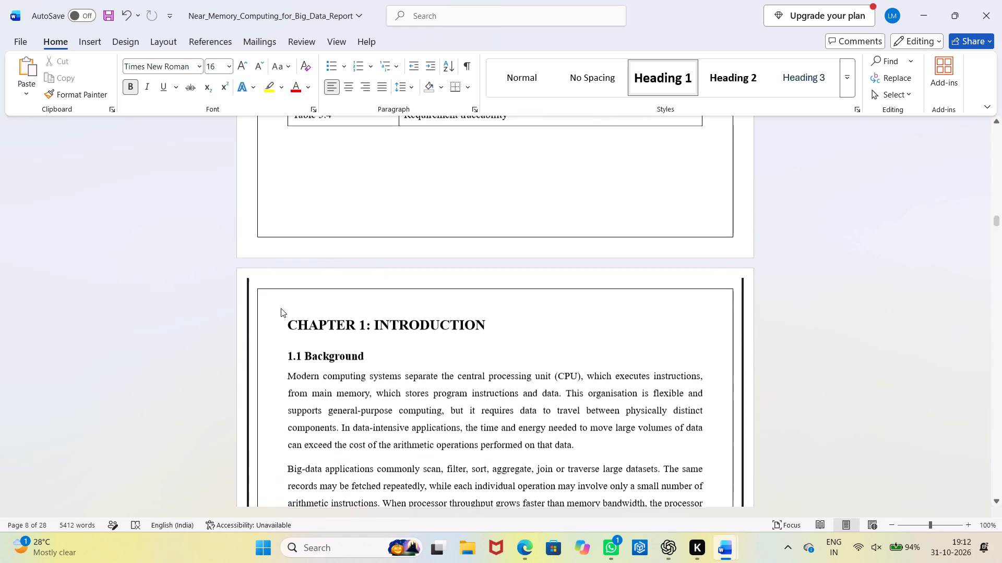
pyautogui.click(248, 281)
pyautogui.press('BackSpace')
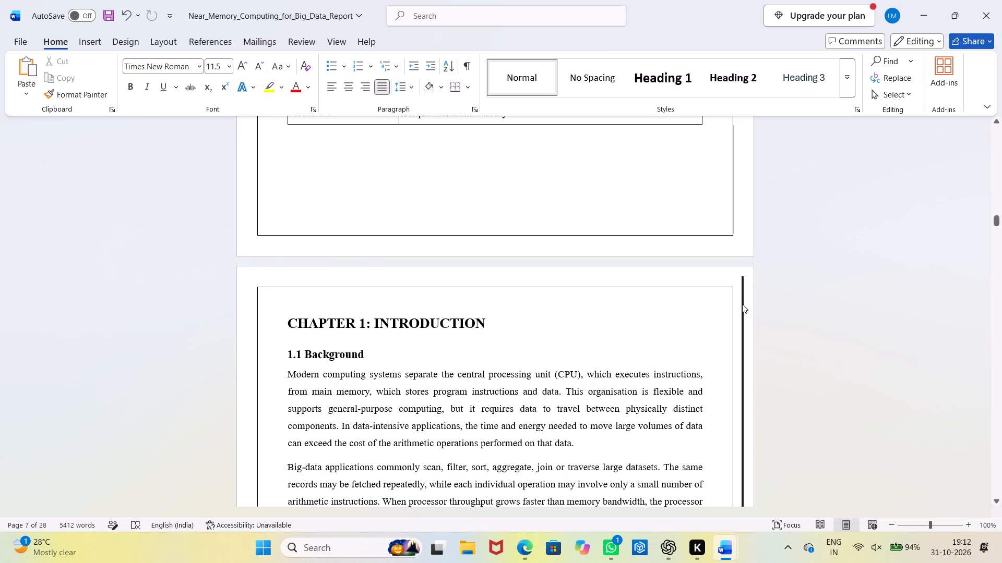
pyautogui.click(744, 298)
pyautogui.press('BackSpace')
# Increase the 1.1 Background heading on the CHAPTER 1 page to 14 pt.
pyautogui.scroll(-6, 738, 302)
pyautogui.scroll(4, 614, 289)
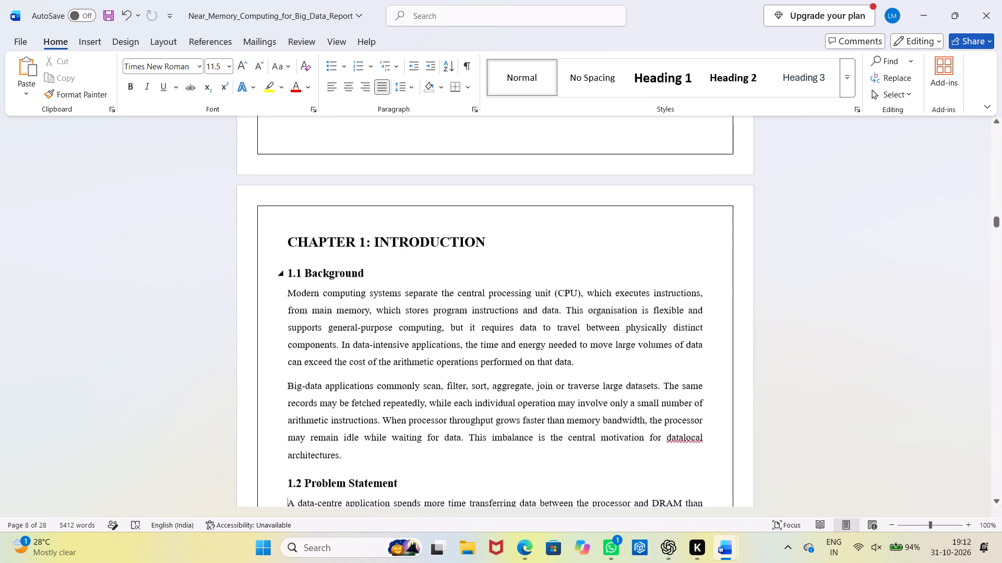
pyautogui.moveTo(515, 259); pyautogui.dragTo(295, 261)
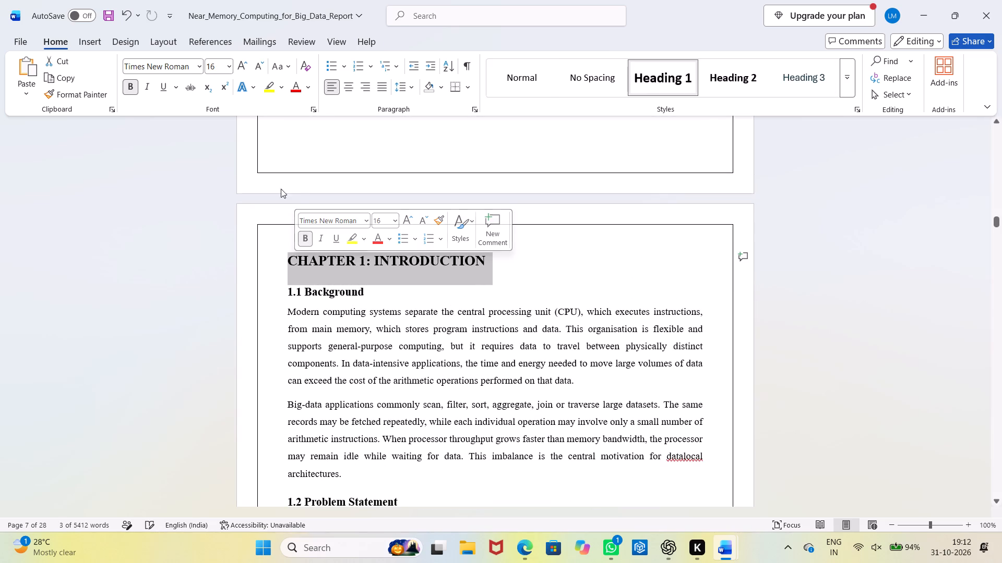
pyautogui.click(537, 282)
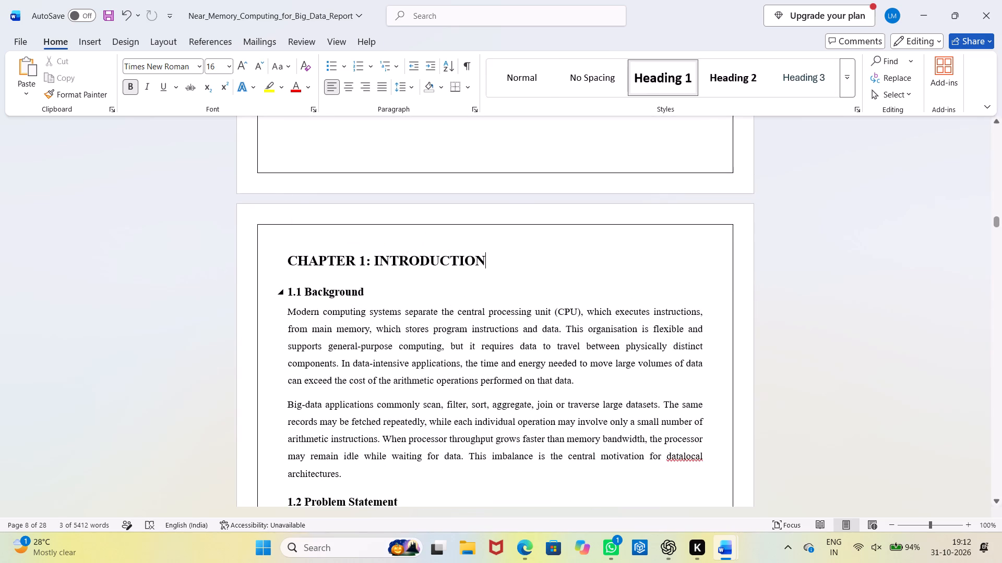
pyautogui.moveTo(370, 289); pyautogui.dragTo(220, 302)
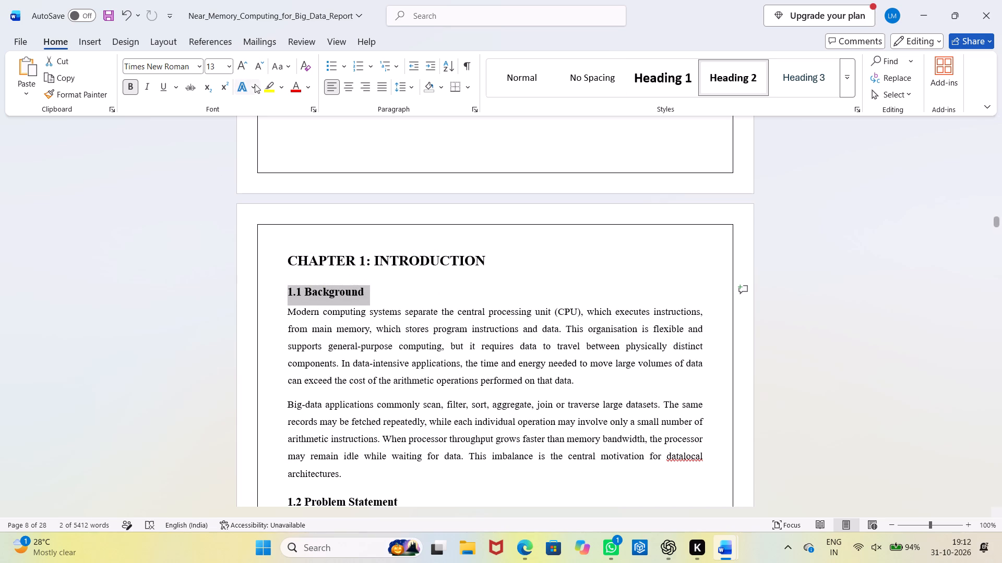
pyautogui.click(238, 71)
# Review the pages before Chapter 1, checking the list of figures, the abstract and the table of contents.
pyautogui.scroll(20, 416, 319)
pyautogui.scroll(6, 416, 319)
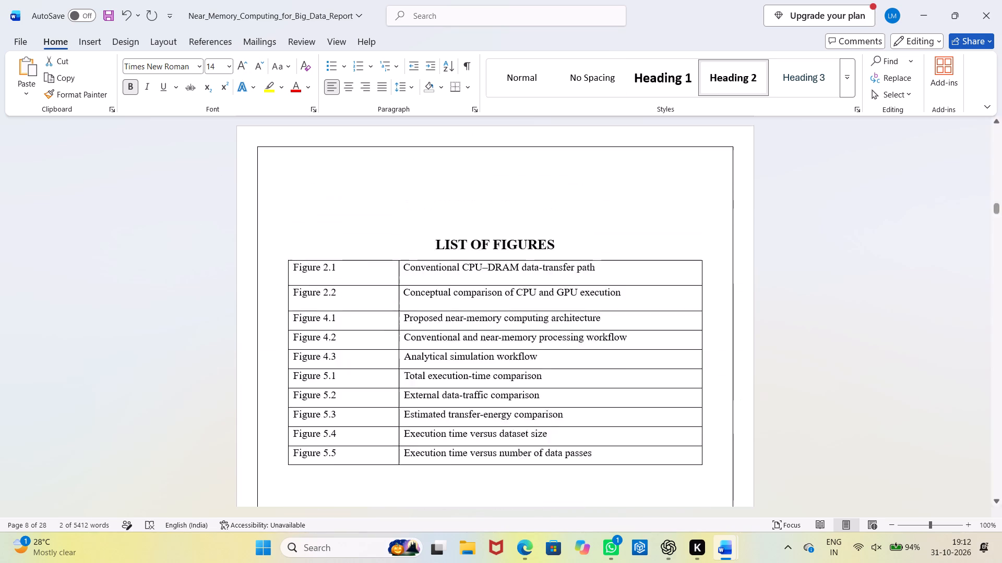
pyautogui.scroll(20, 416, 319)
pyautogui.scroll(20, 416, 319)
pyautogui.scroll(11, 416, 319)
pyautogui.middleClick(416, 319)
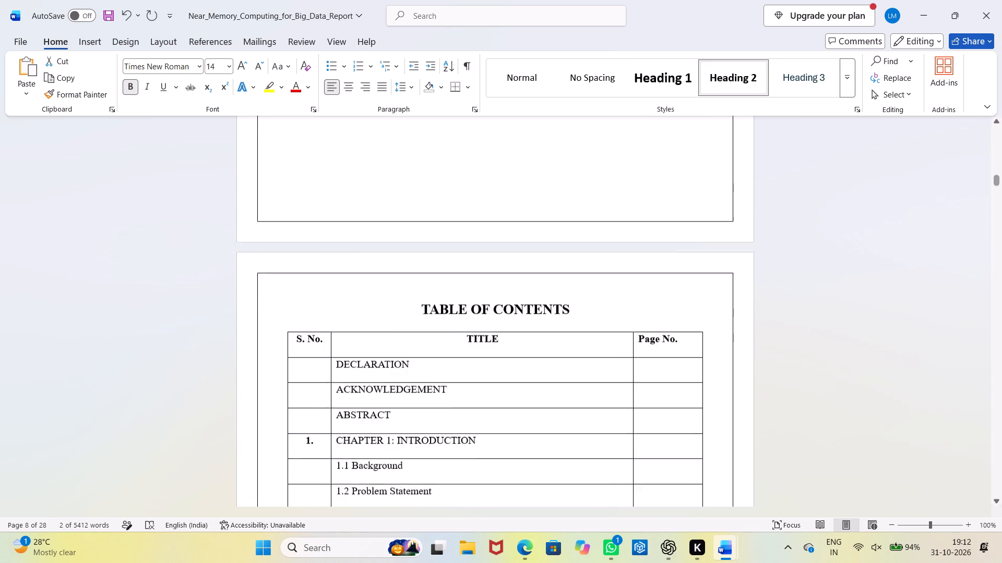
pyautogui.scroll(16, 416, 319)
pyautogui.scroll(-13, 416, 319)
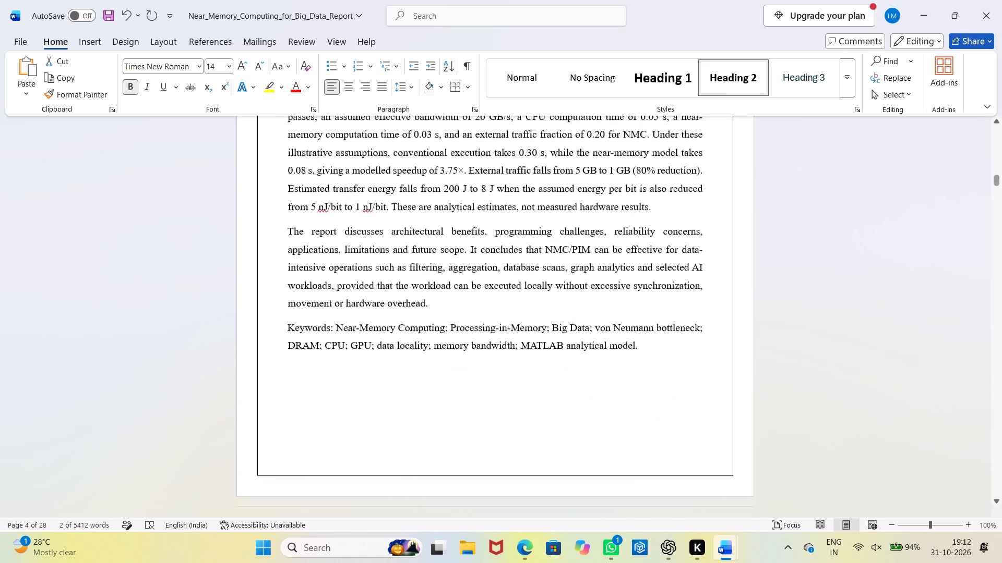
pyautogui.scroll(-17, 416, 319)
pyautogui.scroll(-7, 416, 319)
pyautogui.scroll(-17, 416, 319)
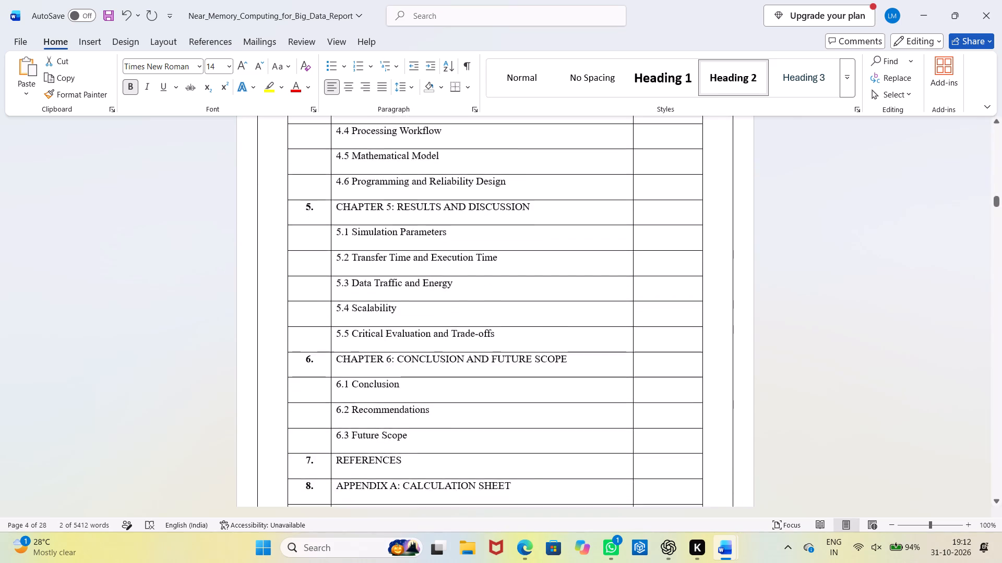
# Make the "Keywords:" label at the end of the abstract bold and one font size step larger.
pyautogui.scroll(-5, 409, 324)
pyautogui.scroll(20, 409, 325)
pyautogui.scroll(20, 409, 325)
pyautogui.scroll(4, 409, 325)
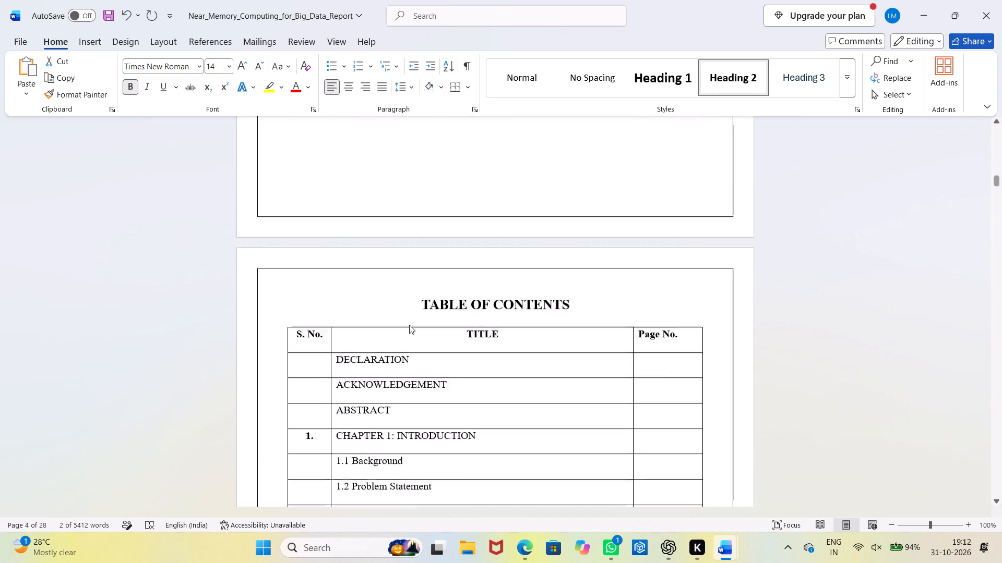
pyautogui.scroll(3, 409, 325)
pyautogui.click(383, 329)
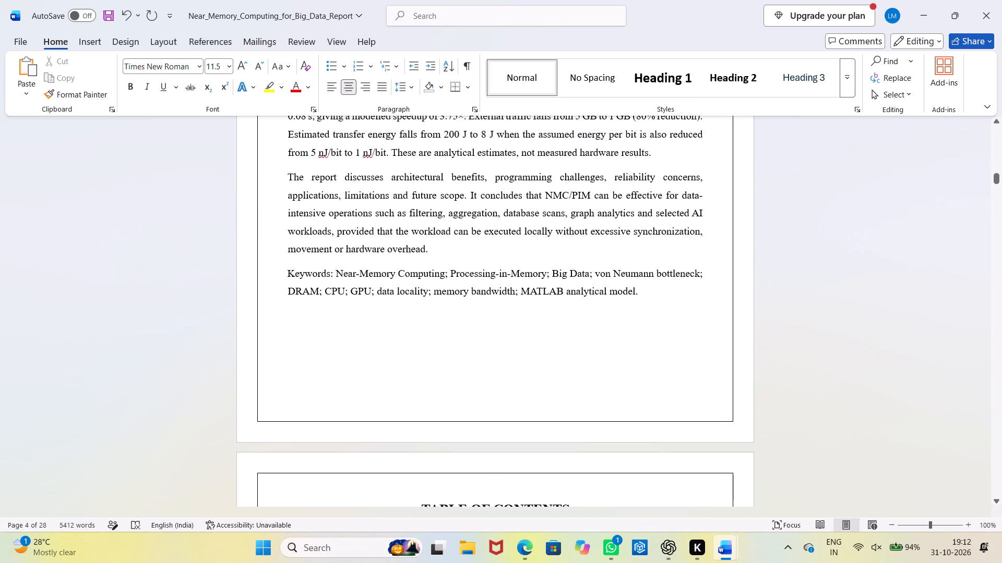
pyautogui.moveTo(335, 273); pyautogui.dragTo(298, 270)
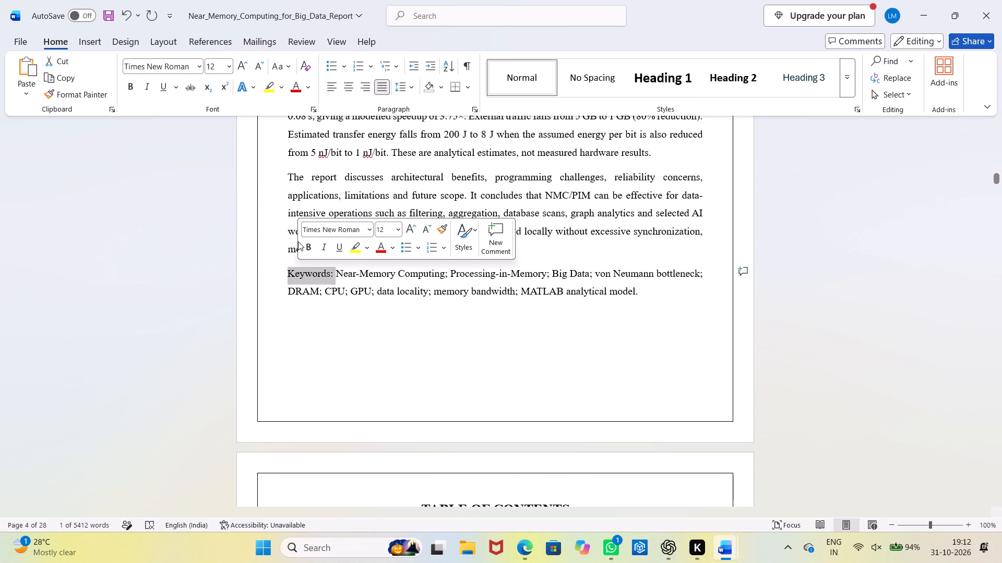
pyautogui.click(307, 250)
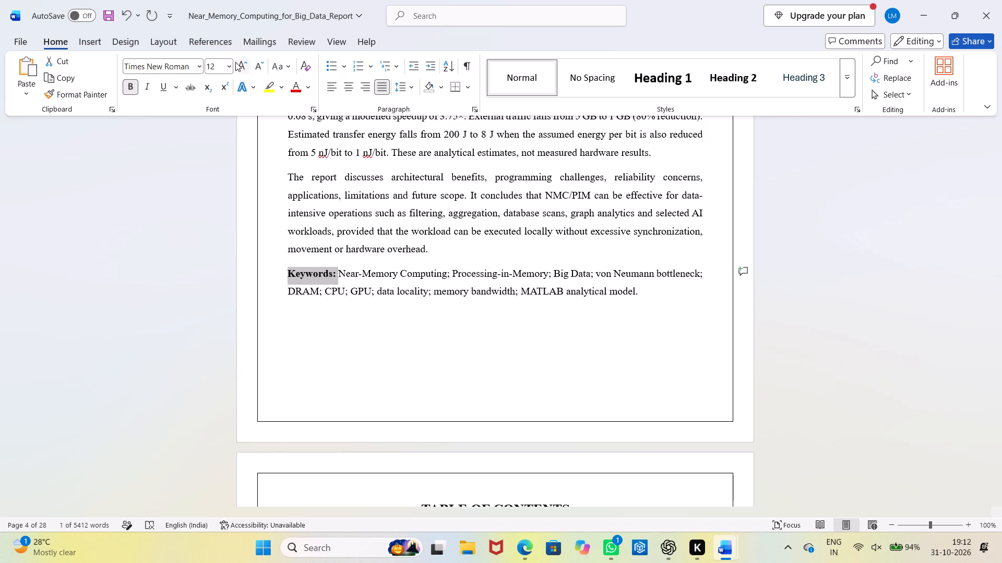
pyautogui.click(235, 62)
pyautogui.click(901, 295)
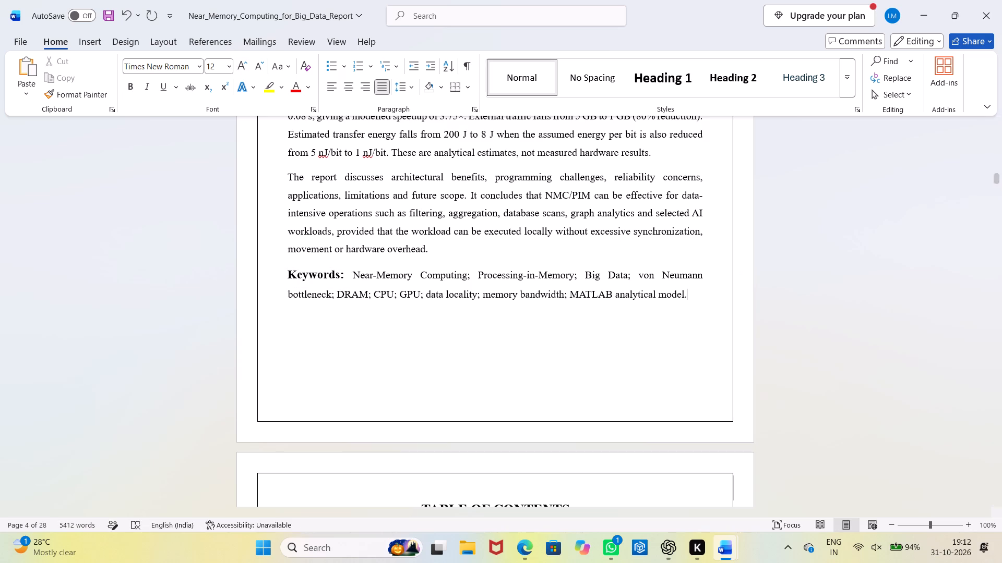
# Review the front matter from the cover page through the acknowledgement, abstract and table of contents to the list of figures.
pyautogui.scroll(-1, 691, 301)
pyautogui.middleClick(688, 340)
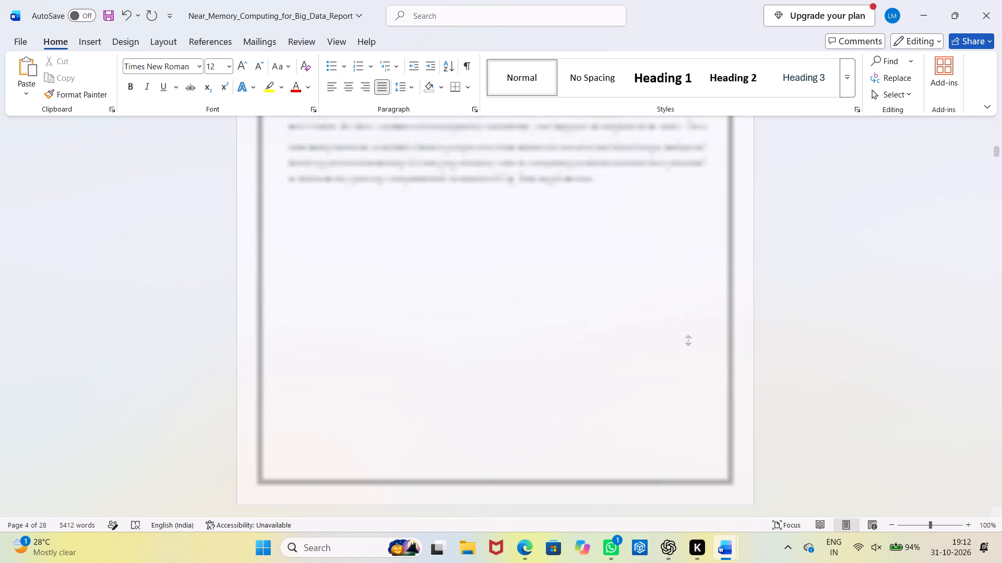
pyautogui.click(748, 281)
pyautogui.scroll(-16, 735, 339)
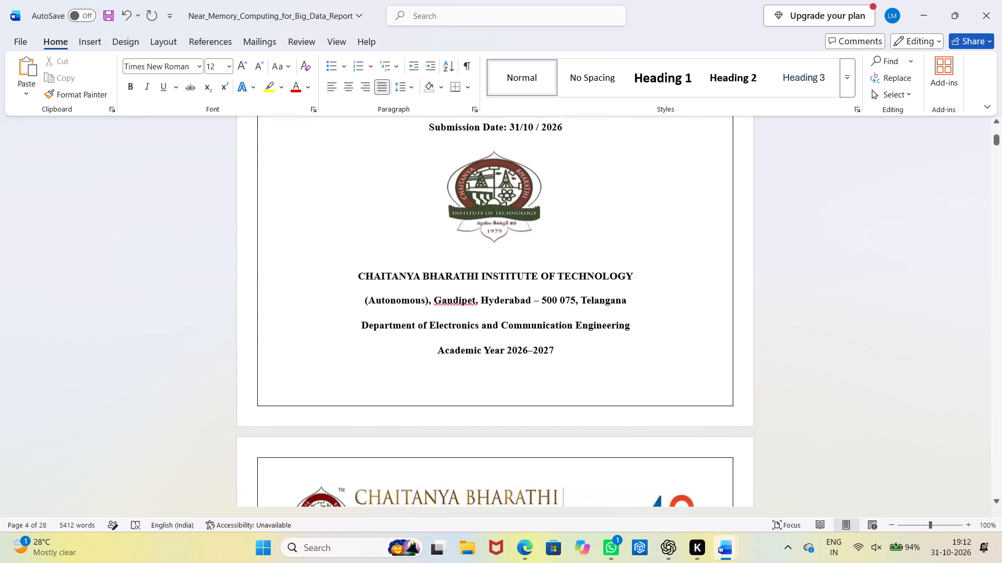
pyautogui.scroll(-5, 715, 375)
pyautogui.scroll(-20, 715, 375)
pyautogui.scroll(-20, 715, 375)
pyautogui.scroll(-5, 715, 375)
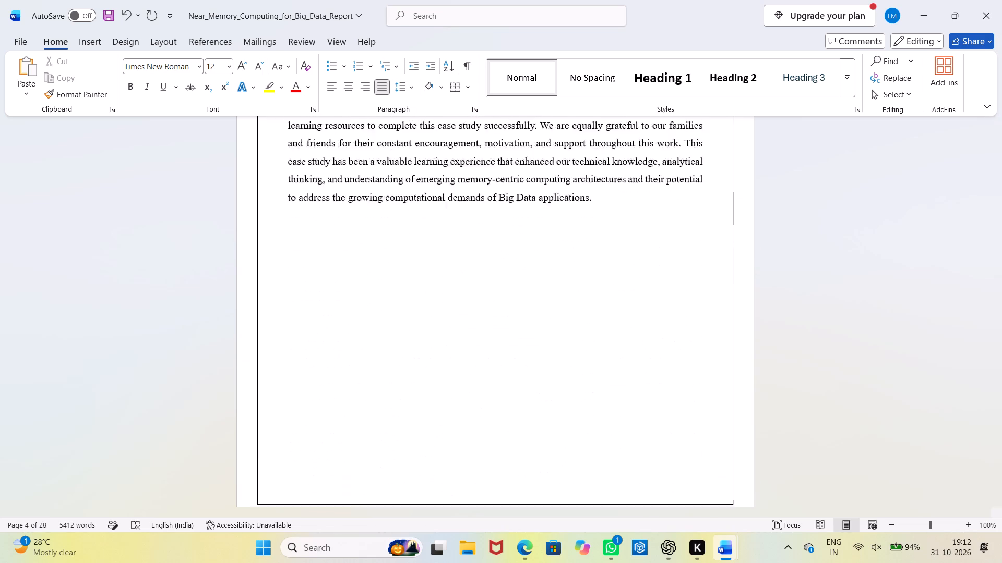
pyautogui.scroll(-1, 717, 371)
pyautogui.scroll(1, 717, 371)
pyautogui.scroll(-20, 717, 371)
pyautogui.scroll(-19, 717, 371)
pyautogui.scroll(-20, 713, 374)
pyautogui.scroll(-17, 713, 374)
pyautogui.scroll(-6, 713, 374)
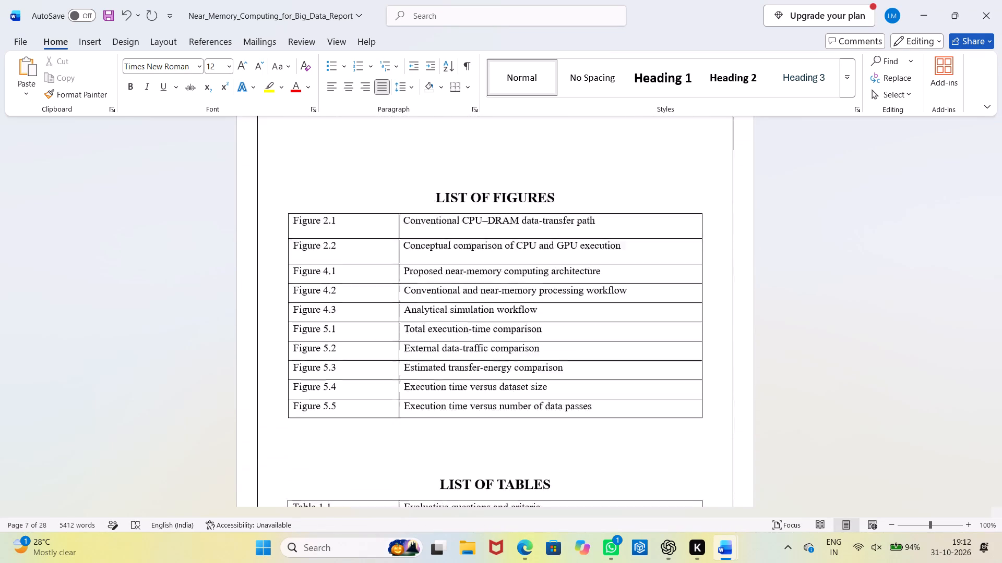
# Delete the two blank lines above the LIST OF FIGURES heading, and add one line break at the end of the preceding page.
pyautogui.scroll(-2, 713, 374)
pyautogui.scroll(8, 713, 374)
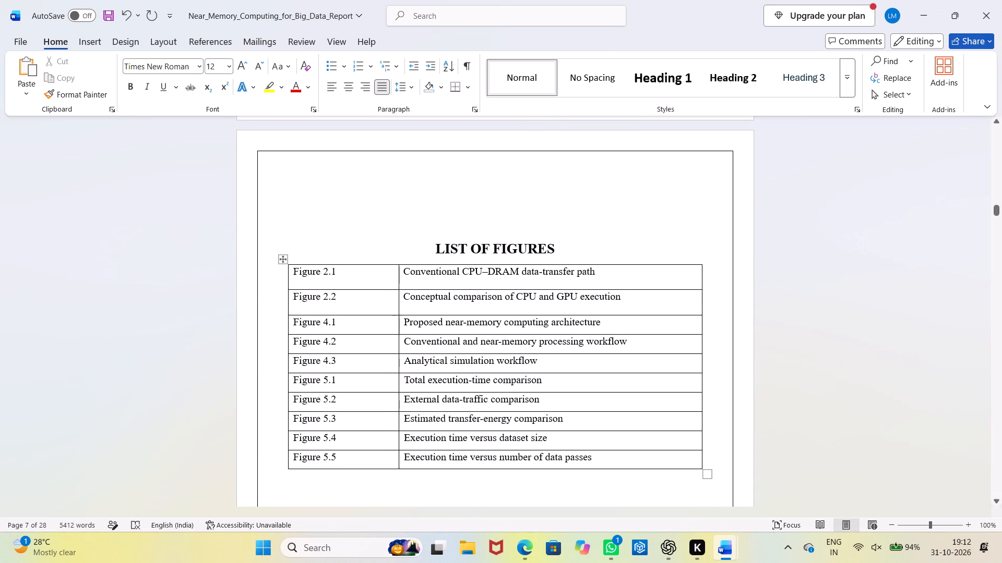
pyautogui.click(438, 211)
pyautogui.press('BackSpace')
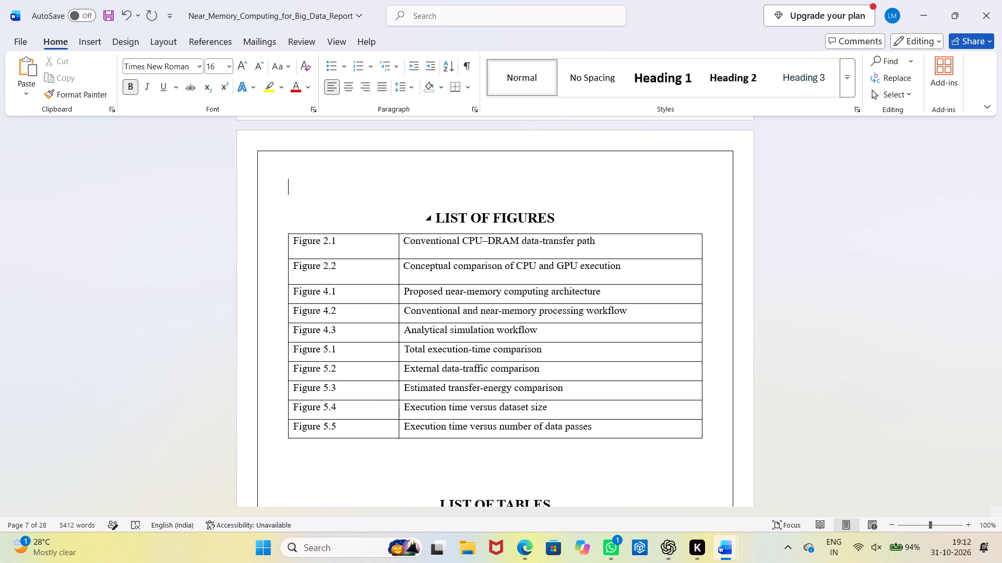
pyautogui.press('BackSpace')
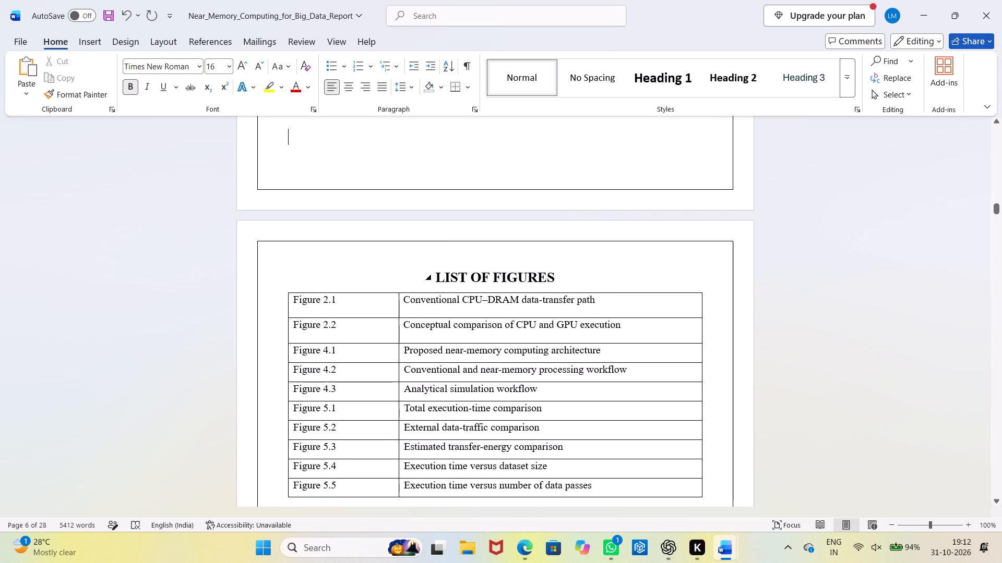
pyautogui.press('Return')
# Set the two body paragraphs under 1.1 Background to 12 pt.
pyautogui.scroll(-20, 468, 285)
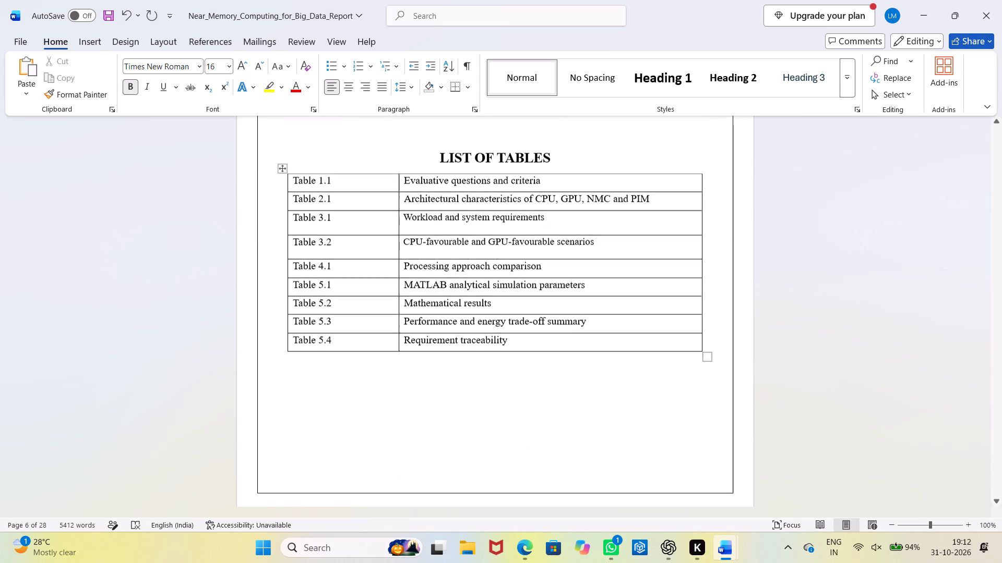
pyautogui.scroll(-7, 464, 289)
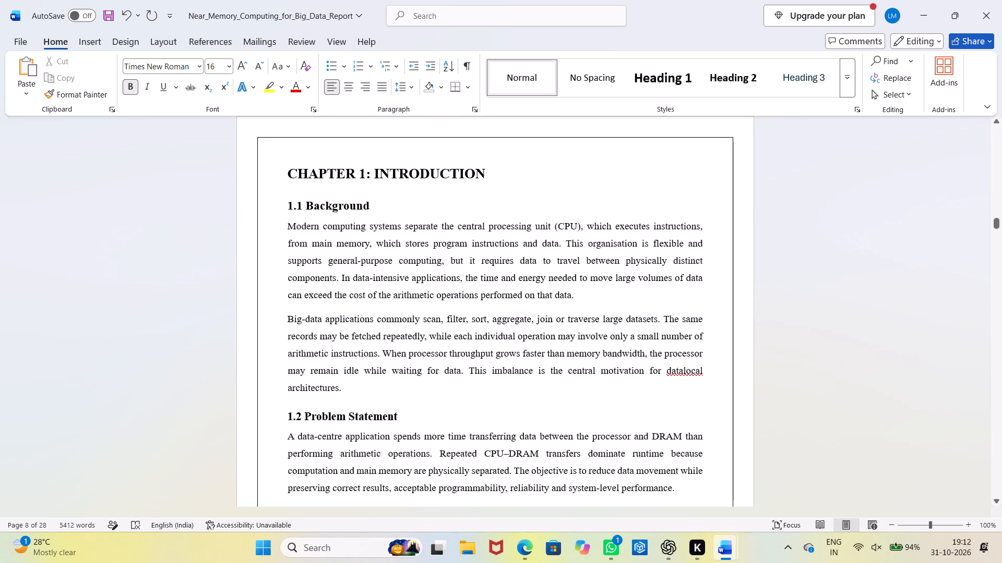
pyautogui.moveTo(393, 401); pyautogui.dragTo(276, 229)
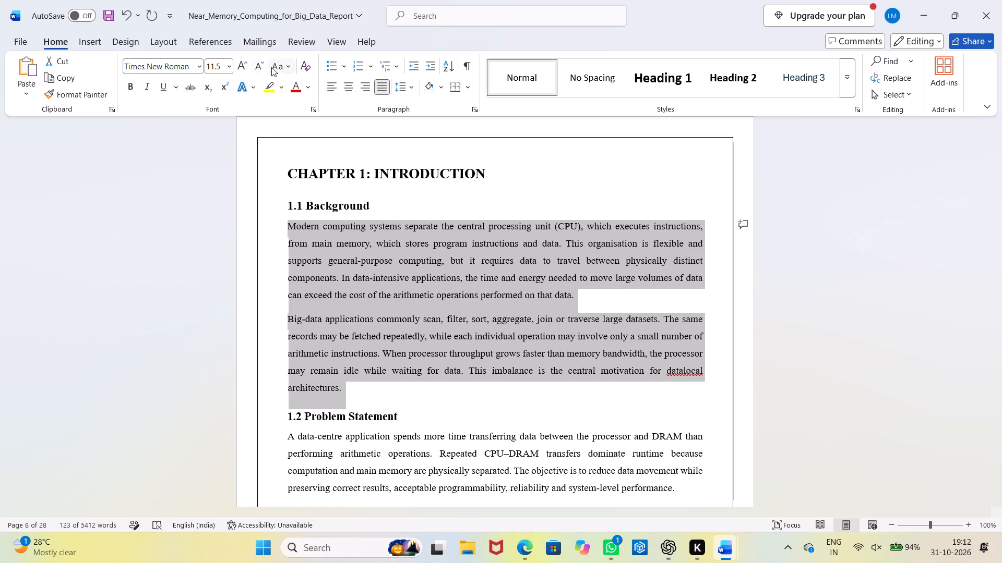
pyautogui.click(240, 61)
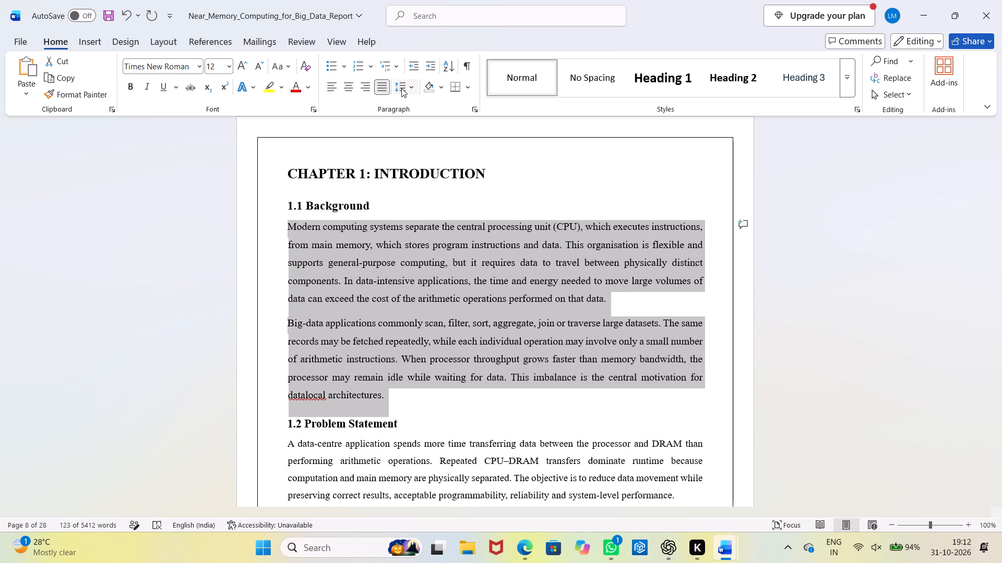
pyautogui.click(814, 298)
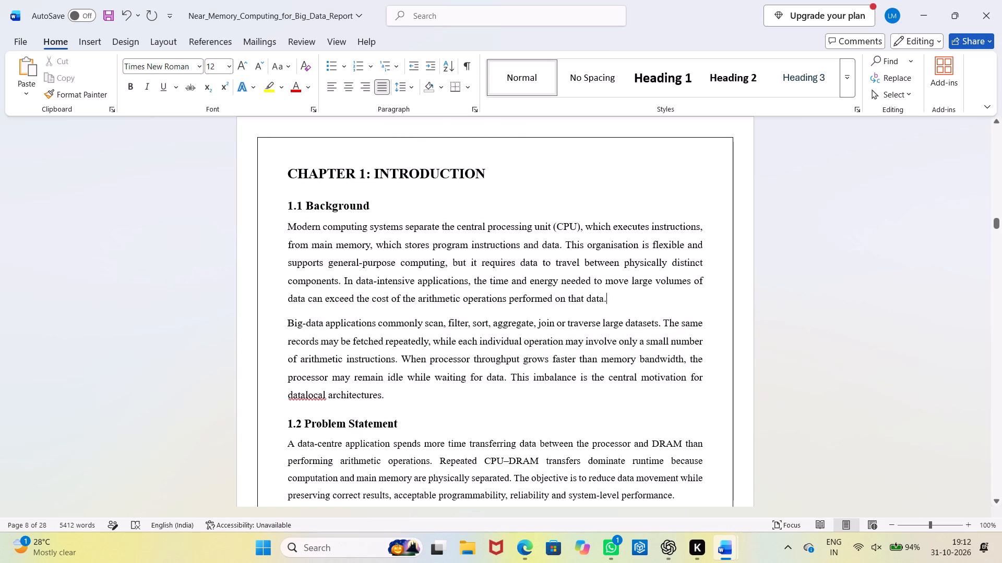
# Increase the 1.2 Problem Statement heading to 14 pt.
pyautogui.scroll(-5, 577, 254)
pyautogui.moveTo(413, 265); pyautogui.dragTo(281, 275)
pyautogui.click(244, 61)
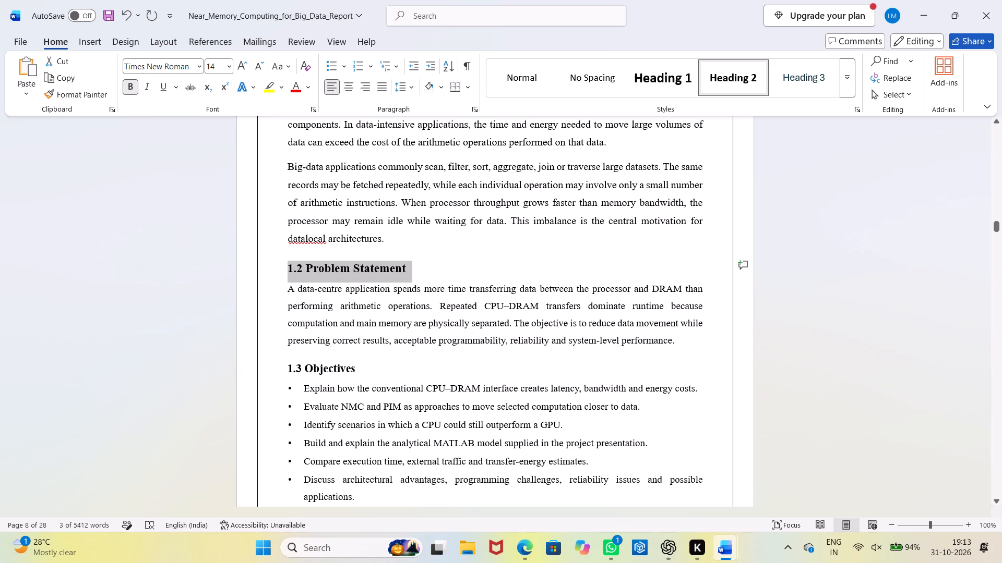
# Split "datalocal" into "data local" in the last sentence of 1.1 Background.
pyautogui.click(306, 237)
pyautogui.press('space')
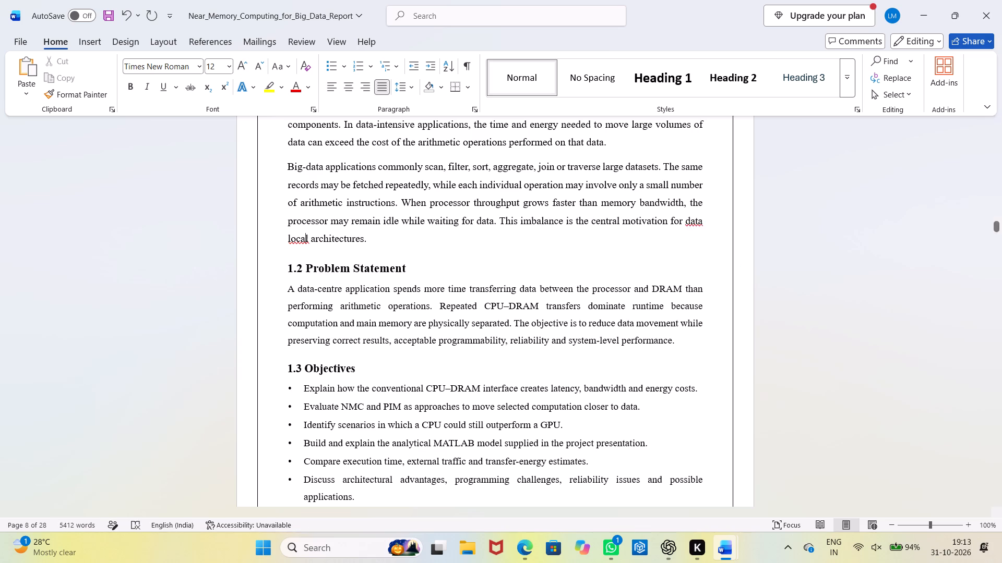
# Set the body paragraph under 1.2 Problem Statement to 12 pt, leaving its heading out of the change.
pyautogui.scroll(-2, 564, 270)
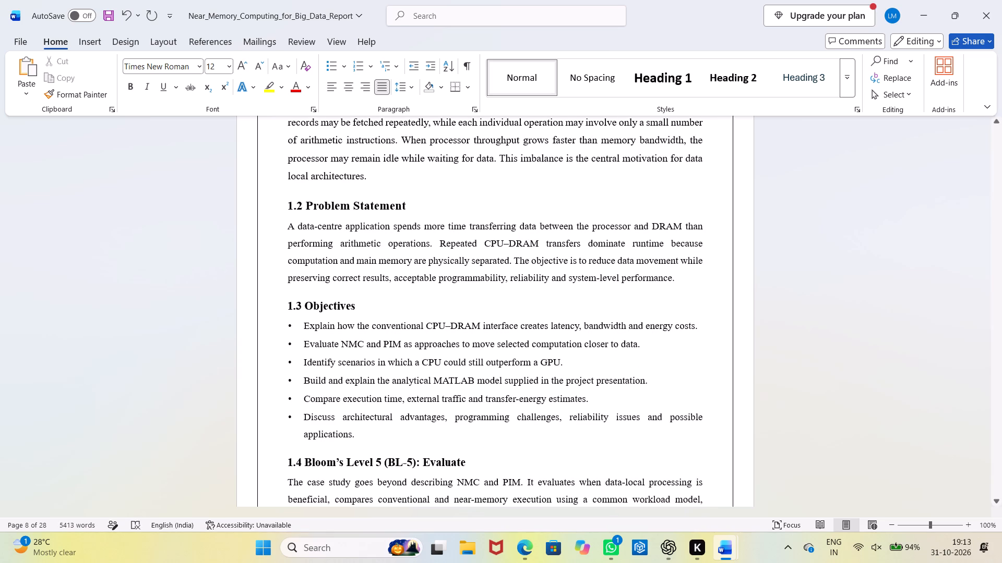
pyautogui.moveTo(698, 278); pyautogui.dragTo(247, 210)
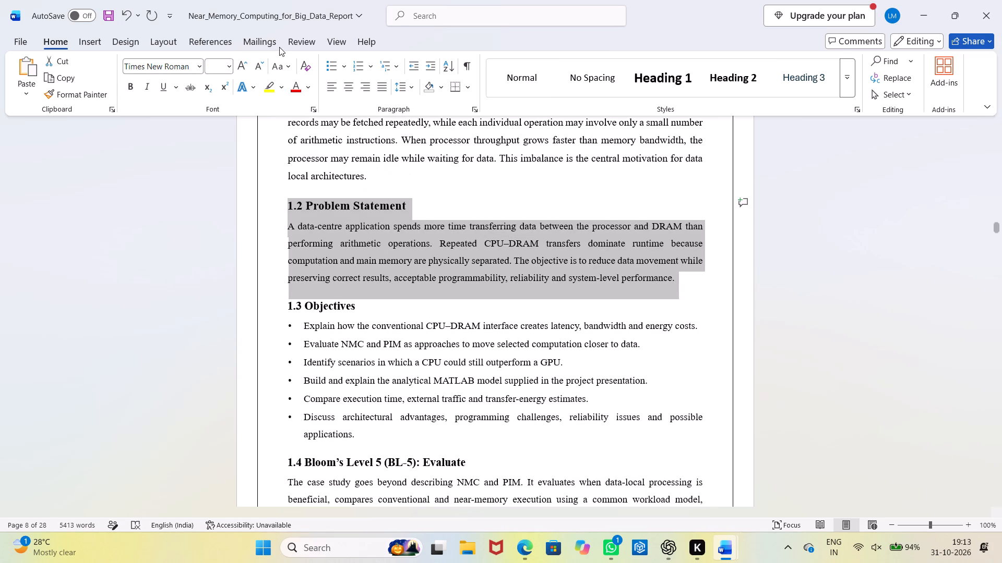
pyautogui.click(500, 200)
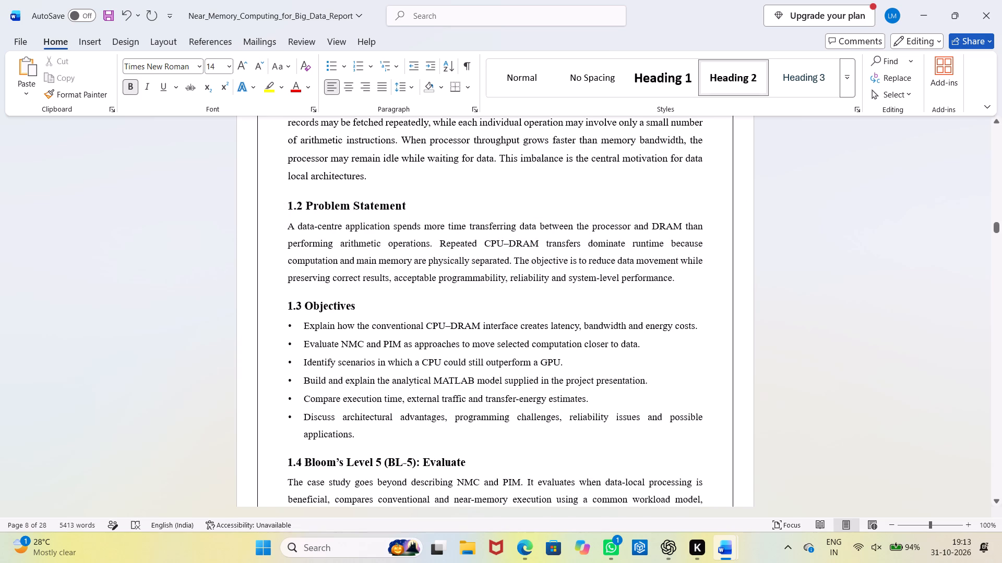
pyautogui.moveTo(687, 279); pyautogui.dragTo(290, 220)
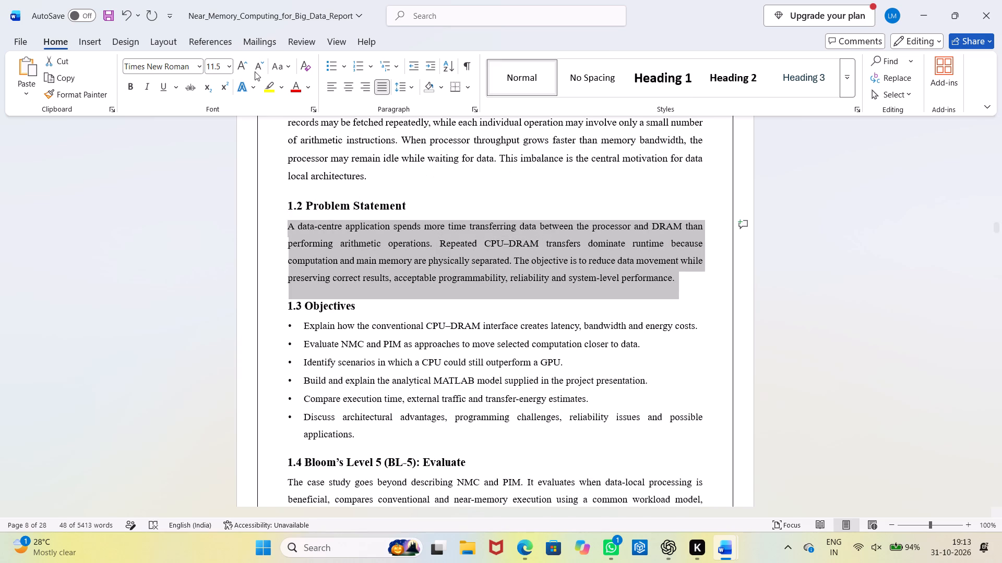
pyautogui.click(247, 67)
# Set the 1.3 Objectives heading to 14 pt and its six bullet points to 12 pt.
pyautogui.scroll(-2, 330, 213)
pyautogui.moveTo(390, 265); pyautogui.dragTo(280, 272)
pyautogui.click(241, 69)
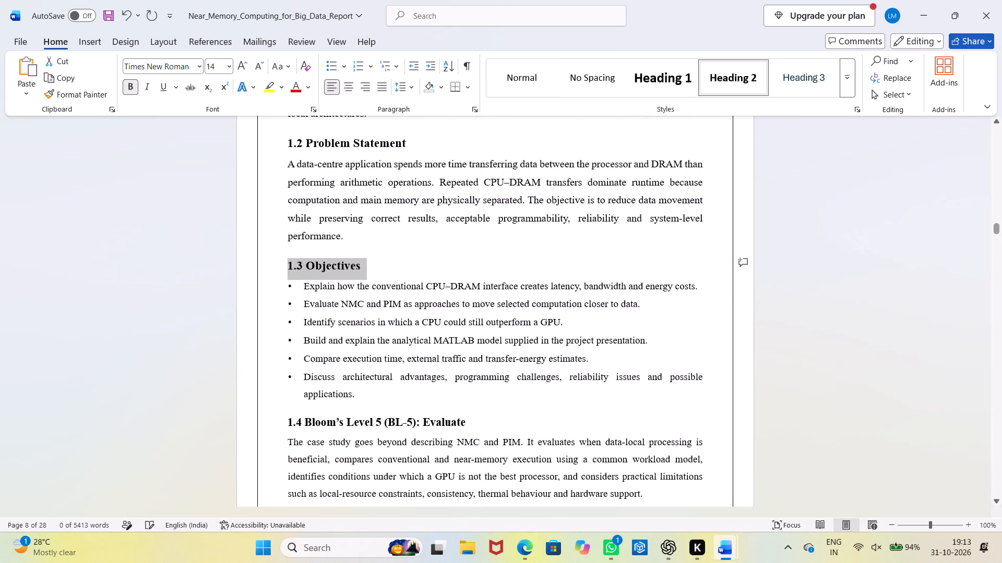
pyautogui.moveTo(396, 394); pyautogui.dragTo(312, 291)
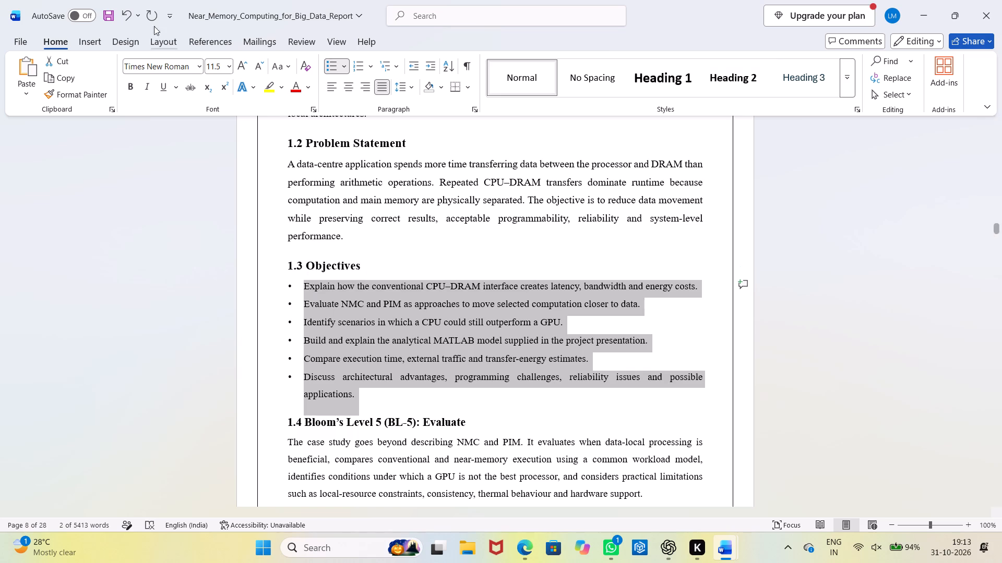
pyautogui.click(241, 67)
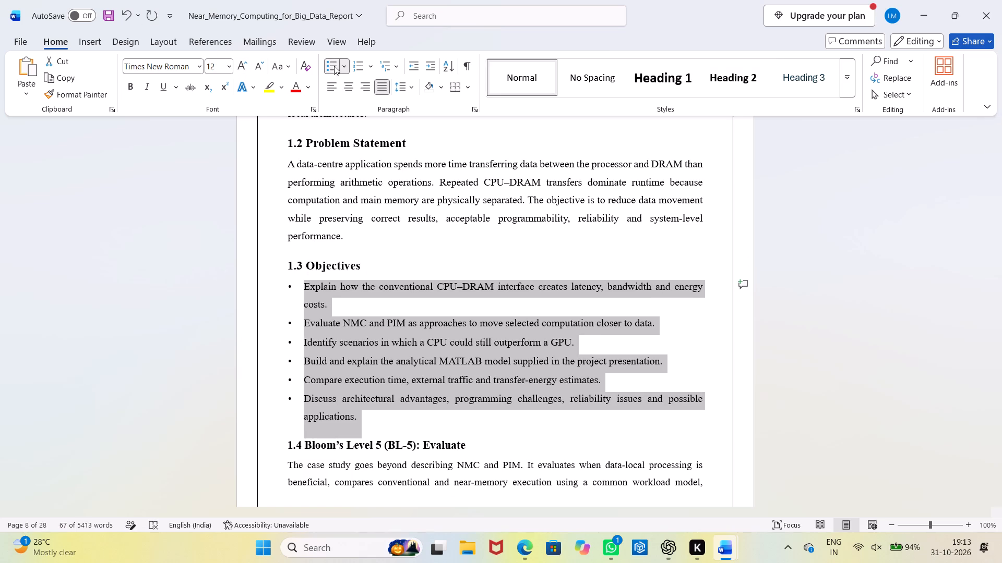
# Set the 1.4 Bloom's Level 5 (BL-5): Evaluate heading to 14 pt and its paragraph, across both pages, to 12 pt.
pyautogui.scroll(-4, 530, 226)
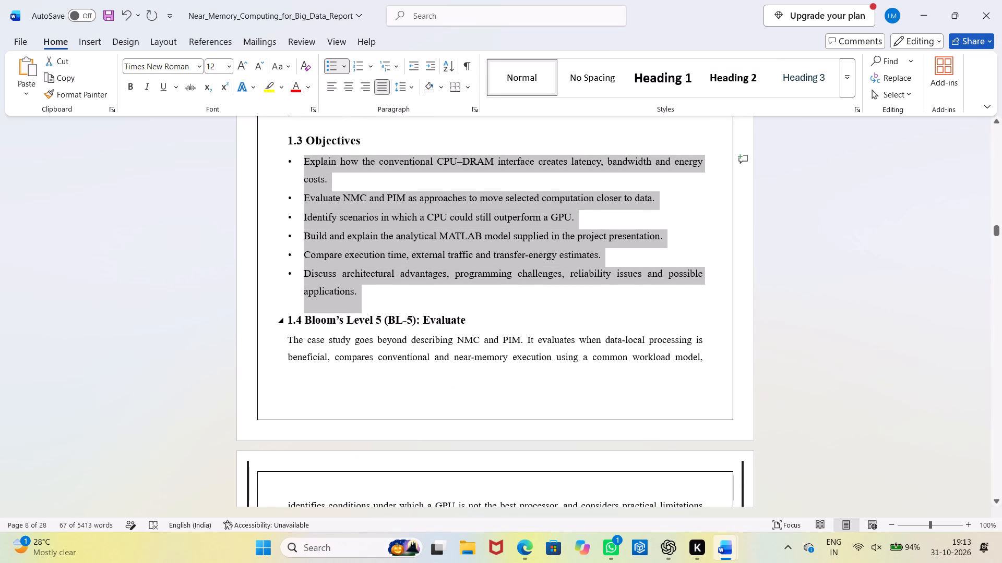
pyautogui.click(472, 319)
pyautogui.moveTo(472, 319); pyautogui.dragTo(287, 326)
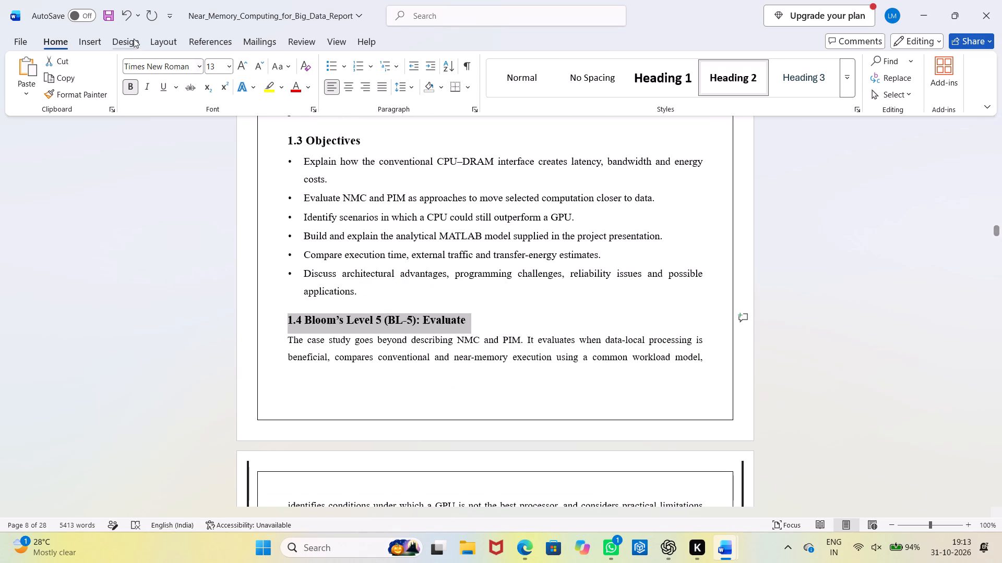
pyautogui.click(235, 66)
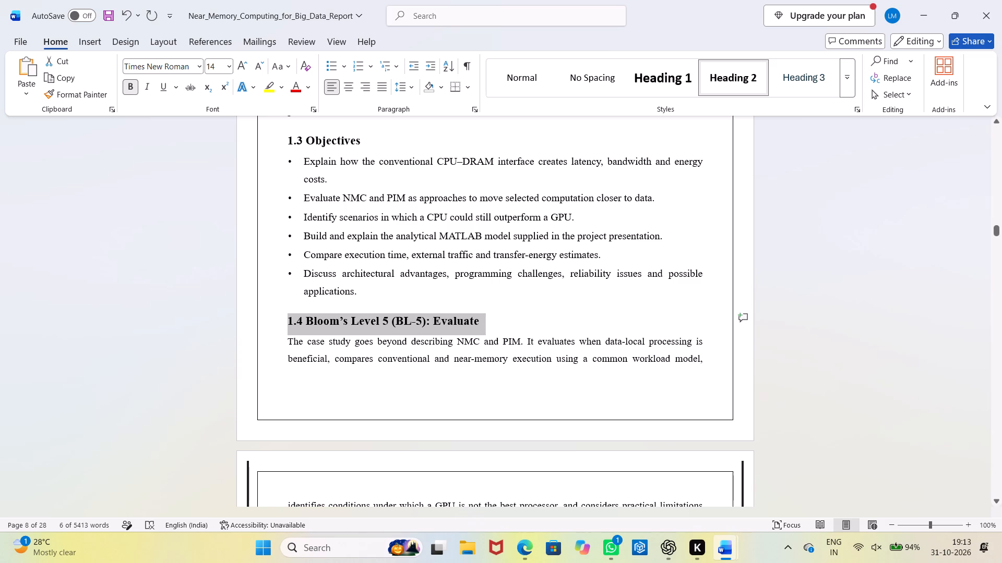
pyautogui.moveTo(705, 362); pyautogui.dragTo(264, 342)
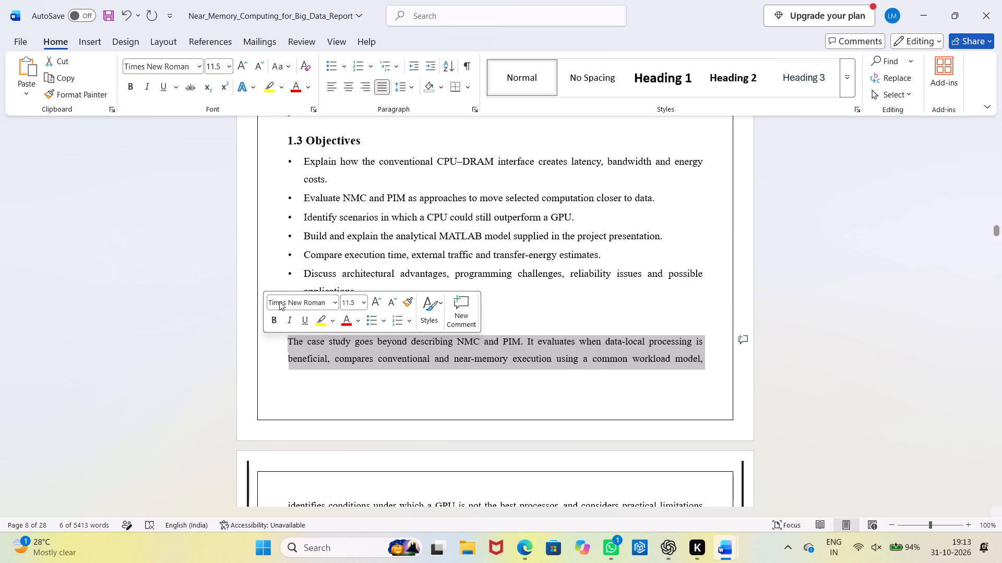
pyautogui.click(243, 72)
pyautogui.scroll(-6, 305, 190)
pyautogui.scroll(-3, 447, 248)
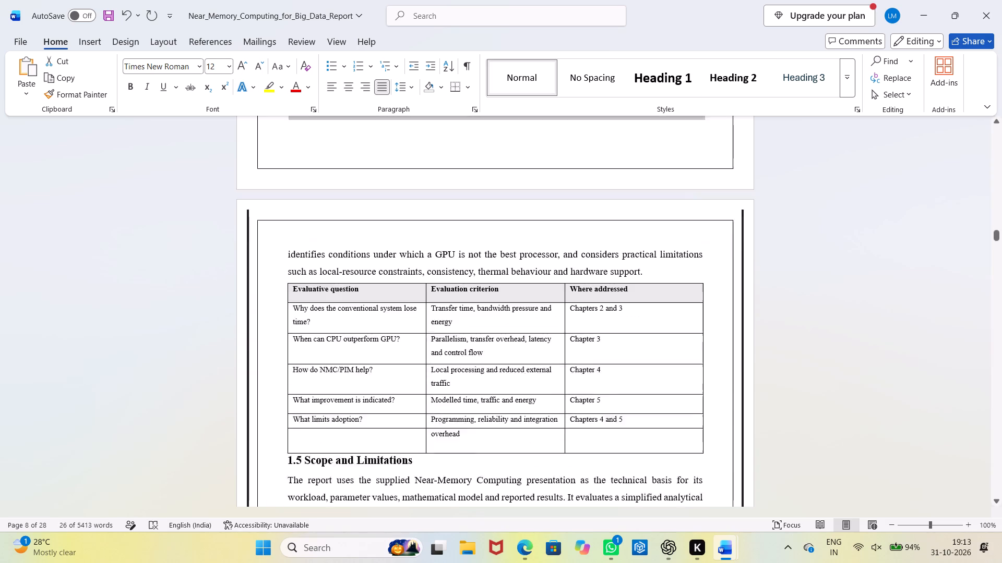
pyautogui.moveTo(663, 248); pyautogui.dragTo(236, 223)
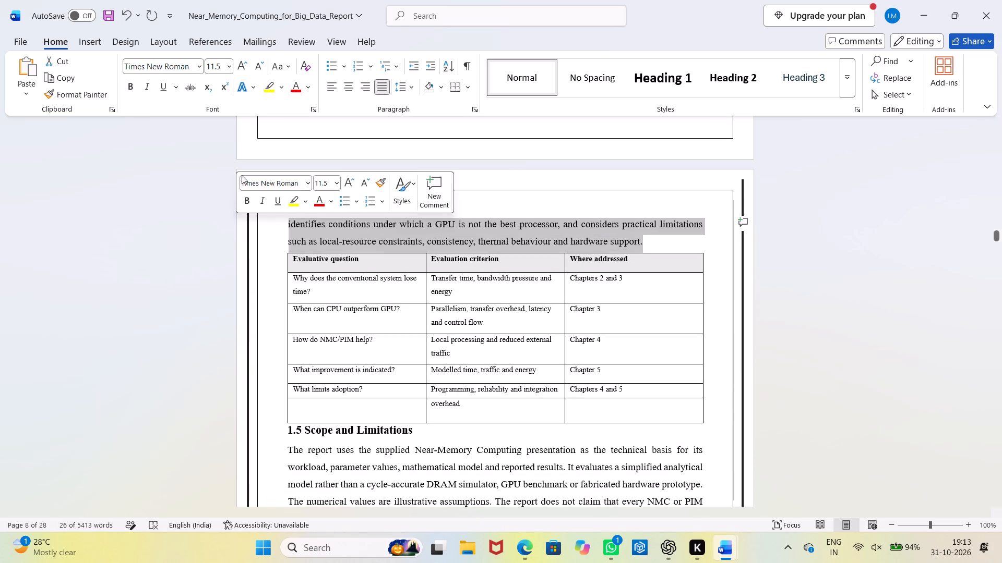
pyautogui.click(237, 63)
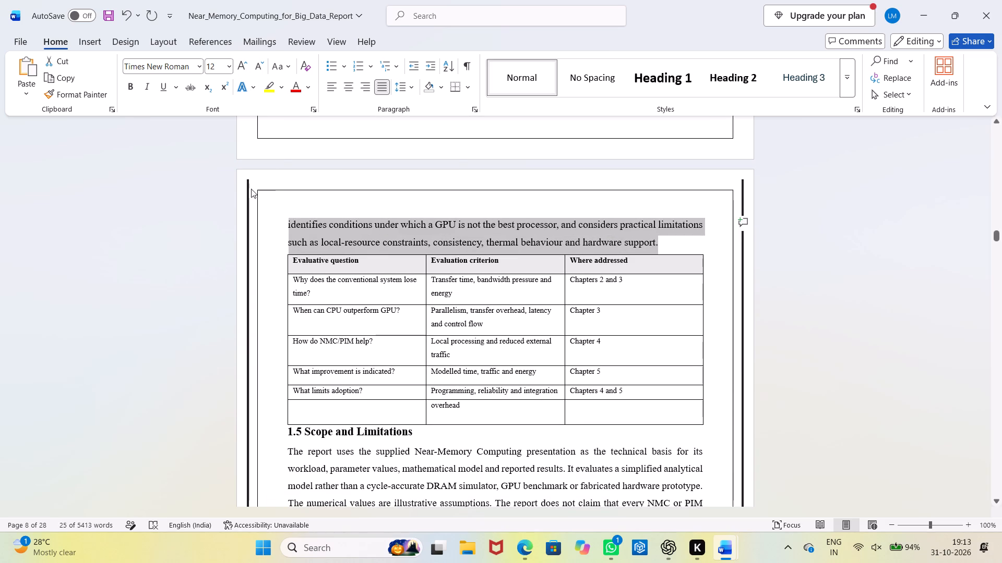
# Delete the two thick vertical lines outside the page border on the page with the evaluative question table.
pyautogui.click(249, 187)
pyautogui.press('BackSpace')
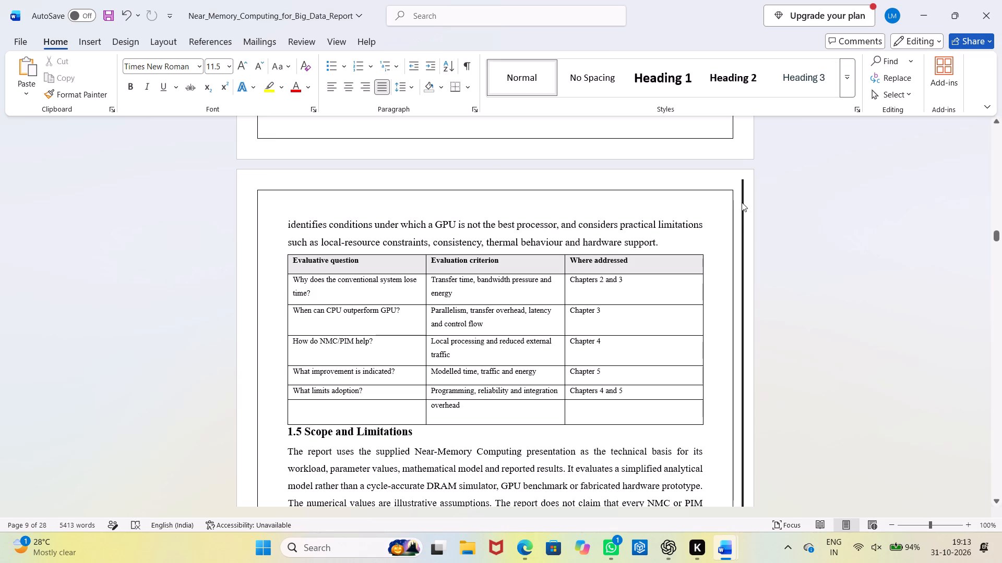
pyautogui.click(742, 201)
pyautogui.click(744, 199)
pyautogui.press('BackSpace')
pyautogui.scroll(-2, 744, 199)
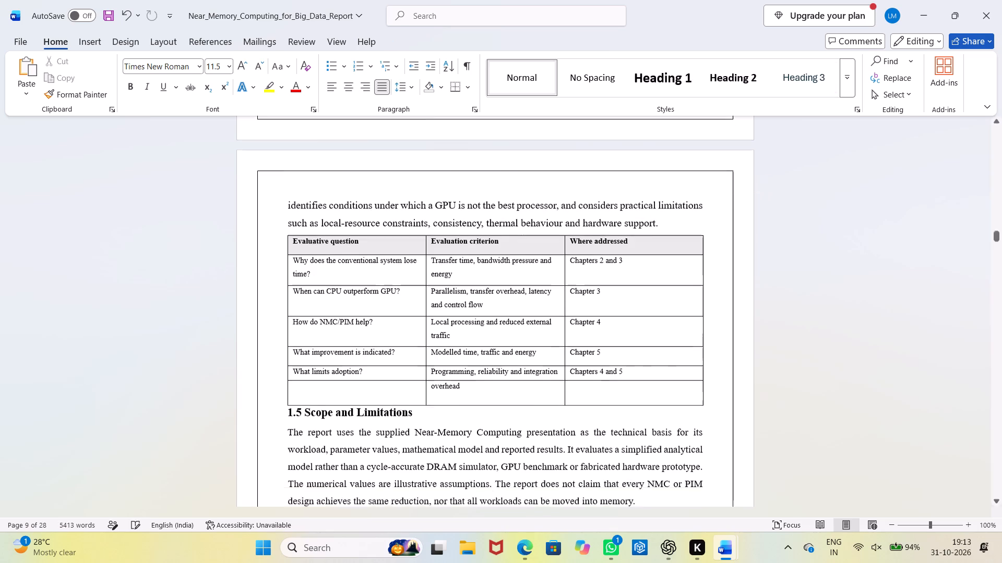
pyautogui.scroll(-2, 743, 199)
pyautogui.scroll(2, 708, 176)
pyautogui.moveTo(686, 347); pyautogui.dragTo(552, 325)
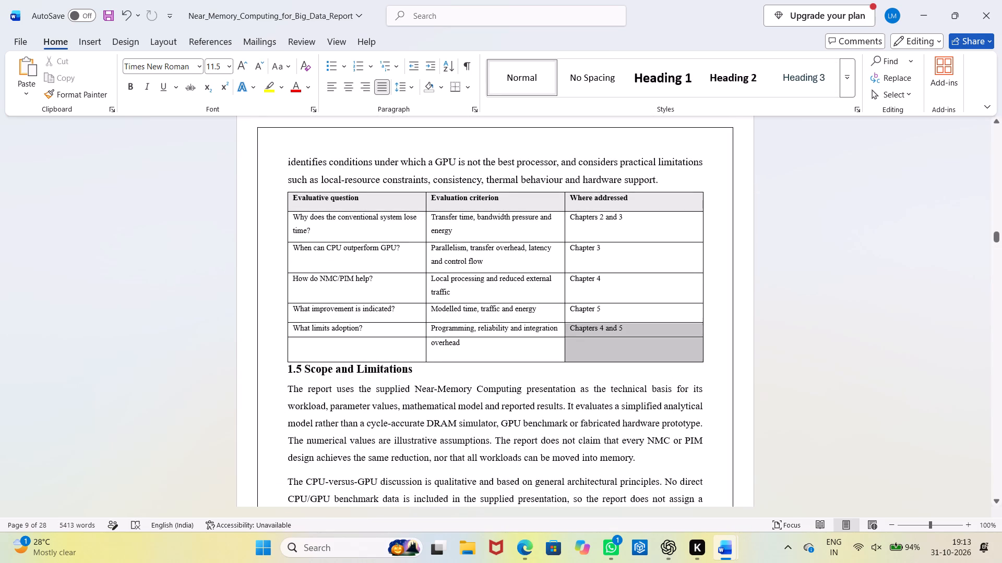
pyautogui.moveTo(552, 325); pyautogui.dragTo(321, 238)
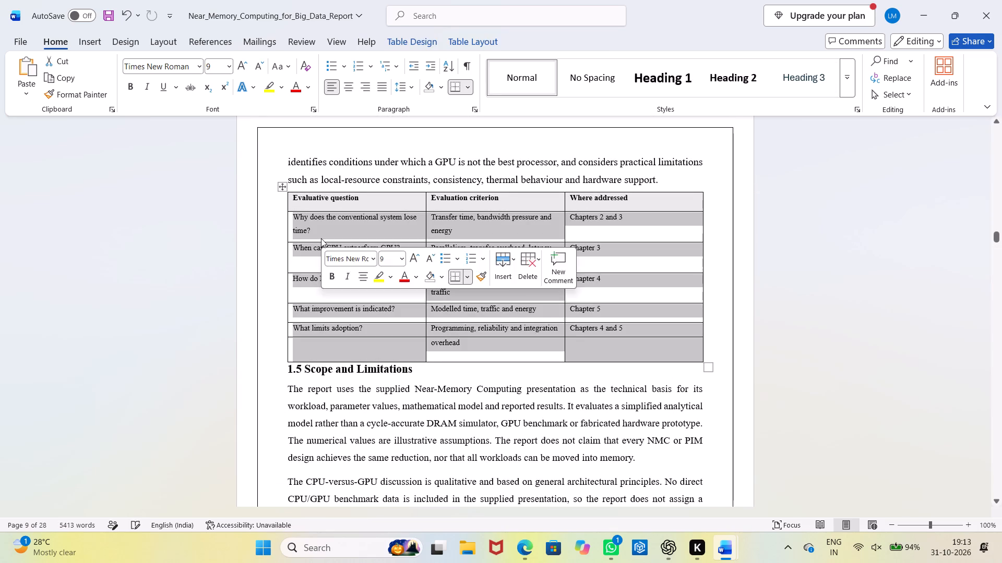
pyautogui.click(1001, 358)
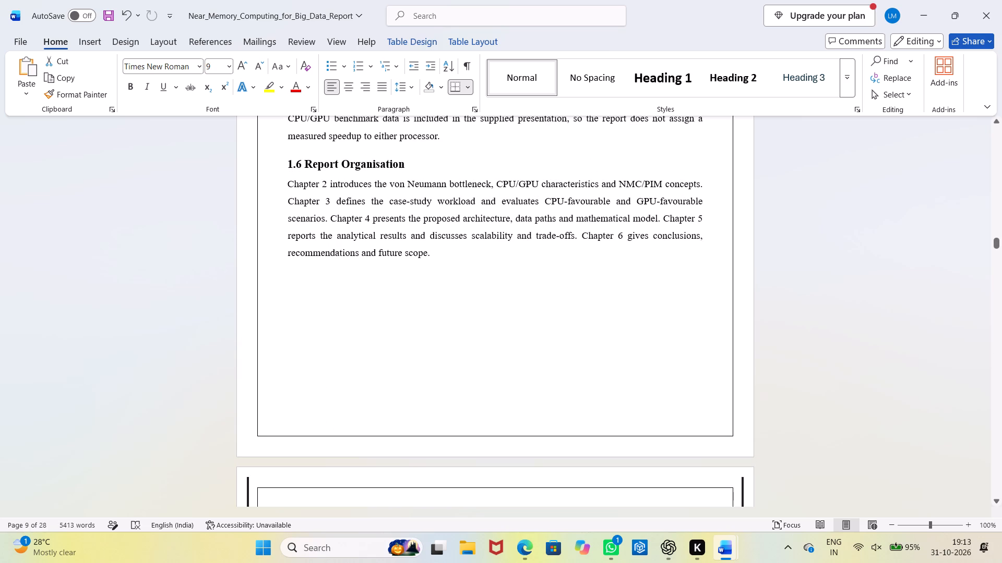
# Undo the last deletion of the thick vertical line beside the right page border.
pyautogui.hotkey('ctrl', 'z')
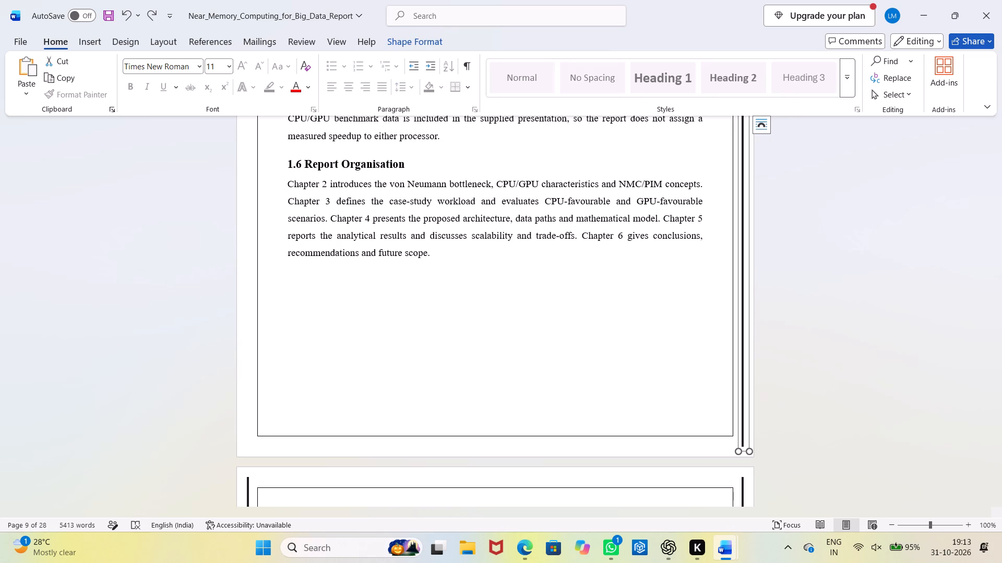
# Delete the word "overhead" from the bottom row of the evaluative question table.
pyautogui.scroll(6, 800, 350)
pyautogui.scroll(4, 701, 317)
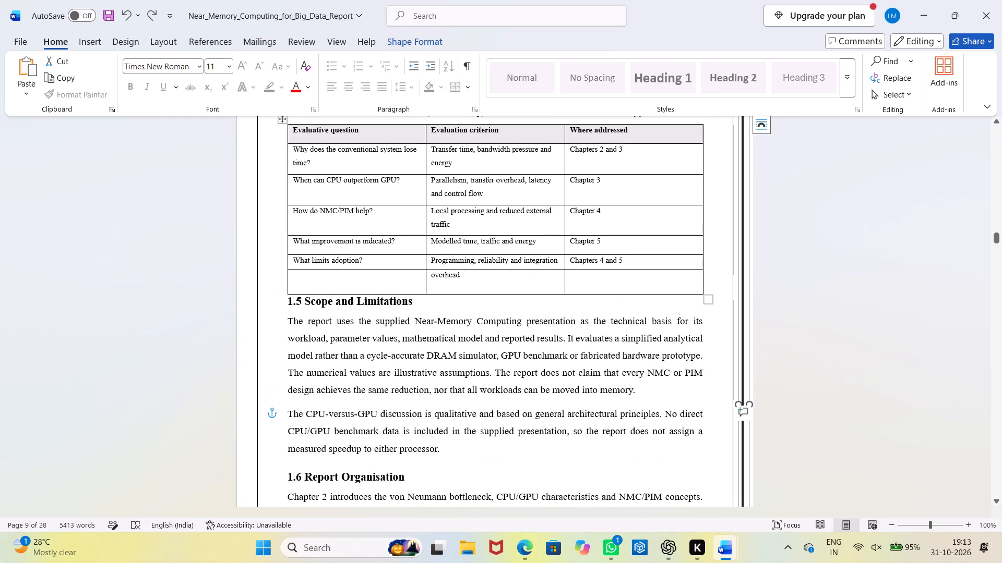
pyautogui.click(482, 282)
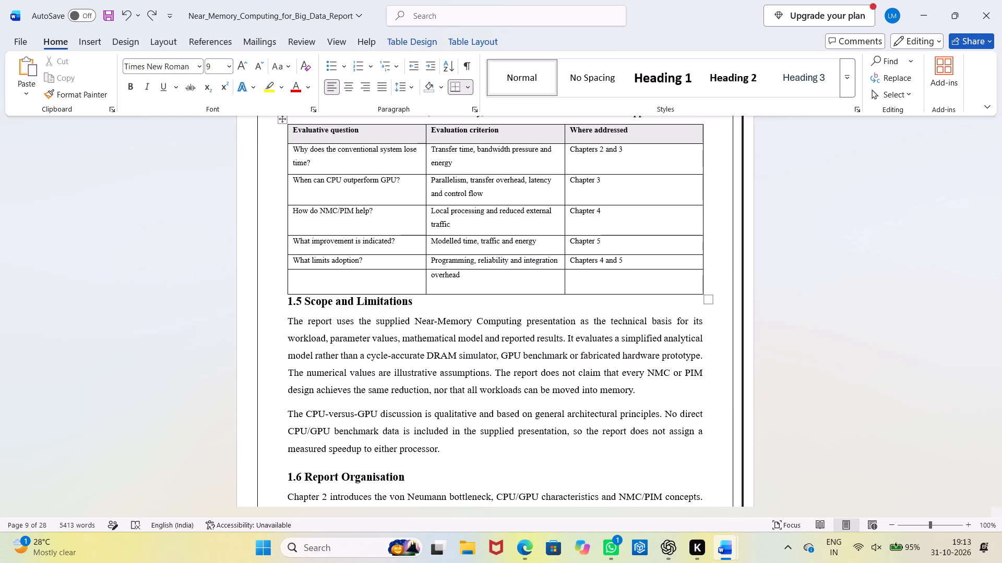
pyautogui.press('BackSpace')
pyautogui.press('BackSpace')
pyautogui.press('BackSpace')
pyautogui.press('BackSpace')
pyautogui.press('BackSpace')
pyautogui.press('BackSpace')
pyautogui.press('BackSpace')
pyautogui.press('BackSpace')
pyautogui.click(559, 260)
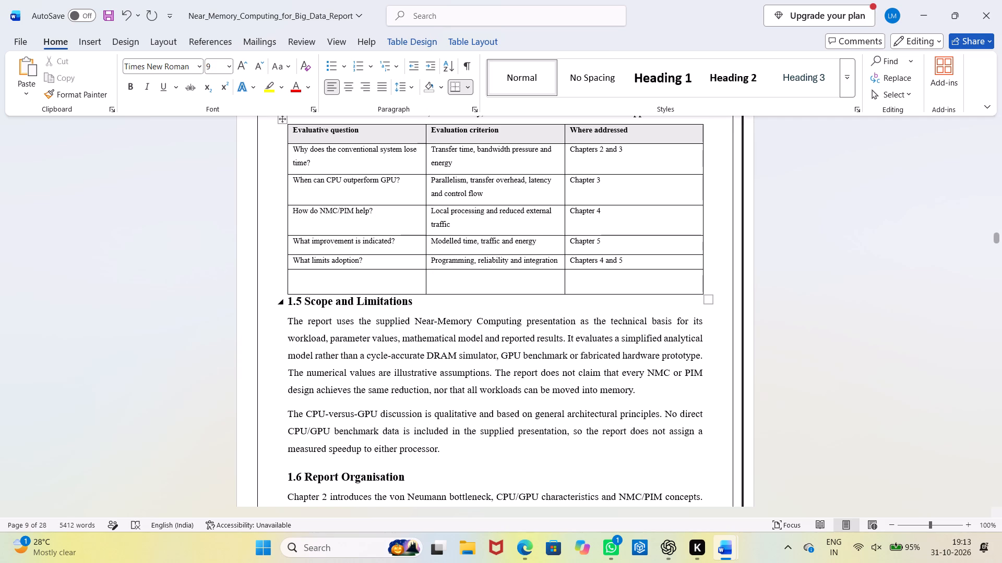
# Delete the empty bottom row of the evaluative question table.
pyautogui.moveTo(694, 280); pyautogui.dragTo(355, 278)
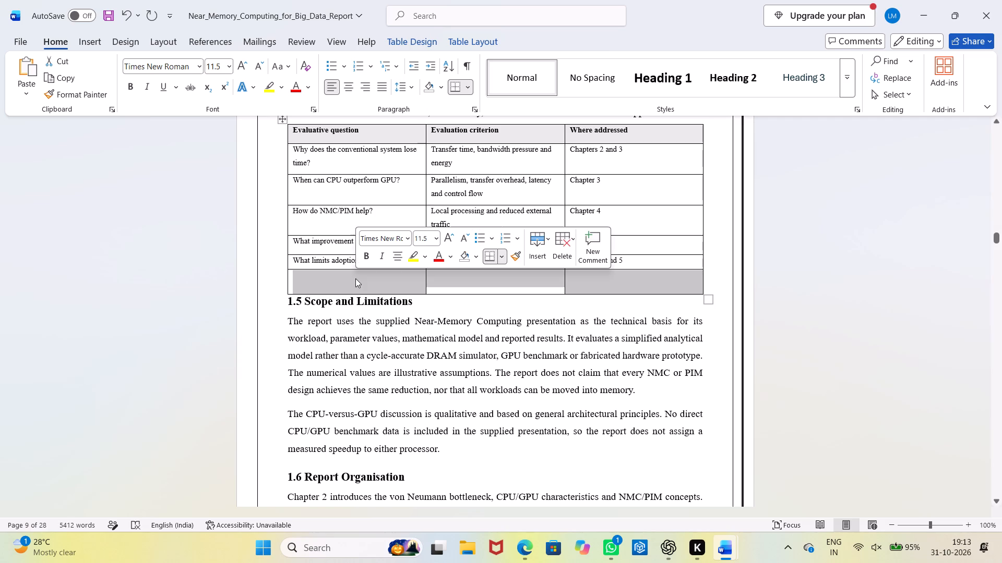
pyautogui.press('BackSpace')
pyautogui.click(475, 290)
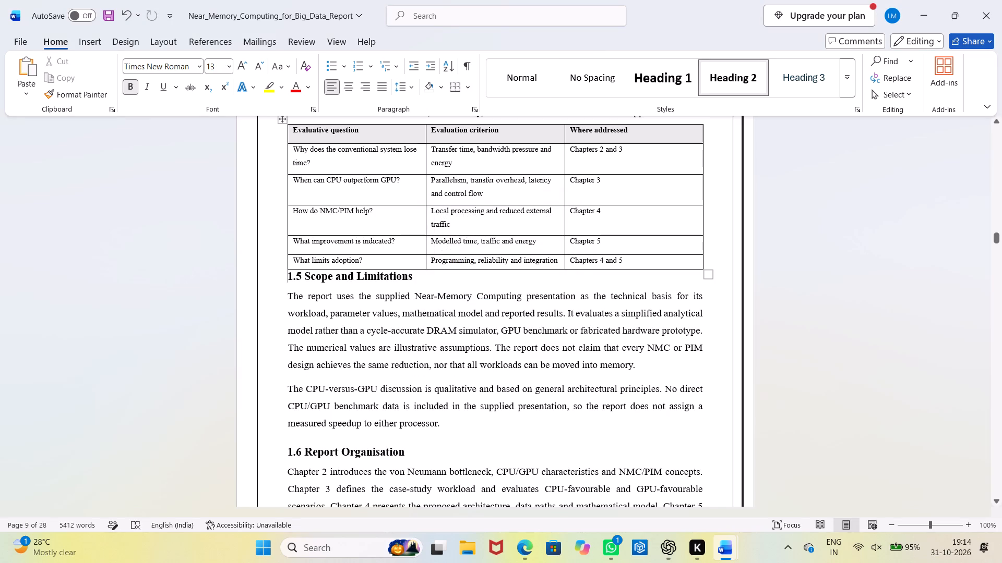
# Set all text in the evaluative question table, including the header row, to 12 pt.
pyautogui.moveTo(661, 265); pyautogui.dragTo(301, 124)
pyautogui.moveTo(301, 124); pyautogui.dragTo(299, 140)
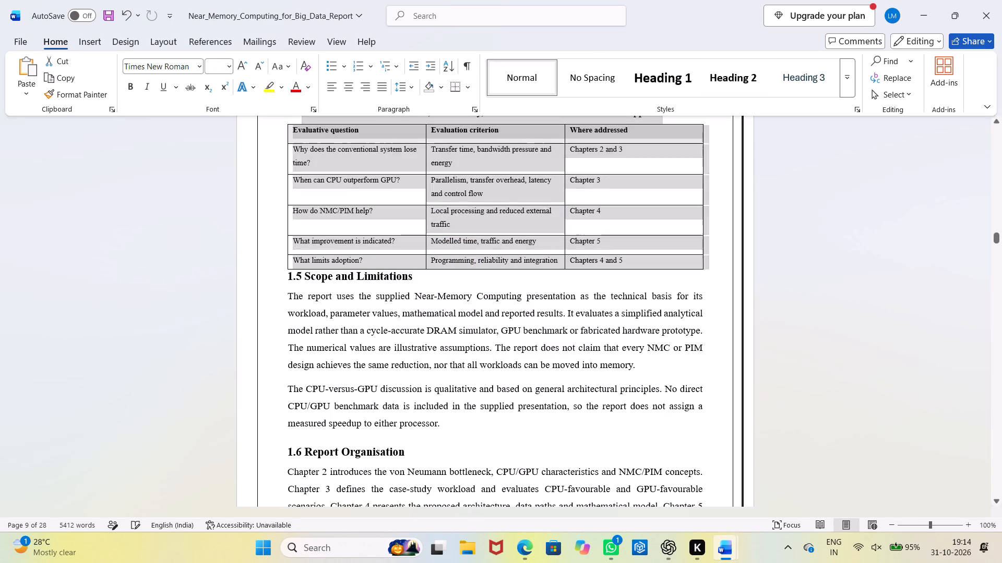
pyautogui.moveTo(299, 140); pyautogui.dragTo(299, 141)
pyautogui.scroll(2, 838, 227)
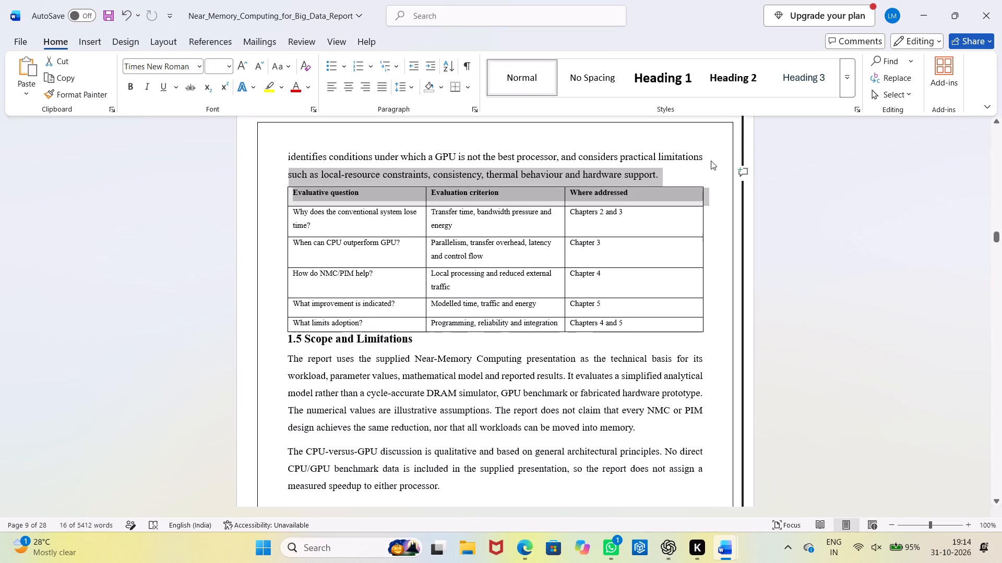
pyautogui.click(714, 157)
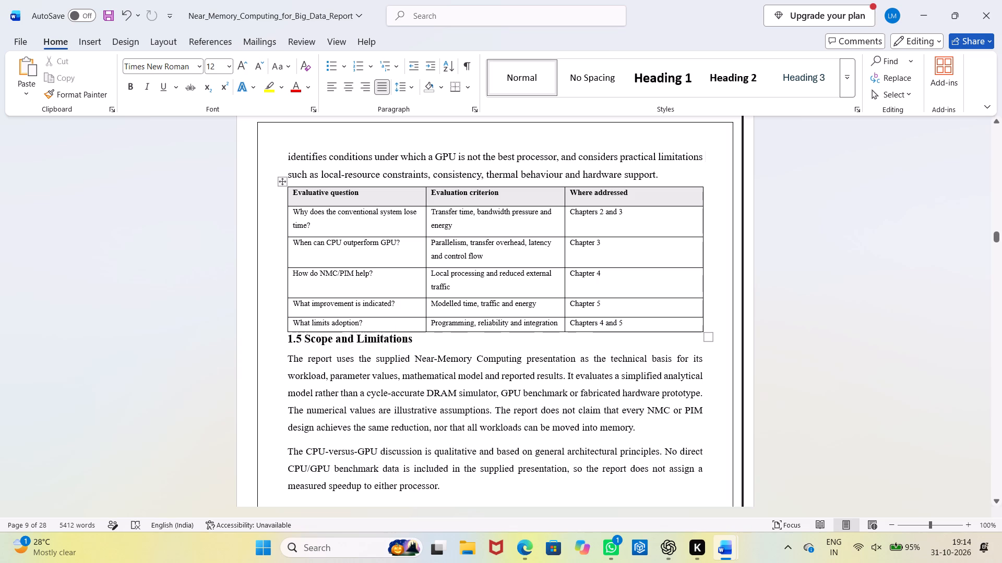
pyautogui.moveTo(675, 326); pyautogui.dragTo(667, 325)
pyautogui.moveTo(667, 325); pyautogui.dragTo(261, 192)
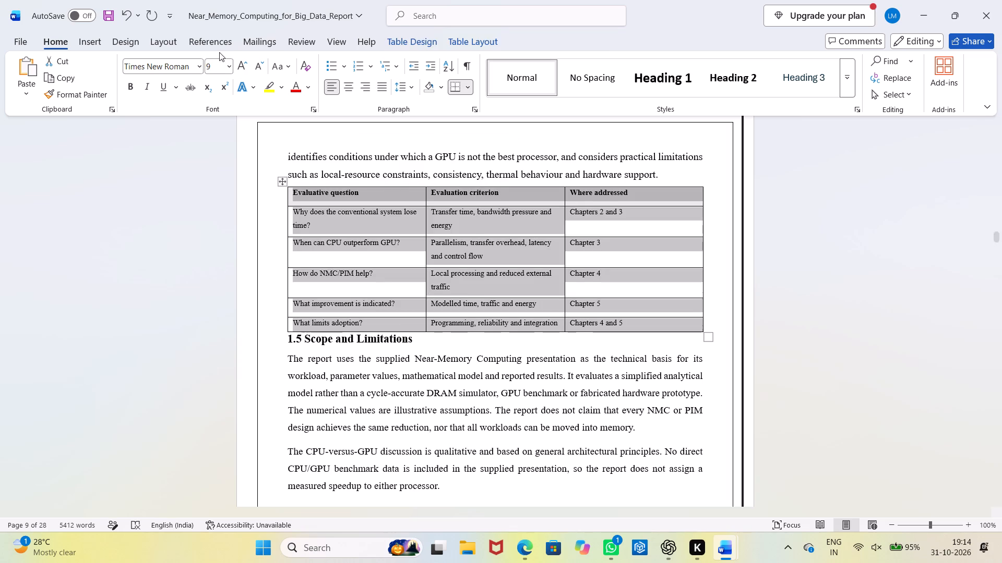
pyautogui.tripleClick(243, 66)
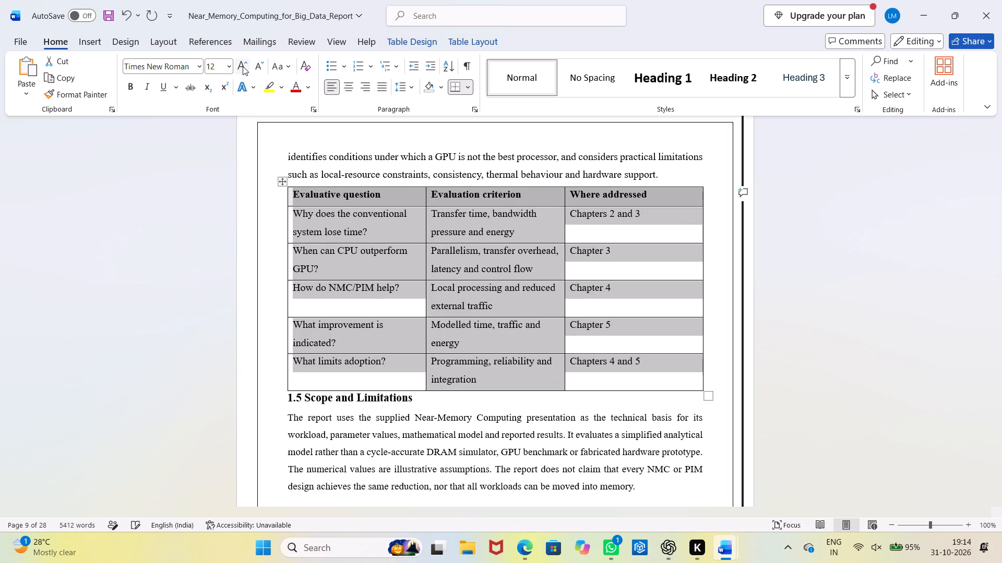
pyautogui.click(820, 200)
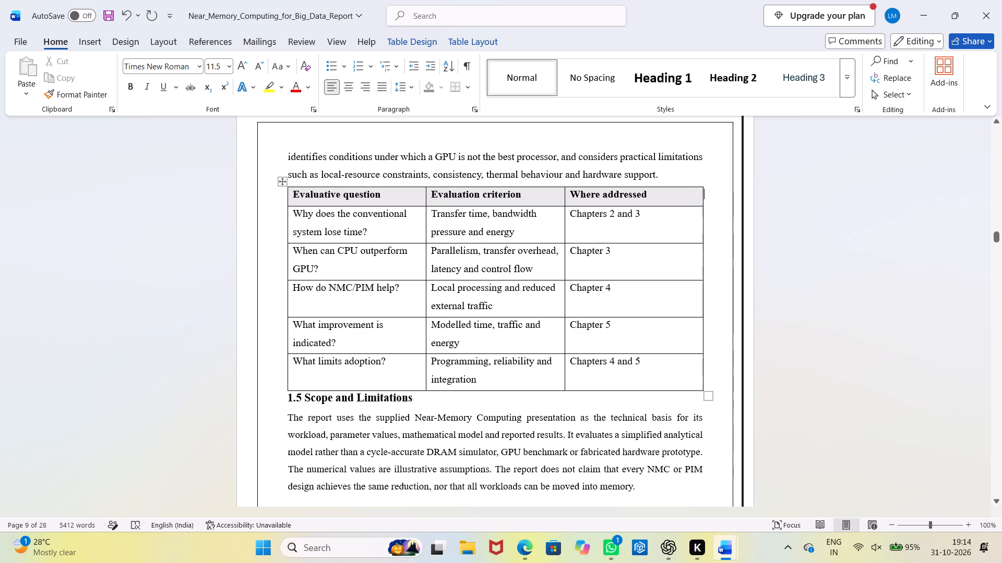
# Widen the Evaluation criterion column by shifting both its borders outward, narrowing mainly the Where addressed column.
pyautogui.moveTo(564, 194); pyautogui.dragTo(590, 199)
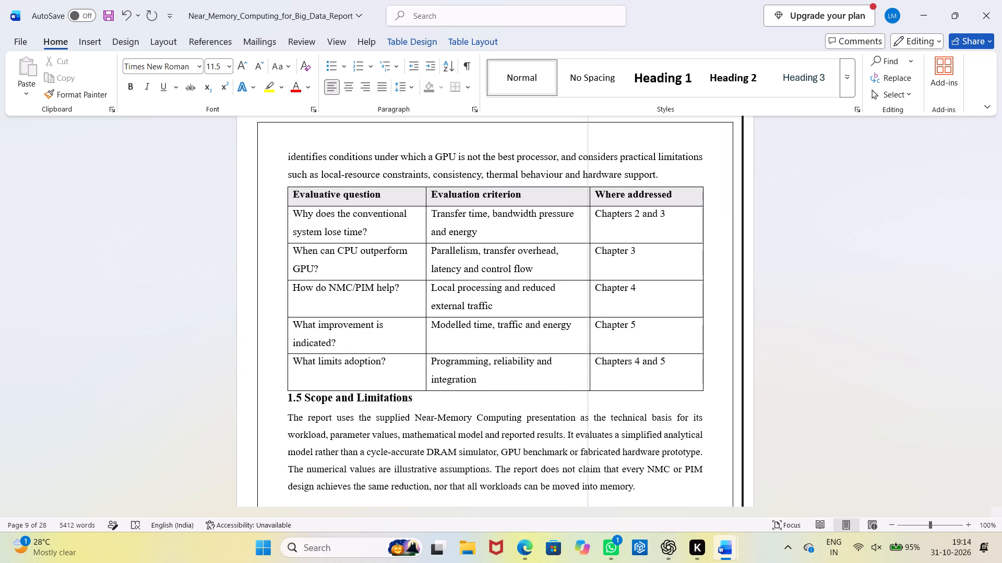
pyautogui.moveTo(590, 199); pyautogui.dragTo(597, 200)
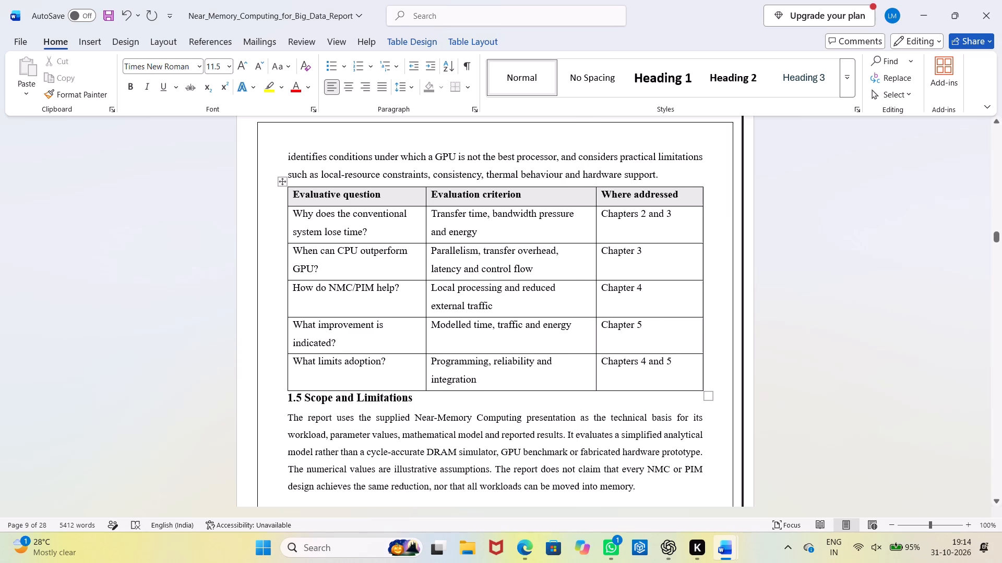
pyautogui.moveTo(425, 199); pyautogui.dragTo(426, 197)
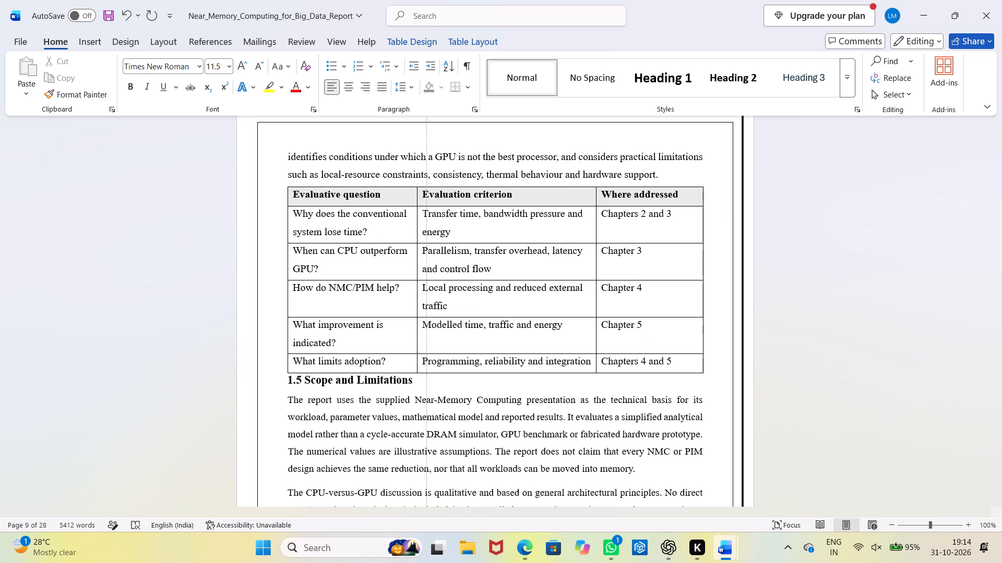
pyautogui.moveTo(426, 197); pyautogui.dragTo(424, 190)
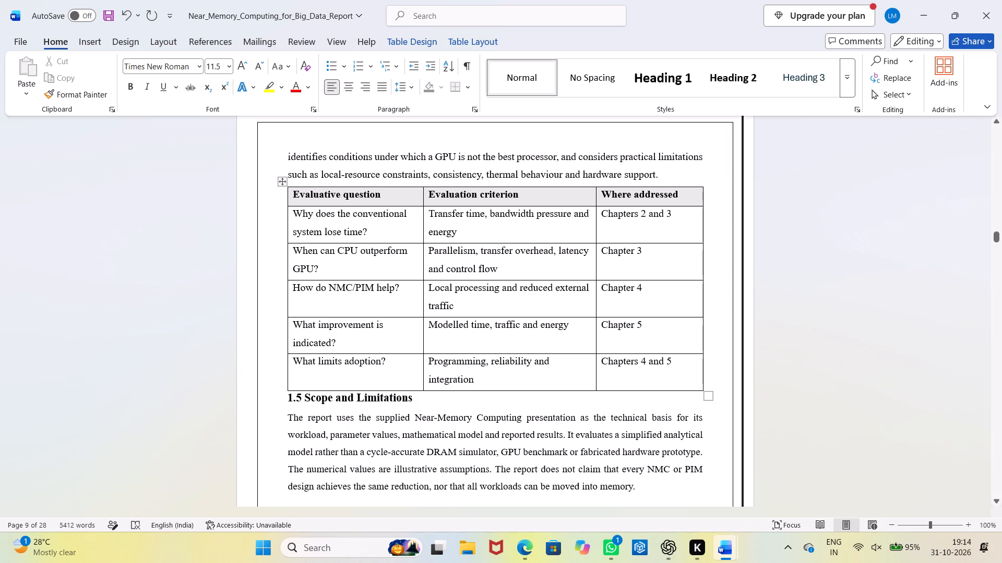
# Remove the background shading from the header row of the evaluative question table.
pyautogui.moveTo(687, 194); pyautogui.dragTo(312, 202)
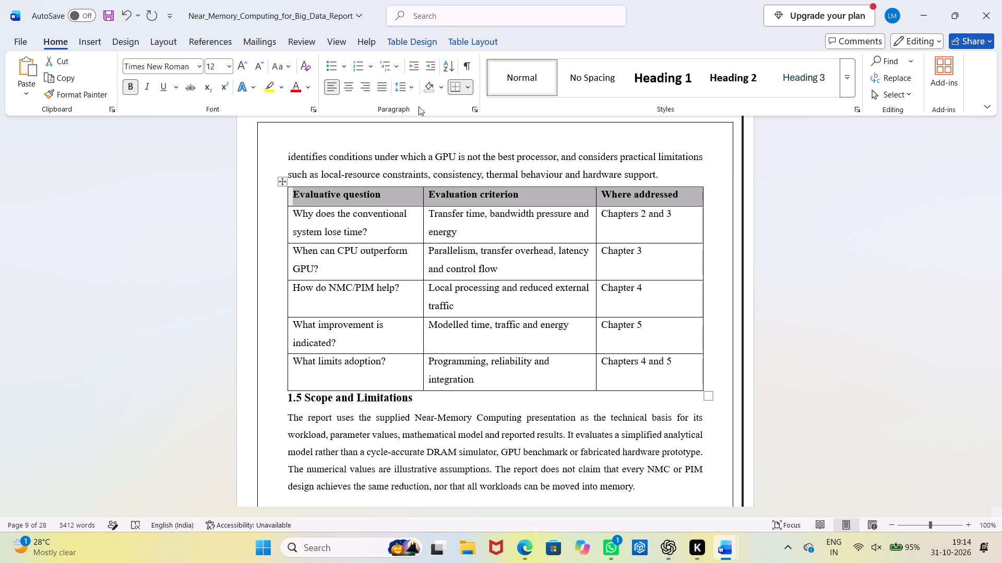
pyautogui.click(431, 82)
pyautogui.click(898, 275)
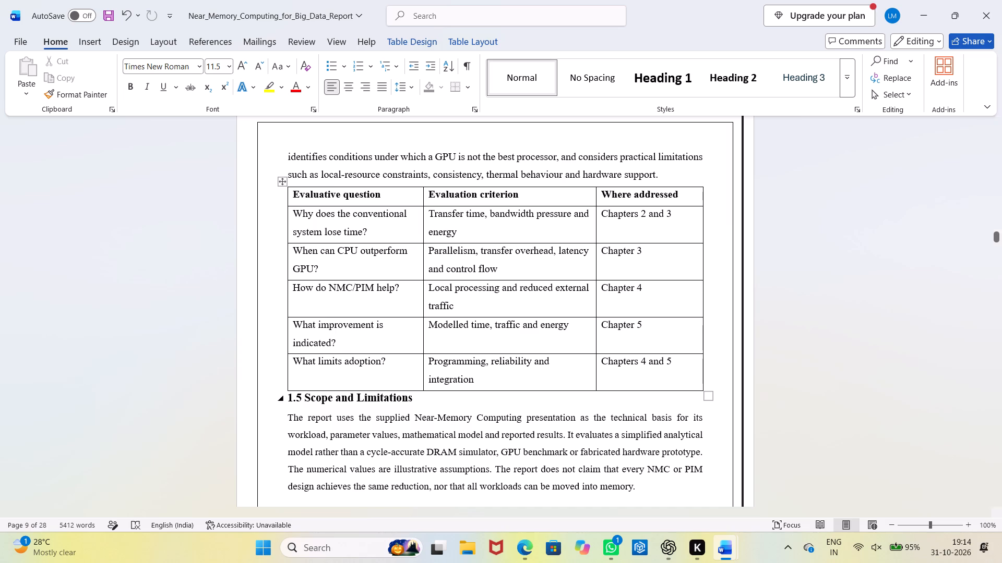
# Set the 1.5 Scope and Limitations heading to 14 pt and its two body paragraphs to 12 pt.
pyautogui.moveTo(430, 402); pyautogui.dragTo(320, 420)
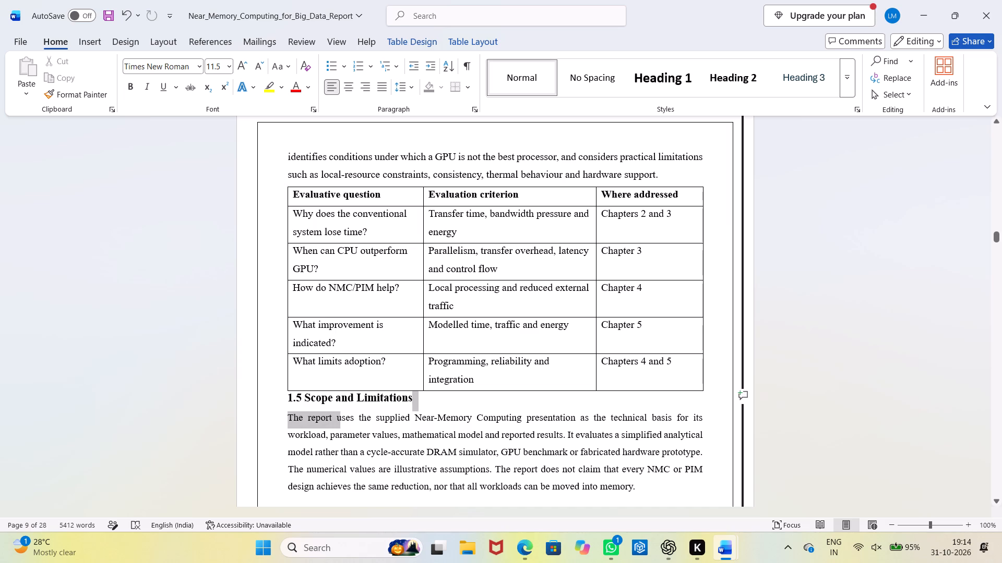
pyautogui.moveTo(320, 420); pyautogui.dragTo(288, 403)
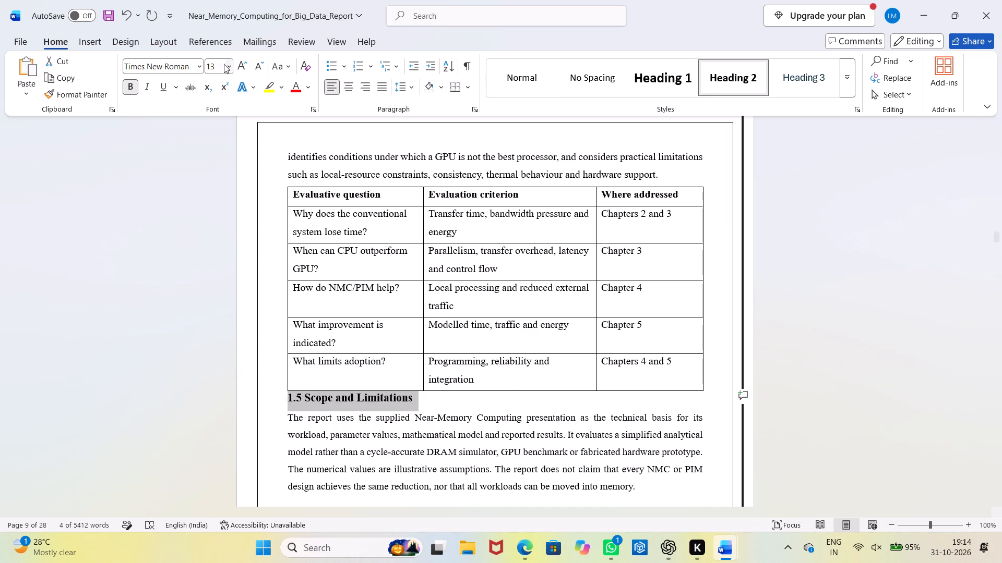
pyautogui.click(238, 72)
pyautogui.scroll(-5, 365, 256)
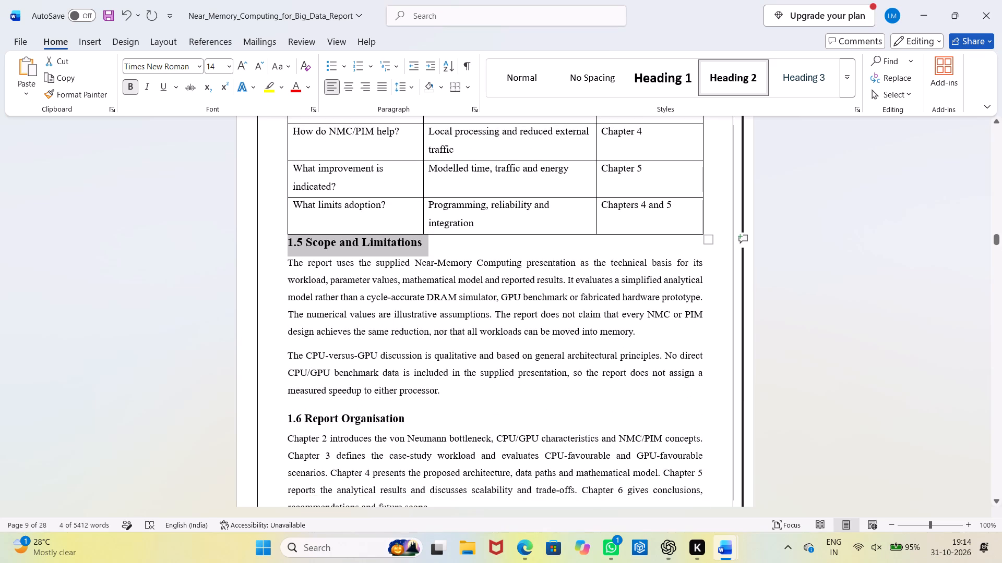
pyautogui.moveTo(487, 403); pyautogui.dragTo(261, 266)
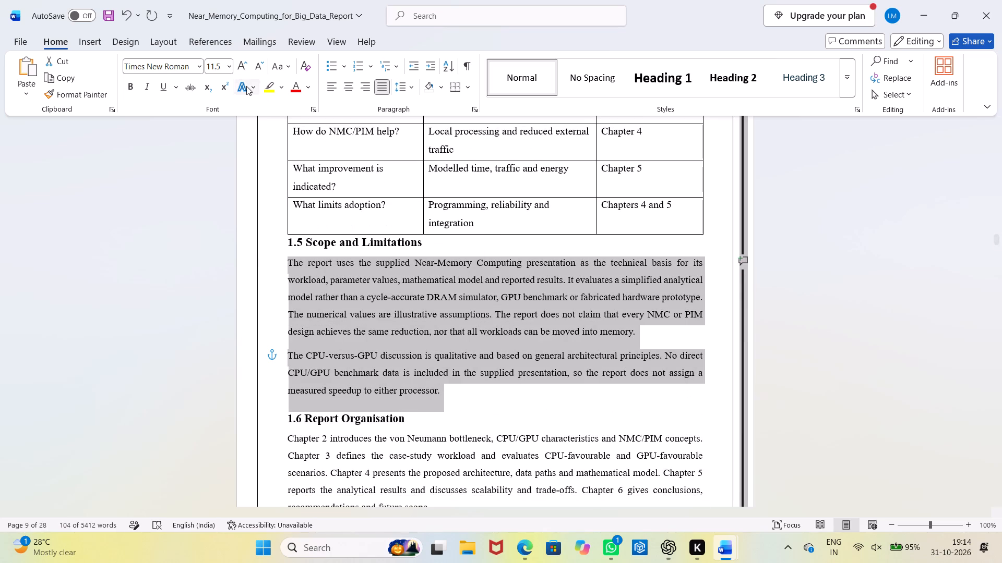
pyautogui.click(246, 67)
# Set the 1.6 Report Organisation heading to 14 pt and its paragraph to 12 pt.
pyautogui.scroll(-4, 822, 394)
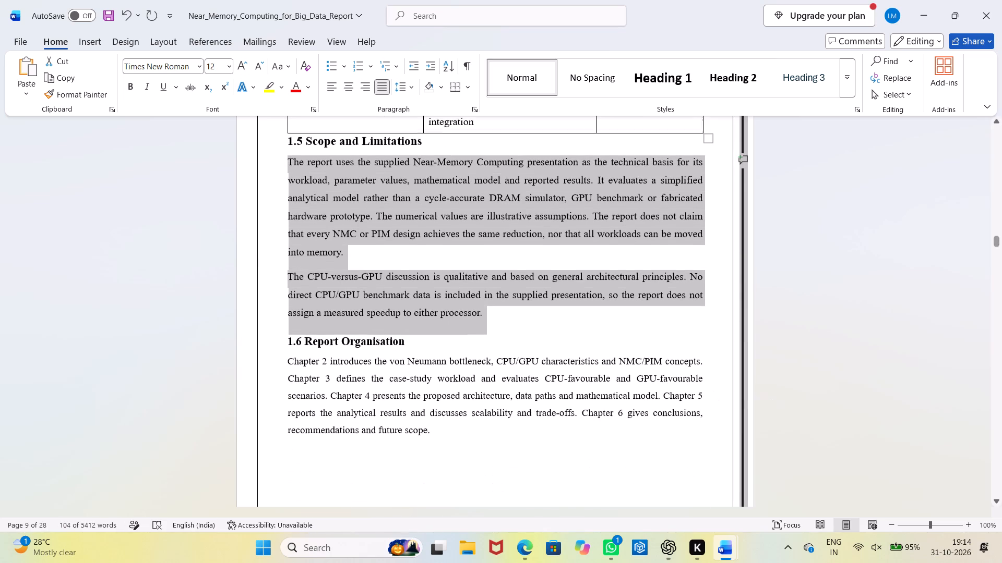
pyautogui.moveTo(417, 323); pyautogui.dragTo(277, 332)
pyautogui.click(277, 332)
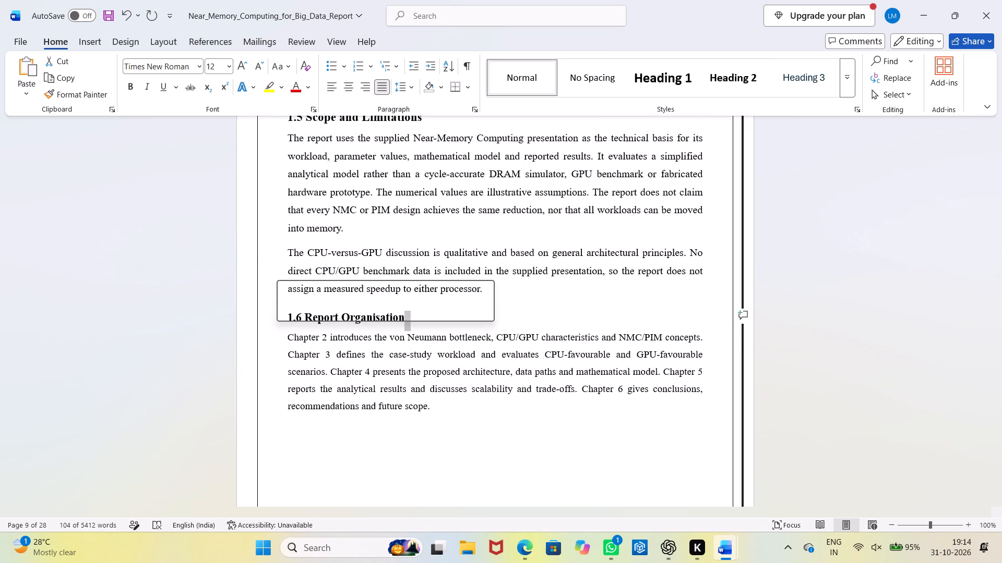
pyautogui.click(638, 308)
pyautogui.moveTo(414, 318); pyautogui.dragTo(296, 324)
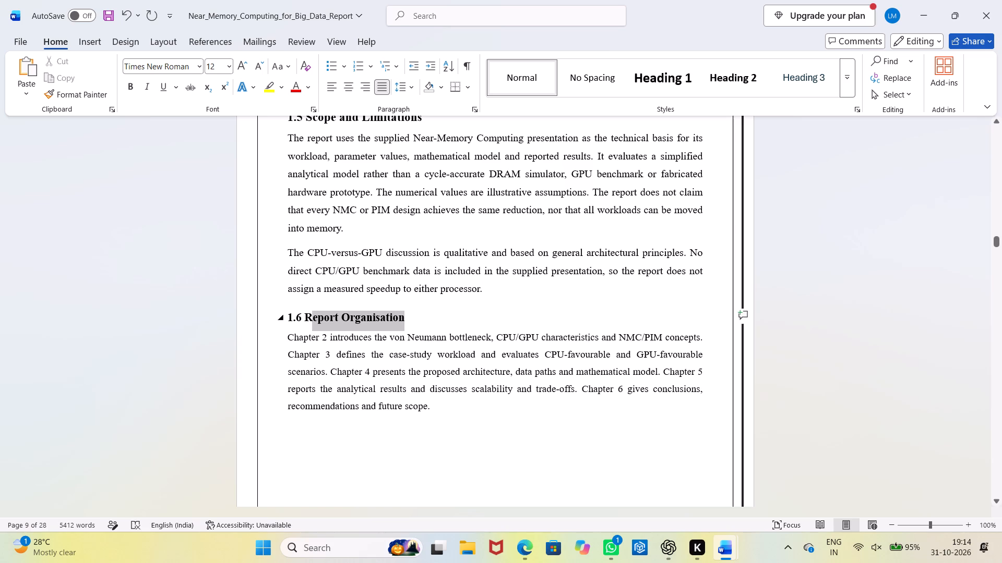
pyautogui.moveTo(296, 324); pyautogui.dragTo(284, 318)
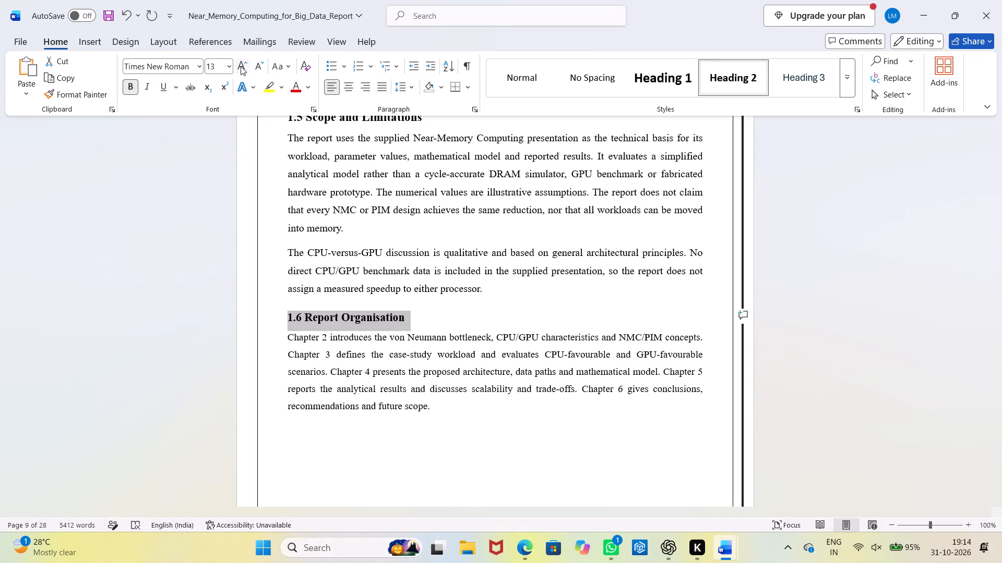
pyautogui.click(241, 66)
pyautogui.moveTo(479, 418); pyautogui.dragTo(277, 349)
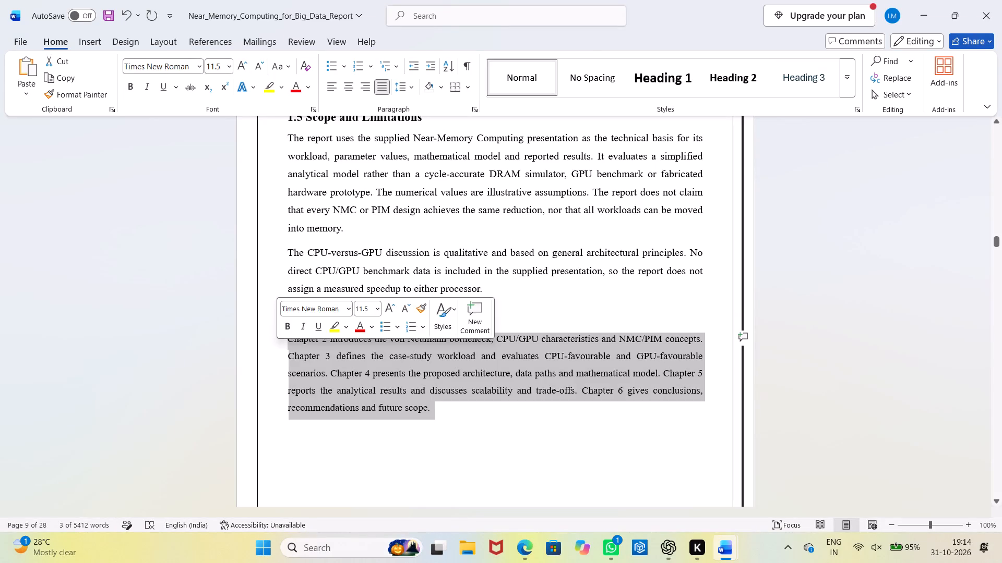
pyautogui.click(245, 67)
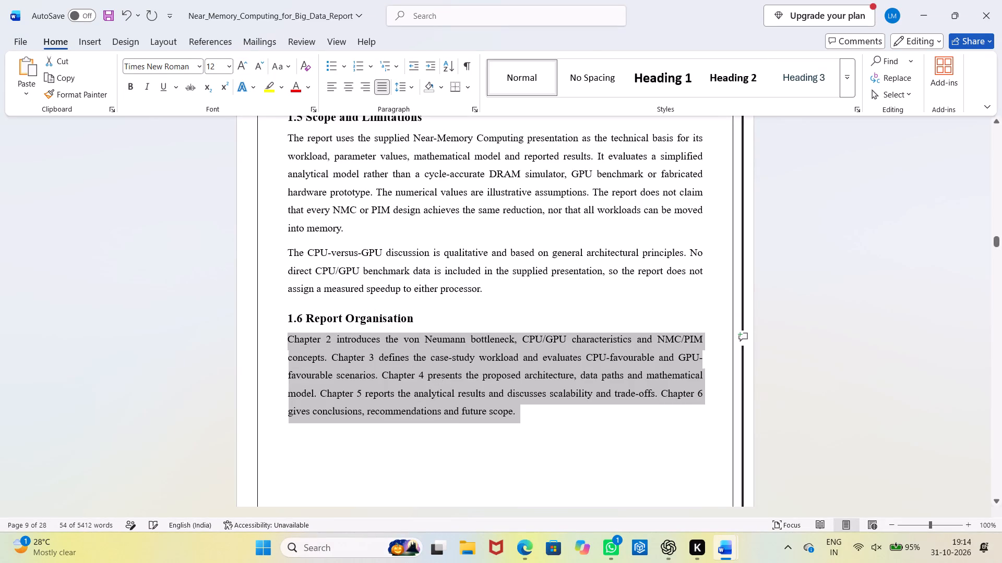
# Delete the thick vertical line outside the right page border on the page with section 1.6.
pyautogui.click(743, 316)
pyautogui.press('BackSpace')
# Set the 2.1 Computer-Organisation Foundations heading to 14 pt and its two body paragraphs to 12 pt.
pyautogui.scroll(-10, 743, 316)
pyautogui.moveTo(684, 300); pyautogui.dragTo(290, 303)
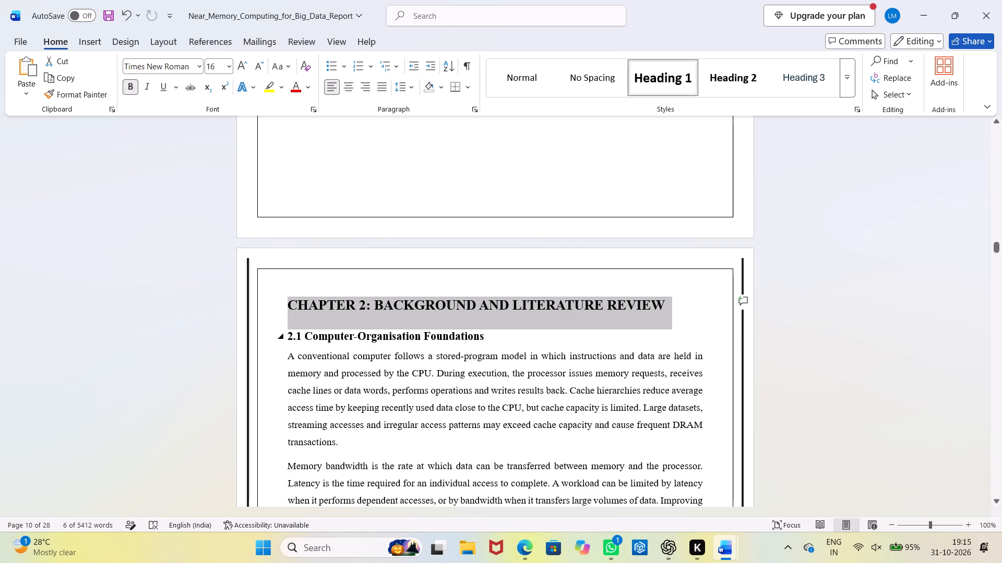
pyautogui.moveTo(488, 334); pyautogui.dragTo(288, 341)
pyautogui.click(242, 69)
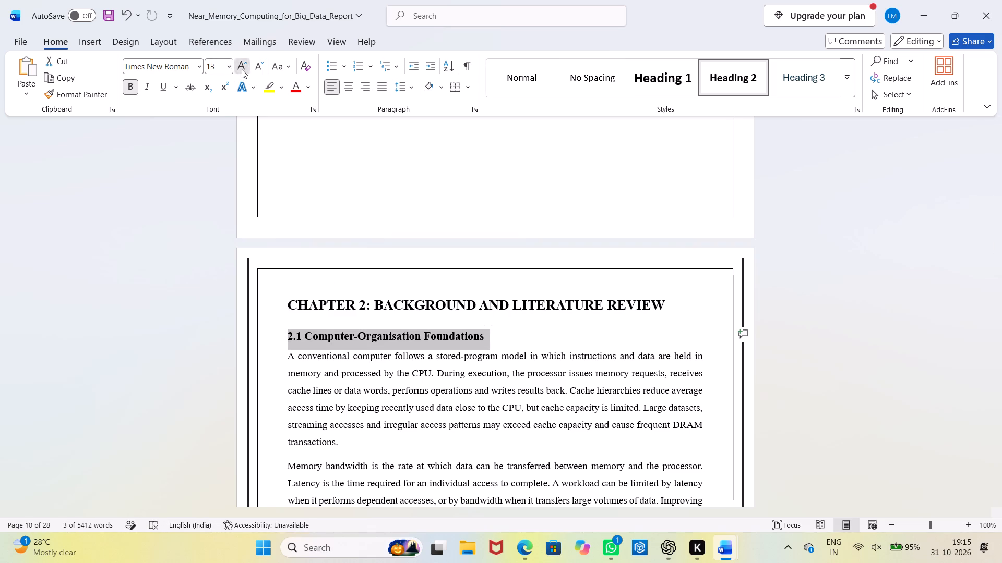
pyautogui.scroll(-4, 481, 329)
pyautogui.moveTo(543, 390); pyautogui.dragTo(532, 381)
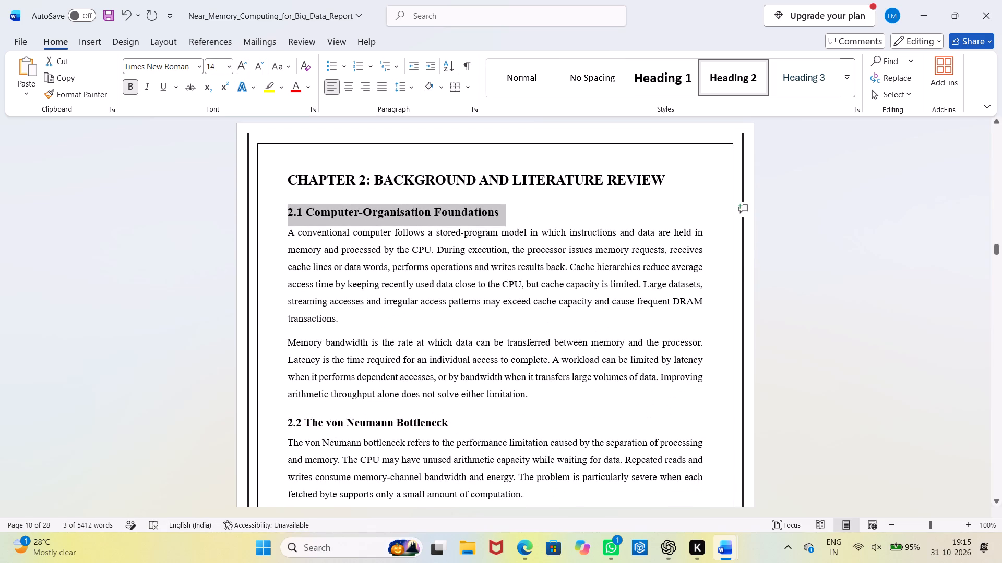
pyautogui.moveTo(532, 381); pyautogui.dragTo(284, 227)
pyautogui.click(236, 72)
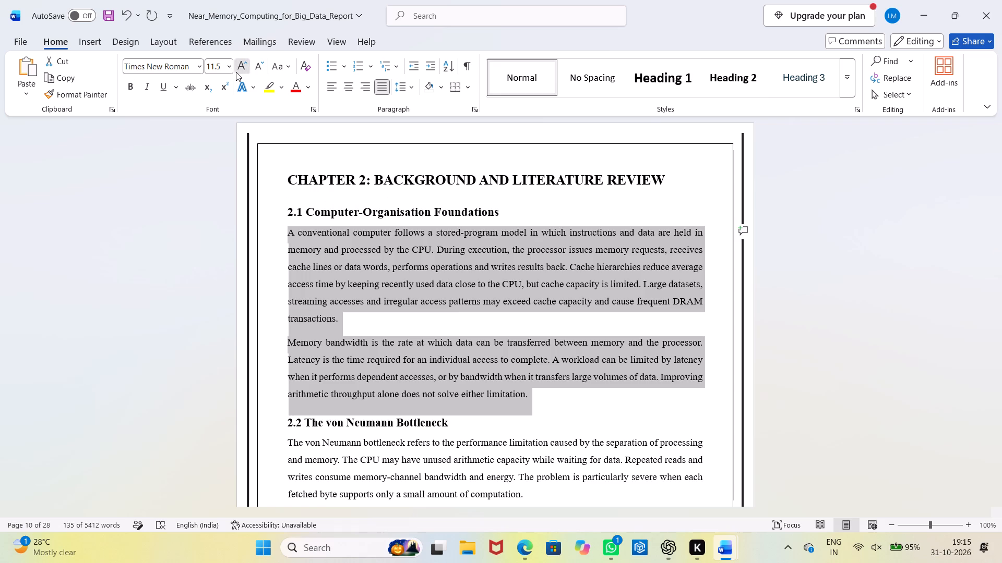
# Delete the thick vertical lines outside the left and right page borders on the Chapter 2 opening page.
pyautogui.click(245, 150)
pyautogui.click(248, 148)
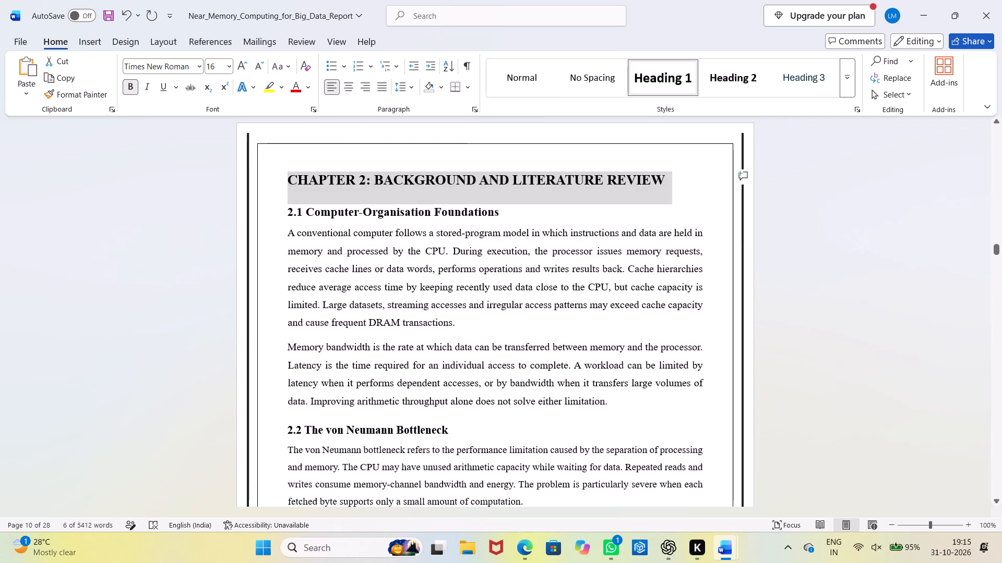
pyautogui.press('BackSpace')
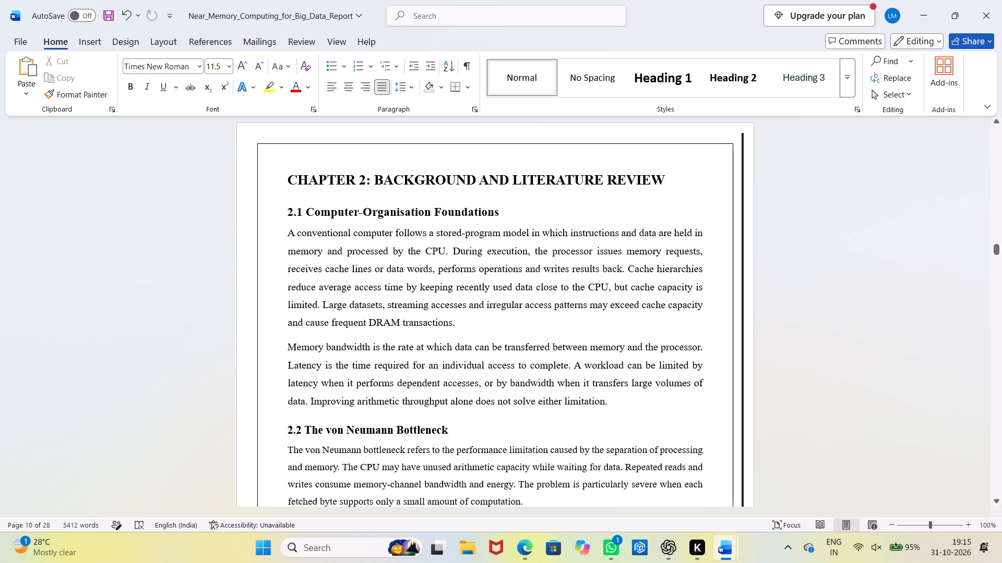
pyautogui.click(743, 150)
pyautogui.press('BackSpace')
# Set the 2.2 The von Neumann Bottleneck heading to 14 pt and its two body paragraphs to 12 pt.
pyautogui.scroll(-5, 714, 199)
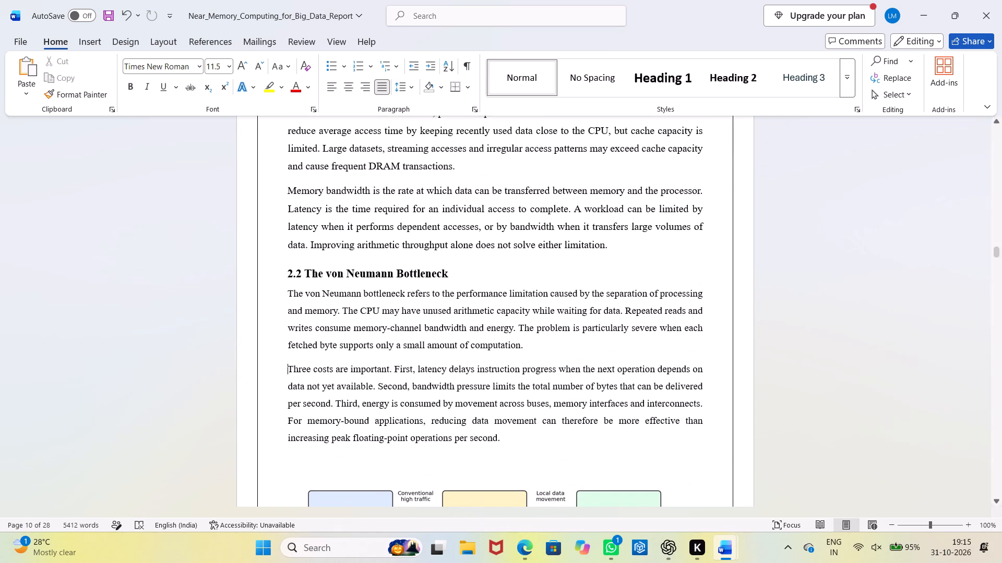
pyautogui.moveTo(473, 270); pyautogui.dragTo(251, 277)
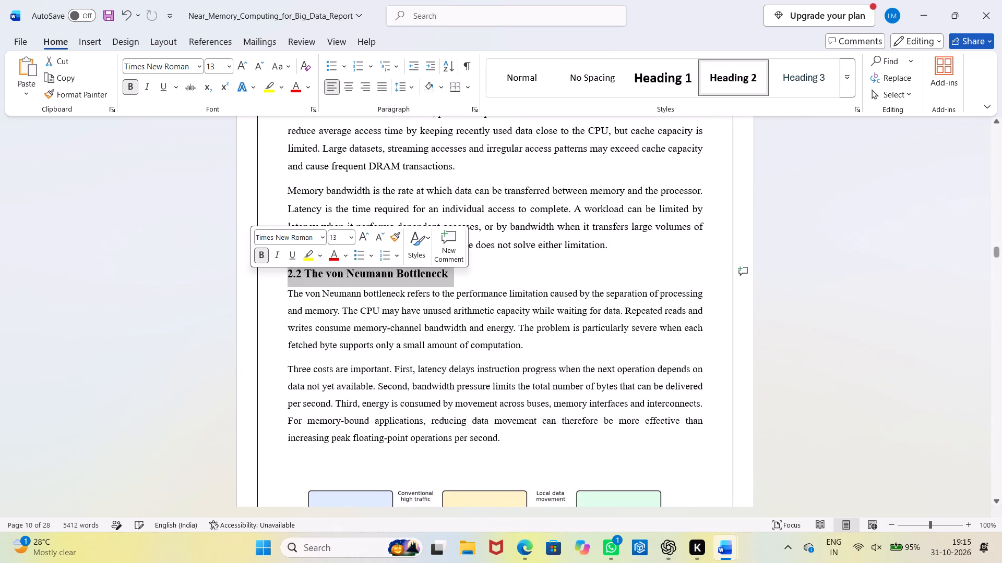
pyautogui.click(235, 70)
pyautogui.scroll(-5, 391, 234)
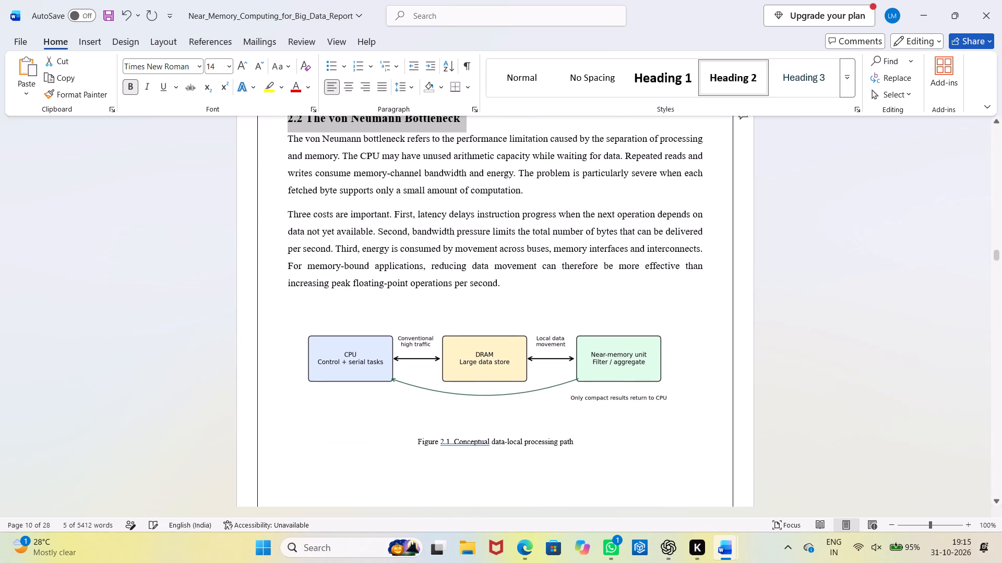
pyautogui.moveTo(508, 281); pyautogui.dragTo(287, 142)
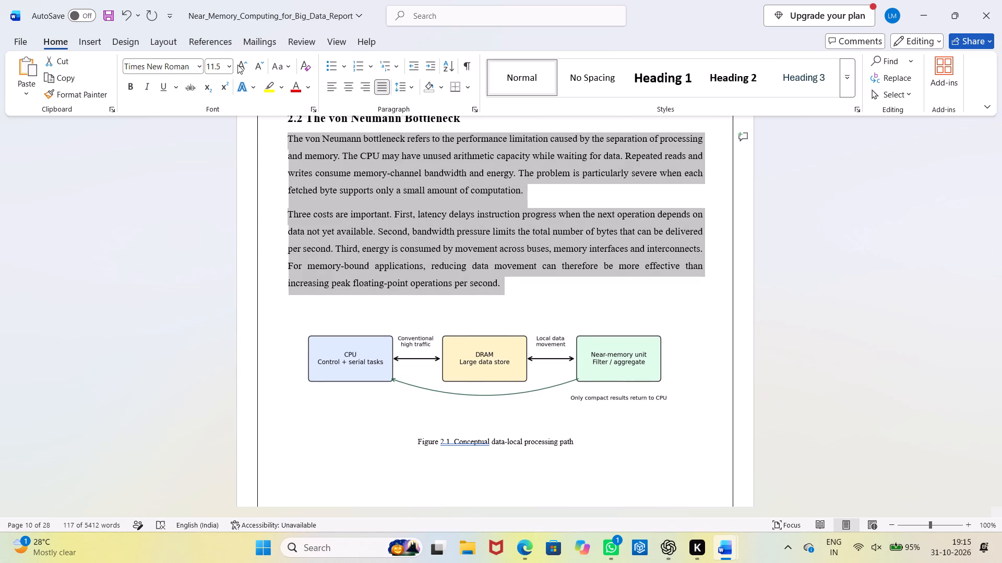
pyautogui.click(237, 65)
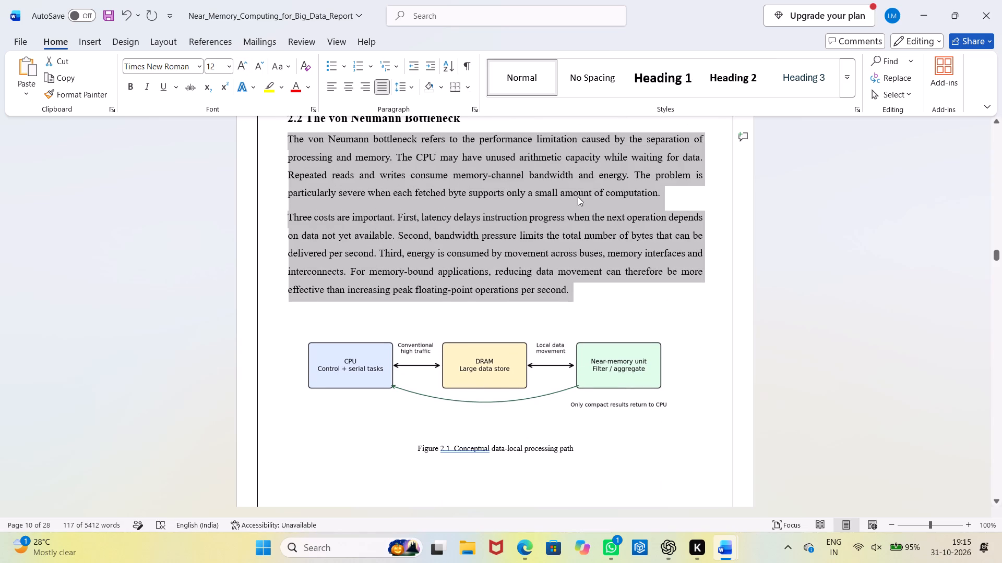
# Italicise the Figure 2.1 caption and set it to 11 pt.
pyautogui.scroll(-5, 663, 311)
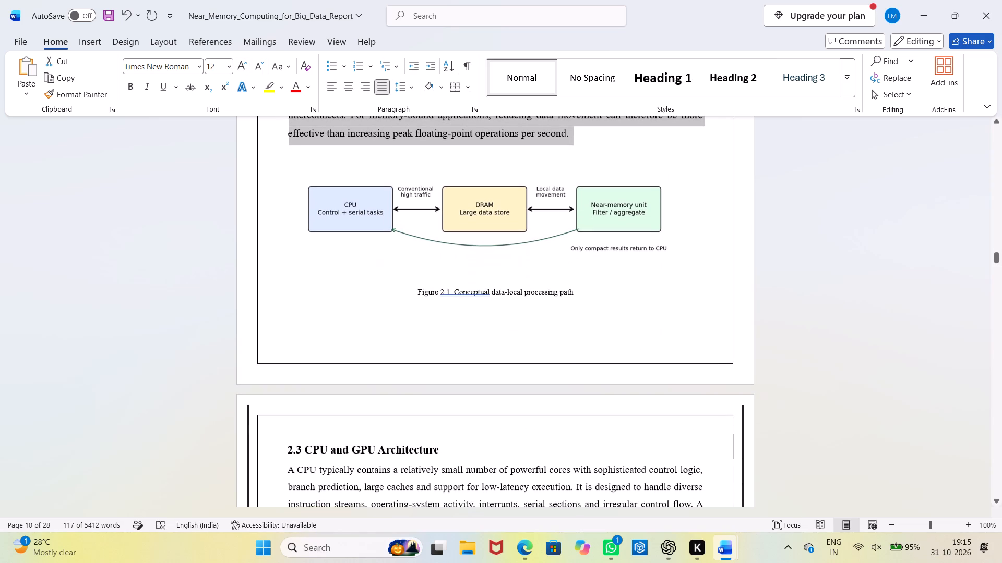
pyautogui.scroll(-4, 631, 304)
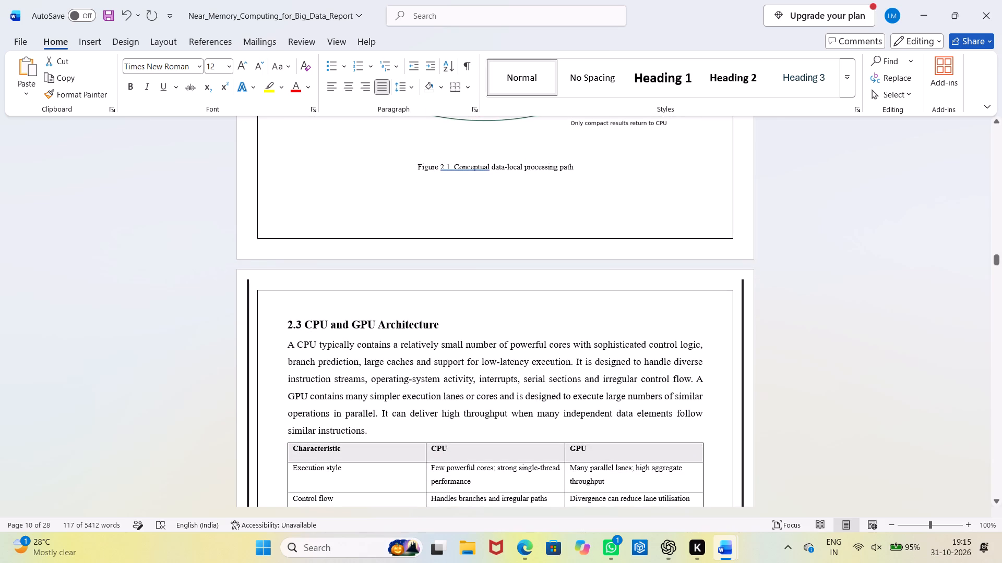
pyautogui.click(602, 167)
pyautogui.moveTo(578, 168); pyautogui.dragTo(428, 176)
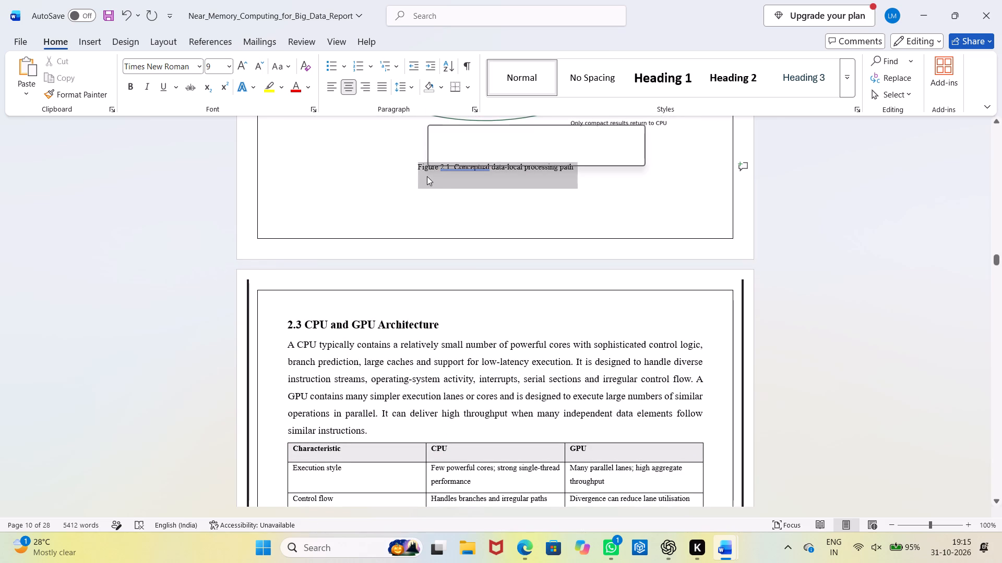
pyautogui.click(141, 85)
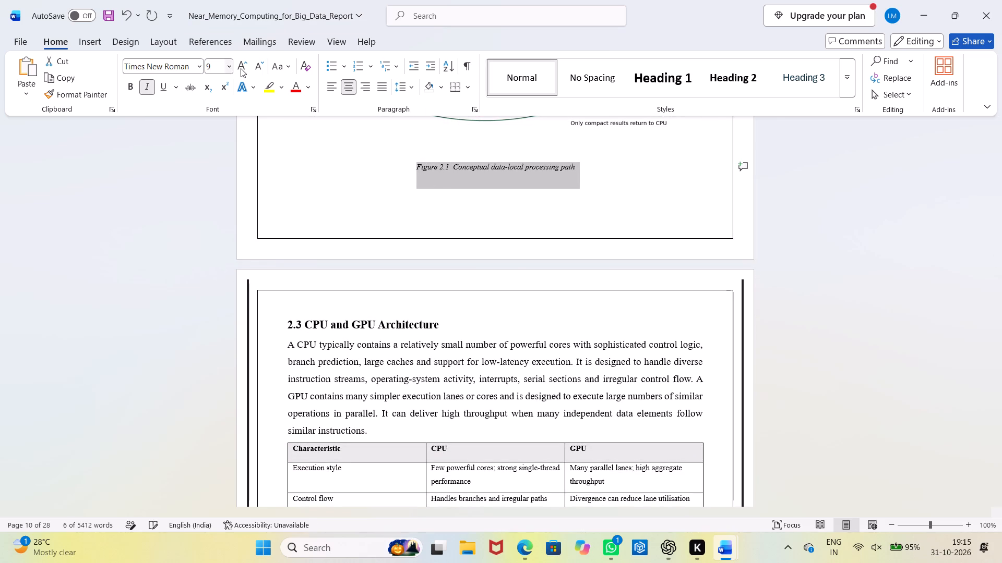
pyautogui.doubleClick(241, 68)
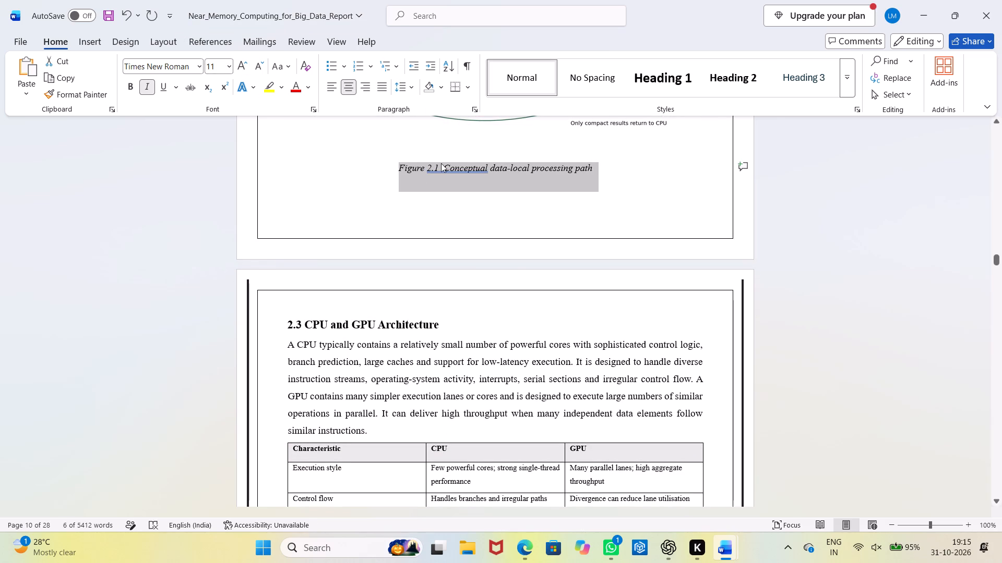
# Delete the extra character between the figure number and the word Conceptual in the Figure 2.1 caption.
pyautogui.click(441, 163)
pyautogui.press('Right')
pyautogui.press('BackSpace')
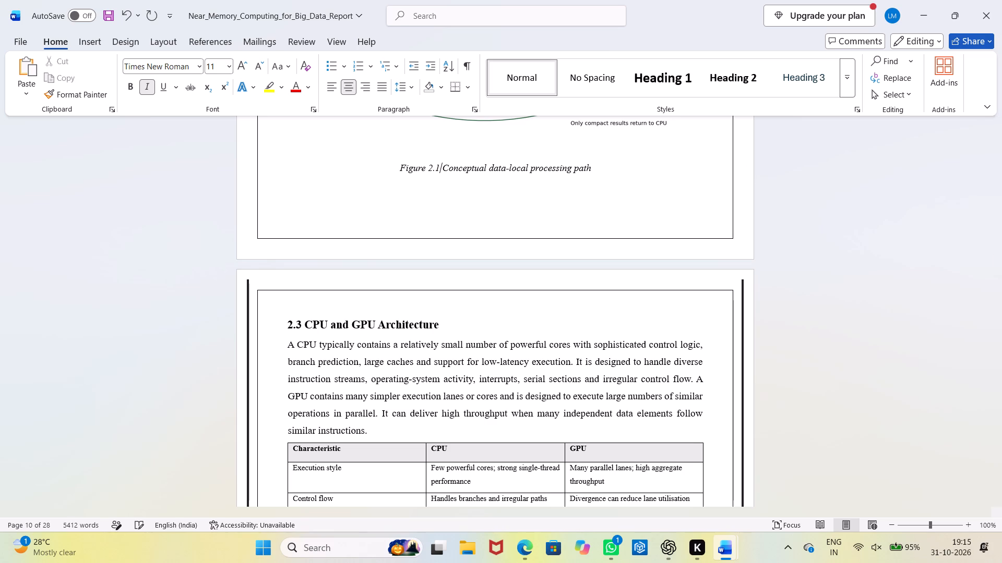
# Delete the thick vertical lines outside the left and right page borders on the page with section 2.3.
pyautogui.scroll(-3, 518, 301)
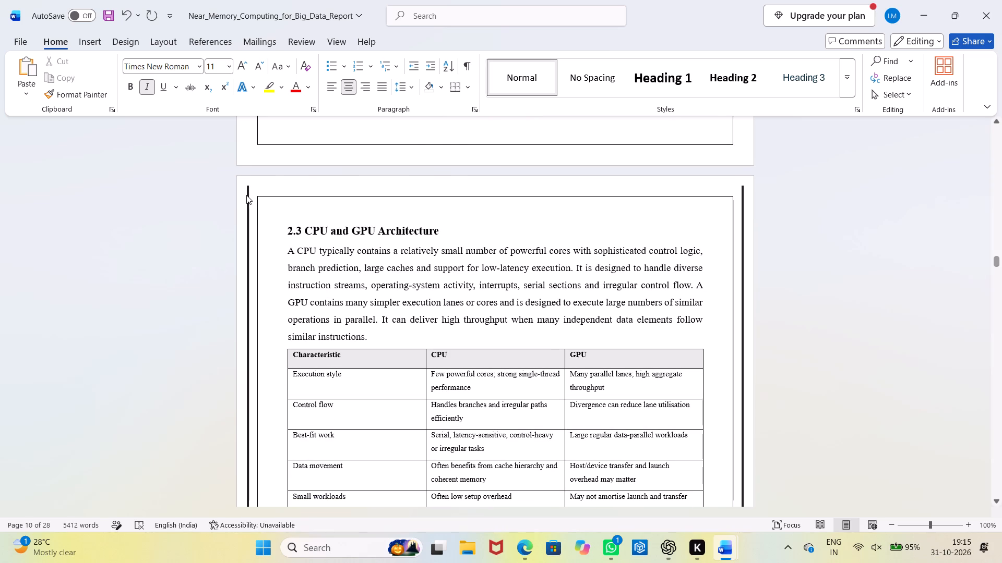
pyautogui.click(246, 195)
pyautogui.click(248, 195)
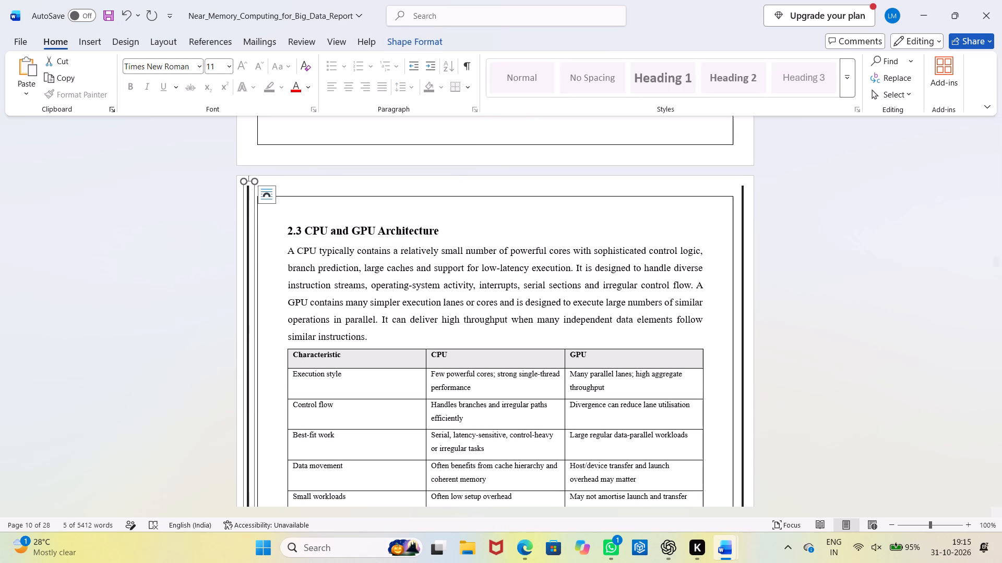
pyautogui.press('BackSpace')
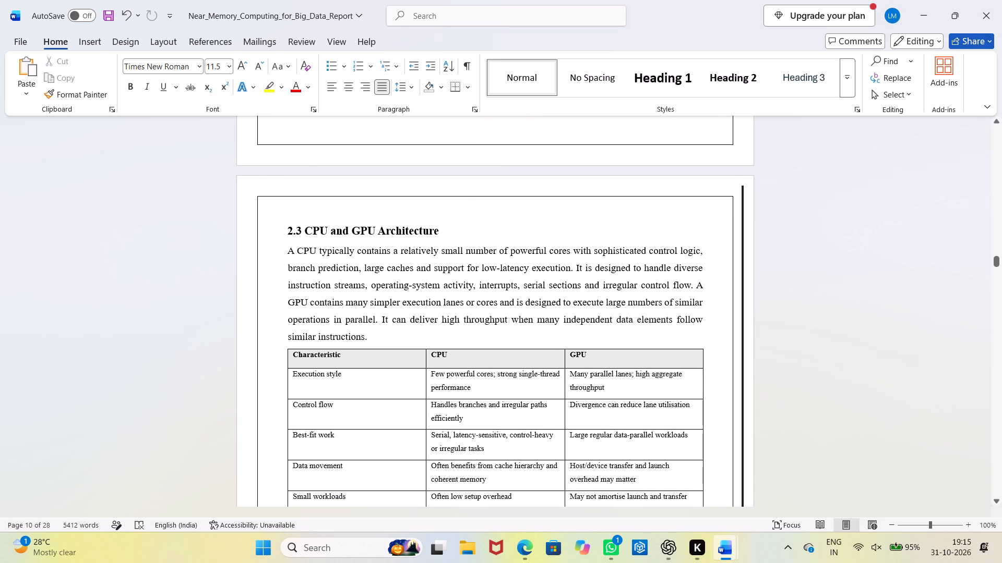
pyautogui.click(744, 198)
pyautogui.press('BackSpace')
# Set the 2.3 CPU and GPU Architecture heading to 14 pt and its body paragraph to 12 pt.
pyautogui.moveTo(463, 234); pyautogui.dragTo(440, 225)
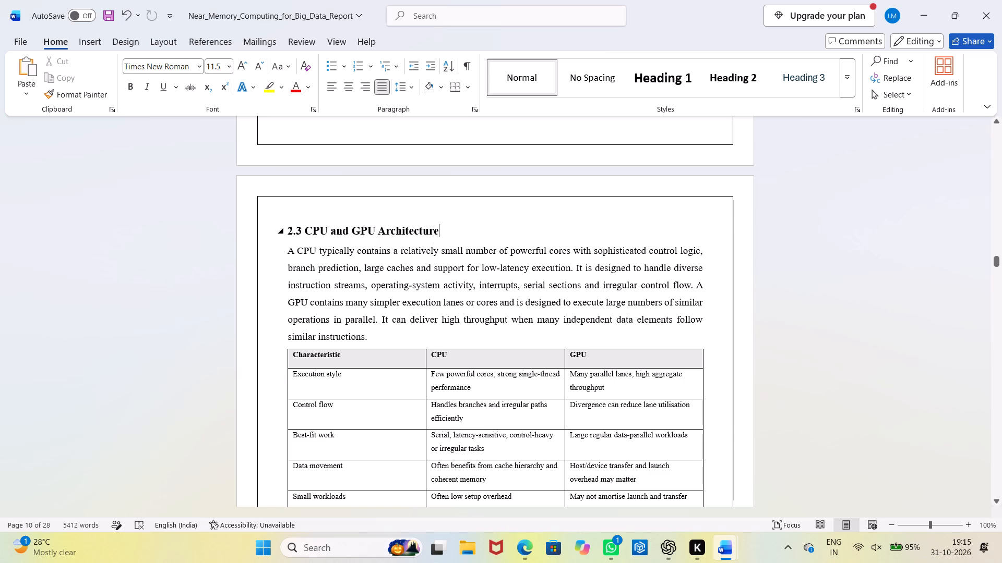
pyautogui.moveTo(440, 225); pyautogui.dragTo(264, 237)
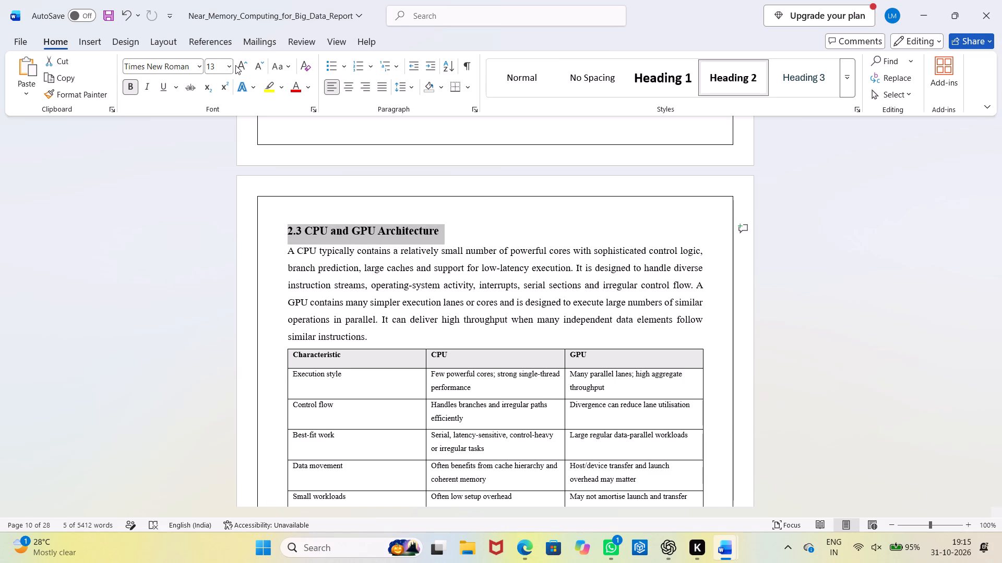
pyautogui.tripleClick(235, 65)
pyautogui.doubleClick(252, 66)
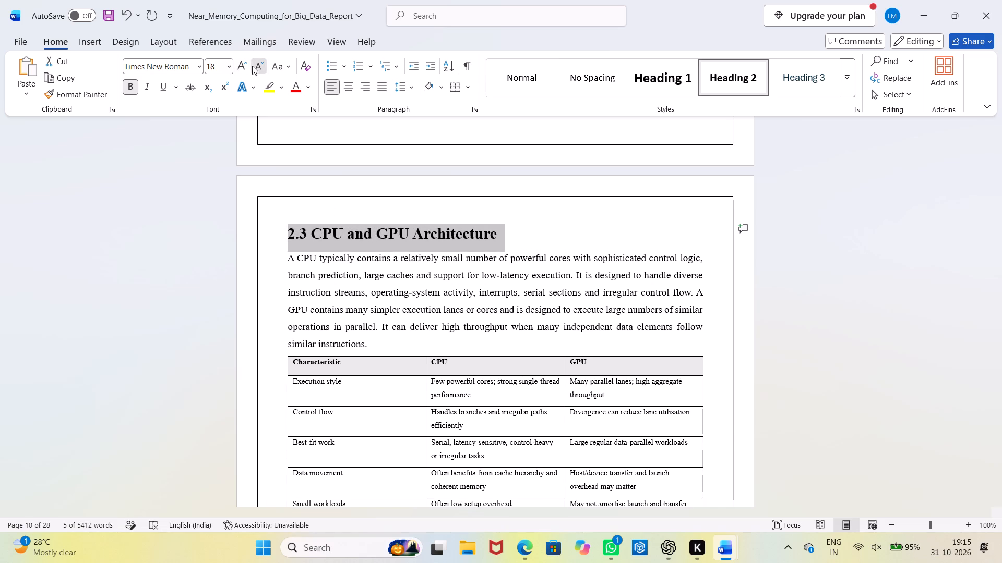
pyautogui.moveTo(381, 332); pyautogui.dragTo(290, 250)
pyautogui.click(241, 65)
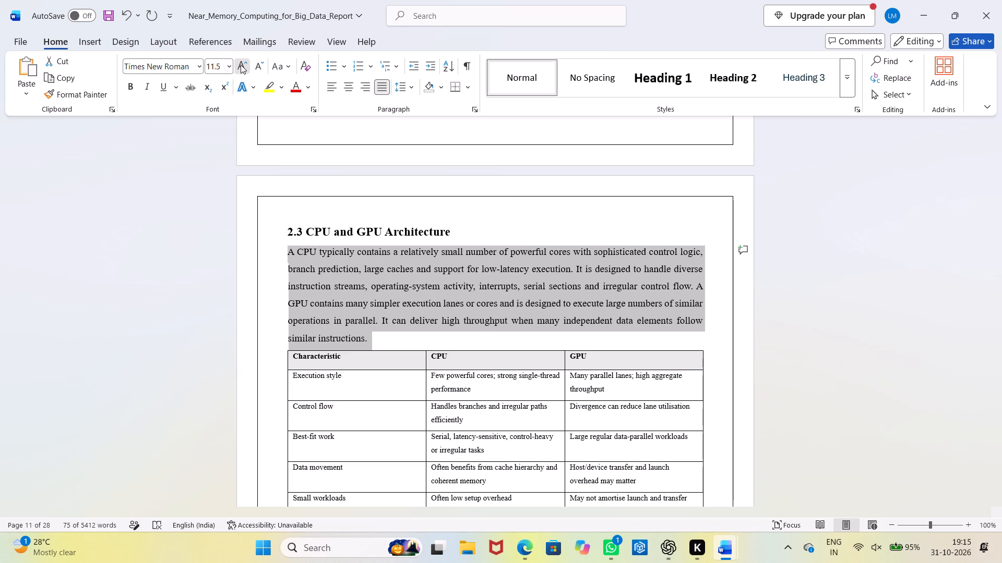
# Set all text in the CPU and GPU characteristics table to 12 pt.
pyautogui.scroll(-4, 316, 188)
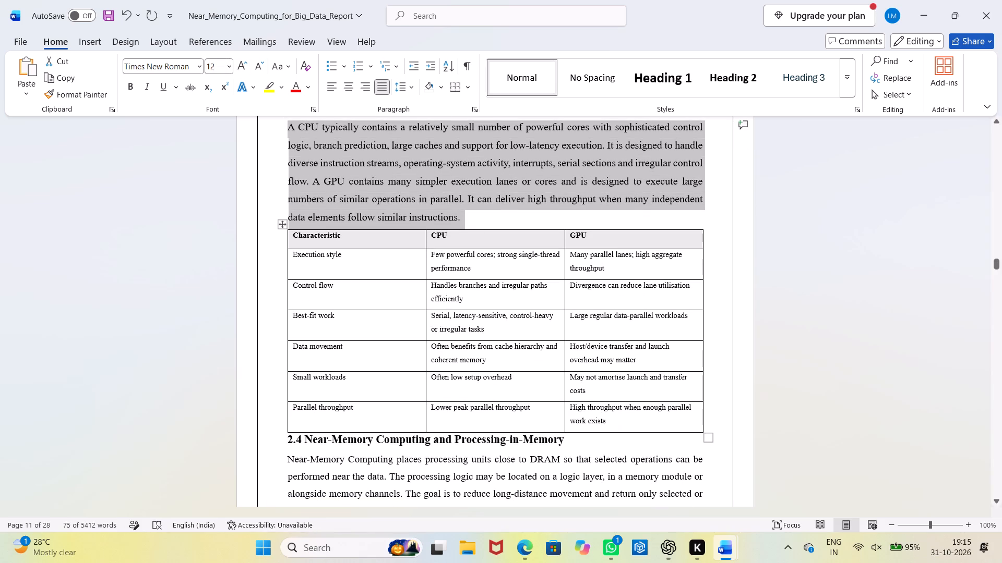
pyautogui.moveTo(694, 427); pyautogui.dragTo(268, 199)
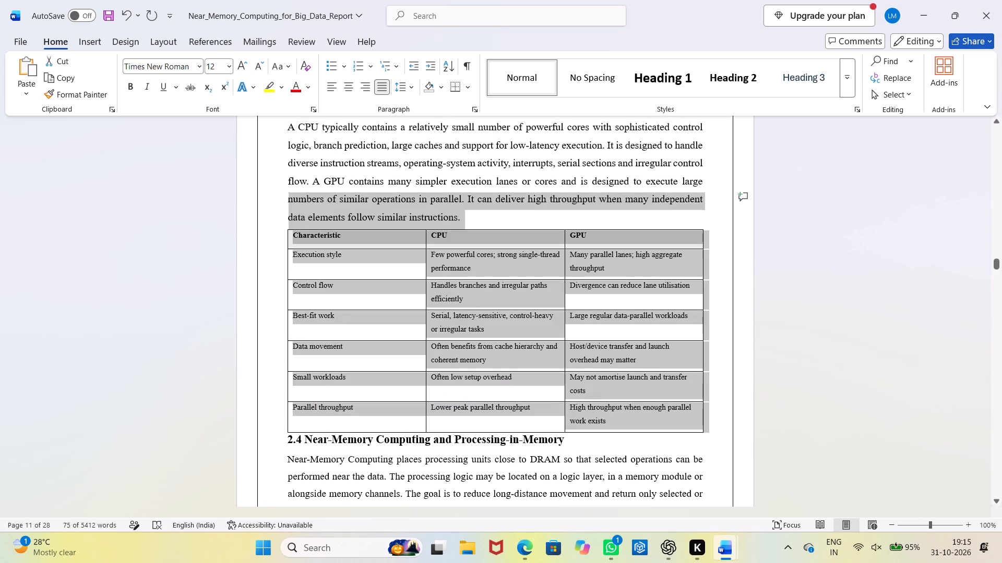
pyautogui.moveTo(268, 199); pyautogui.dragTo(287, 240)
pyautogui.tripleClick(243, 59)
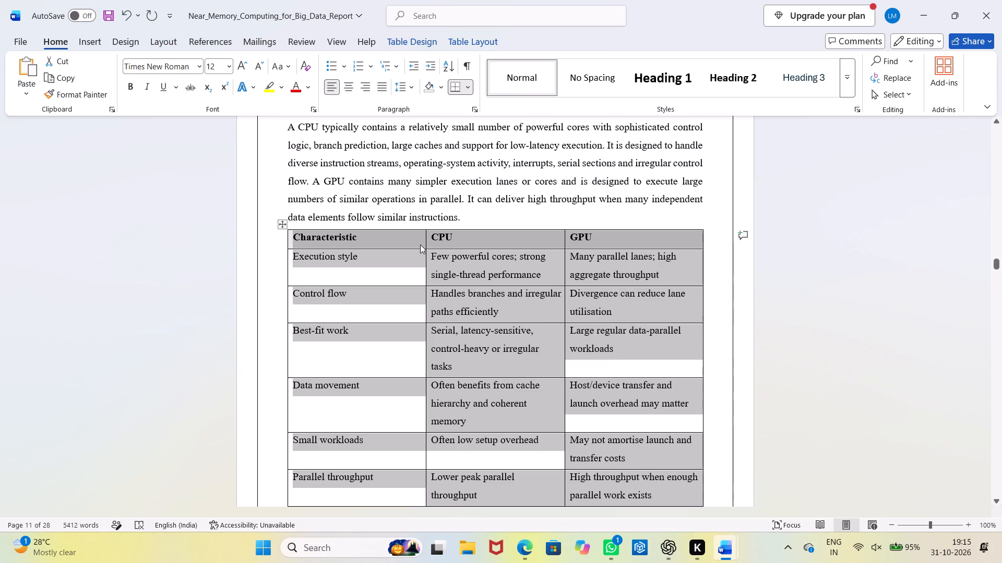
# Narrow the table's Characteristic column to fit its labels on one line and widen the CPU column.
pyautogui.click(714, 200)
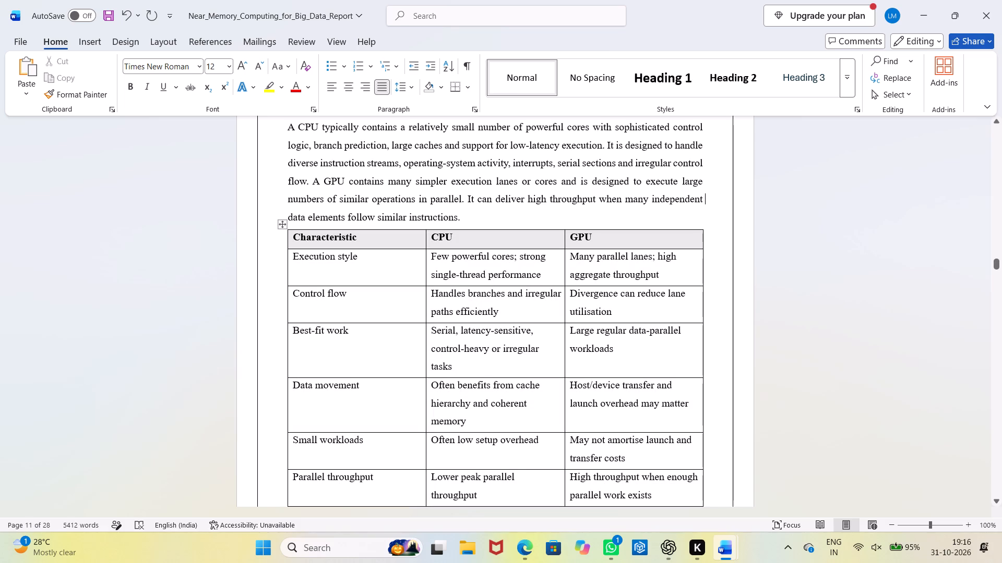
pyautogui.moveTo(426, 239); pyautogui.dragTo(379, 236)
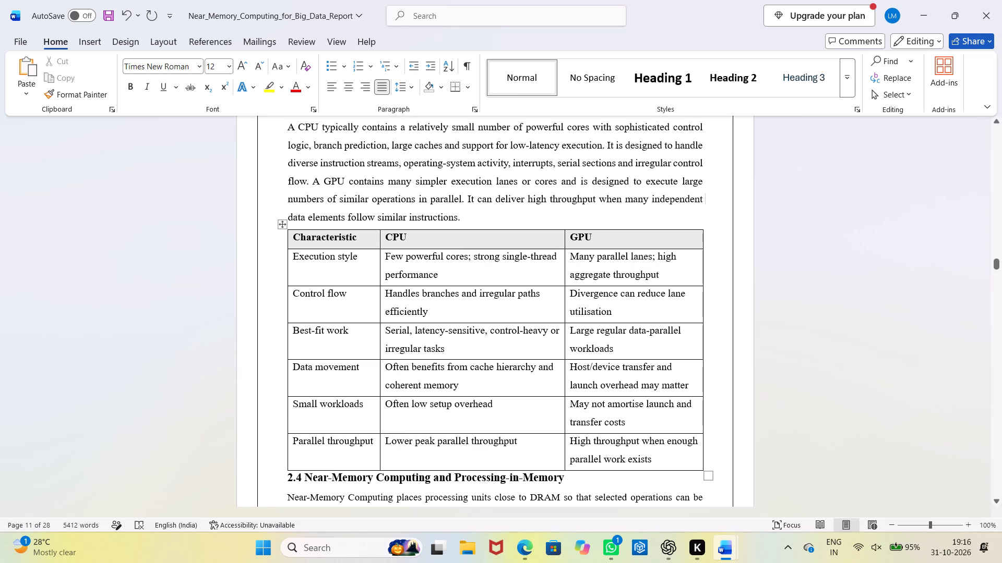
pyautogui.moveTo(564, 240); pyautogui.dragTo(570, 238)
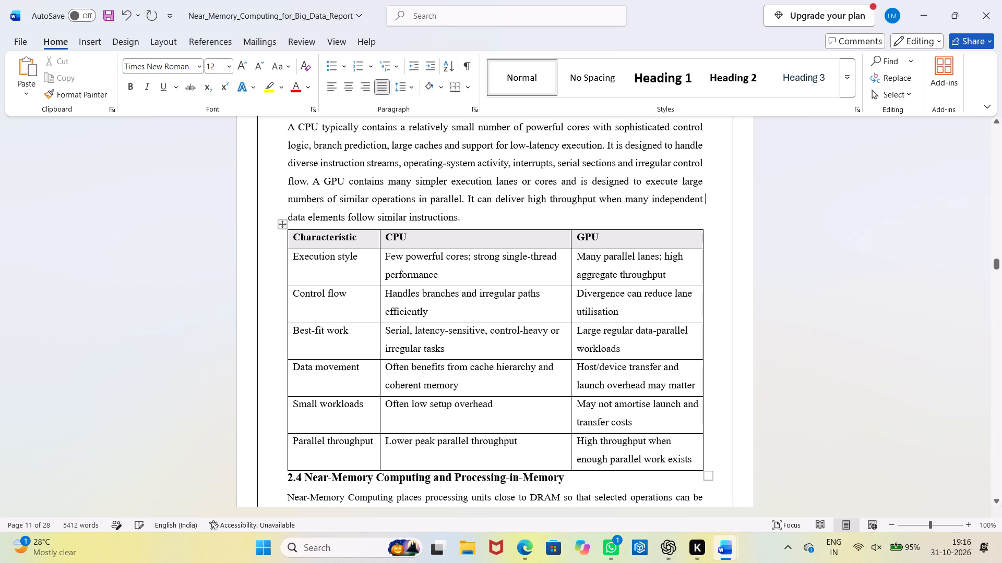
# Remove the background shading from the header row of the CPU and GPU characteristics table.
pyautogui.moveTo(664, 241); pyautogui.dragTo(313, 238)
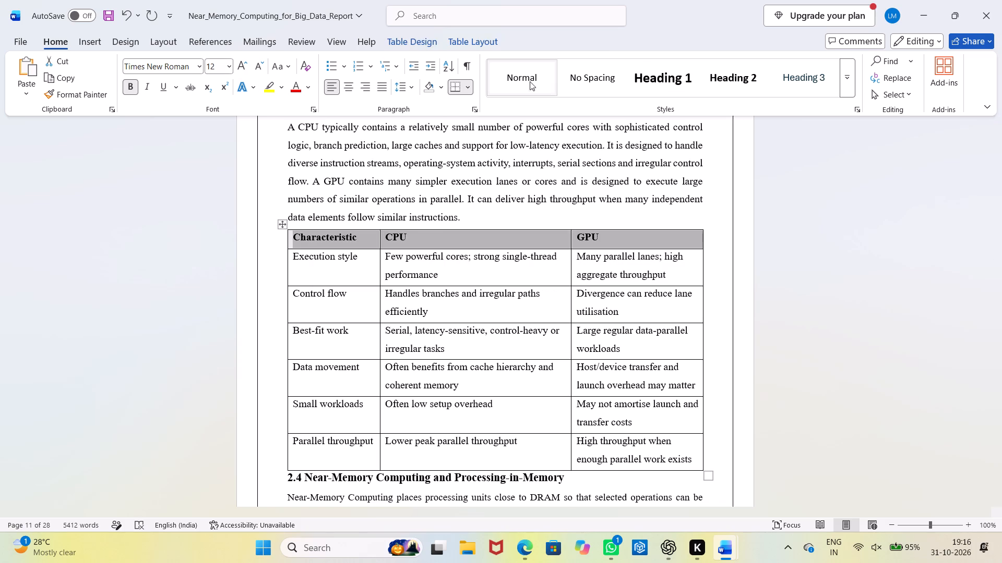
pyautogui.click(435, 88)
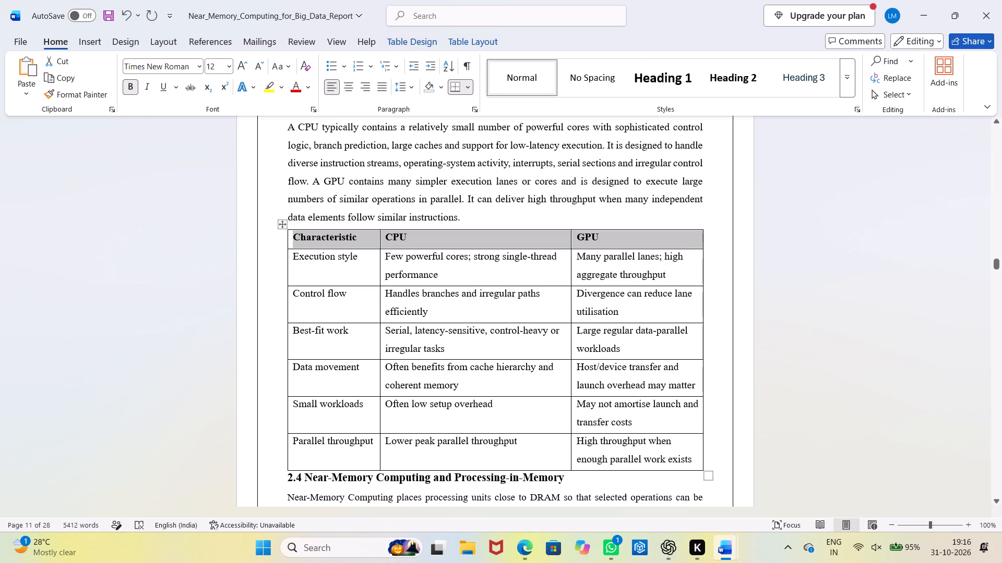
pyautogui.click(873, 232)
# Insert a blank line between the CPU and GPU characteristics table and the 2.4 Near-Memory Computing and Processing-in-Memory heading.
pyautogui.scroll(-6, 697, 327)
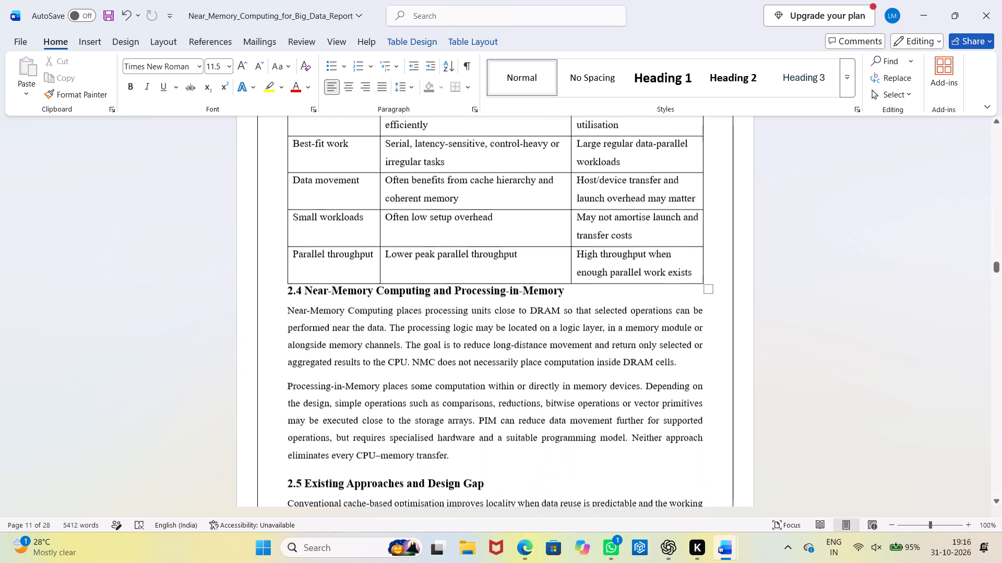
pyautogui.click(718, 277)
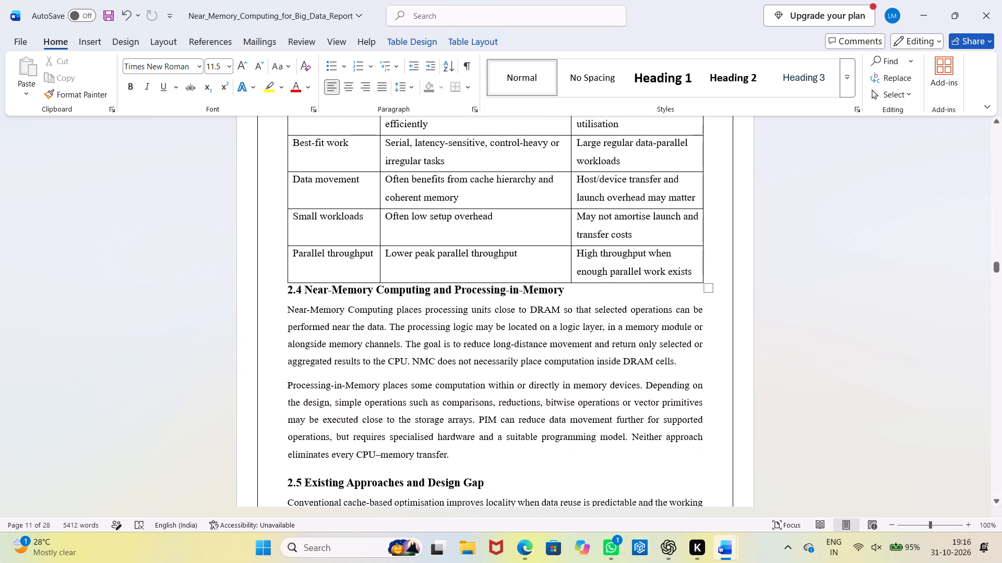
pyautogui.click(284, 291)
pyautogui.click(283, 292)
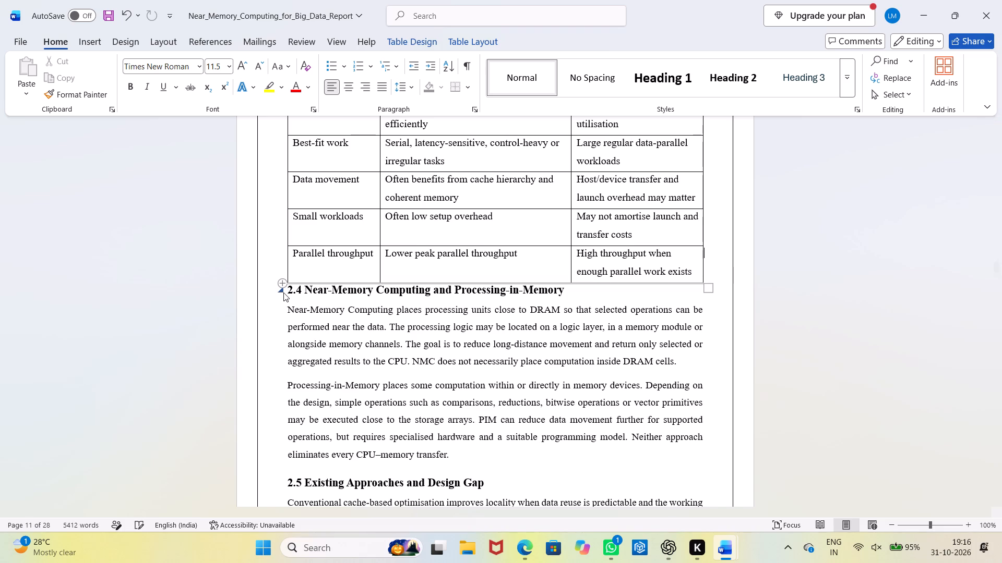
pyautogui.click(285, 290)
pyautogui.press('Return')
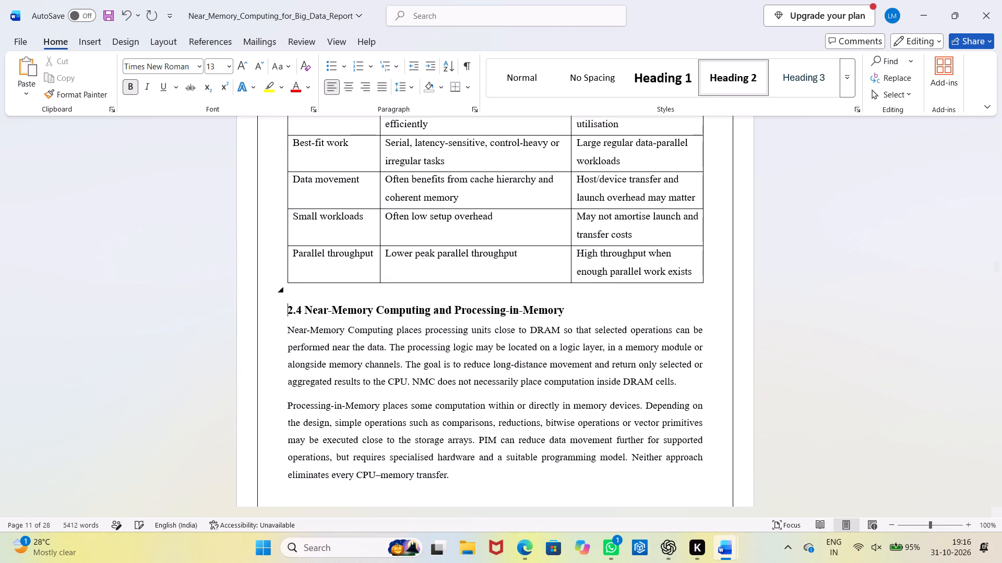
# Set the 2.4 Near-Memory Computing and Processing-in-Memory heading to 14 pt and its two body paragraphs to 12 pt.
pyautogui.moveTo(570, 312); pyautogui.dragTo(287, 315)
pyautogui.click(241, 66)
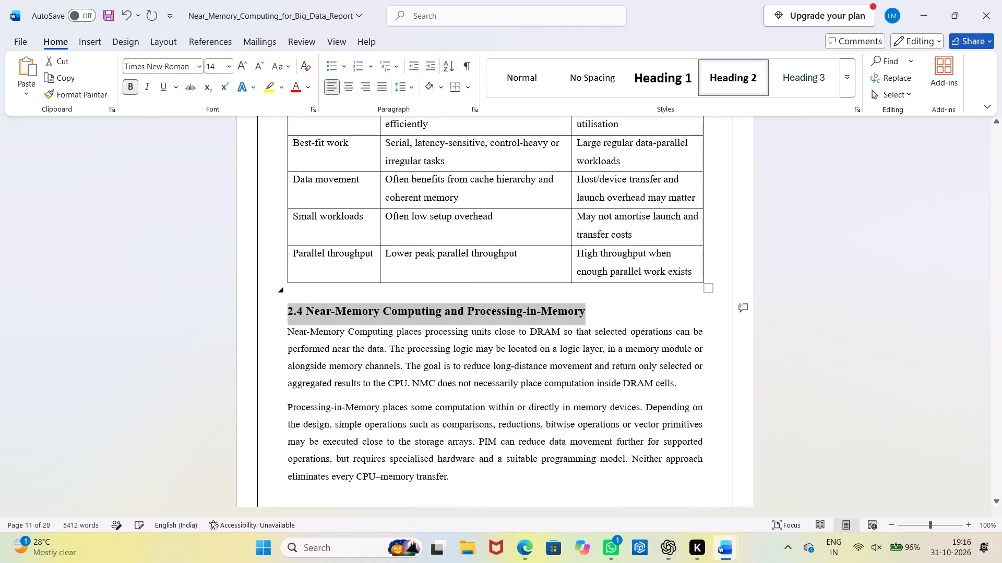
pyautogui.scroll(-2, 494, 361)
pyautogui.moveTo(472, 415); pyautogui.dragTo(262, 297)
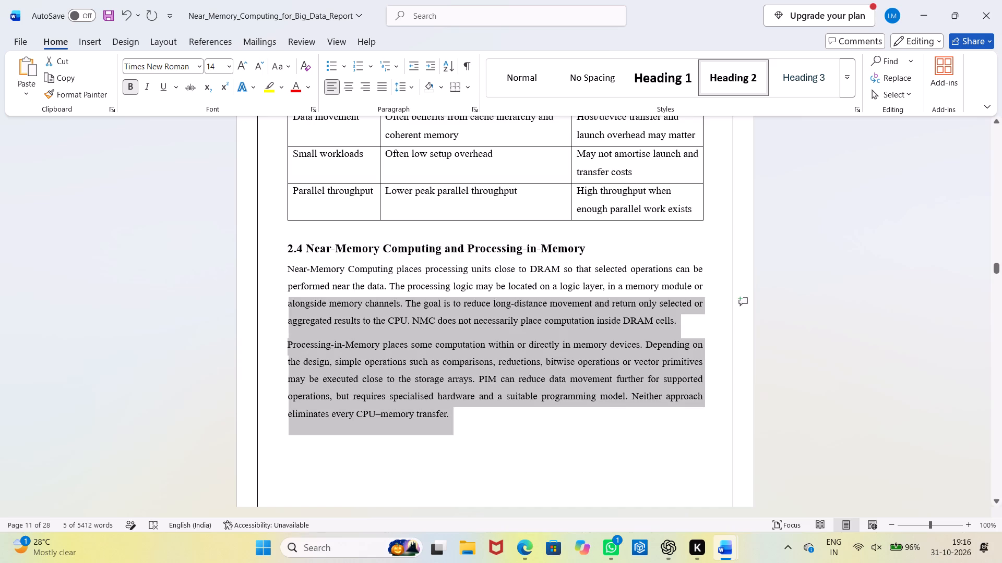
pyautogui.moveTo(262, 297); pyautogui.dragTo(266, 278)
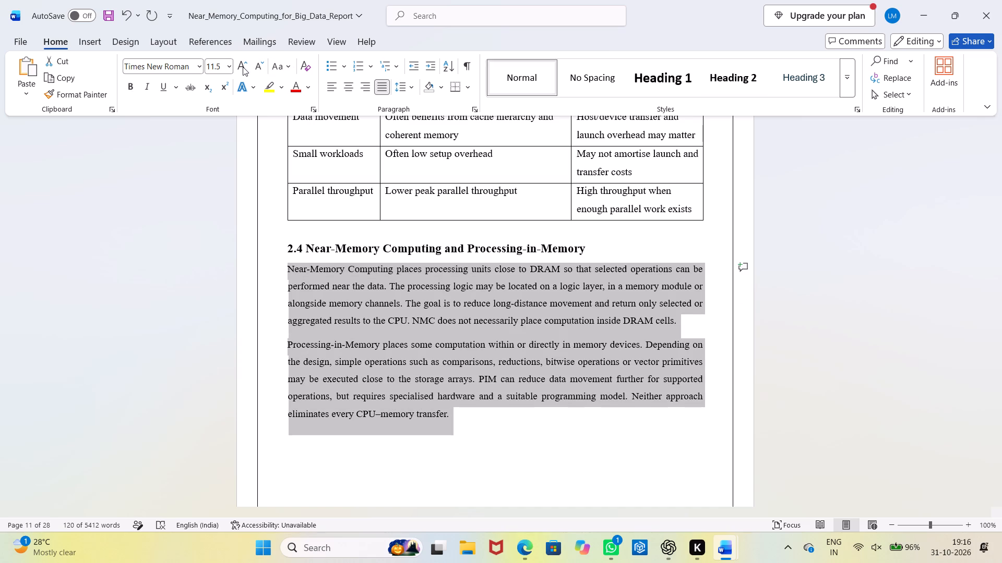
pyautogui.click(243, 67)
# Delete the two stray thick vertical lines outside the border of the page containing section 2.5.
pyautogui.scroll(-5, 462, 241)
pyautogui.scroll(-4, 570, 292)
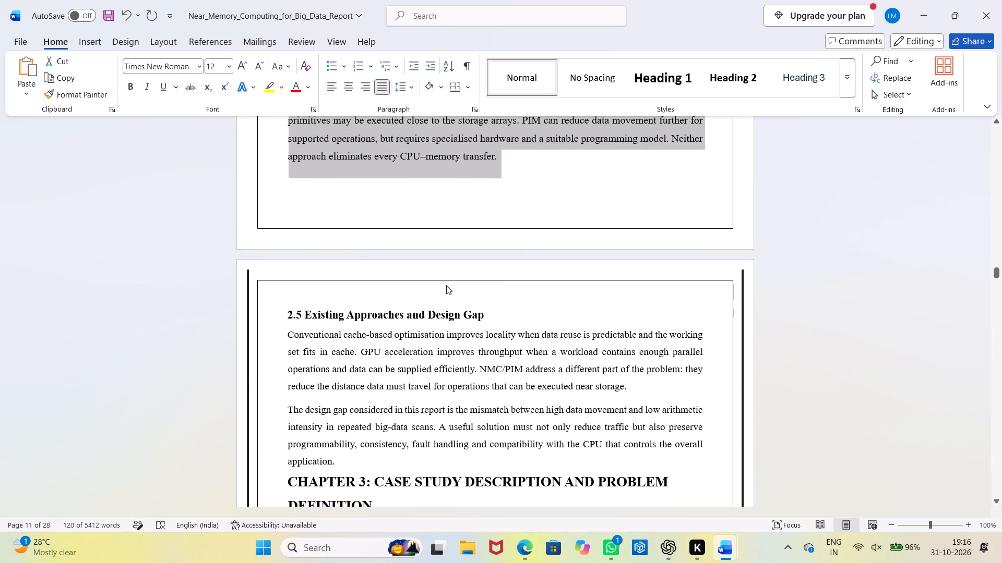
pyautogui.click(246, 278)
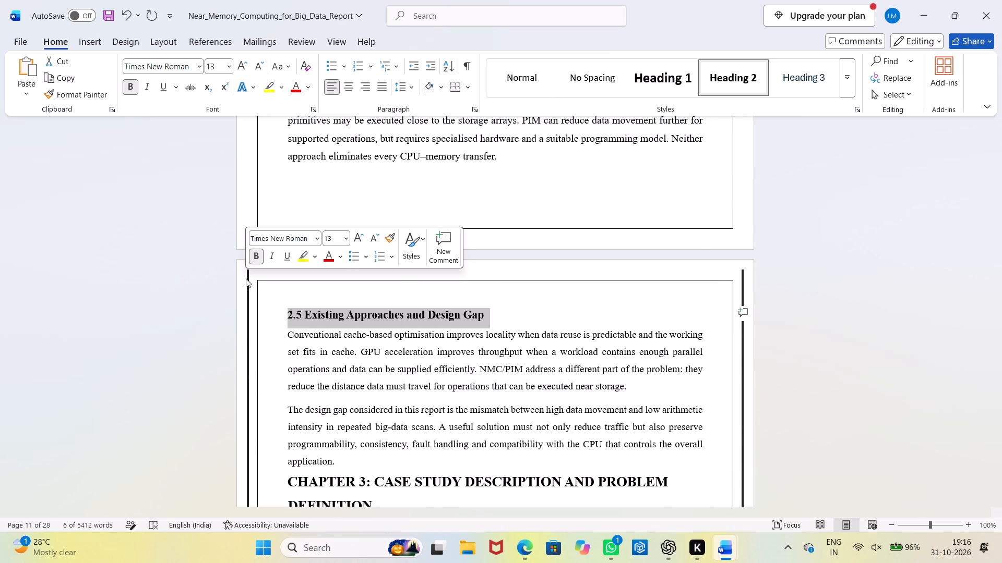
pyautogui.click(248, 278)
pyautogui.press('BackSpace')
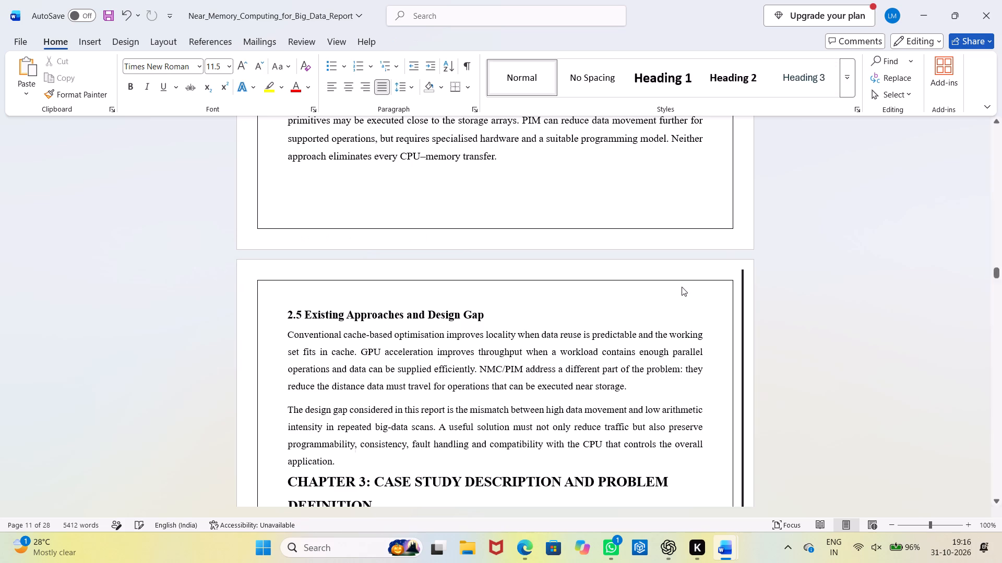
pyautogui.click(742, 277)
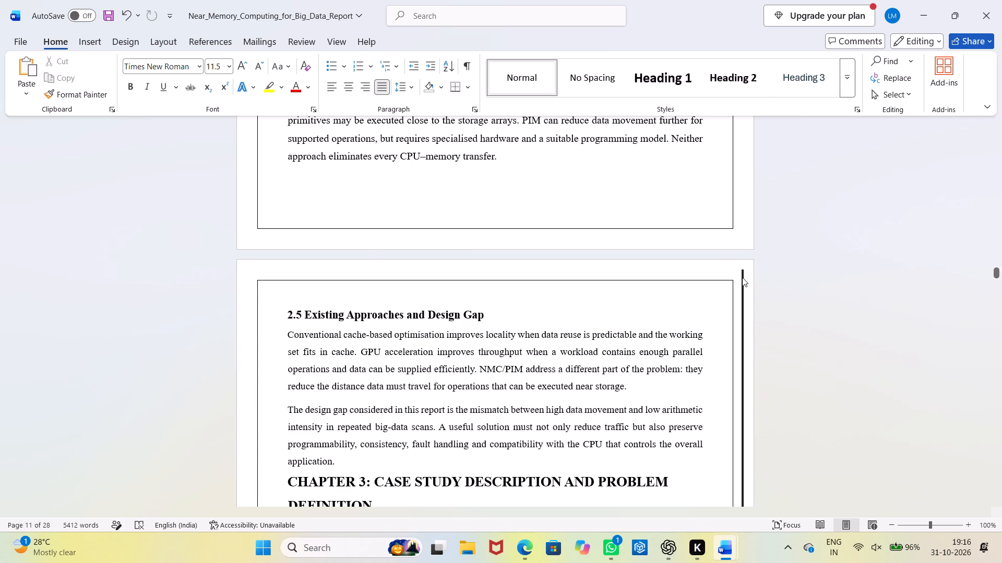
pyautogui.click(742, 277)
pyautogui.click(743, 275)
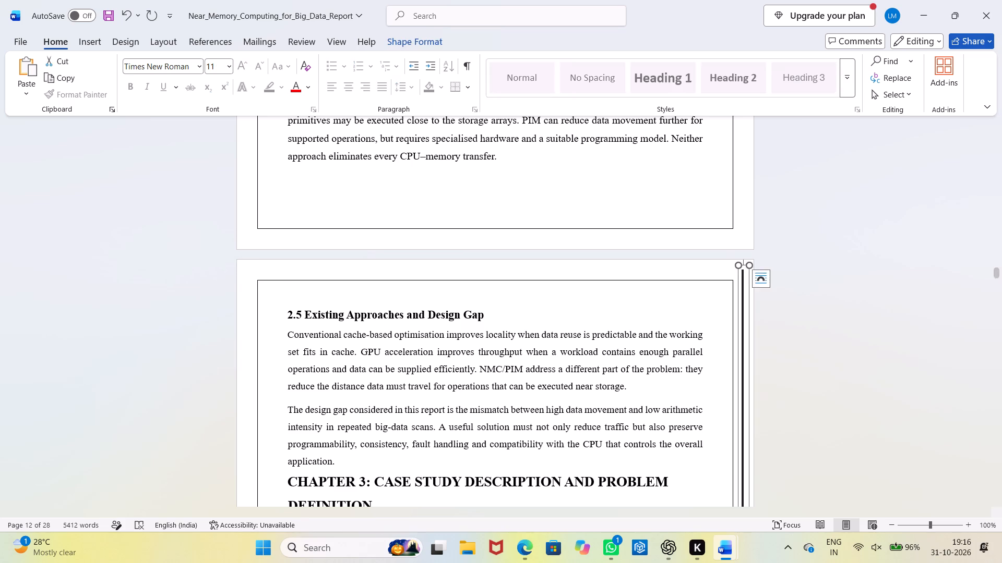
pyautogui.press('BackSpace')
# Set the 2.5 Existing Approaches and Design Gap heading to 14 pt and its two body paragraphs to 12 pt.
pyautogui.moveTo(498, 320); pyautogui.dragTo(288, 316)
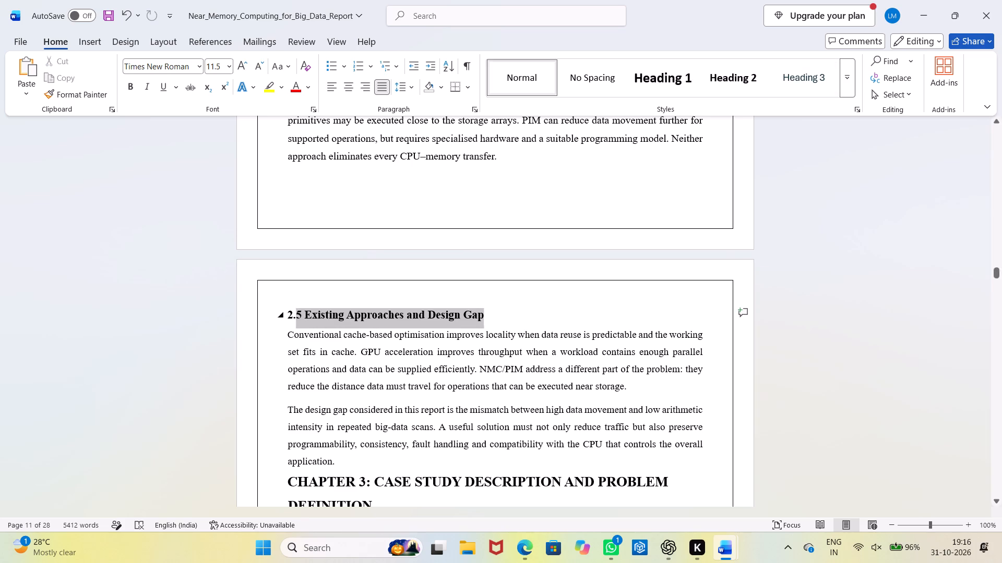
pyautogui.moveTo(288, 316); pyautogui.dragTo(286, 316)
pyautogui.click(249, 74)
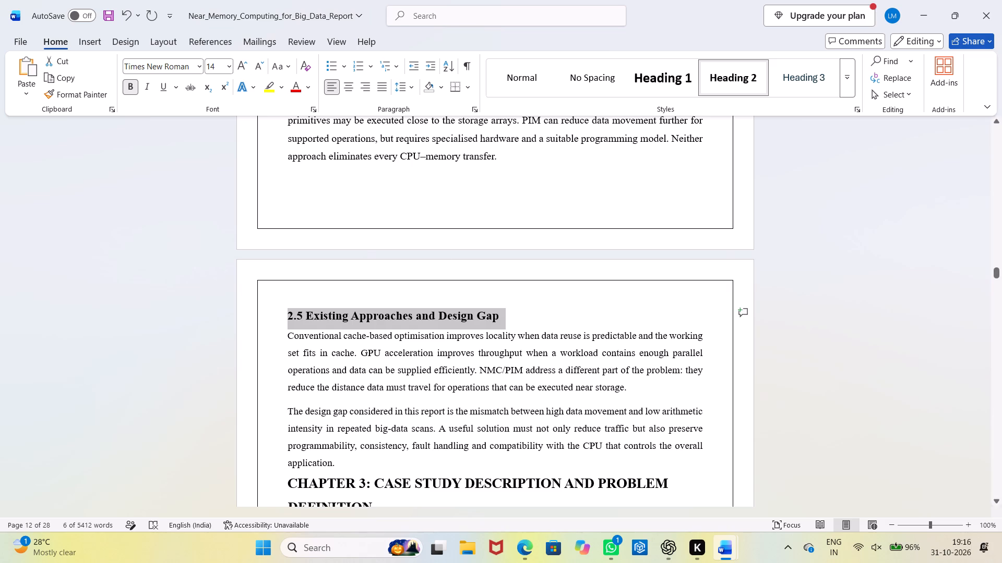
pyautogui.moveTo(350, 465); pyautogui.dragTo(275, 337)
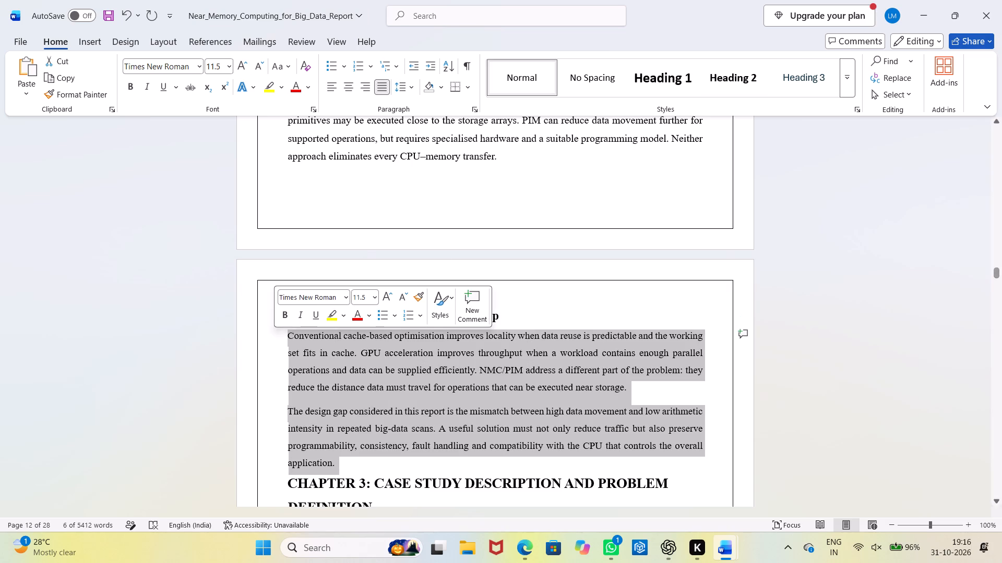
pyautogui.click(245, 66)
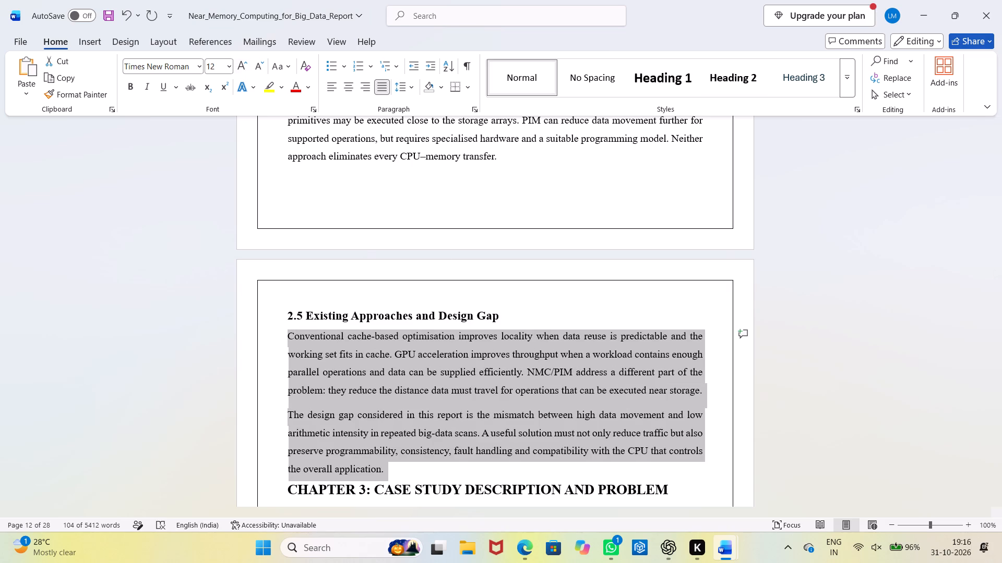
# Set the 3.1 Case Study Scenario heading to 14 pt and its body paragraph to 12 pt.
pyautogui.scroll(-4, 688, 287)
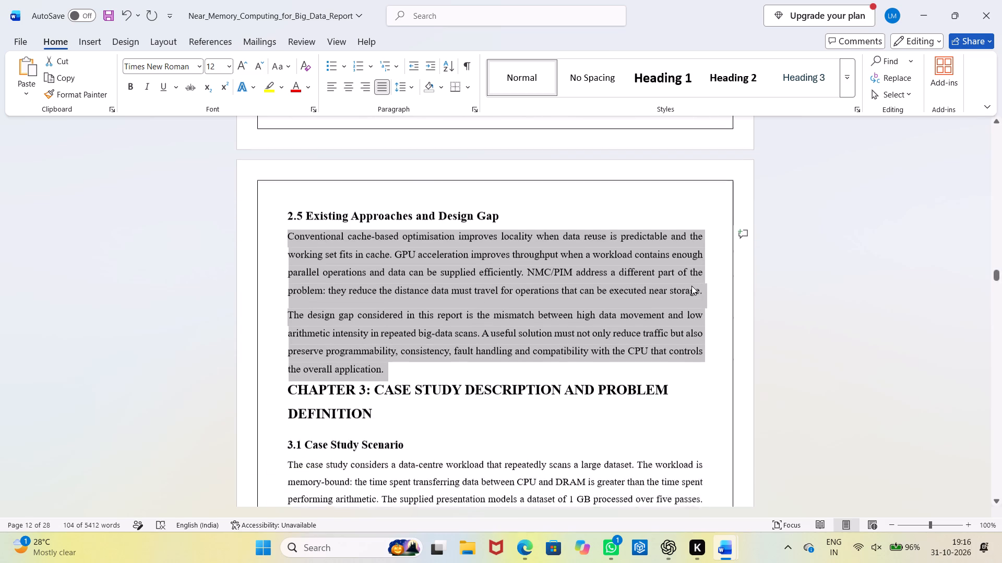
pyautogui.scroll(-1, 691, 286)
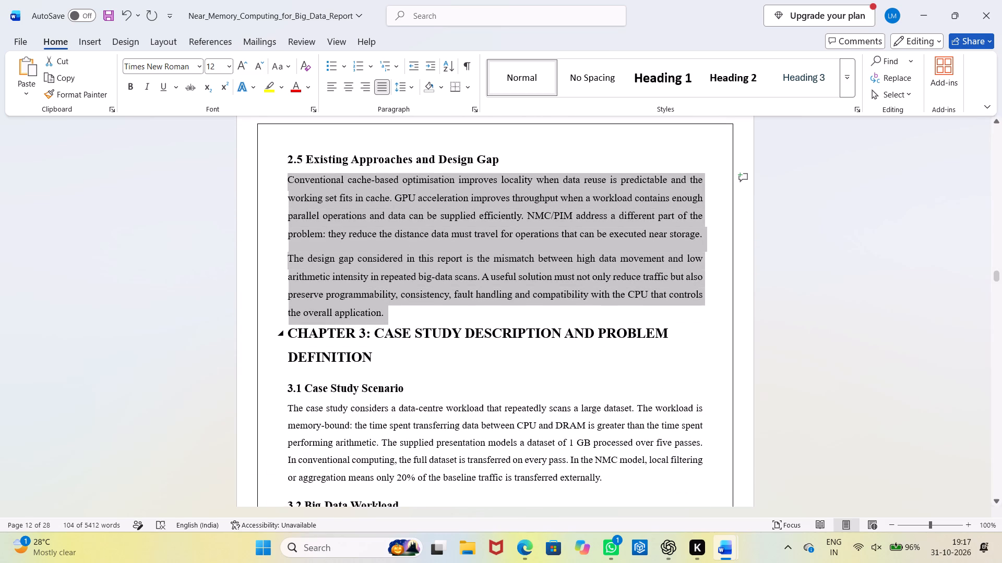
pyautogui.moveTo(390, 363); pyautogui.dragTo(297, 340)
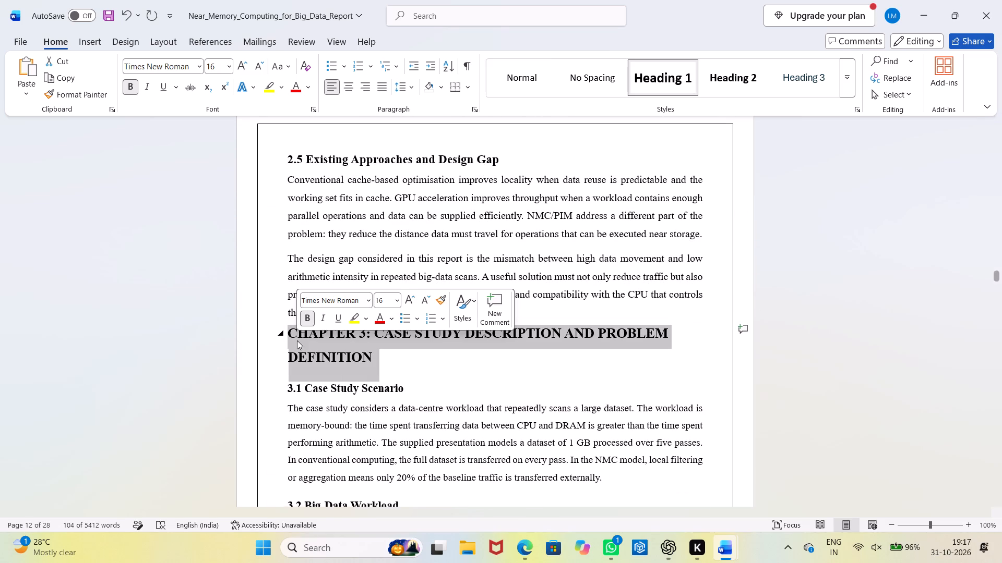
pyautogui.click(491, 377)
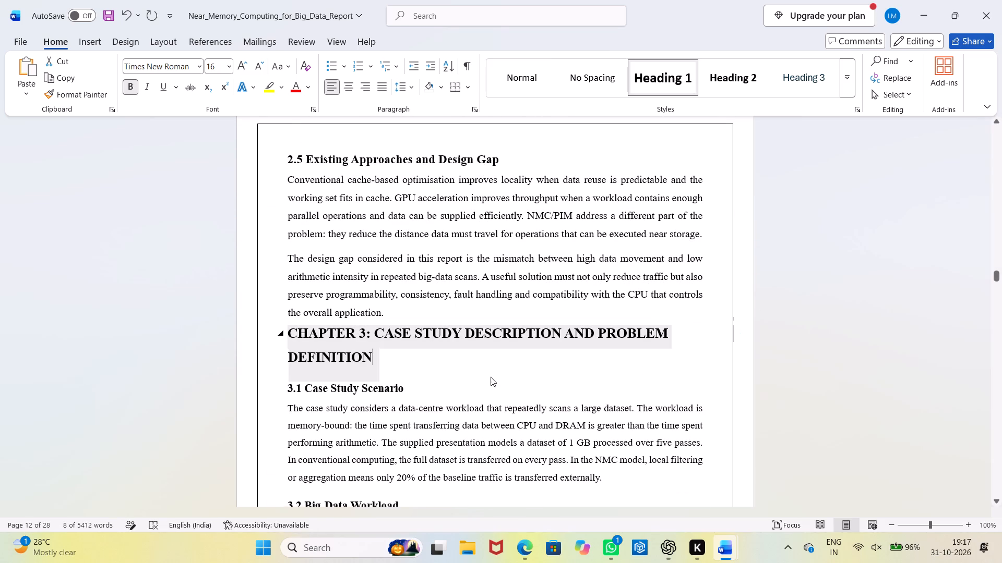
pyautogui.moveTo(417, 387); pyautogui.dragTo(292, 391)
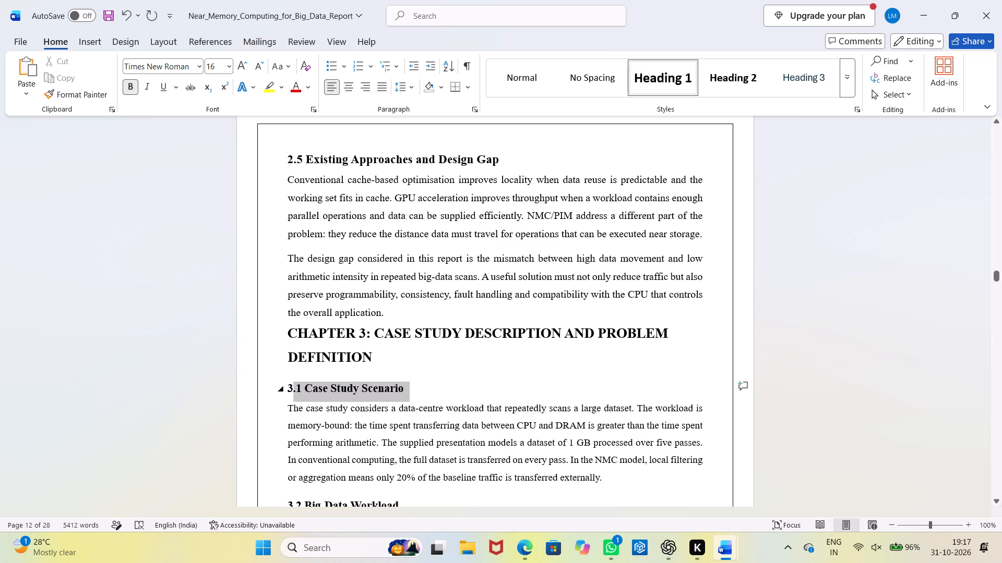
pyautogui.moveTo(292, 391); pyautogui.dragTo(289, 390)
pyautogui.click(238, 70)
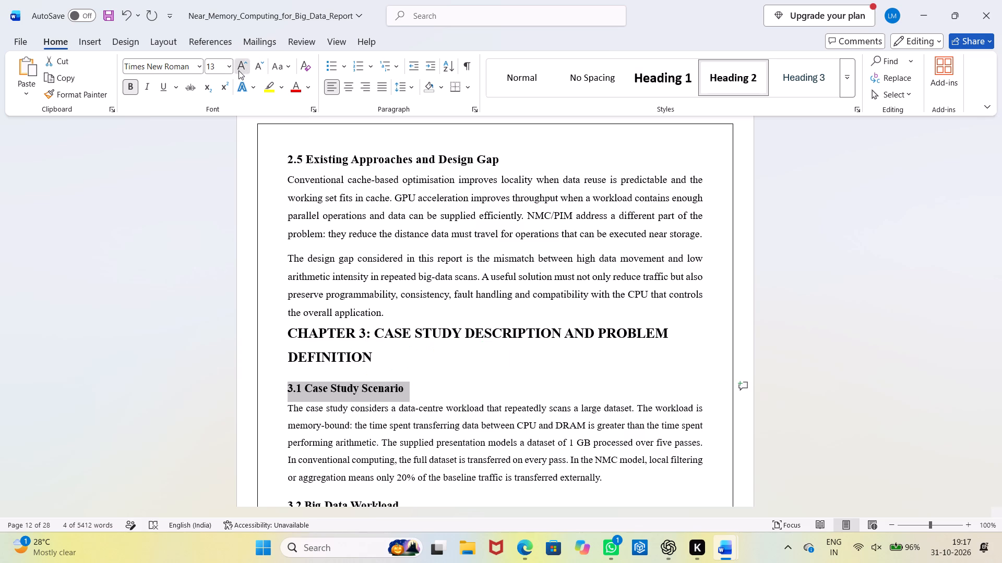
pyautogui.scroll(-4, 409, 262)
pyautogui.moveTo(609, 350); pyautogui.dragTo(233, 304)
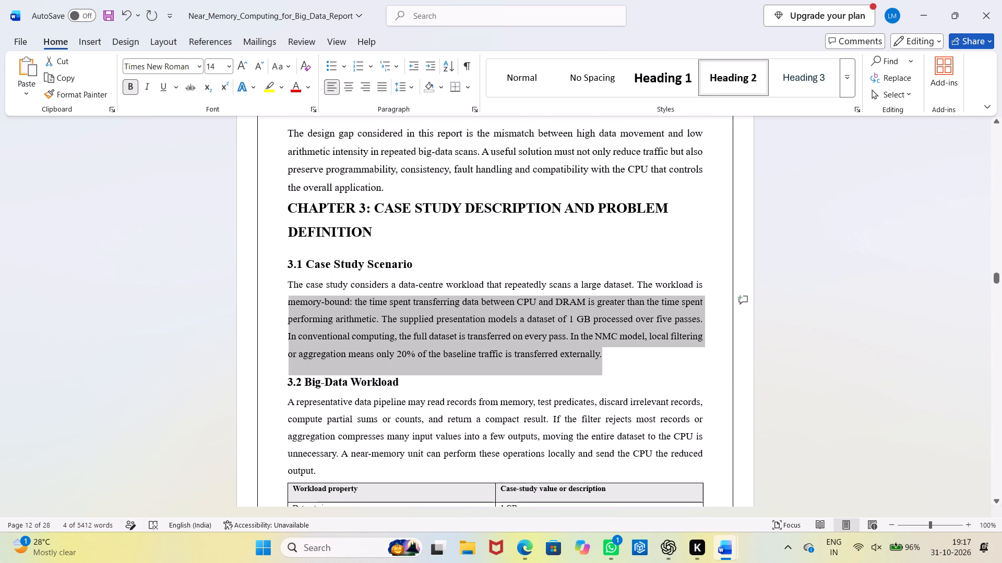
pyautogui.moveTo(233, 304); pyautogui.dragTo(237, 285)
pyautogui.click(240, 72)
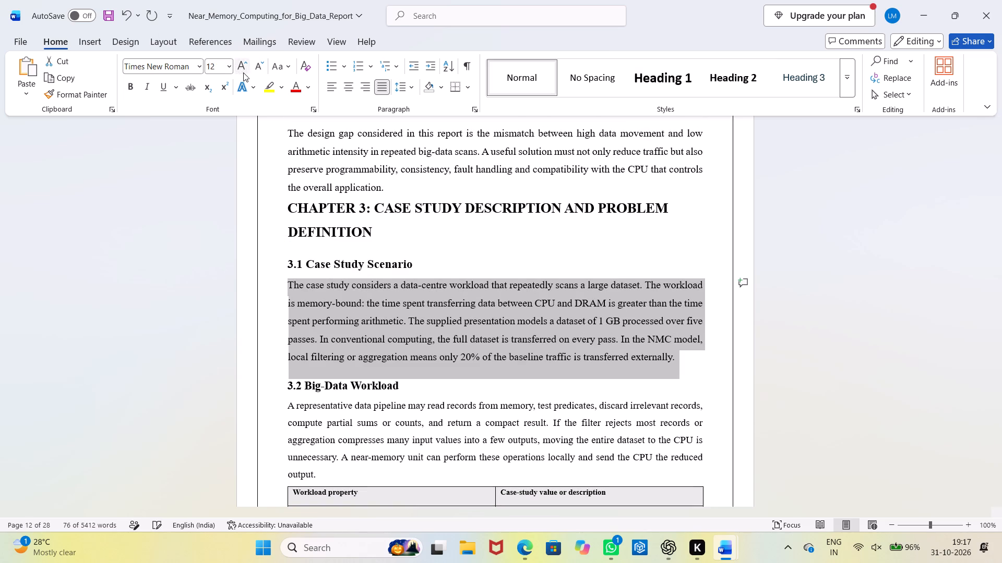
# Set the 3.2 Big-Data Workload heading to 14 pt and its body paragraph to 12 pt.
pyautogui.scroll(-4, 442, 302)
pyautogui.moveTo(415, 263); pyautogui.dragTo(88, 271)
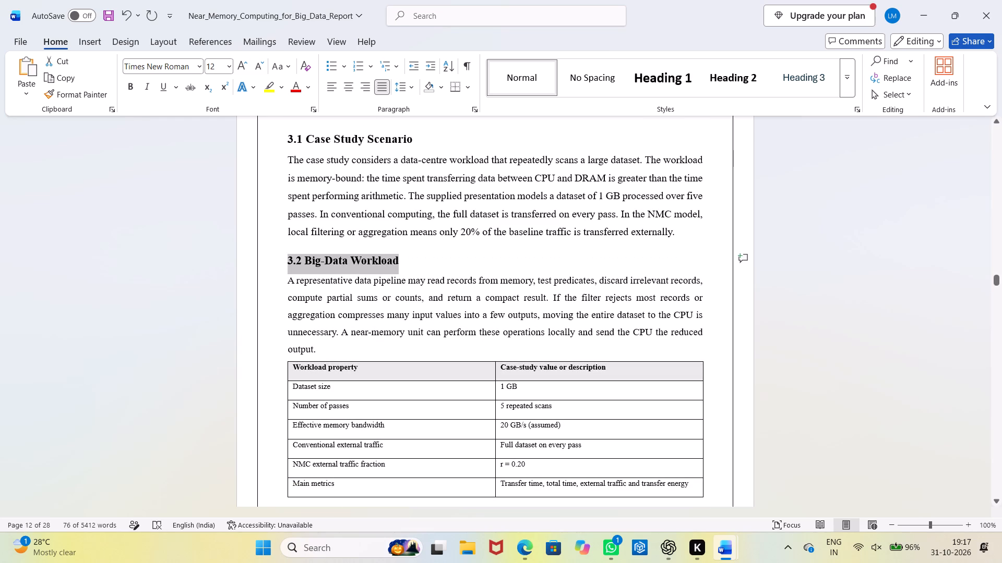
pyautogui.moveTo(88, 271); pyautogui.dragTo(221, 269)
pyautogui.click(244, 68)
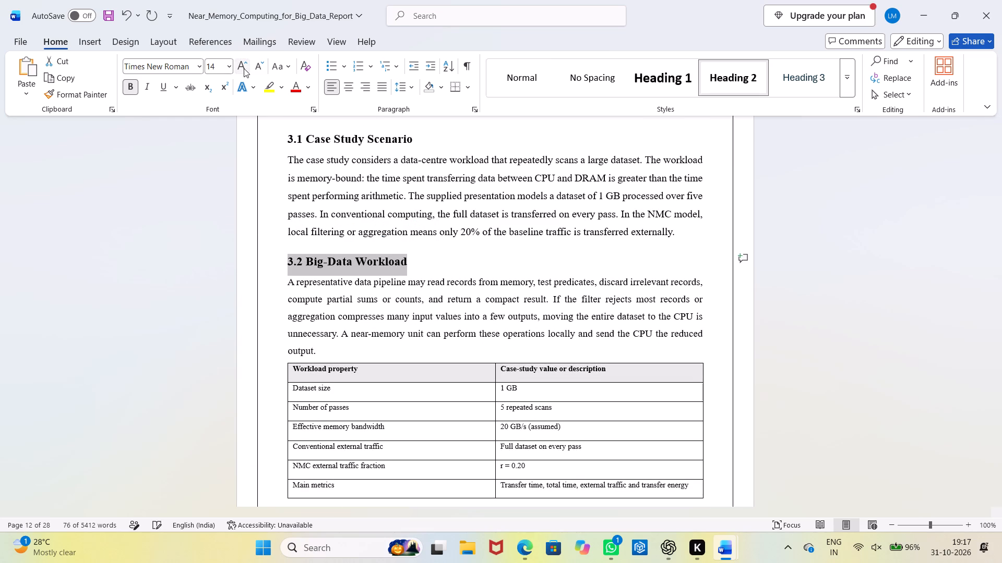
pyautogui.moveTo(332, 353); pyautogui.dragTo(288, 285)
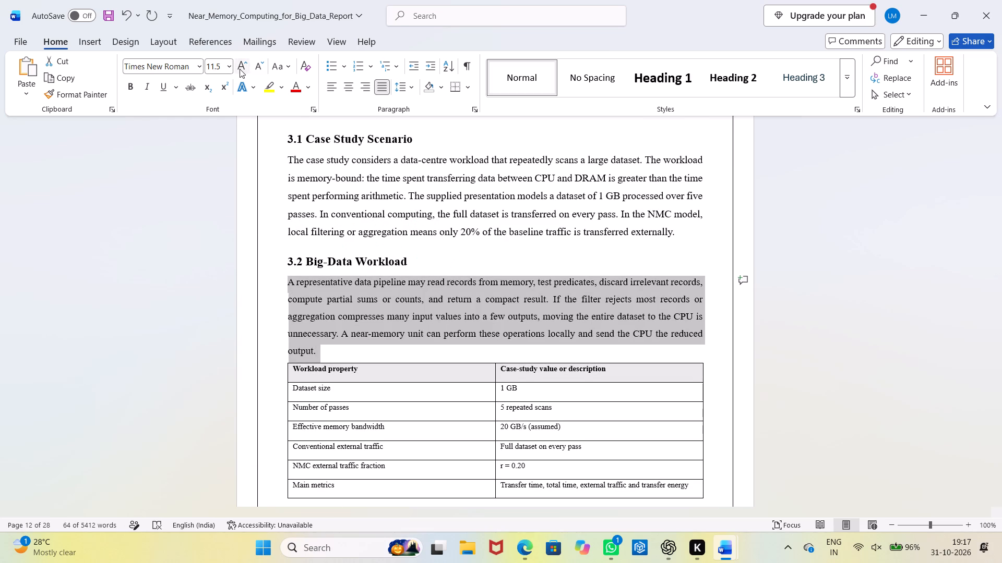
pyautogui.click(240, 69)
# Set all text in the workload property table under section 3.2 to 12 pt.
pyautogui.scroll(-3, 277, 167)
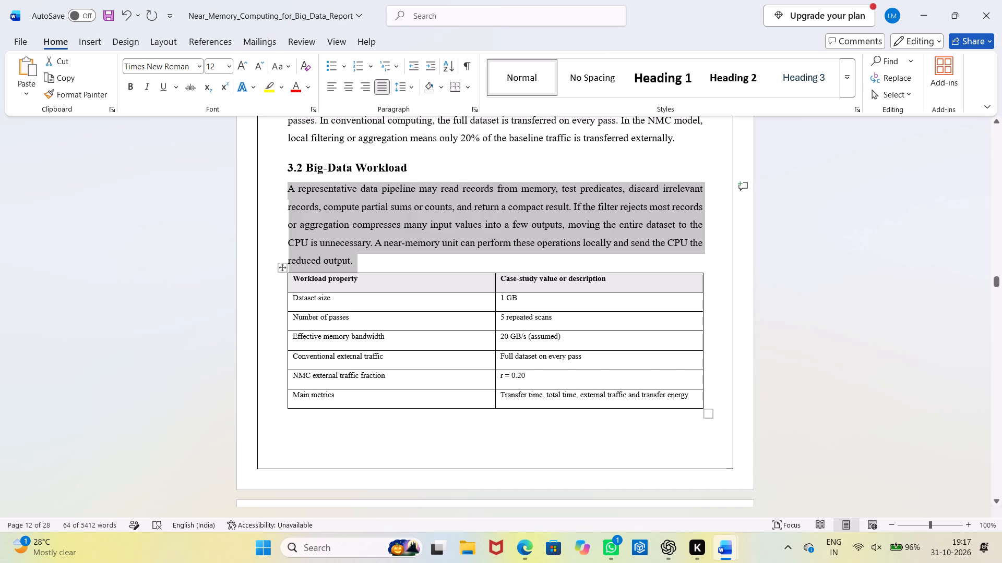
pyautogui.scroll(-4, 692, 402)
pyautogui.scroll(4, 674, 377)
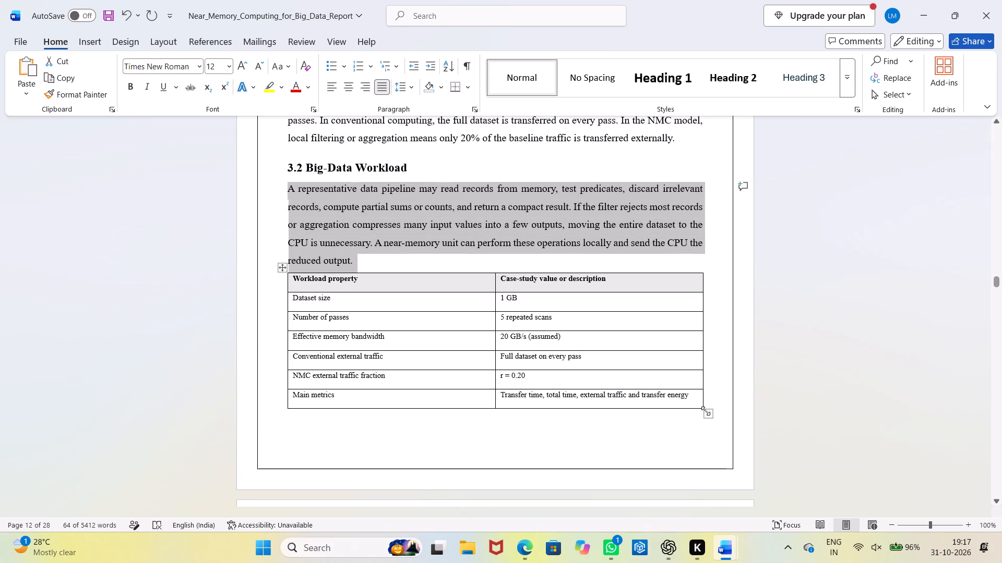
pyautogui.moveTo(700, 403); pyautogui.dragTo(284, 276)
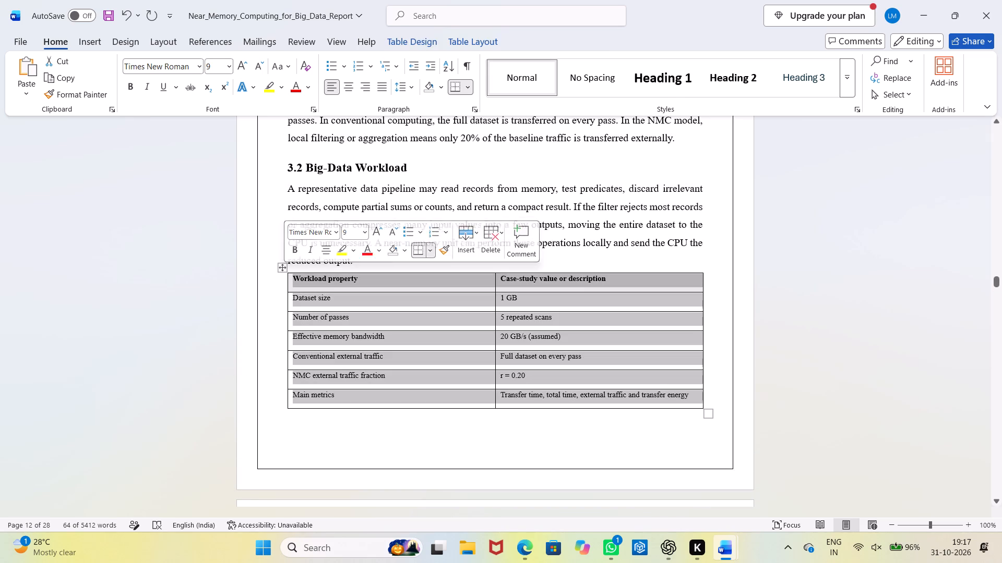
pyautogui.tripleClick(240, 66)
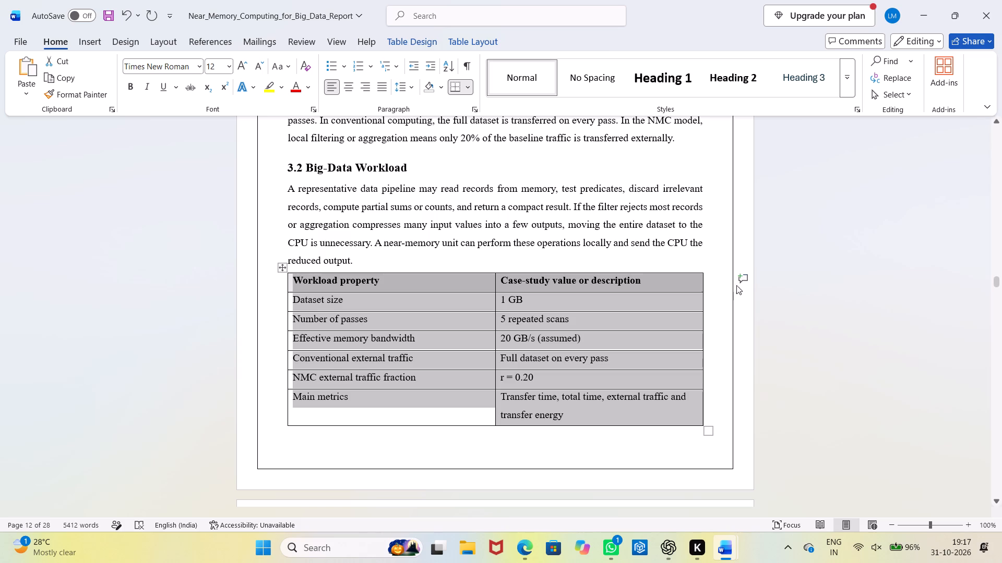
pyautogui.click(804, 287)
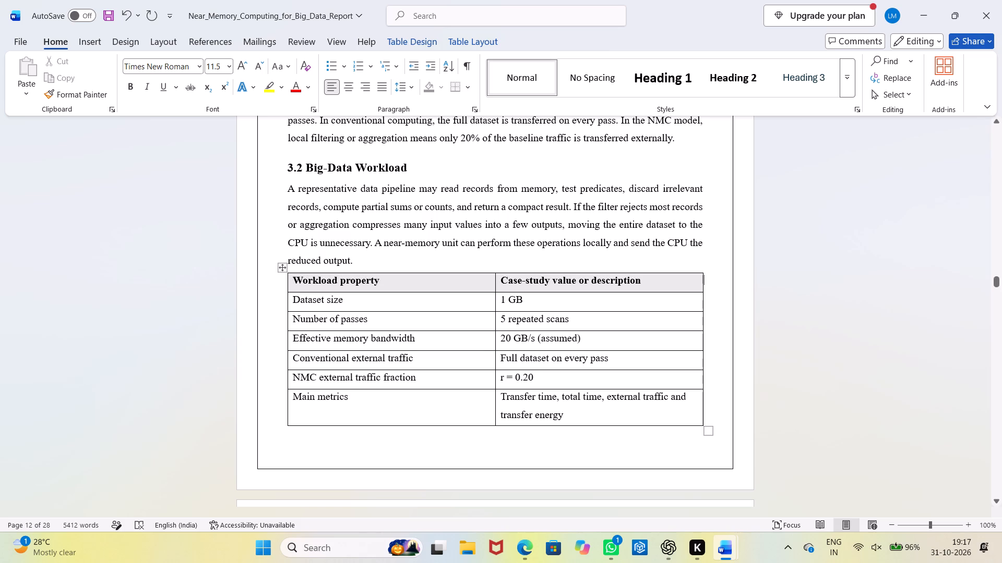
# Narrow the table's Workload property column and widen the Case-study value or description column.
pyautogui.moveTo(495, 279); pyautogui.dragTo(459, 274)
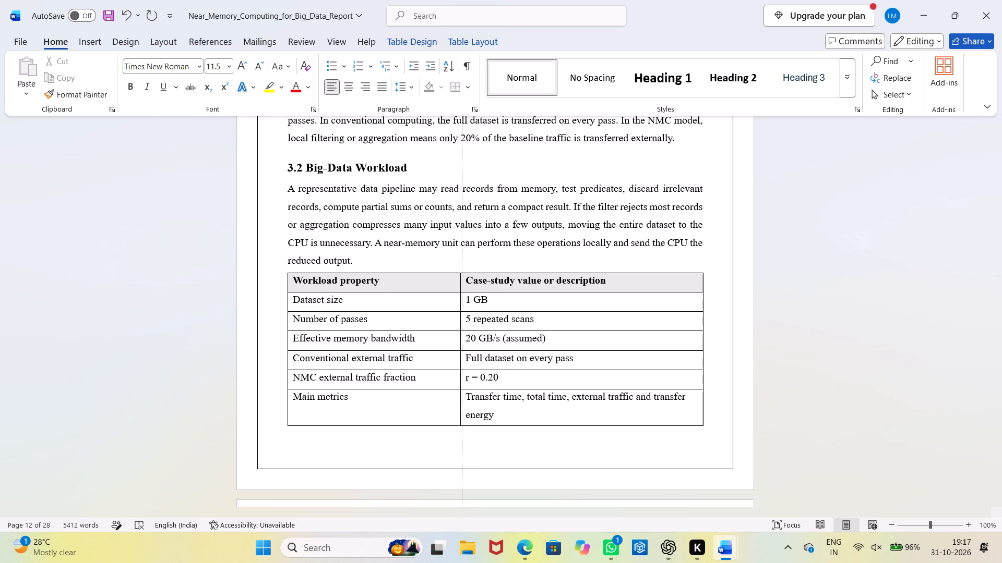
pyautogui.moveTo(459, 274); pyautogui.dragTo(452, 278)
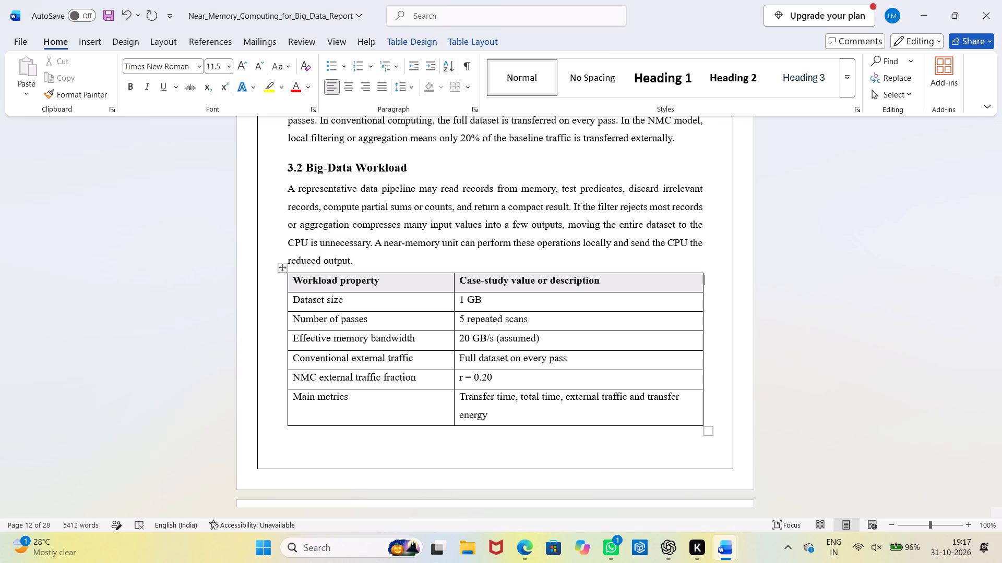
# Remove the grey shading from the header row of the workload property table in section 3.2.
pyautogui.moveTo(629, 280); pyautogui.dragTo(428, 286)
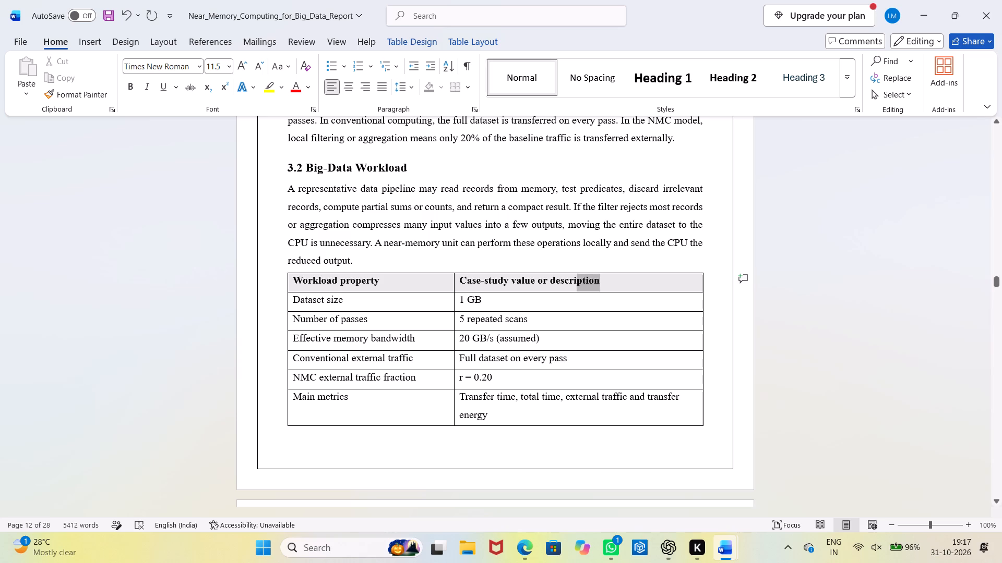
pyautogui.moveTo(428, 286); pyautogui.dragTo(390, 283)
pyautogui.click(424, 80)
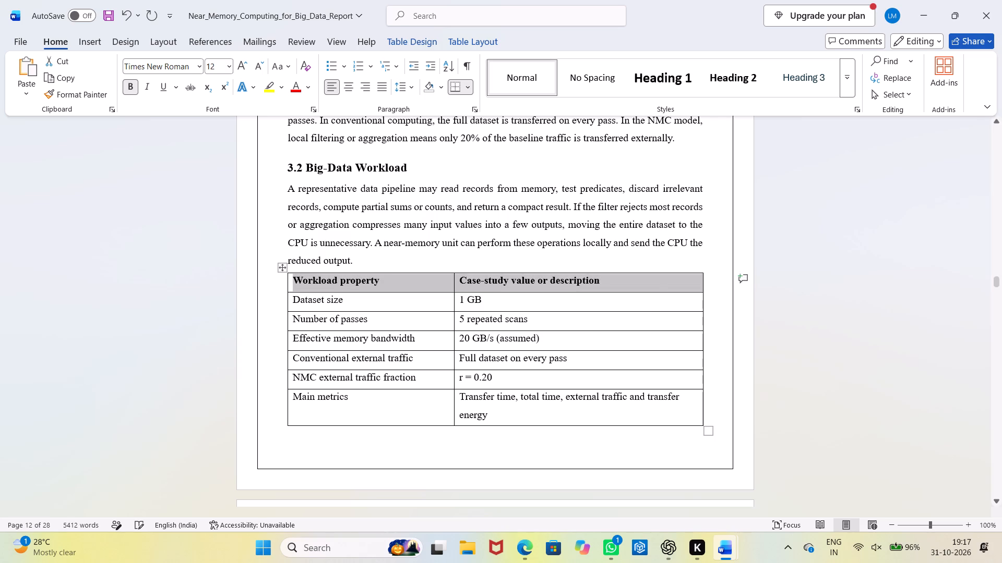
pyautogui.click(823, 288)
# Delete the two stray thick vertical lines beside the page border on the 3.3 CPU-versus-GPU Scenarios page.
pyautogui.scroll(10, 568, 303)
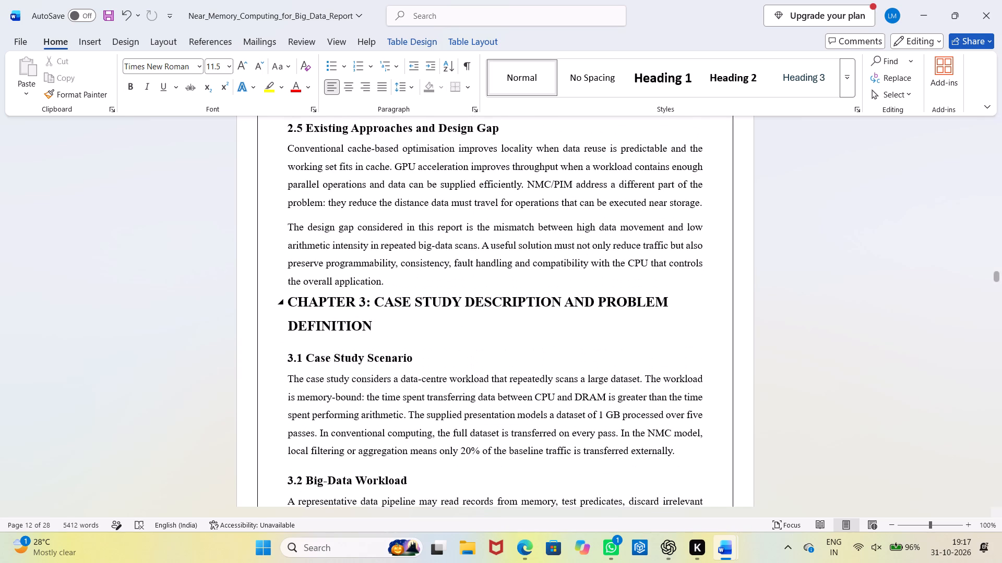
pyautogui.scroll(-7, 568, 303)
pyautogui.scroll(-15, 568, 303)
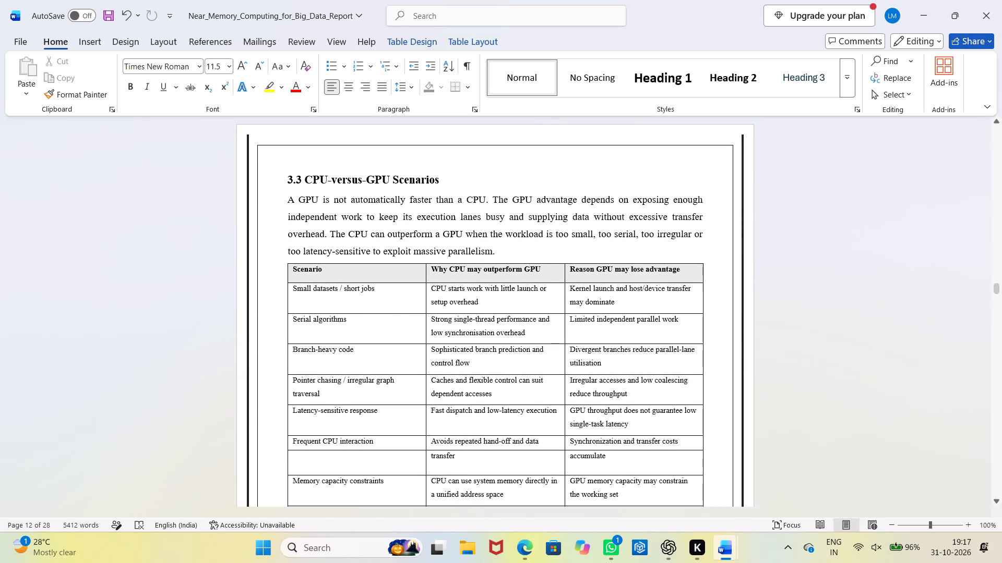
pyautogui.click(249, 169)
pyautogui.press('BackSpace')
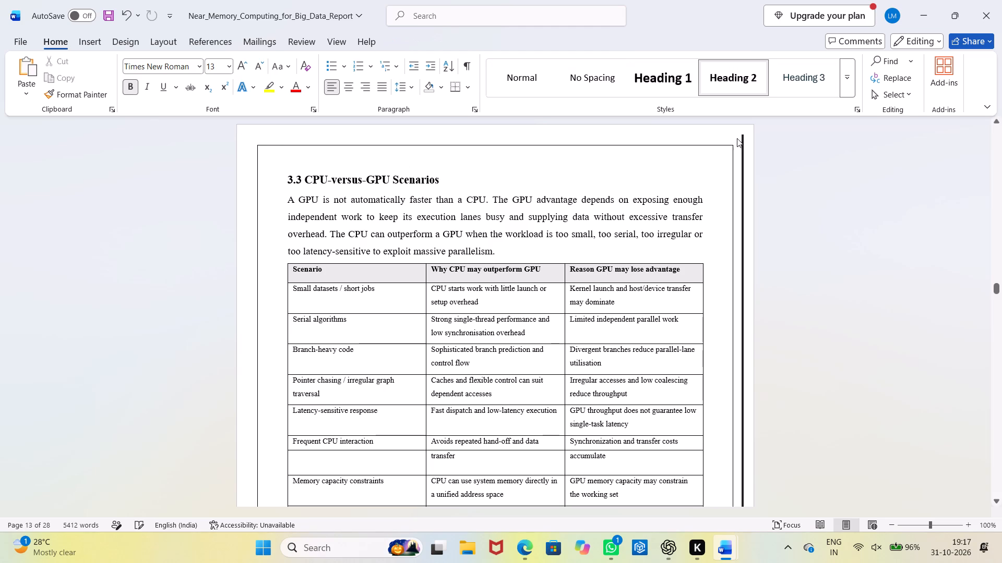
pyautogui.click(737, 146)
pyautogui.click(741, 146)
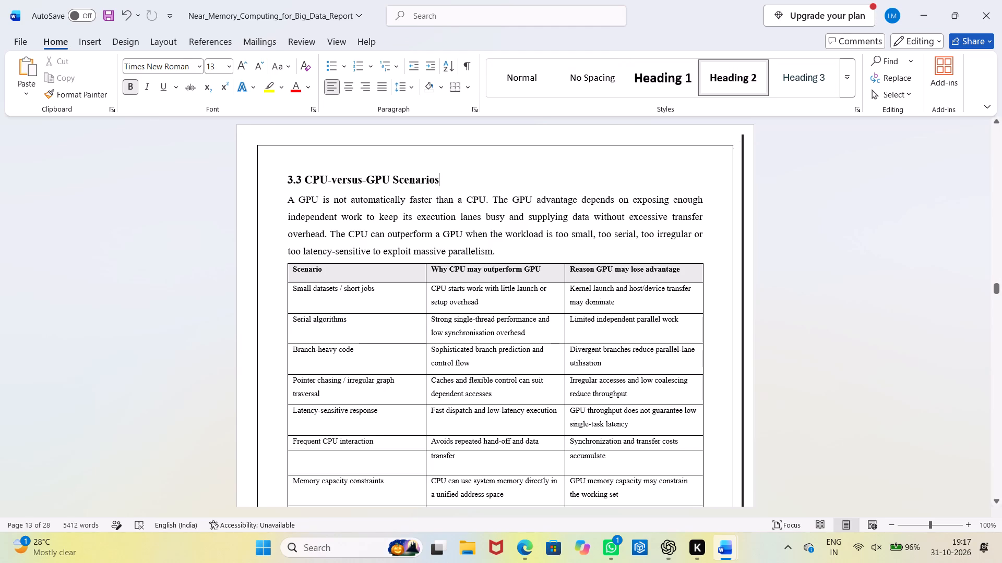
pyautogui.click(743, 146)
pyautogui.press('BackSpace')
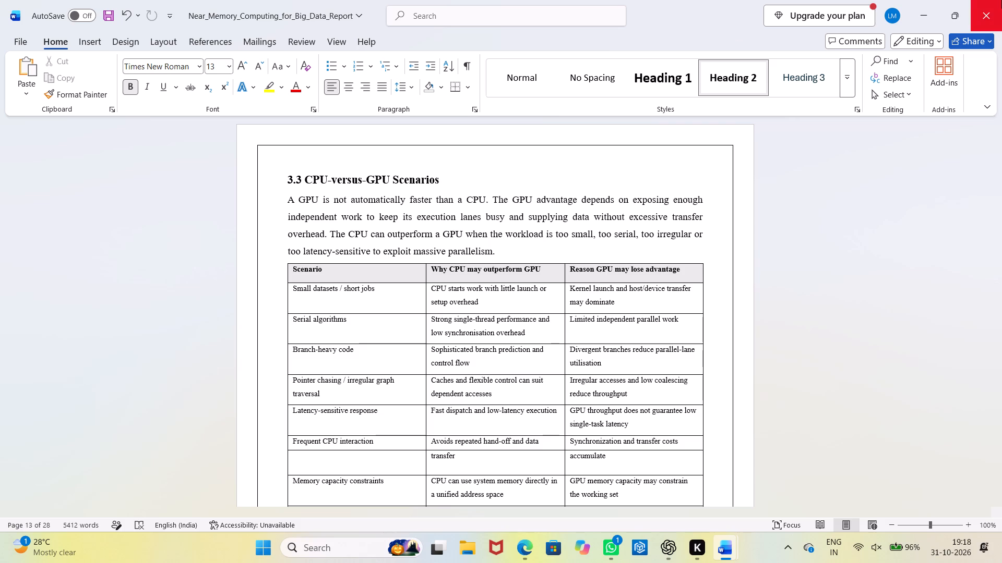
# Remove the shading from the header row of the CPU-versus-GPU scenario table in section 3.3.
pyautogui.moveTo(678, 277); pyautogui.dragTo(673, 278, button='right')
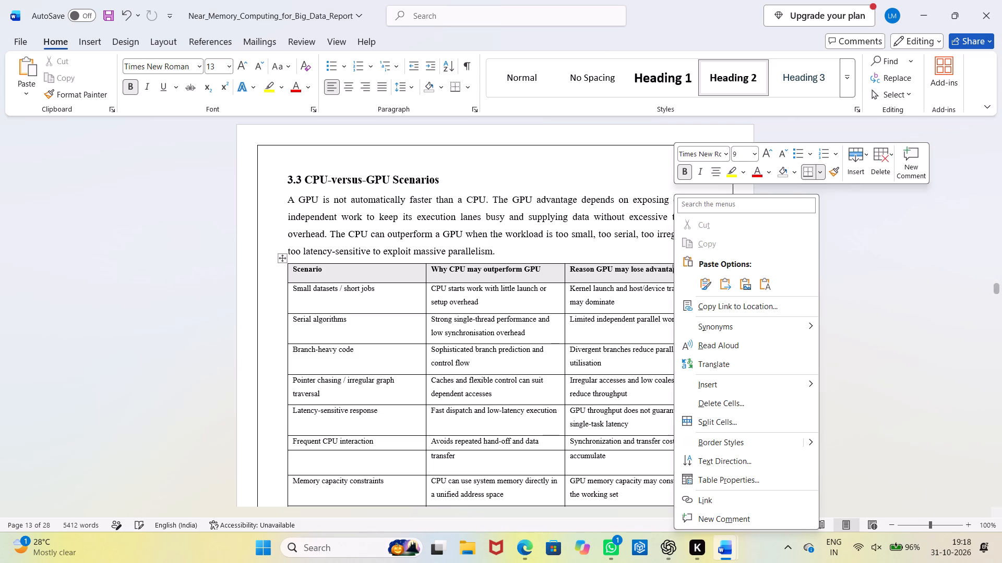
pyautogui.click(605, 250)
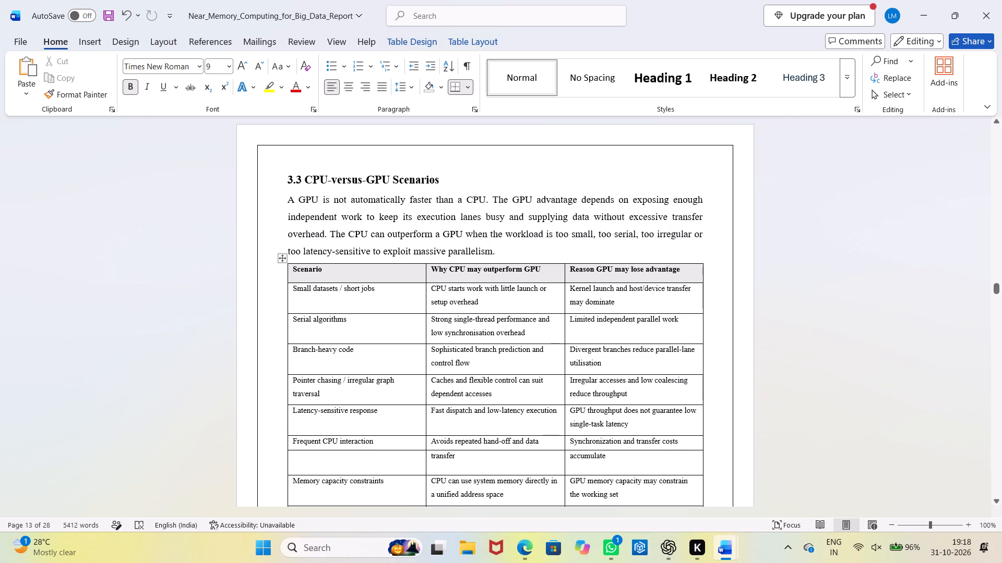
pyautogui.moveTo(600, 276); pyautogui.dragTo(606, 275, button='right')
pyautogui.moveTo(604, 276); pyautogui.dragTo(552, 264)
pyautogui.click(548, 258)
pyautogui.click(548, 271)
pyautogui.moveTo(694, 275); pyautogui.dragTo(655, 266)
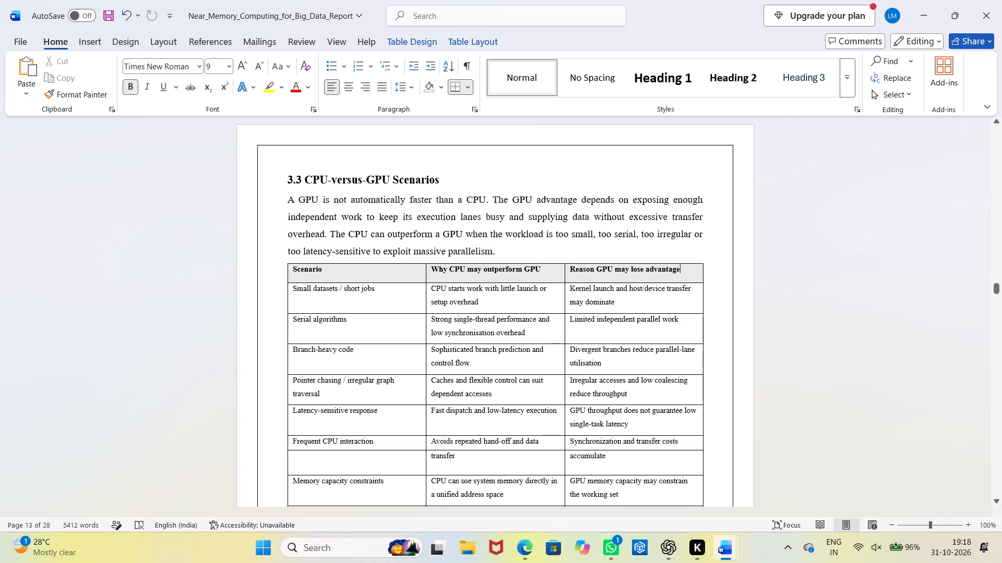
pyautogui.moveTo(655, 266); pyautogui.dragTo(326, 272)
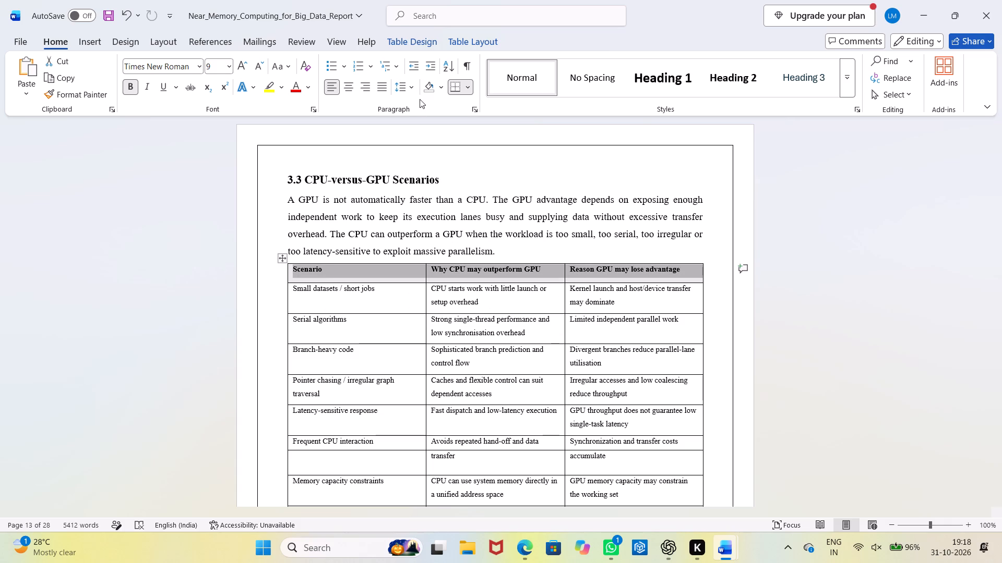
pyautogui.click(426, 87)
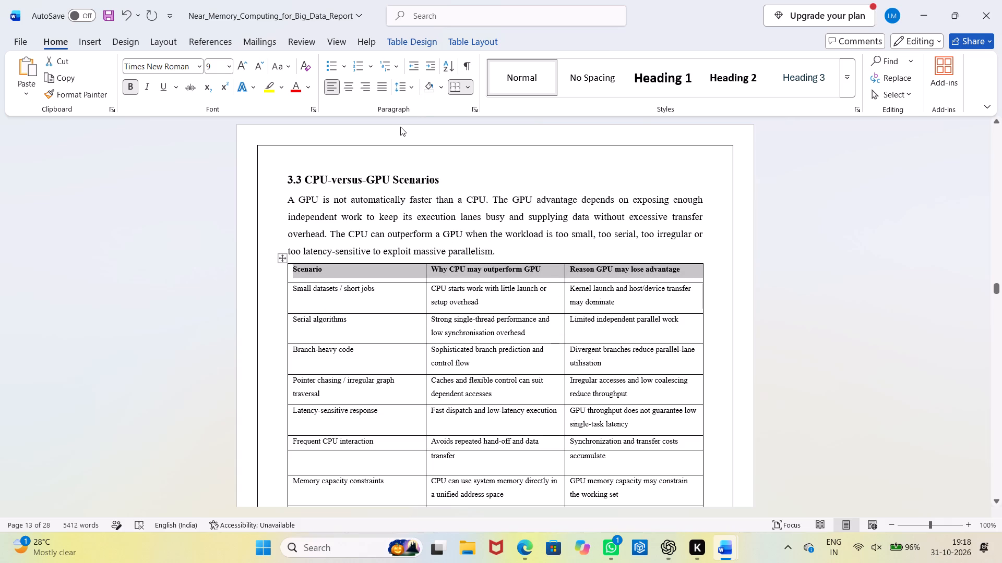
pyautogui.click(804, 239)
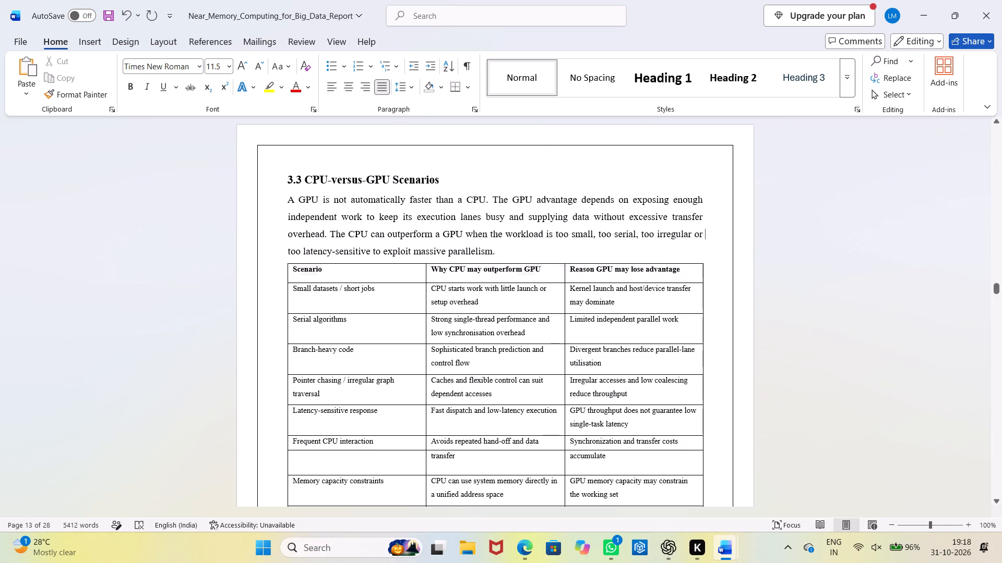
pyautogui.moveTo(691, 272); pyautogui.dragTo(381, 242)
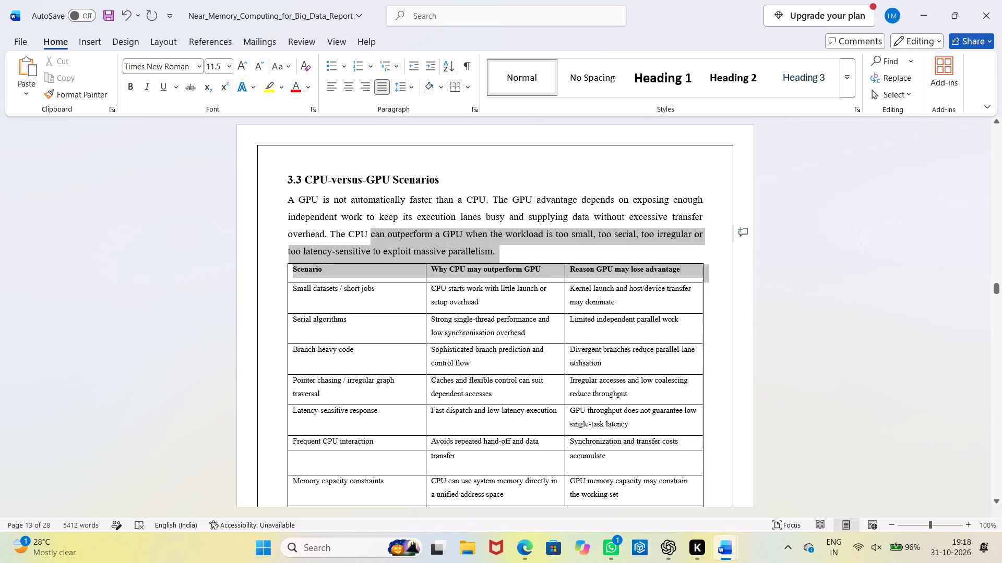
pyautogui.moveTo(381, 242); pyautogui.dragTo(320, 268)
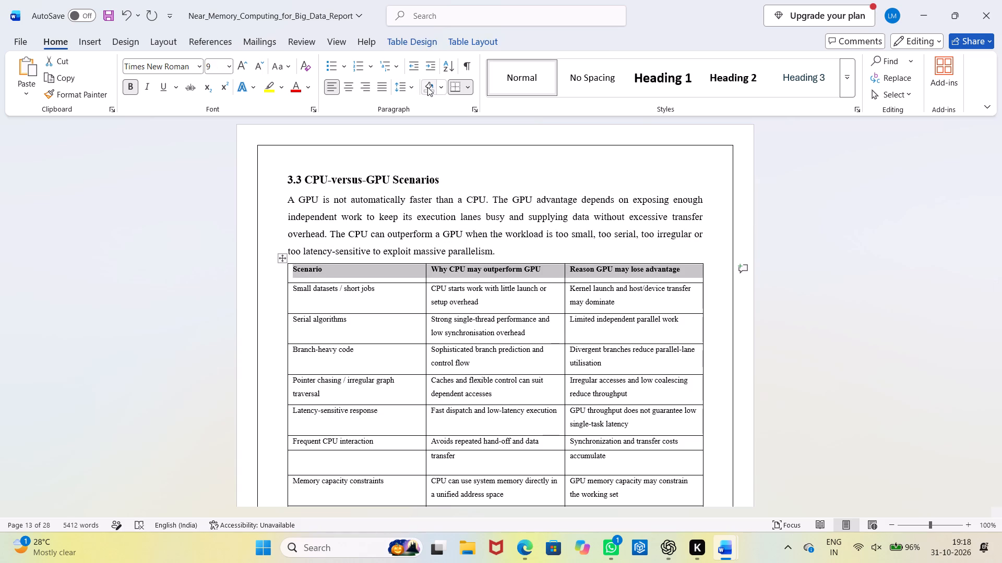
pyautogui.click(427, 87)
pyautogui.click(843, 226)
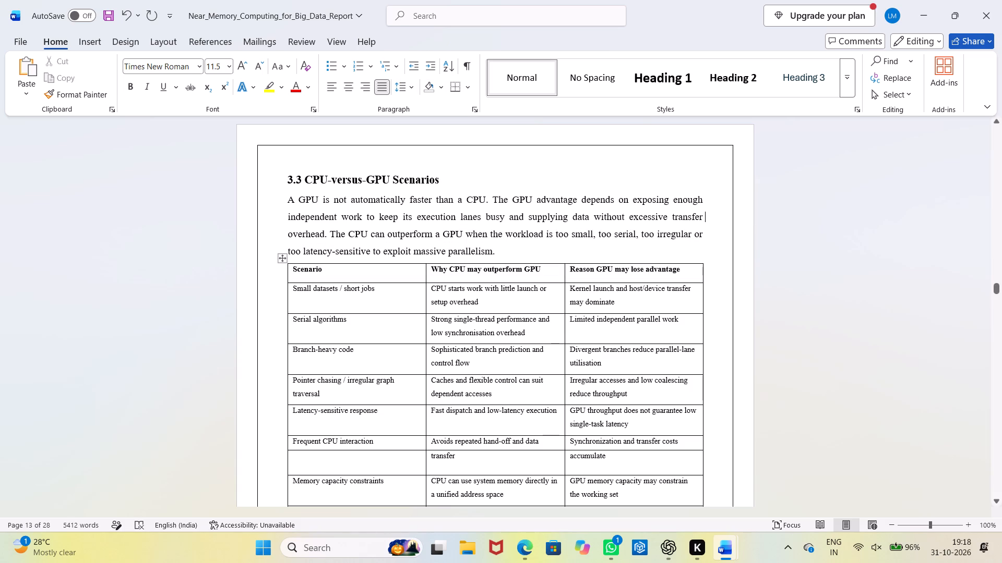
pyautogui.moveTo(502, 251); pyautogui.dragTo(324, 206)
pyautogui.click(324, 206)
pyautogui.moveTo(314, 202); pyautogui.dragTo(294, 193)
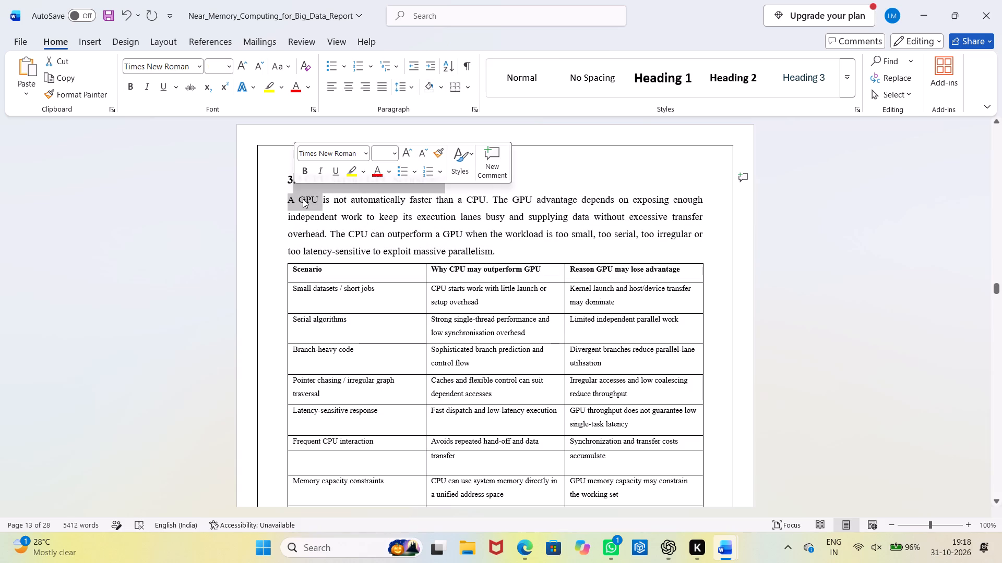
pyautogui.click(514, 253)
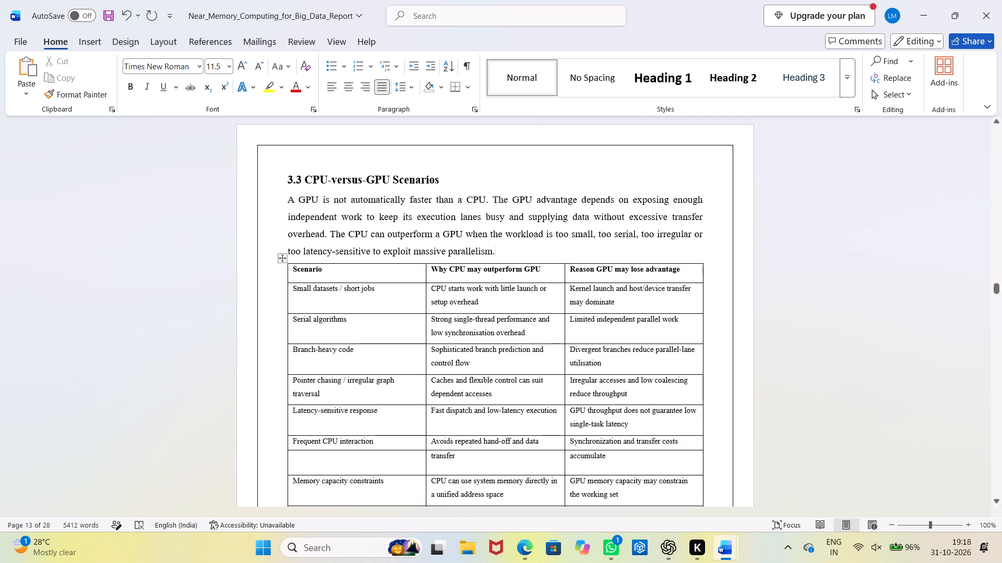
# Set all text in the CPU-versus-GPU scenario table under section 3.3 to 12 pt.
pyautogui.scroll(-2, 587, 414)
pyautogui.scroll(-3, 613, 462)
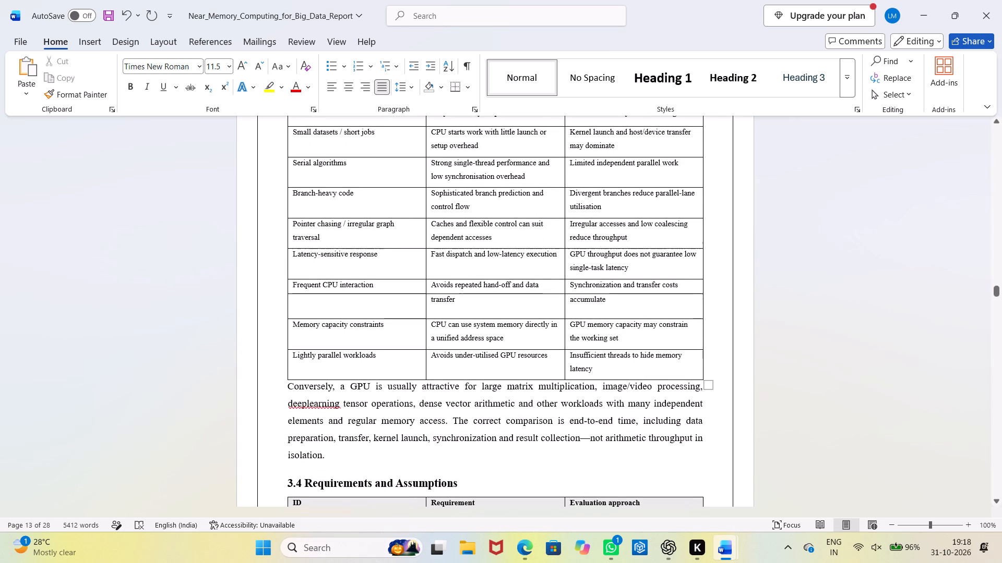
pyautogui.moveTo(625, 377); pyautogui.dragTo(289, 111)
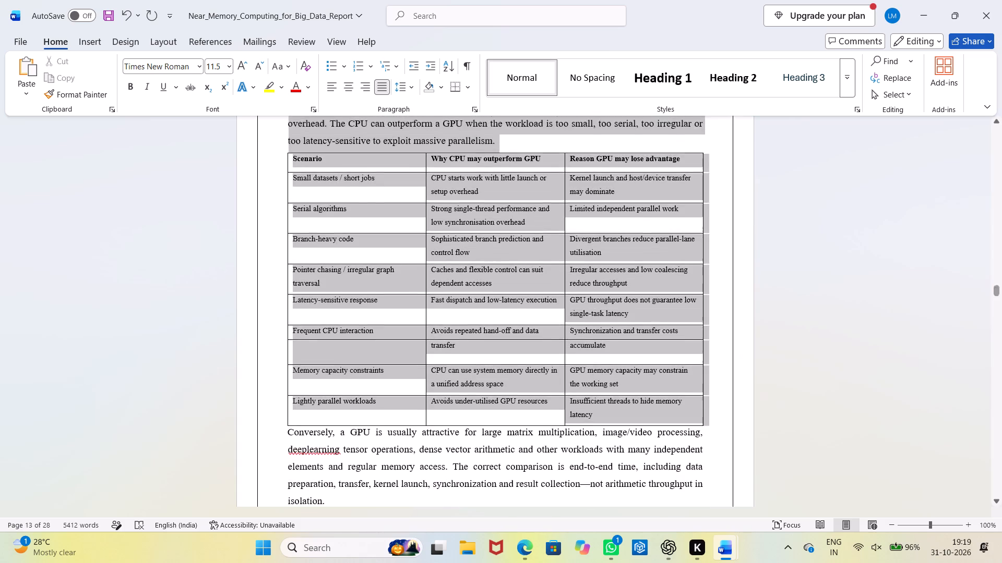
pyautogui.moveTo(289, 111); pyautogui.dragTo(292, 185)
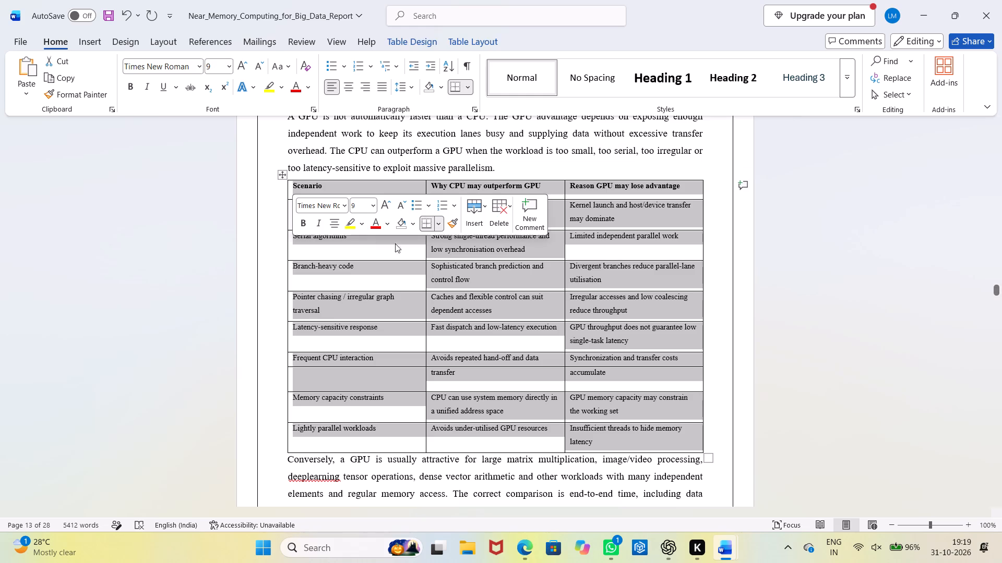
pyautogui.tripleClick(248, 62)
pyautogui.click(248, 62)
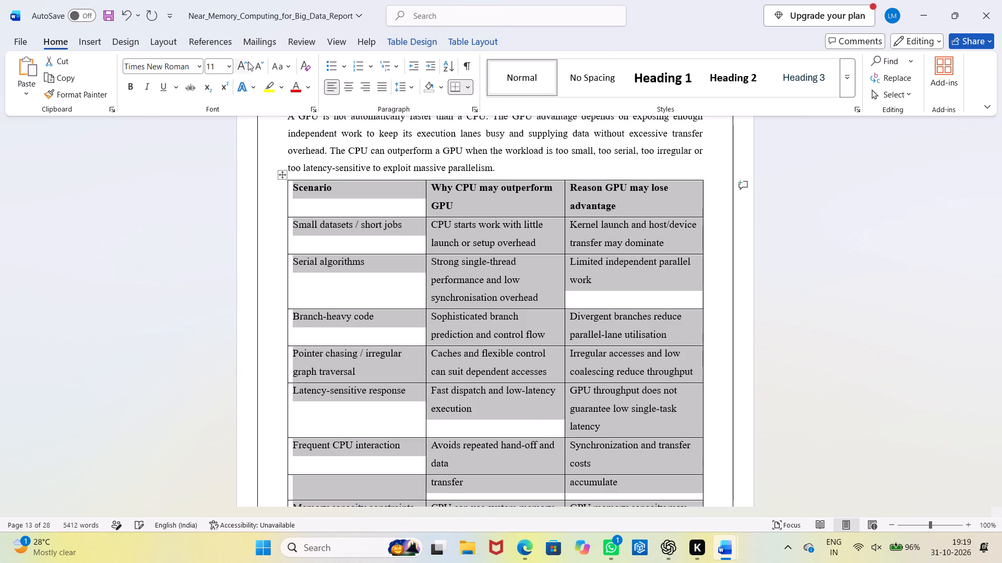
pyautogui.click(805, 260)
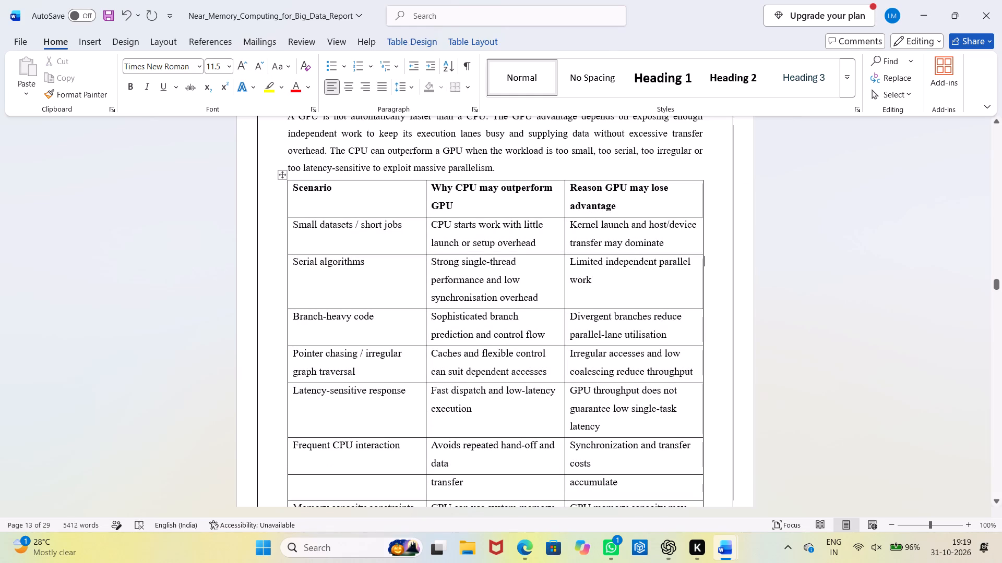
# Narrow the scenario table's Scenario column and slightly widen its Reason GPU may lose advantage column.
pyautogui.moveTo(426, 191); pyautogui.dragTo(387, 176)
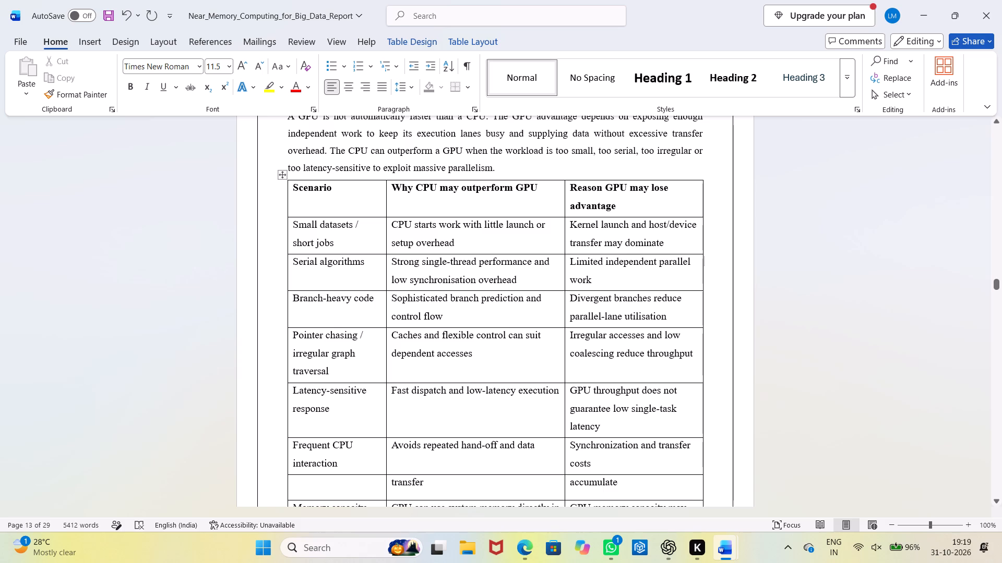
pyautogui.click(563, 194)
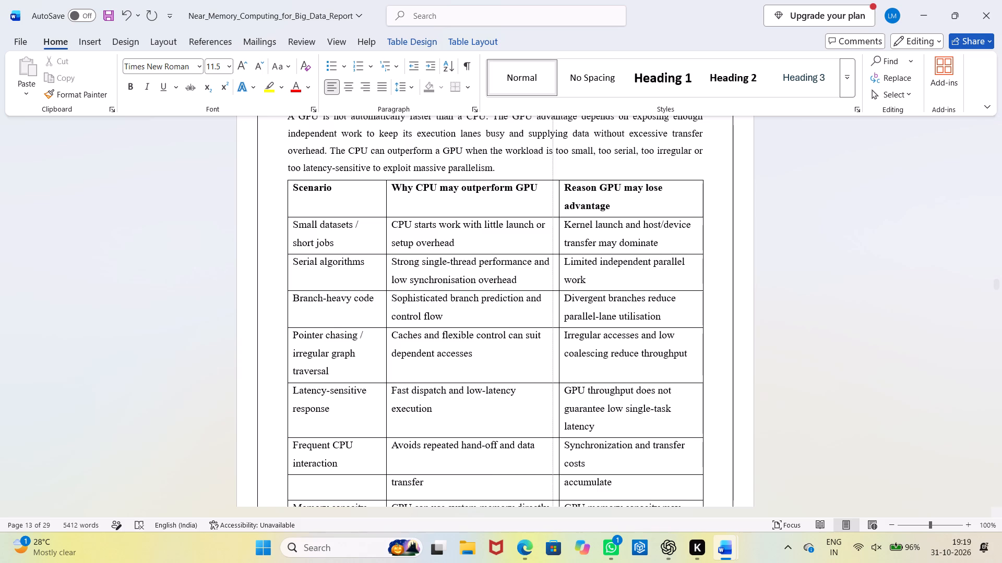
# Set the paragraph beginning "Conversely, a GPU is usually attractive" below the scenario table to 12 pt.
pyautogui.scroll(-3, 769, 371)
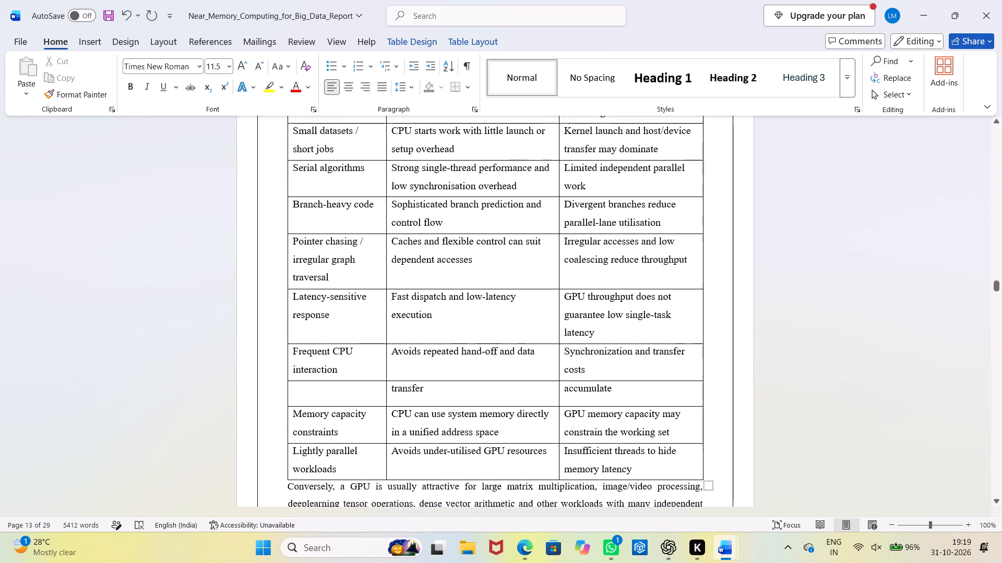
pyautogui.scroll(-5, 769, 371)
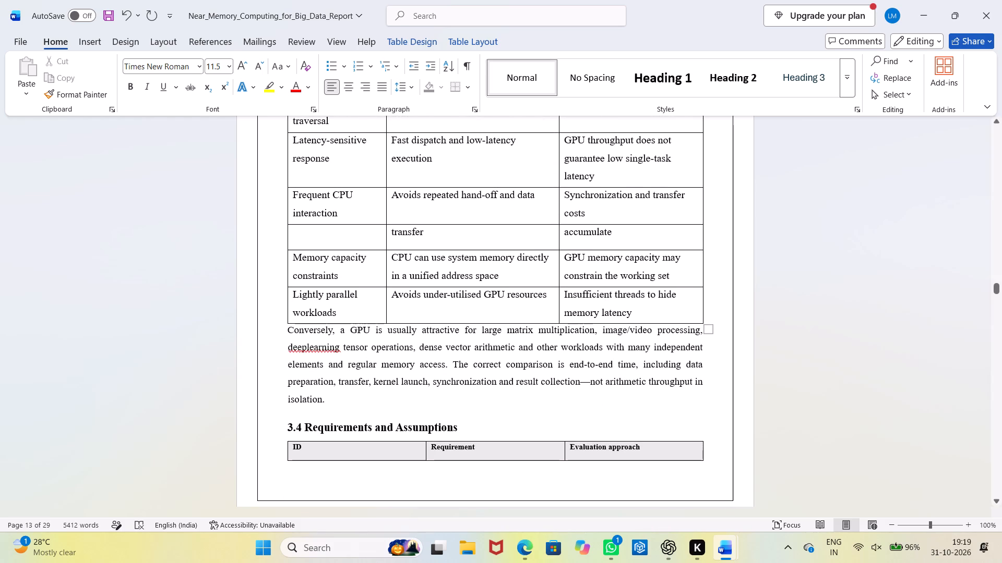
pyautogui.moveTo(375, 401); pyautogui.dragTo(272, 335)
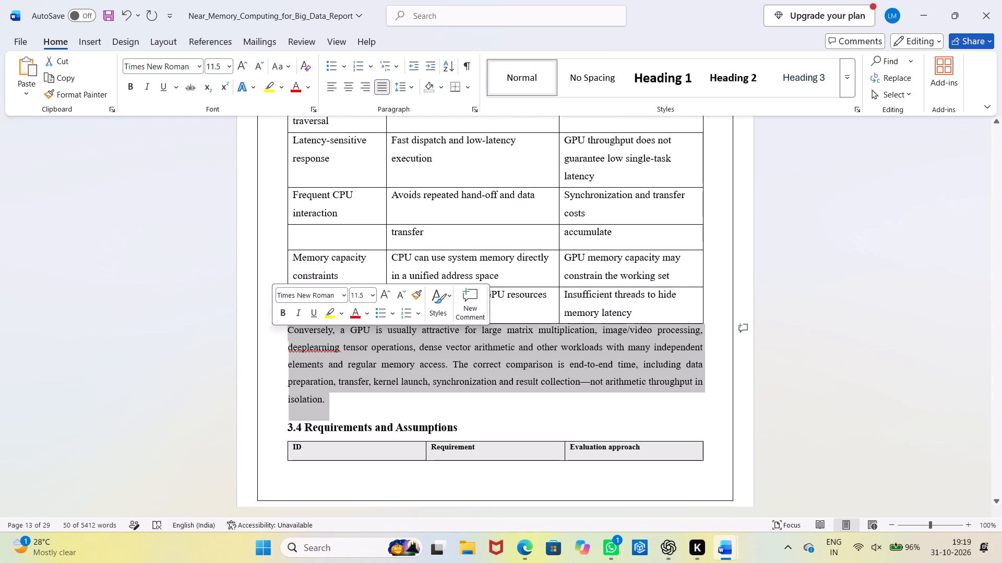
pyautogui.click(246, 63)
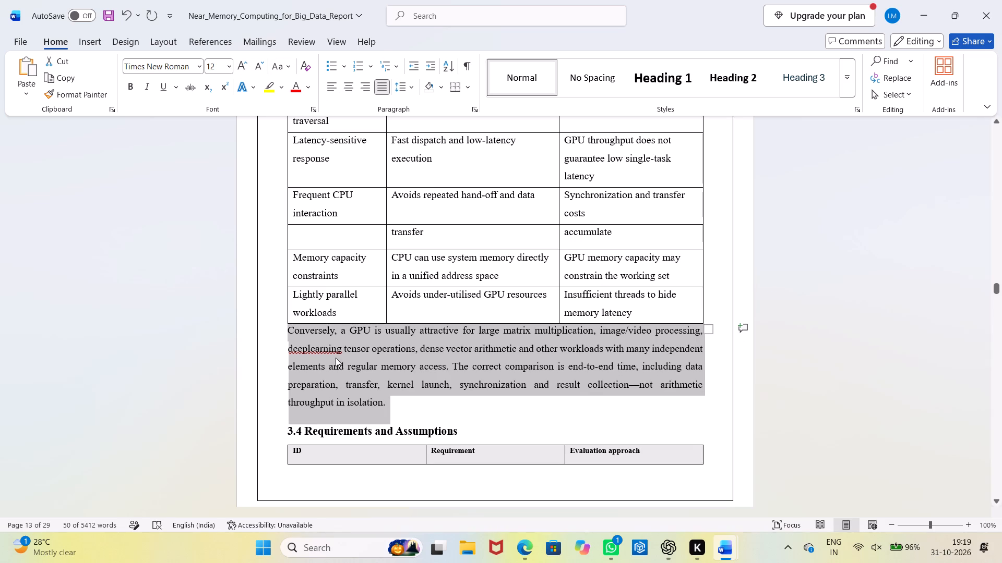
# Correct the misspelled "deeplearning" to "deep learning" in the paragraph below the scenario table.
pyautogui.click(307, 346)
pyautogui.press('space')
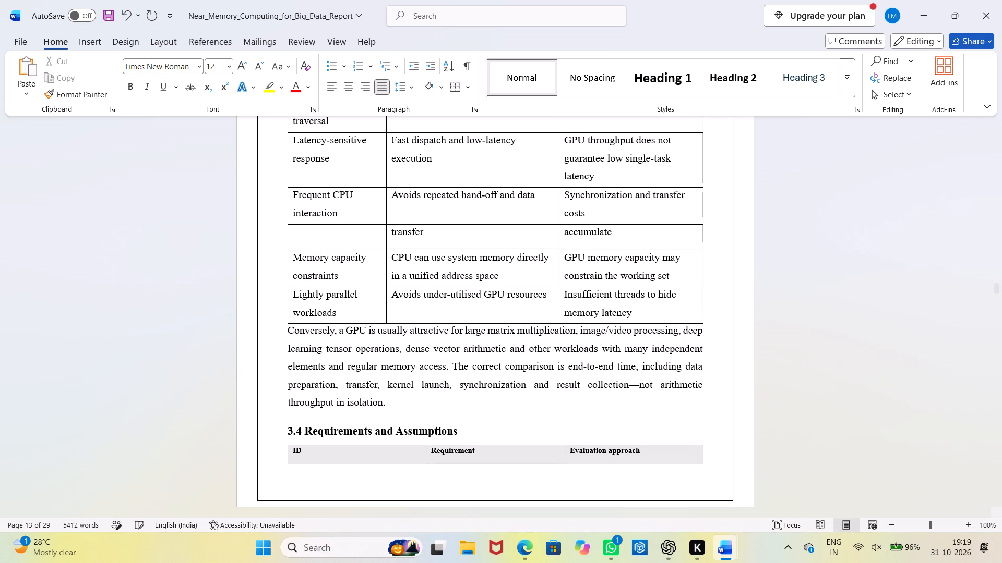
# Add a blank line after the "Conversely" paragraph, before the 3.4 Requirements and Assumptions heading.
pyautogui.click(413, 407)
pyautogui.press('Return')
# Set the 3.4 Requirements and Assumptions heading to 14 pt.
pyautogui.scroll(-6, 445, 431)
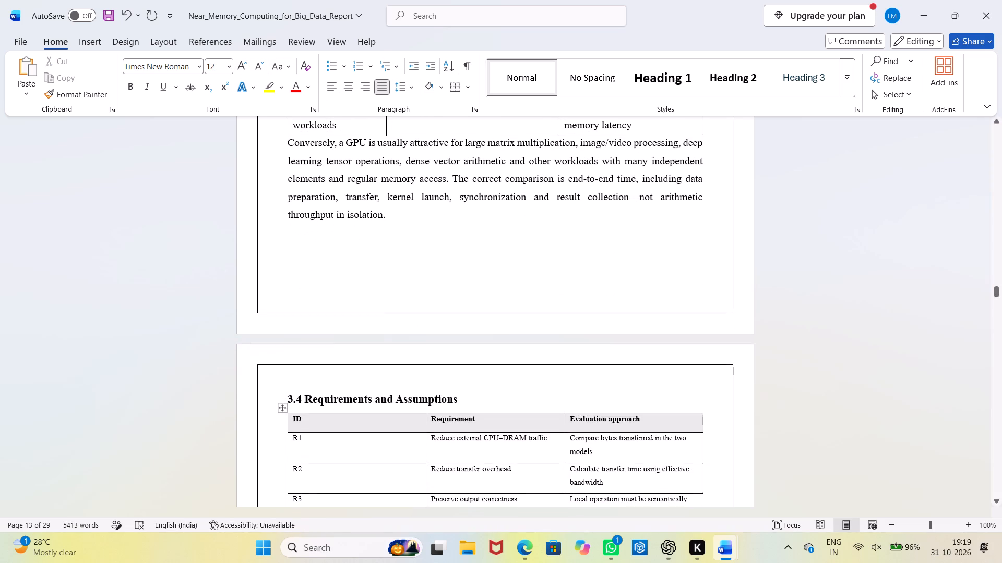
pyautogui.moveTo(473, 403); pyautogui.dragTo(287, 394)
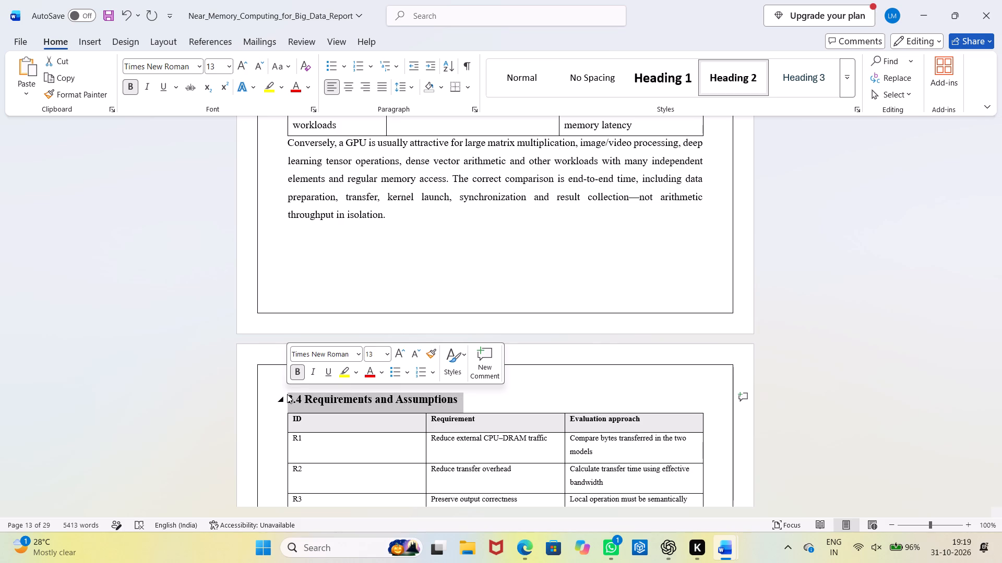
pyautogui.click(243, 61)
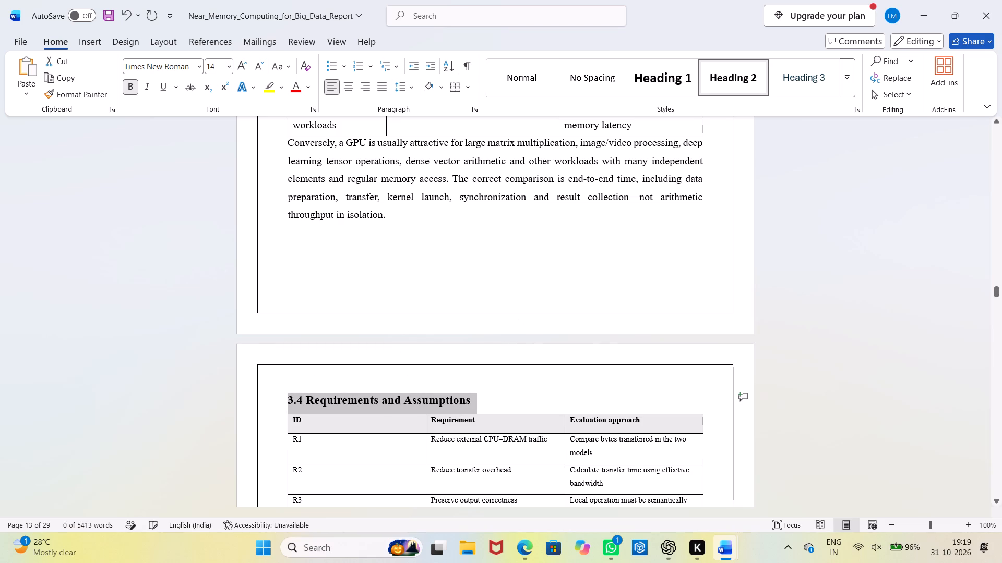
pyautogui.click(547, 382)
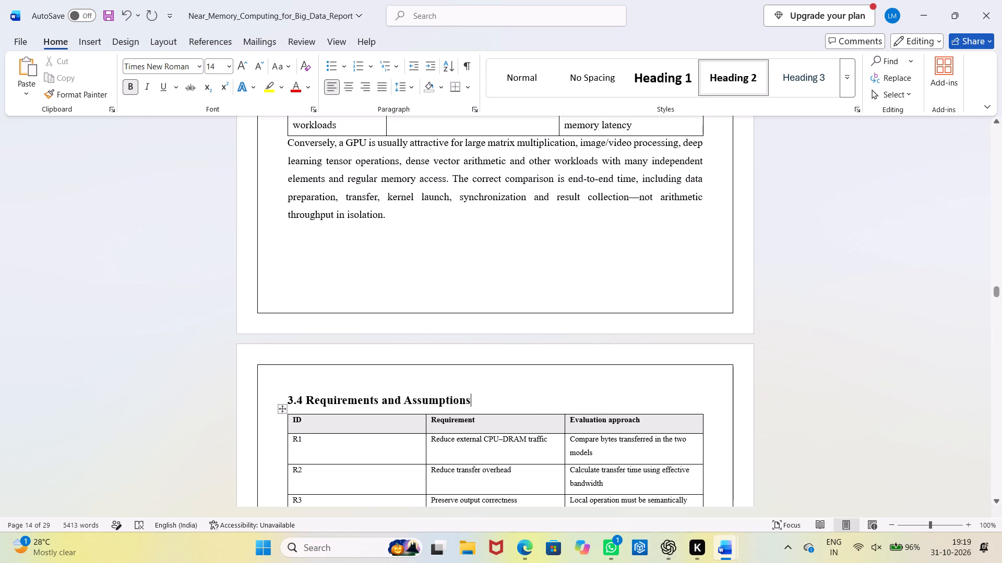
# Remove the shading from the header row of the requirements table under heading 3.4.
pyautogui.moveTo(660, 426); pyautogui.dragTo(281, 423)
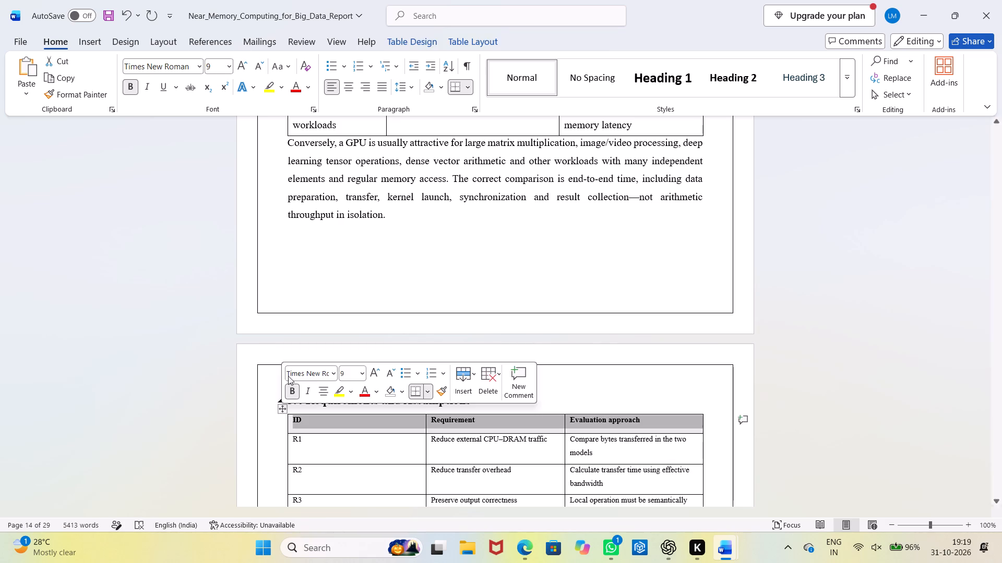
pyautogui.click(431, 87)
# Set all text in the 3.4 requirements table, including its header row, to 12 pt.
pyautogui.scroll(-4, 548, 374)
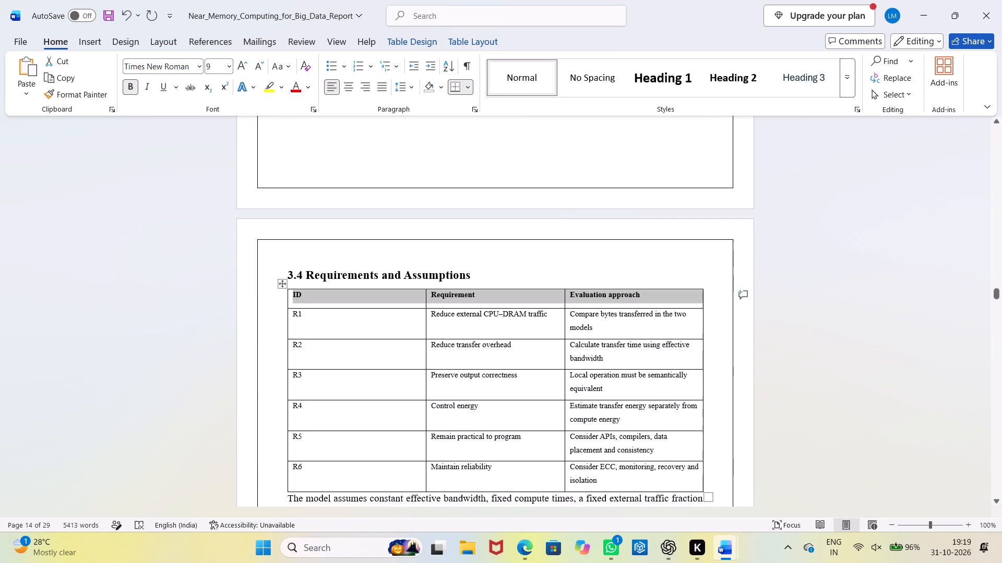
pyautogui.scroll(-6, 548, 375)
pyautogui.scroll(2, 667, 321)
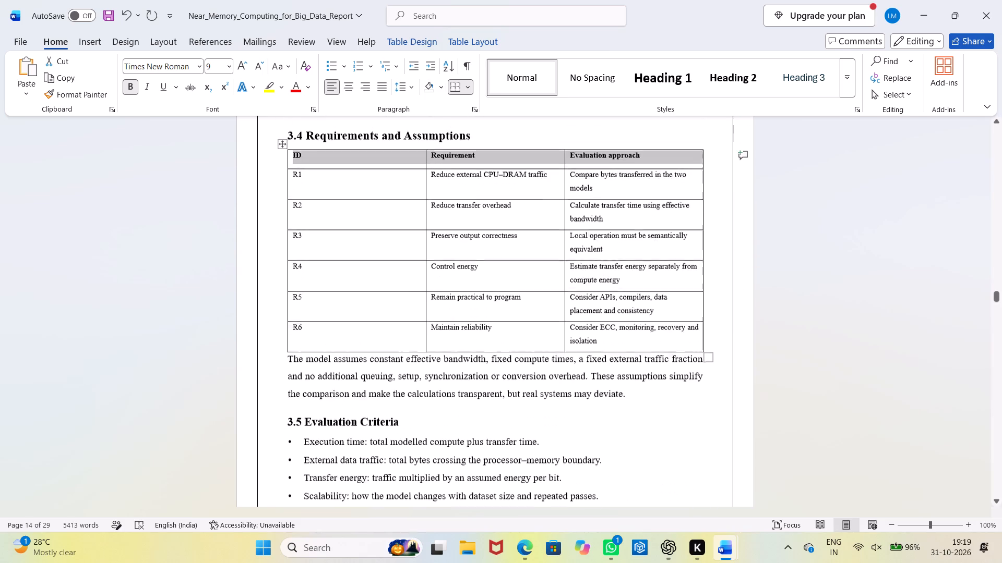
pyautogui.moveTo(664, 353); pyautogui.dragTo(260, 183)
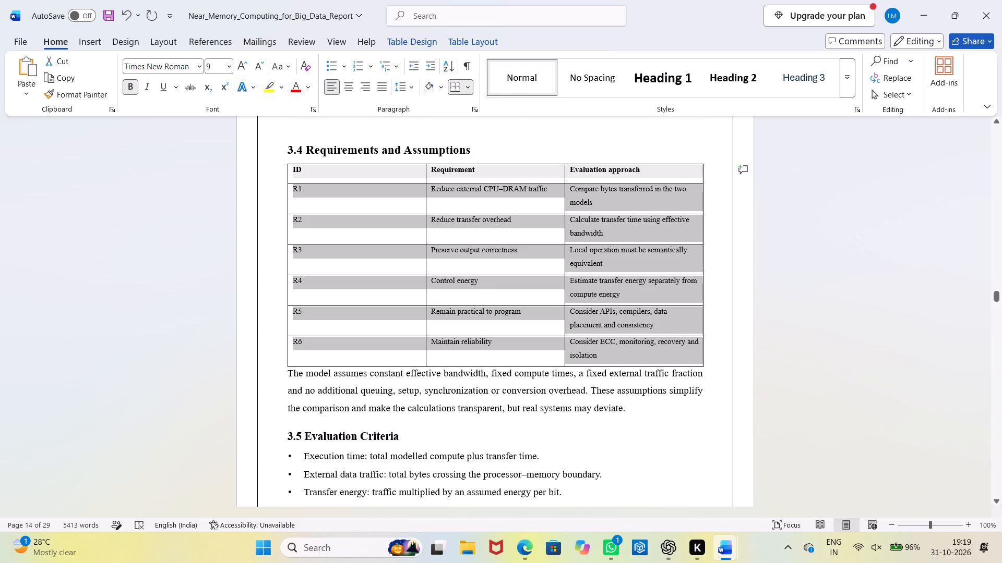
pyautogui.moveTo(260, 183); pyautogui.dragTo(259, 167)
pyautogui.click(242, 55)
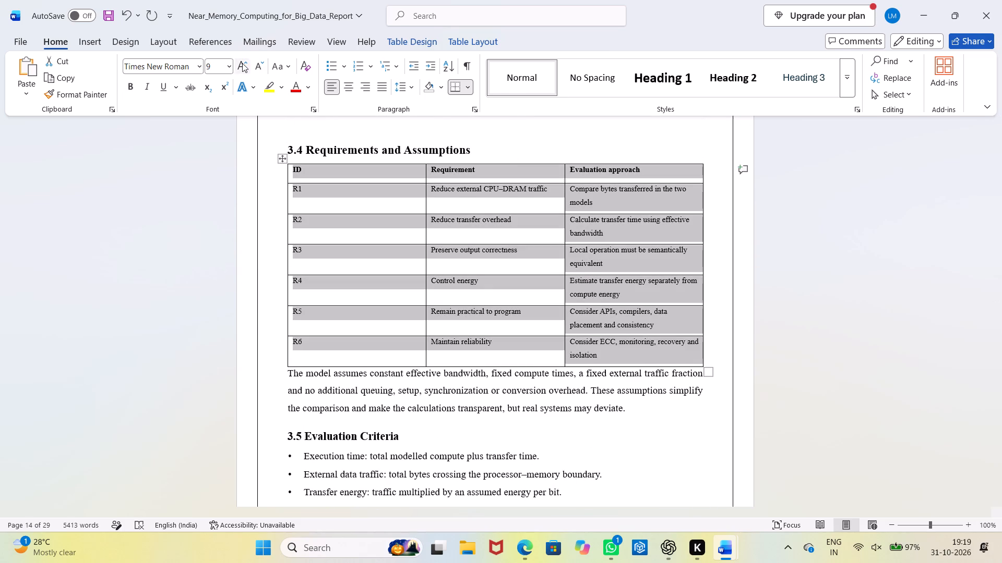
pyautogui.tripleClick(242, 63)
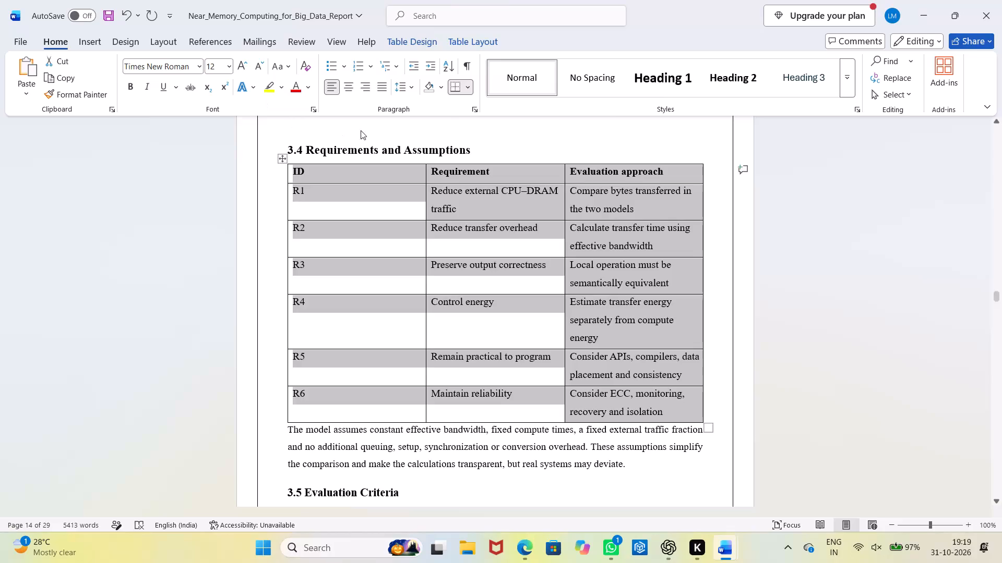
pyautogui.click(1001, 259)
pyautogui.scroll(-3, 825, 282)
pyautogui.scroll(-3, 768, 401)
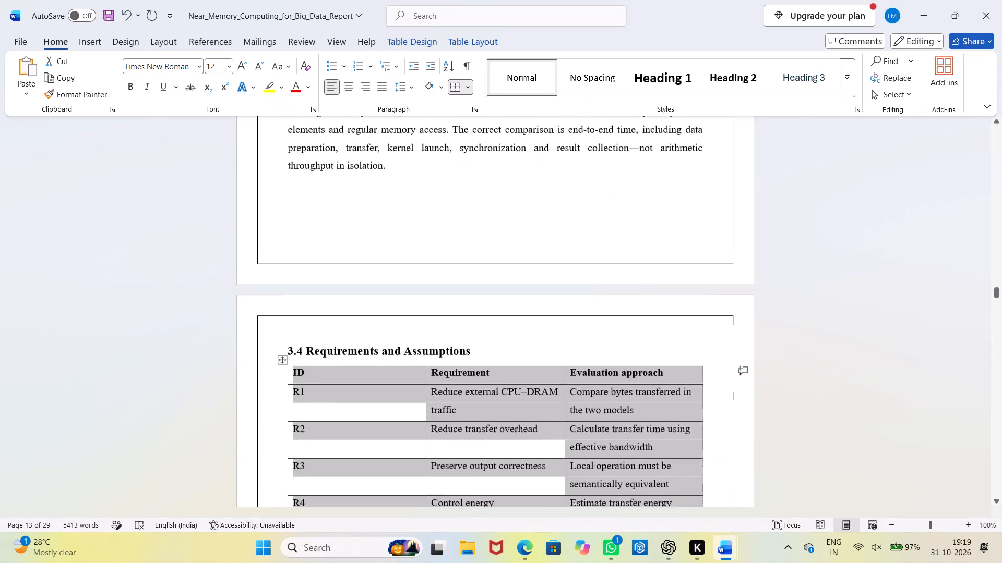
pyautogui.scroll(-4, 767, 401)
pyautogui.click(715, 352)
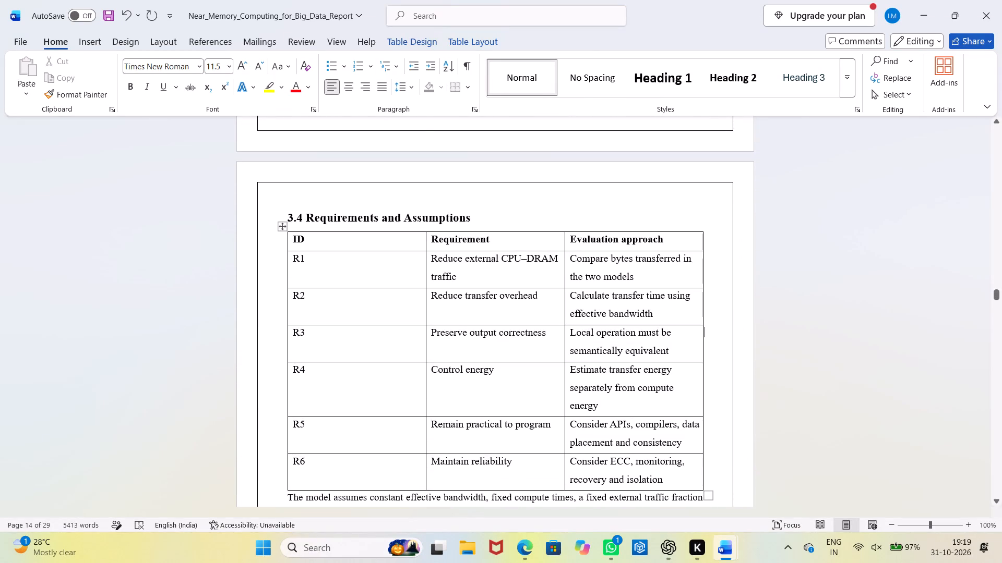
# Narrow the ID column of the requirements table and move the Requirement column's far border inward to widen the Evaluation approach column.
pyautogui.moveTo(426, 239); pyautogui.dragTo(336, 237)
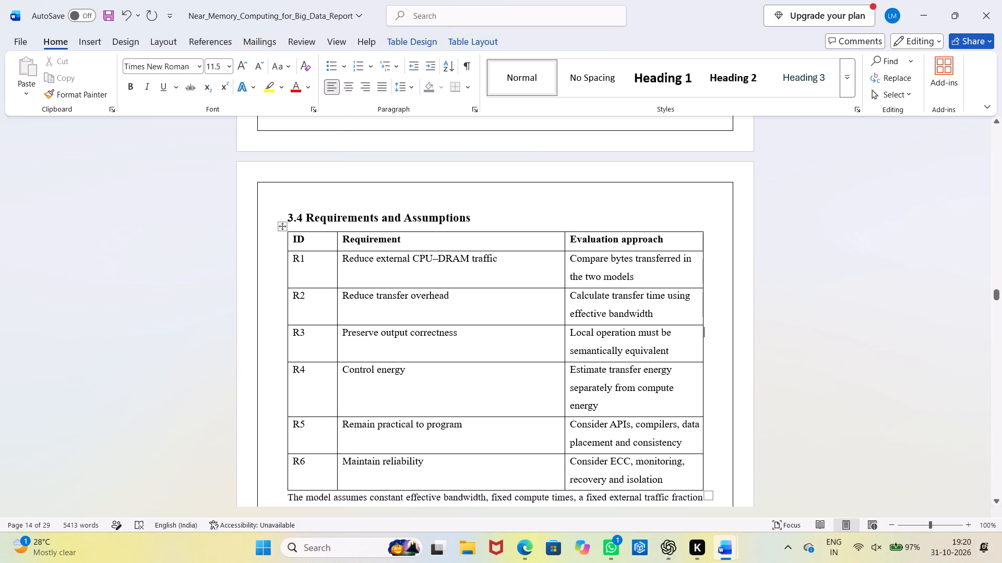
pyautogui.moveTo(565, 239); pyautogui.dragTo(547, 239)
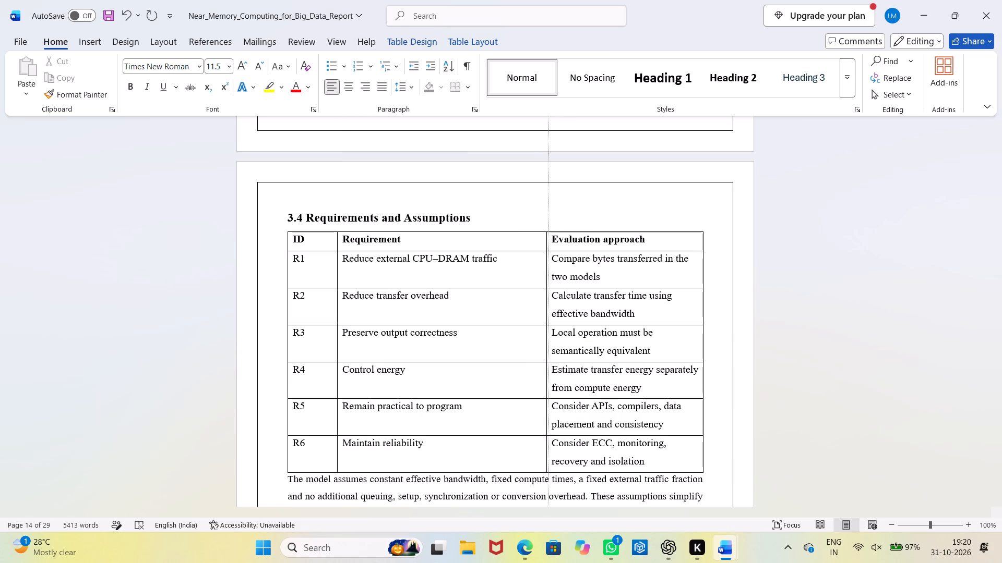
pyautogui.moveTo(547, 239); pyautogui.dragTo(497, 229)
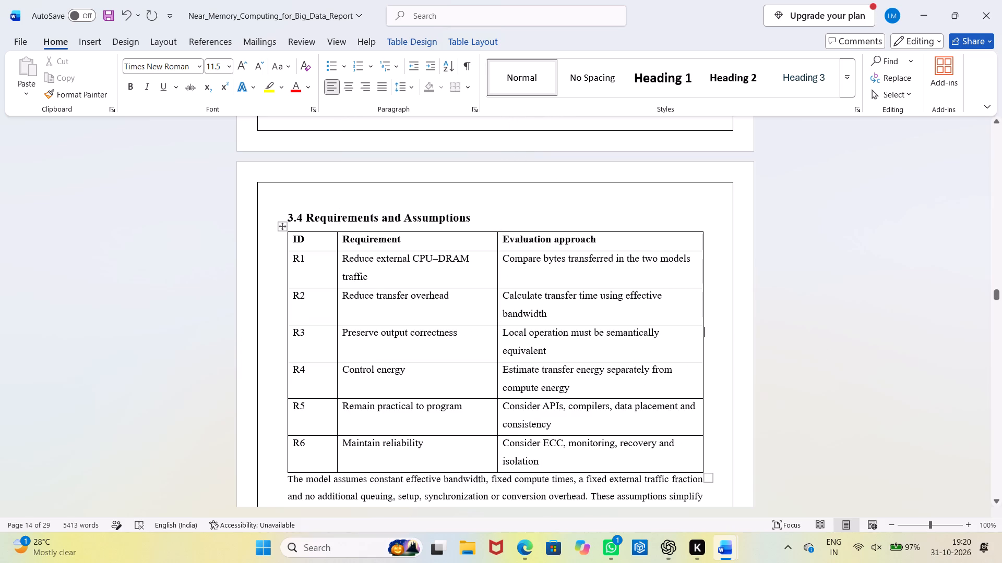
# Set the paragraph beginning "The model assumes constant effective bandwidth" below the requirements table to 12 pt.
pyautogui.scroll(-4, 436, 389)
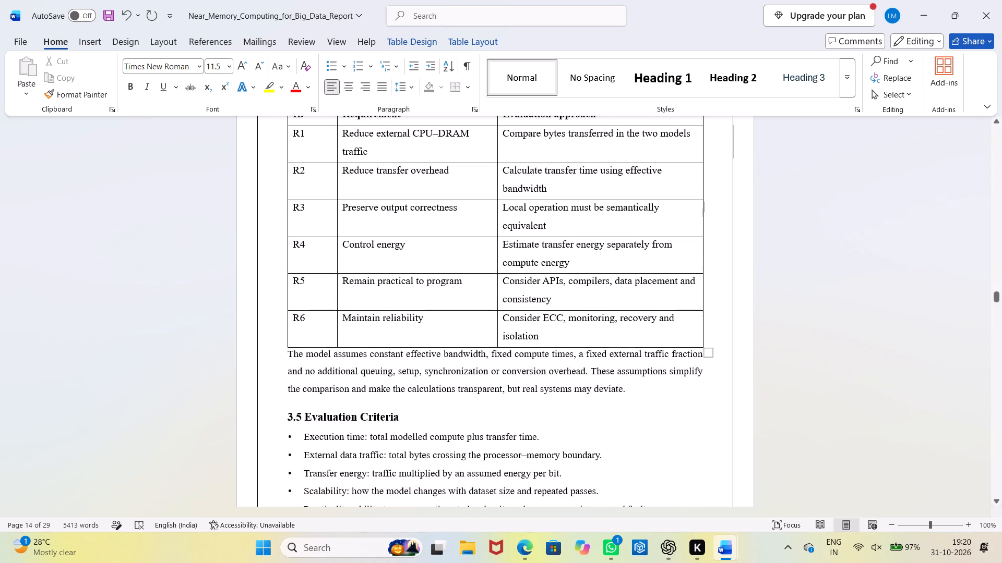
pyautogui.moveTo(635, 389); pyautogui.dragTo(252, 358)
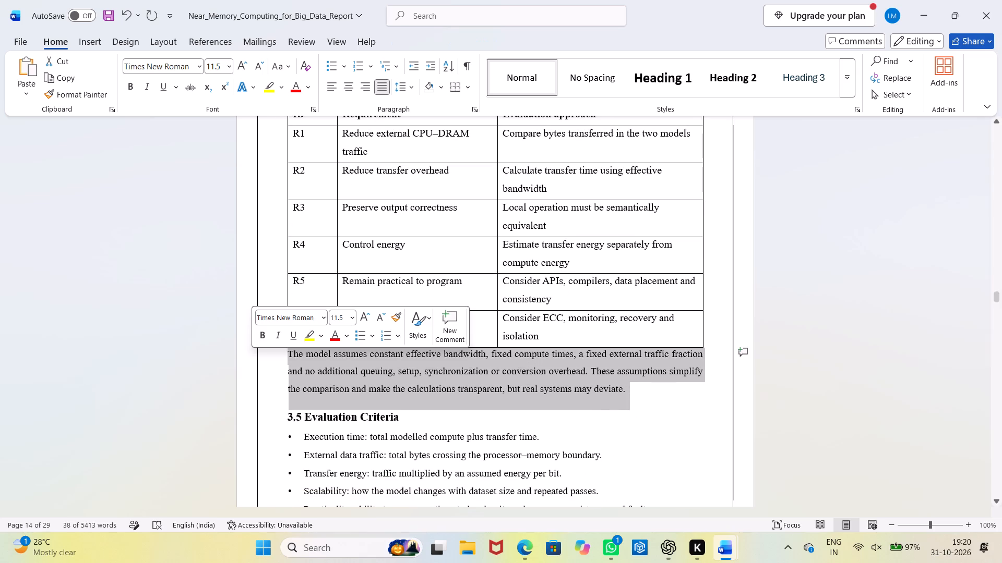
pyautogui.click(241, 64)
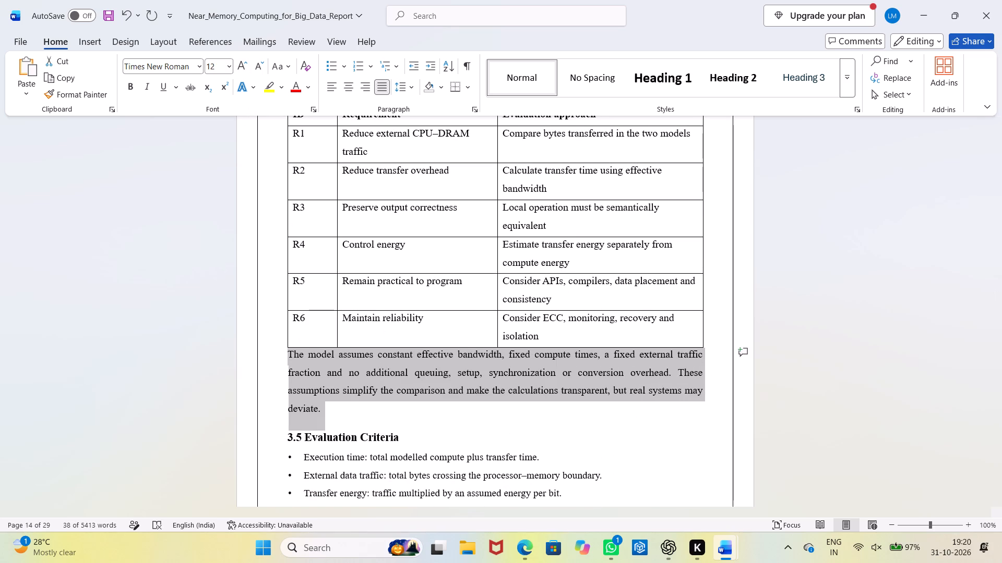
# Set the 3.5 Evaluation Criteria heading to 14 pt.
pyautogui.click(409, 432)
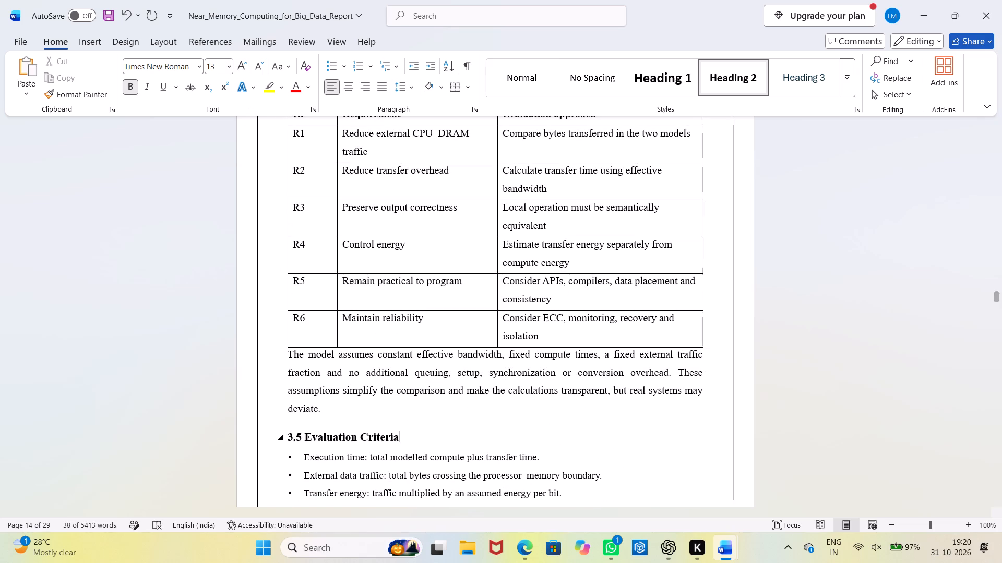
pyautogui.moveTo(409, 434); pyautogui.dragTo(285, 430)
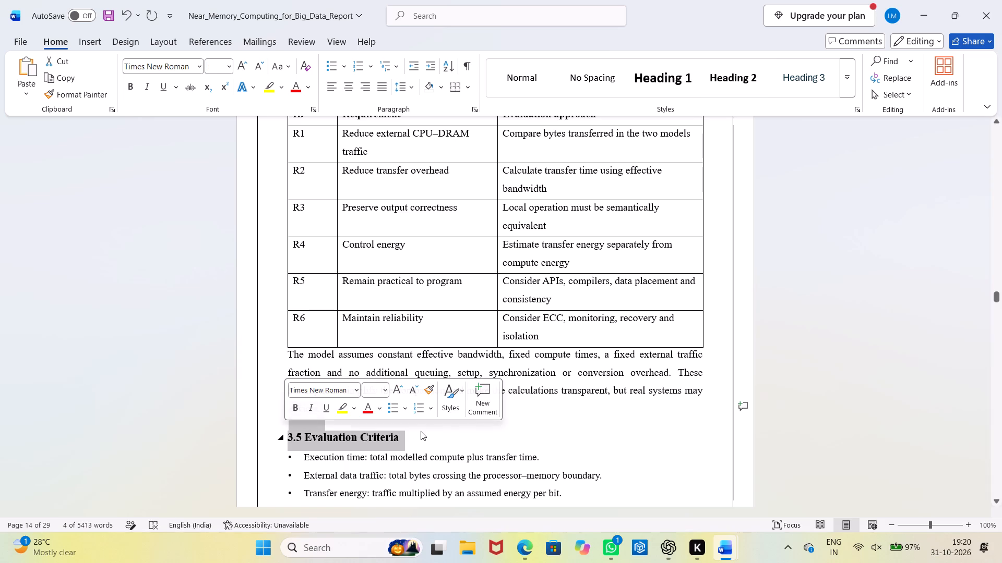
pyautogui.click(421, 431)
pyautogui.moveTo(407, 438); pyautogui.dragTo(291, 439)
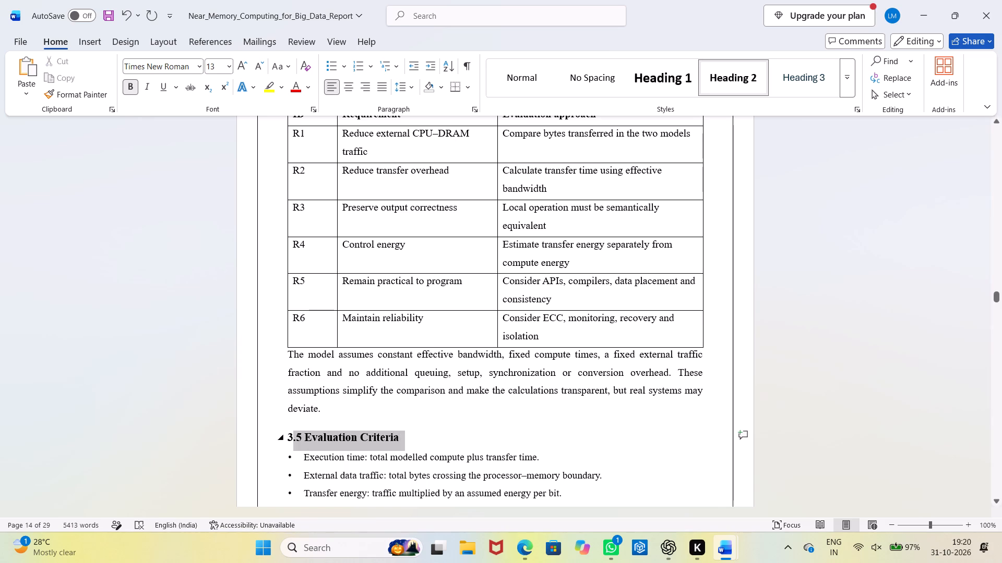
pyautogui.moveTo(291, 439); pyautogui.dragTo(284, 436)
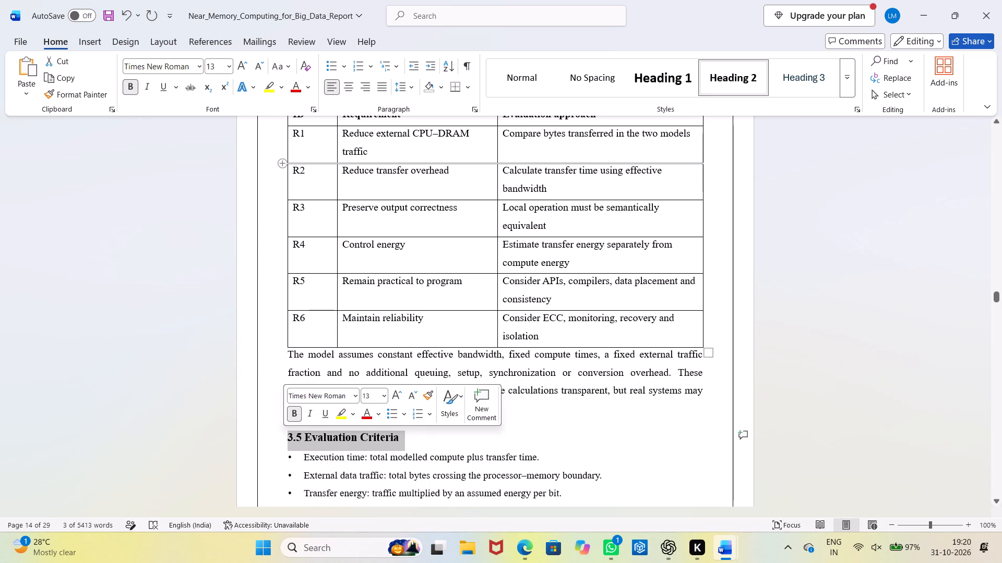
pyautogui.click(246, 63)
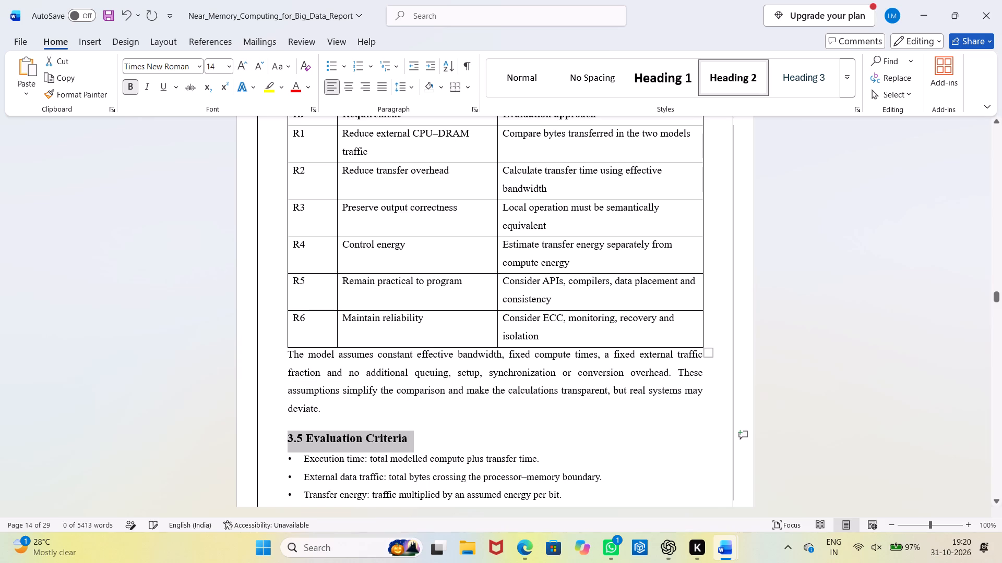
# Set the five bullet points under 3.5 Evaluation Criteria to 12 pt.
pyautogui.scroll(-4, 487, 444)
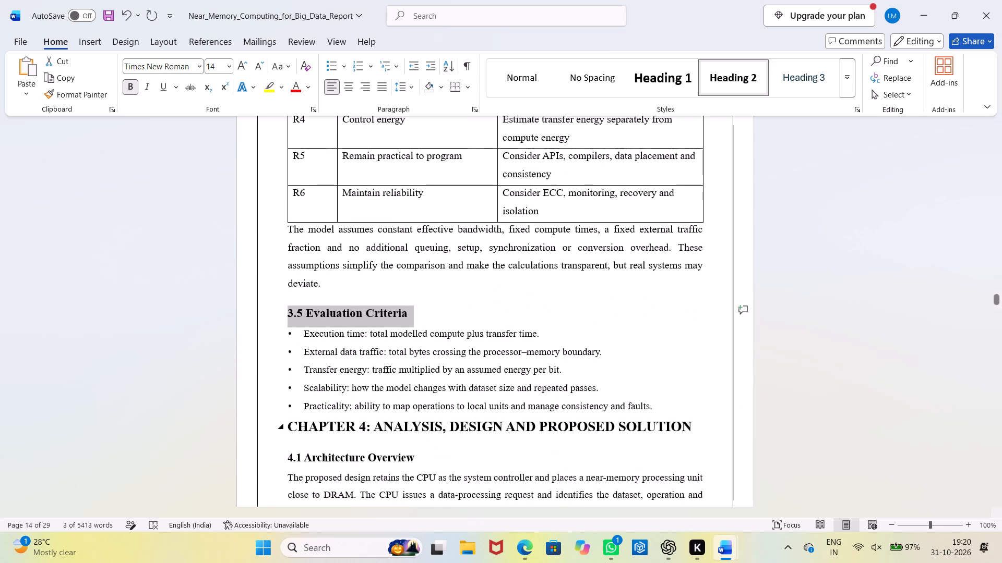
pyautogui.scroll(-1, 487, 444)
pyautogui.moveTo(665, 376); pyautogui.dragTo(266, 314)
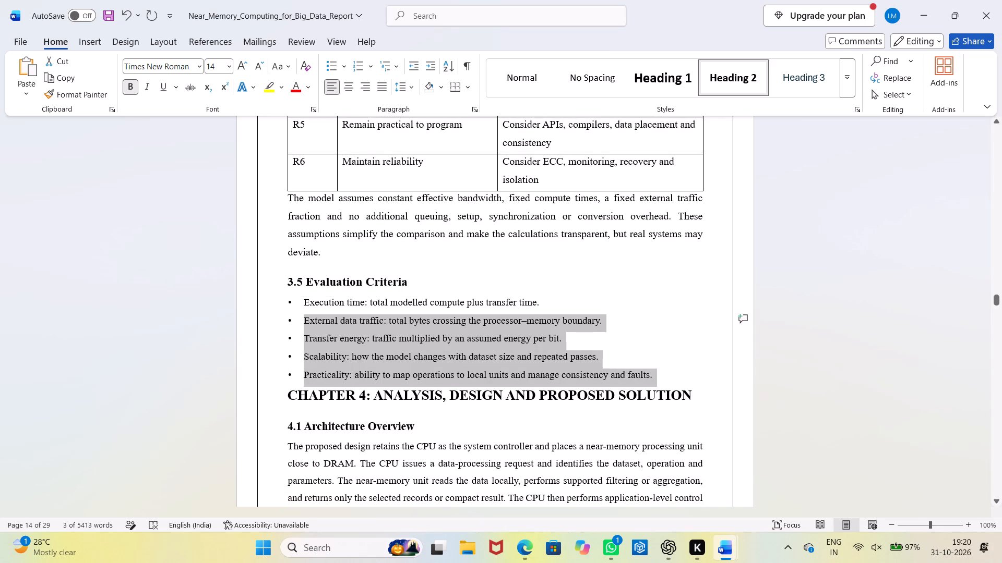
pyautogui.moveTo(266, 314); pyautogui.dragTo(266, 311)
pyautogui.click(238, 62)
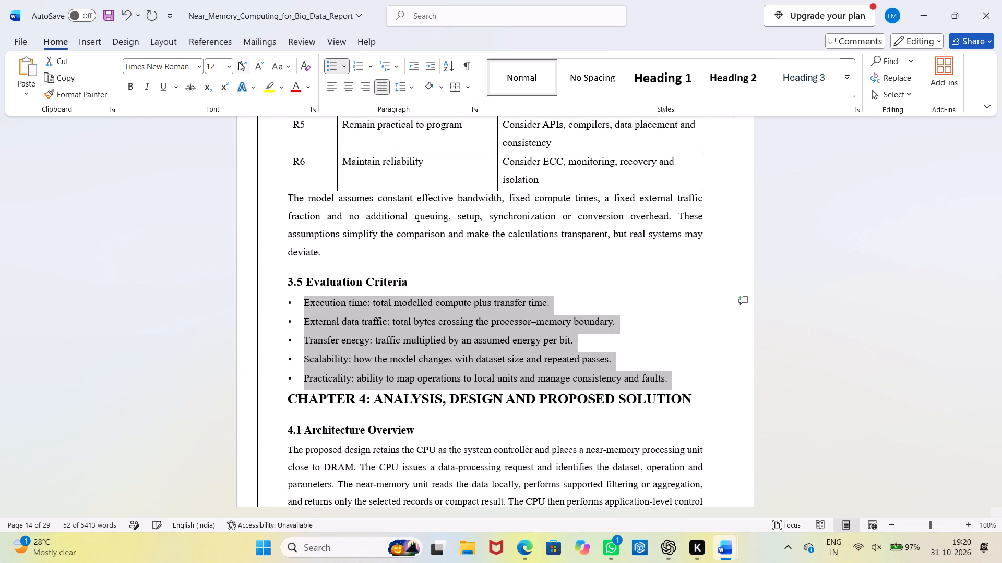
# Move the CHAPTER 4: ANALYSIS, DESIGN AND PROPOSED SOLUTION heading onto a new page with a page break before it.
pyautogui.scroll(-2, 586, 411)
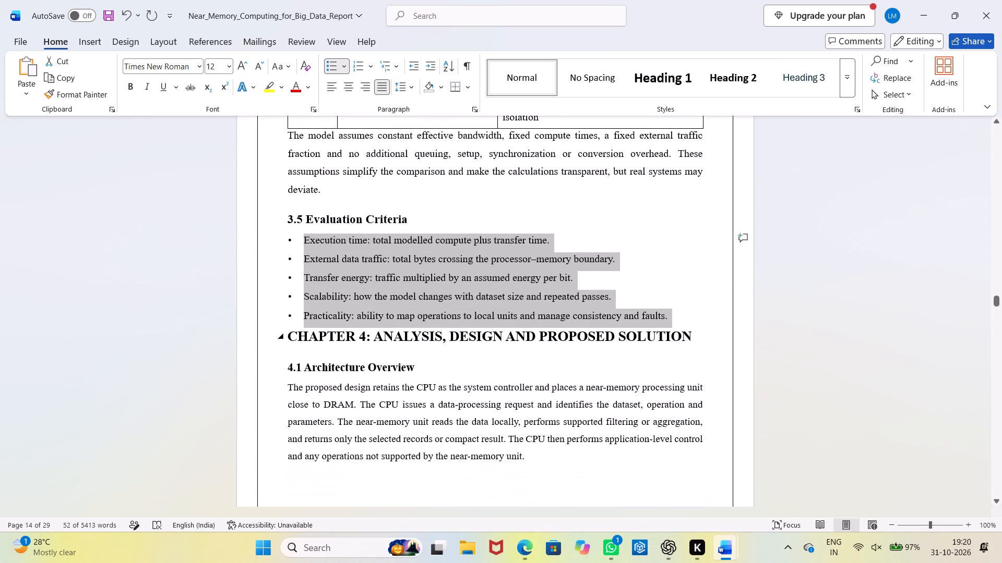
pyautogui.click(290, 332)
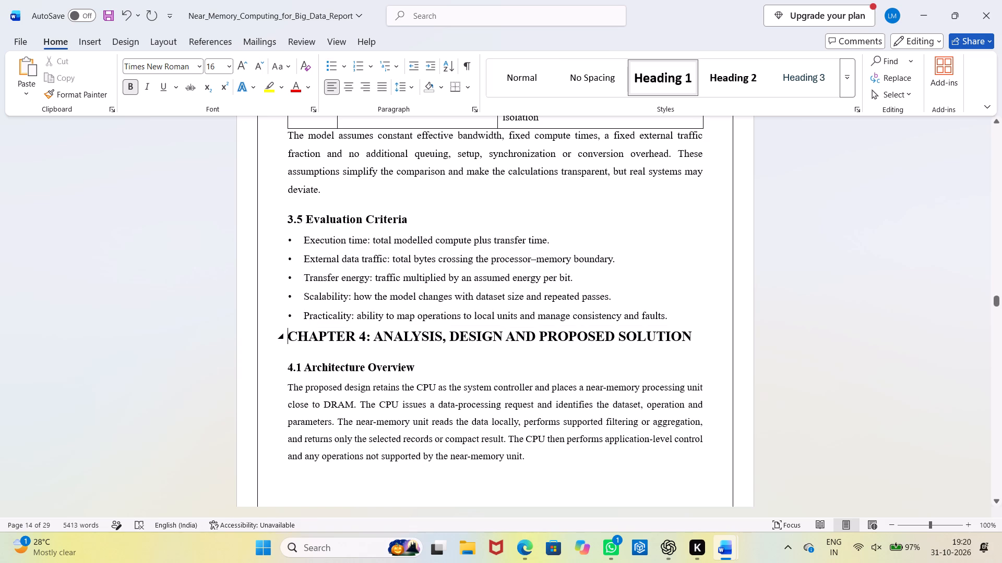
pyautogui.press('Return')
pyautogui.press('Return')
pyautogui.press('Return')
pyautogui.press('Return')
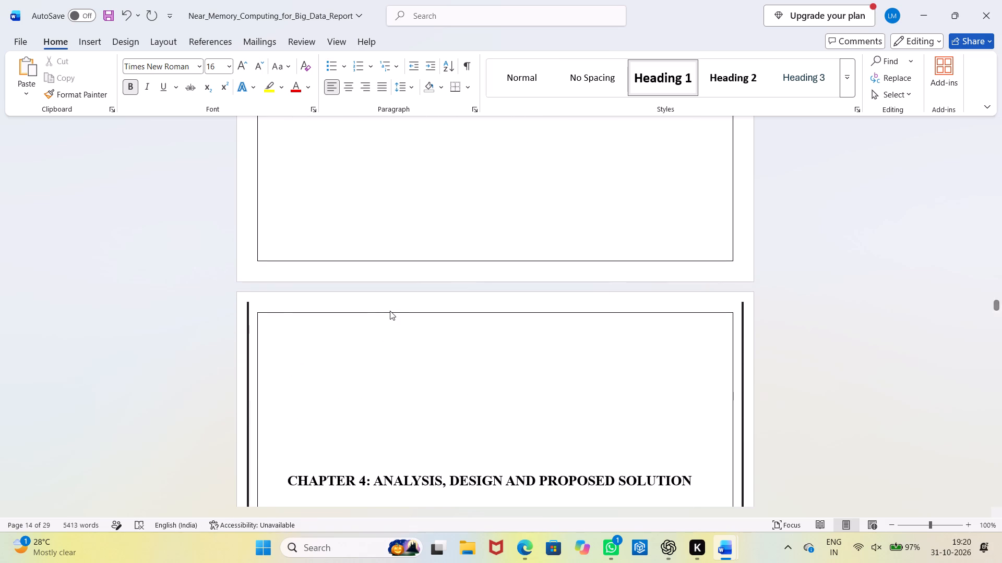
pyautogui.press('BackSpace')
pyautogui.press('BackSpace')
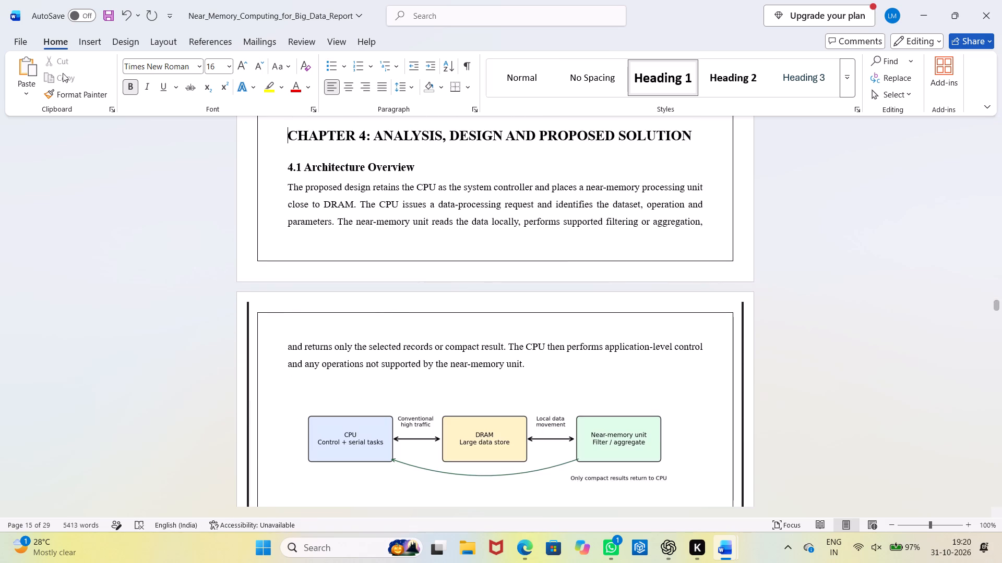
pyautogui.click(97, 37)
pyautogui.click(42, 92)
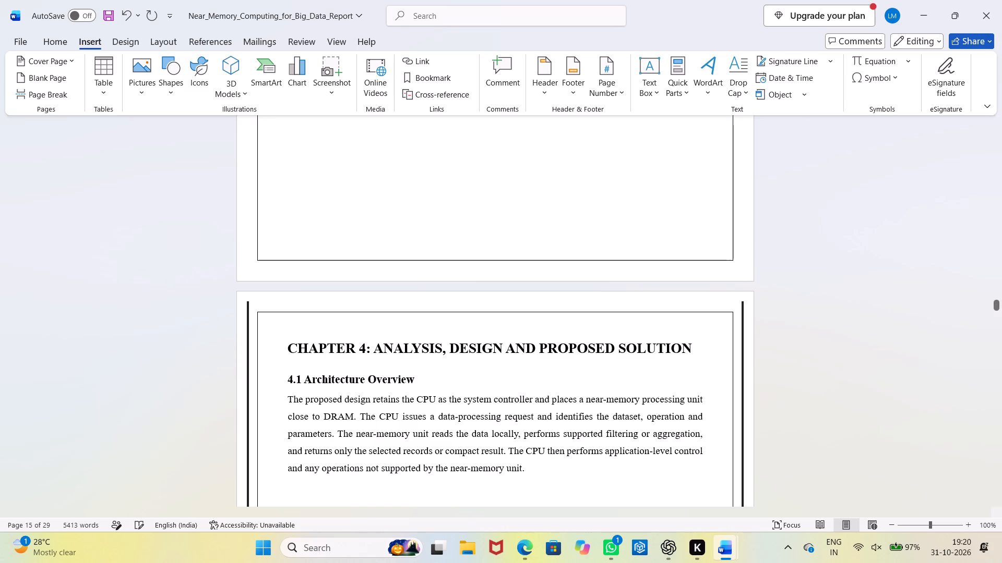
pyautogui.scroll(9, 612, 422)
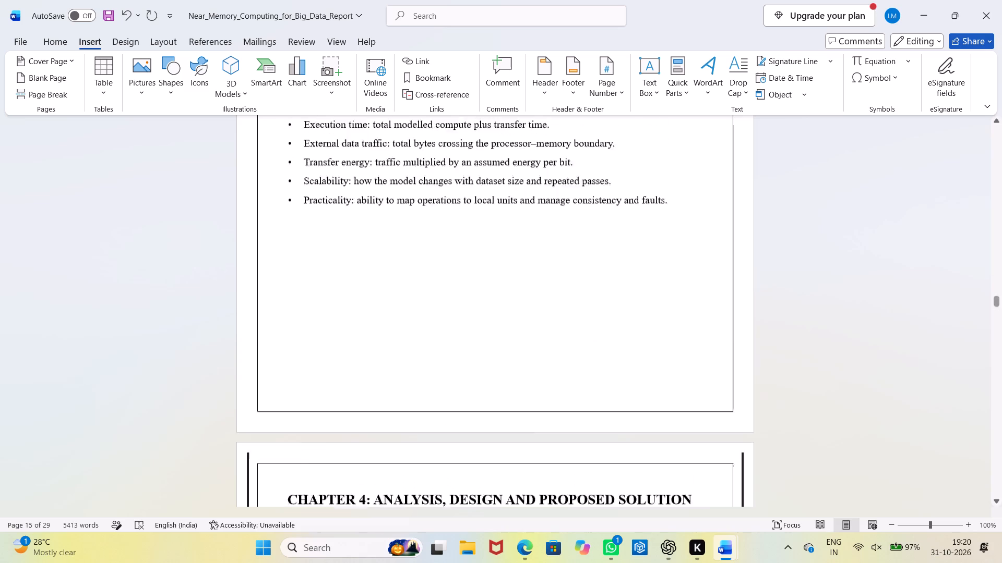
pyautogui.scroll(-11, 609, 425)
# Set the 4.1 Architecture Overview heading to 14 pt.
pyautogui.moveTo(702, 285); pyautogui.dragTo(220, 288)
pyautogui.click(63, 38)
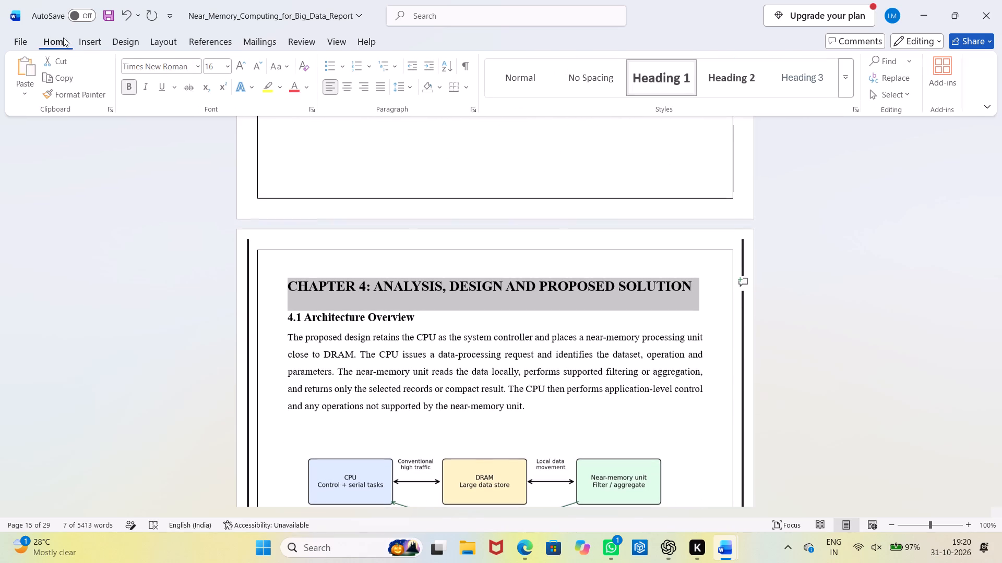
pyautogui.moveTo(423, 321); pyautogui.dragTo(422, 321)
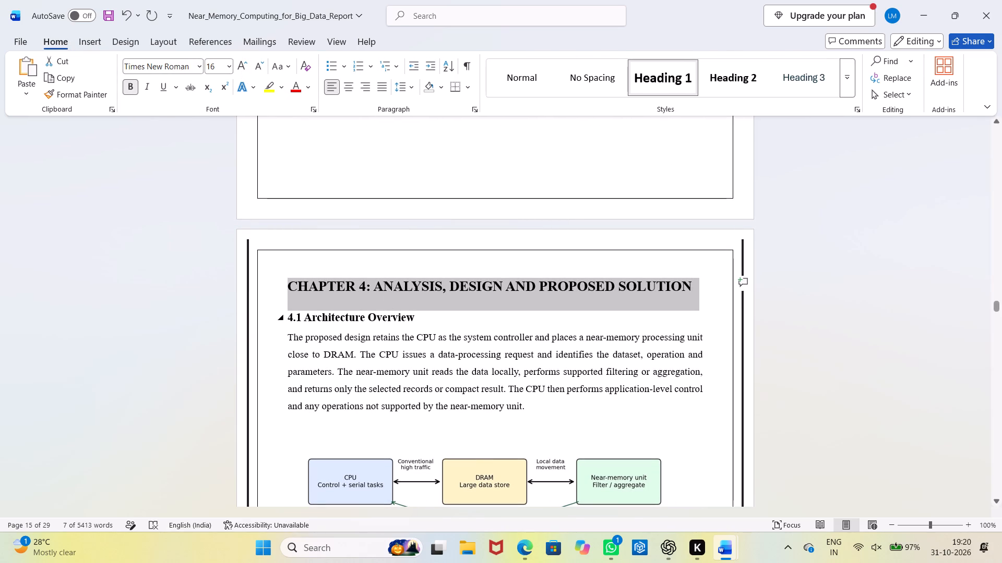
pyautogui.moveTo(422, 321); pyautogui.dragTo(279, 322)
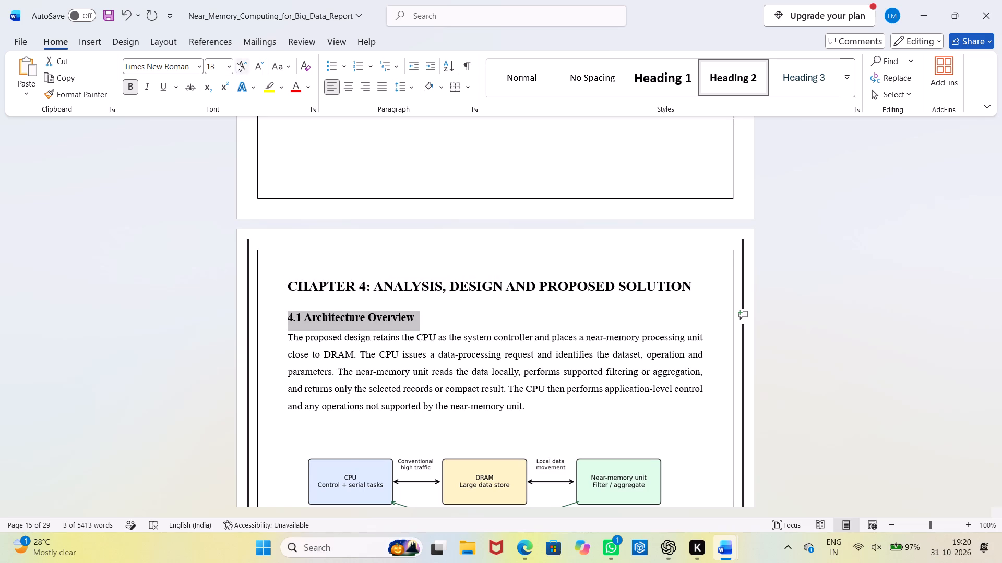
pyautogui.click(237, 63)
# Set the paragraph under 4.1 Architecture Overview to 12 pt.
pyautogui.moveTo(529, 411); pyautogui.dragTo(302, 339)
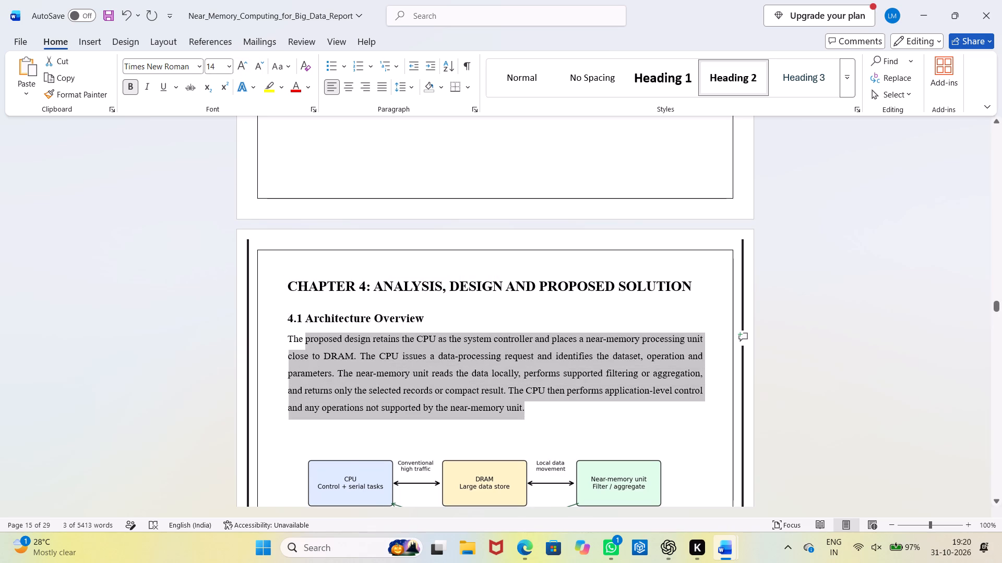
pyautogui.moveTo(302, 339); pyautogui.dragTo(291, 335)
pyautogui.click(237, 65)
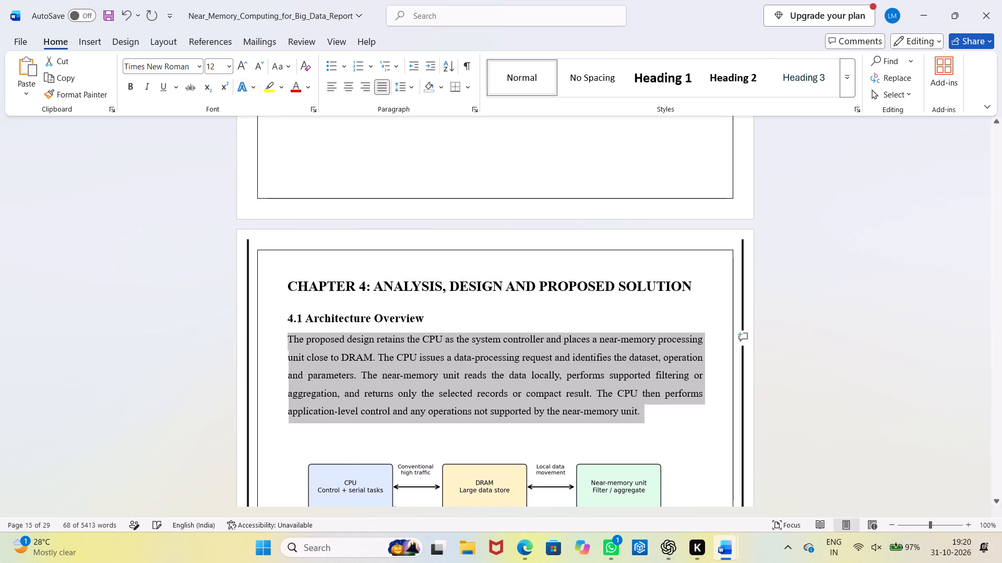
# Make the Figure 4.1 caption below the architecture diagram italic and set it to 11 pt.
pyautogui.scroll(-4, 454, 384)
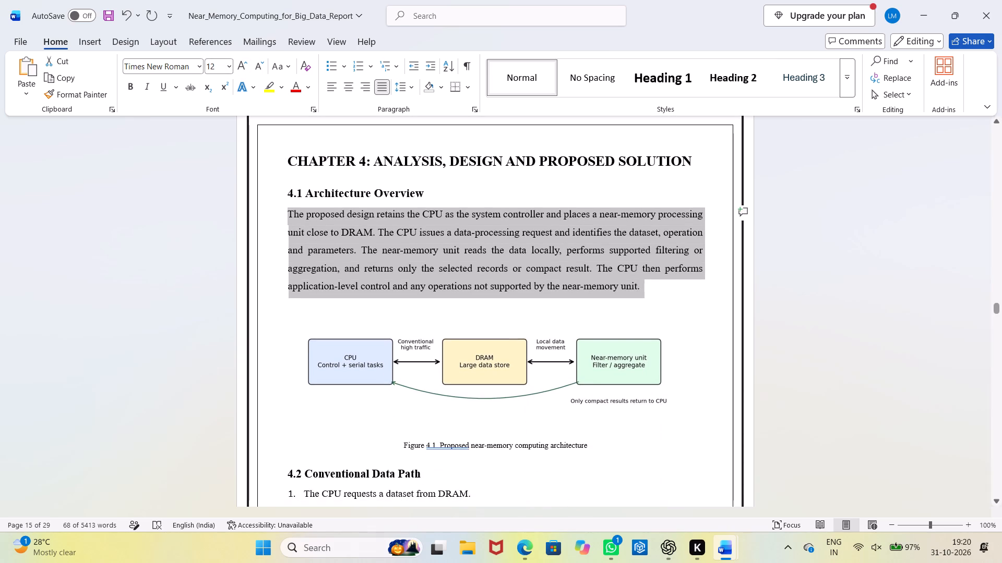
pyautogui.moveTo(591, 445); pyautogui.dragTo(393, 441)
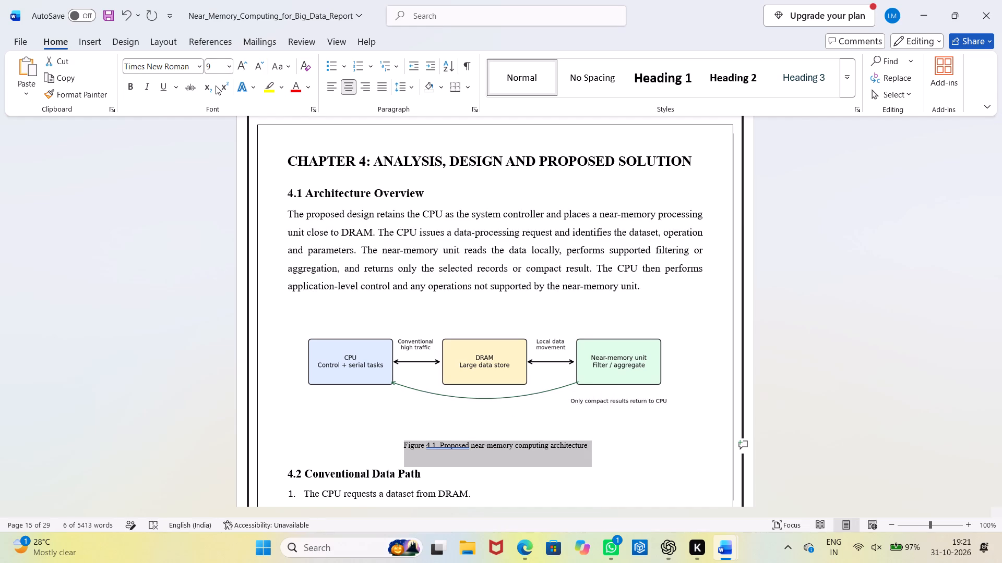
pyautogui.click(142, 81)
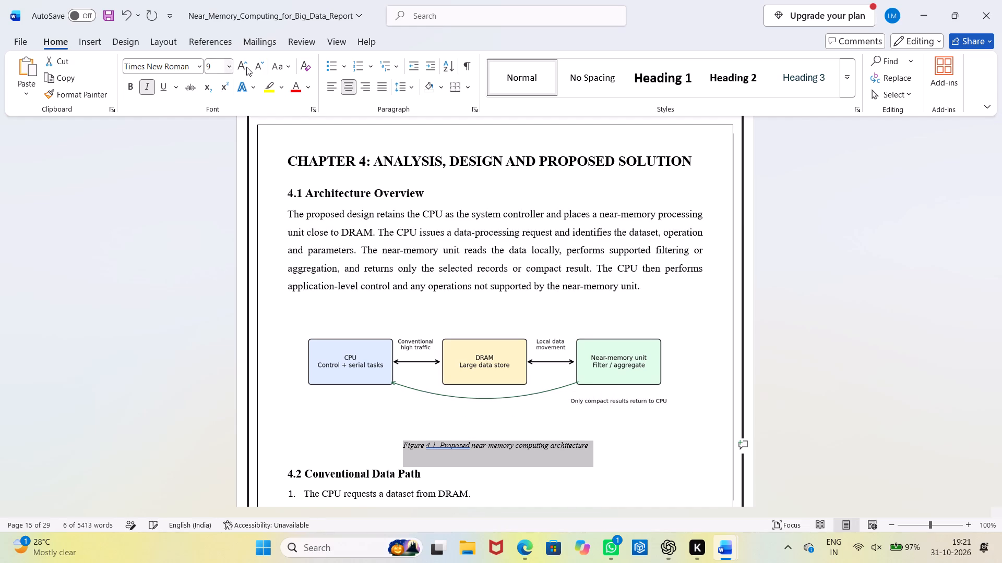
pyautogui.click(246, 67)
pyautogui.click(246, 67)
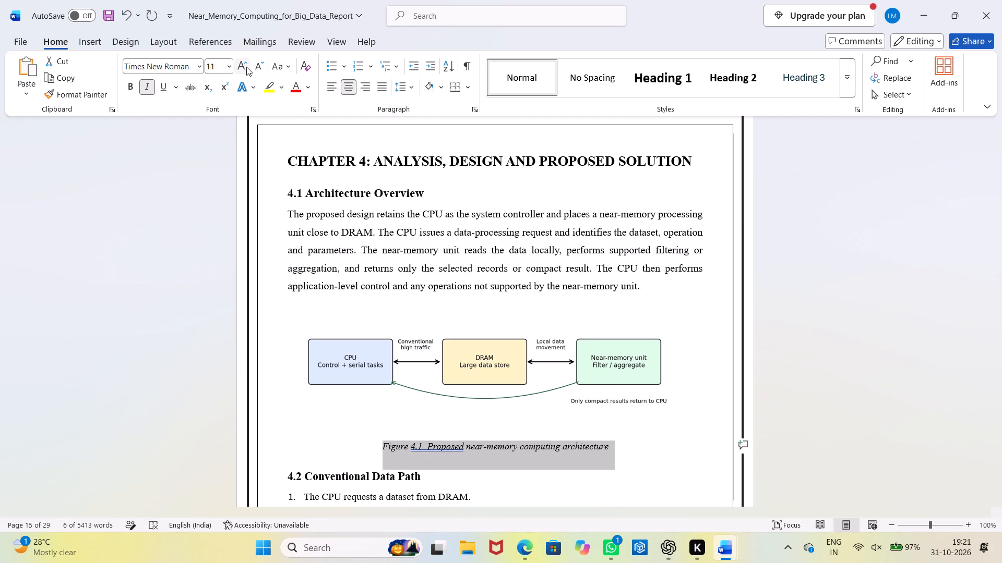
# Delete the extra space between "4.1" and "Proposed" in the Figure 4.1 caption.
pyautogui.click(424, 444)
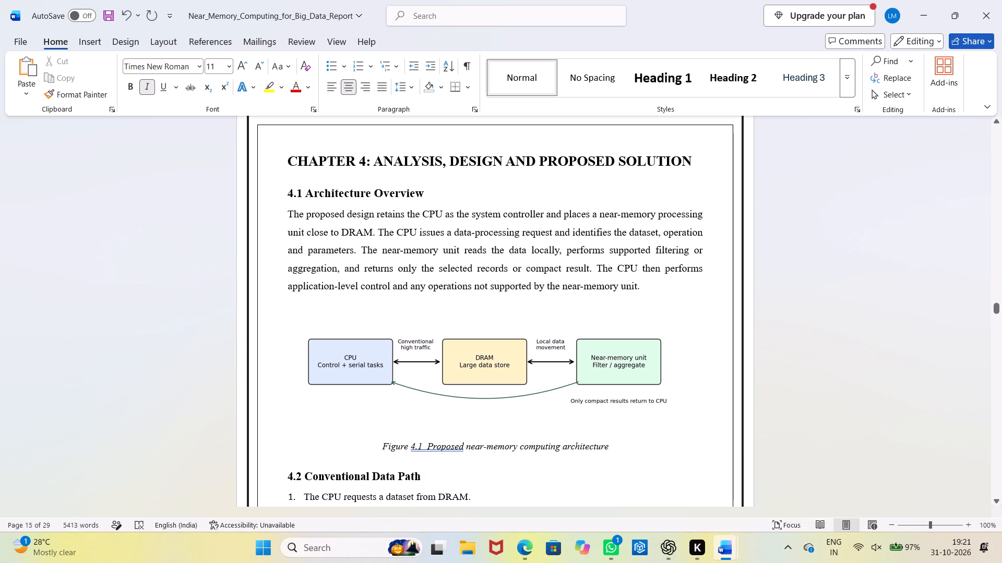
pyautogui.press('BackSpace')
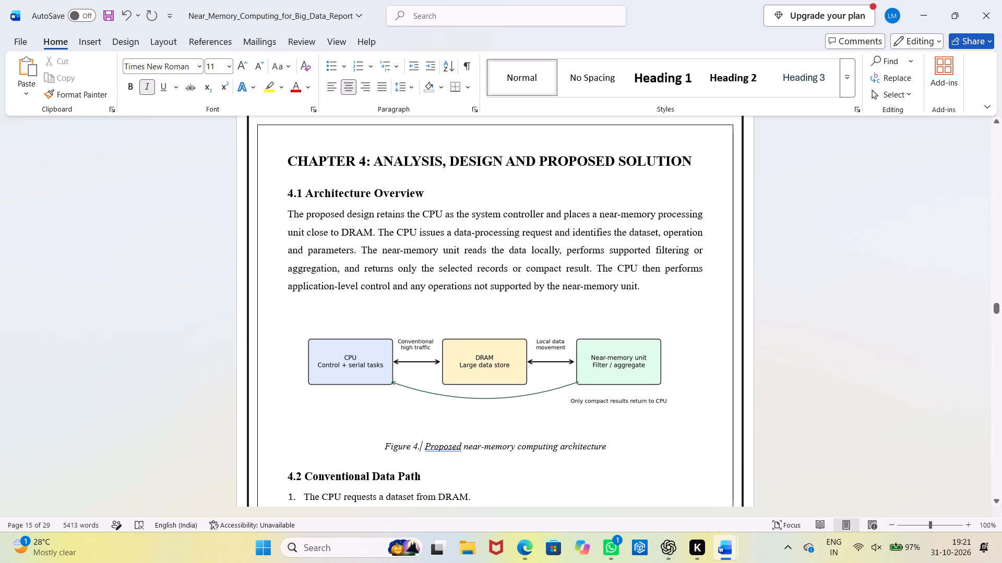
pyautogui.hotkey('ctrl', 'z')
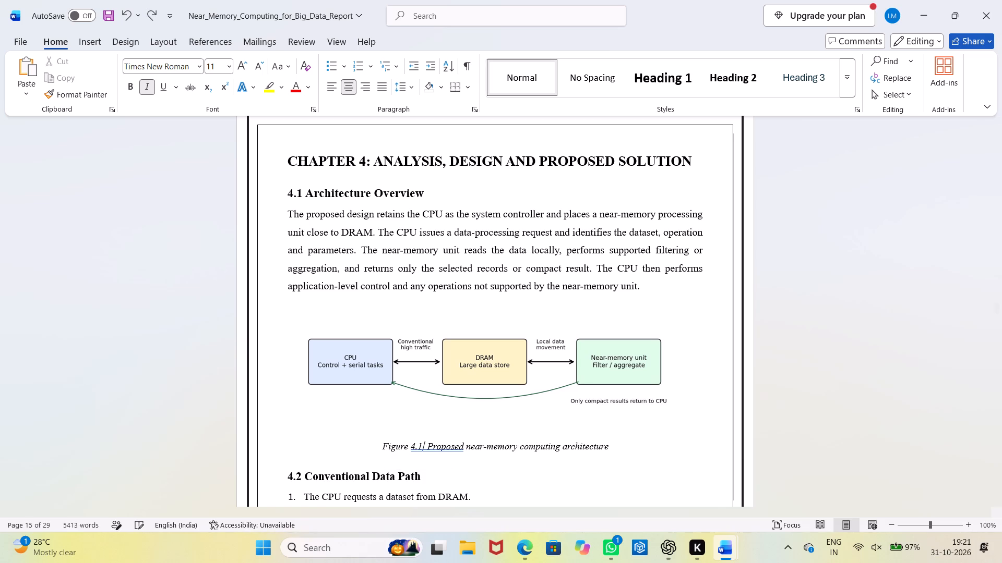
pyautogui.press('Right')
pyautogui.press('BackSpace')
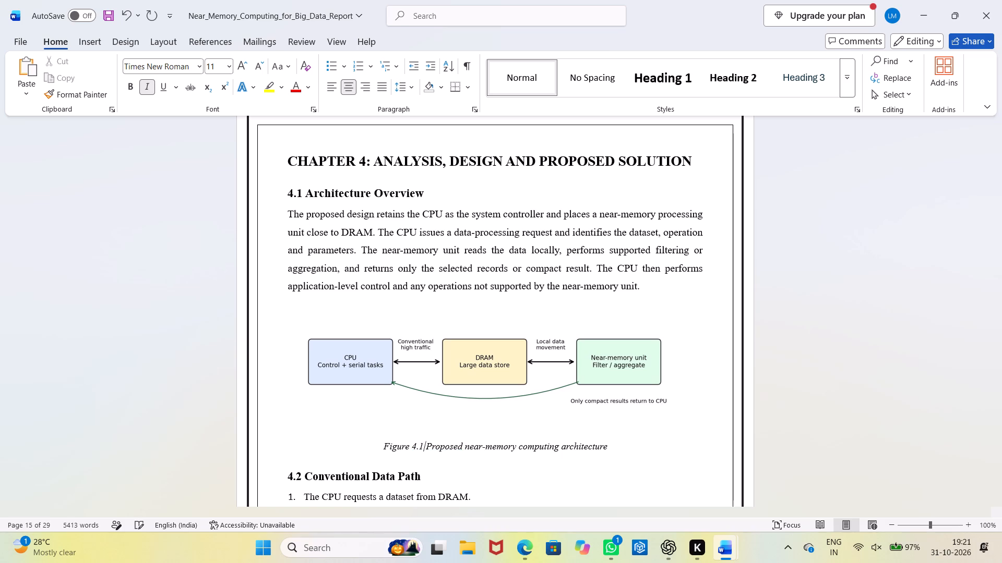